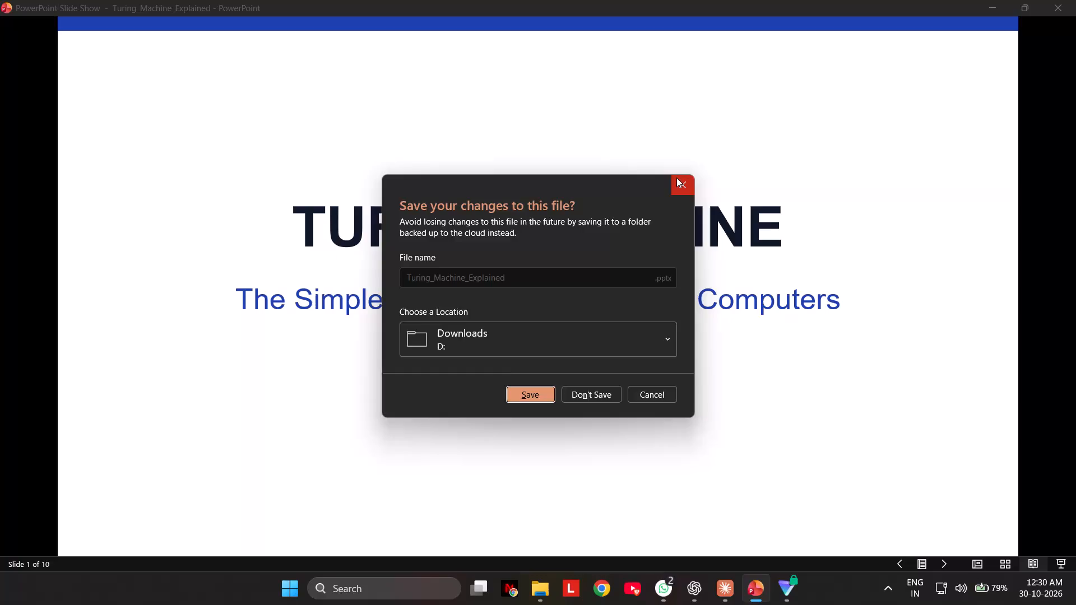
# Dismiss the save-changes prompt for Turing_Machine_Explained, keeping the presentation open.
pyautogui.click(676, 178)
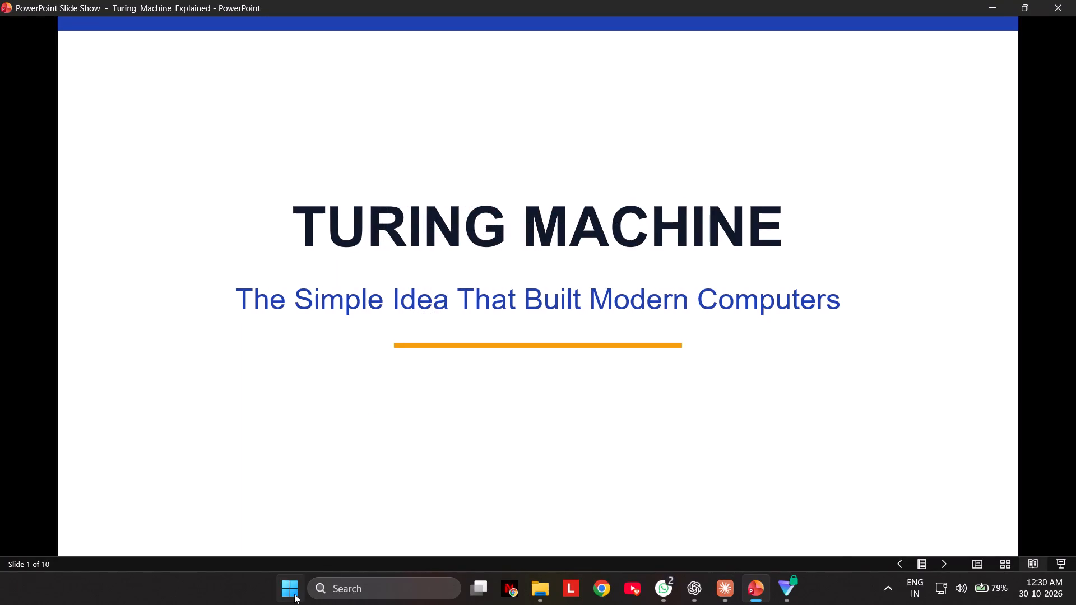
# Launch CapCut and bring its home window to the front, leaving the Turing_Machine_Explained slide show open.
pyautogui.click(294, 594)
pyautogui.doubleClick(391, 457)
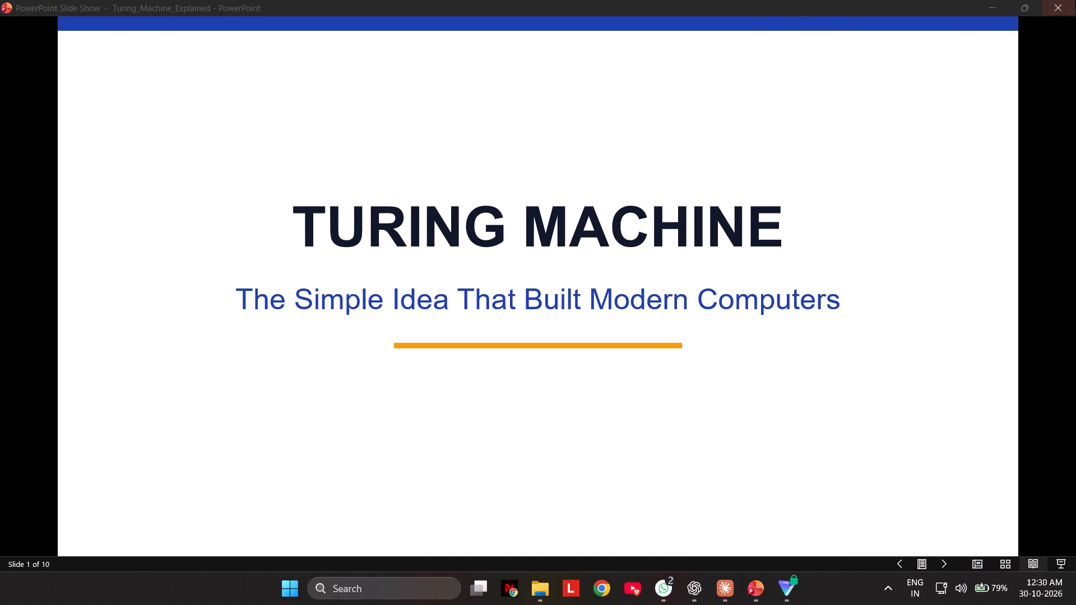
pyautogui.click(1075, 0)
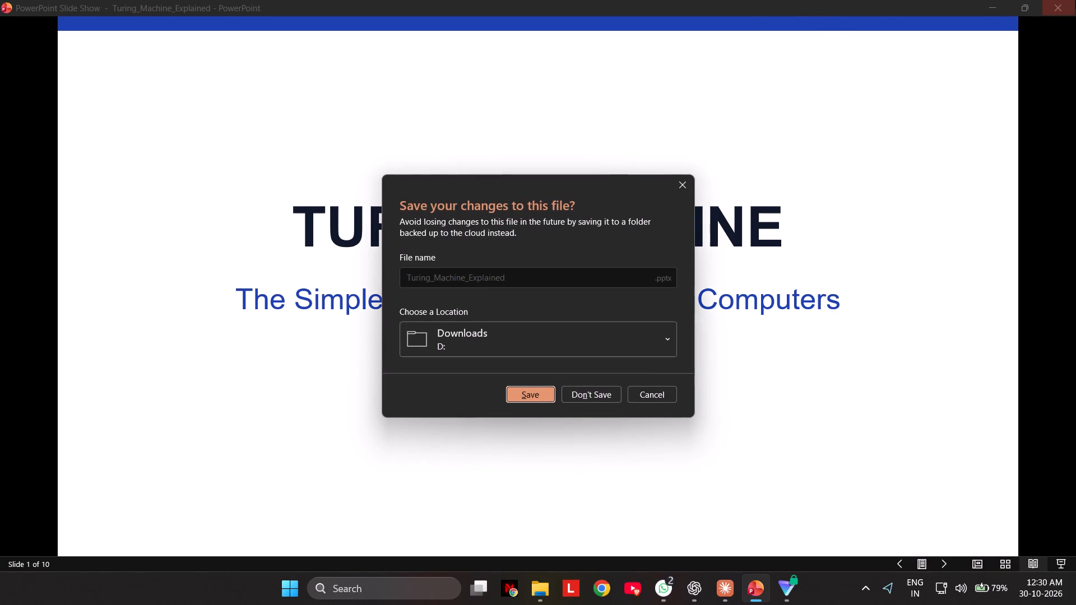
pyautogui.click(680, 182)
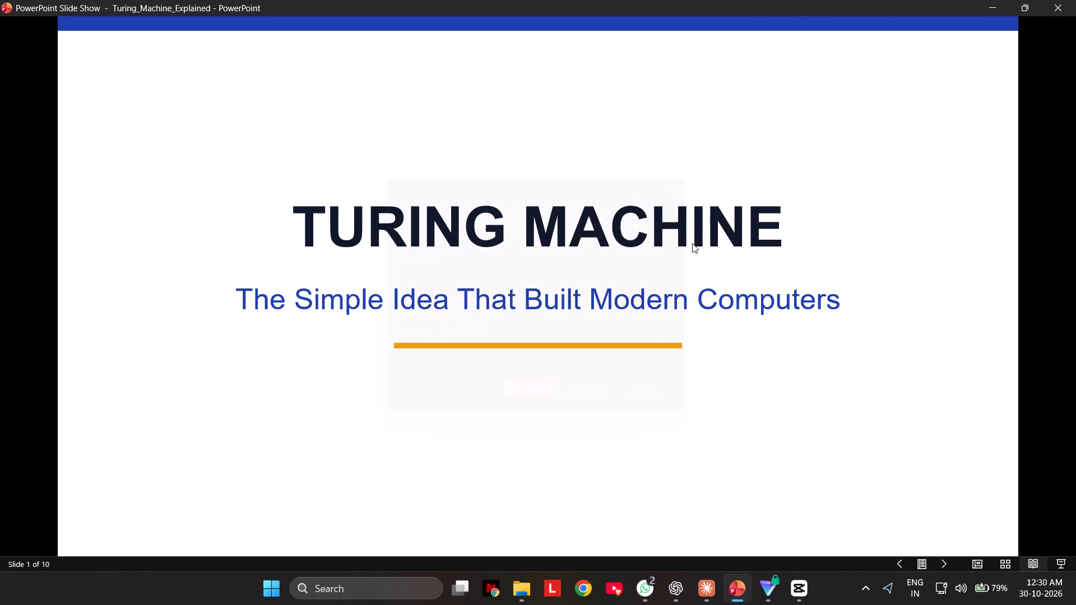
pyautogui.click(800, 585)
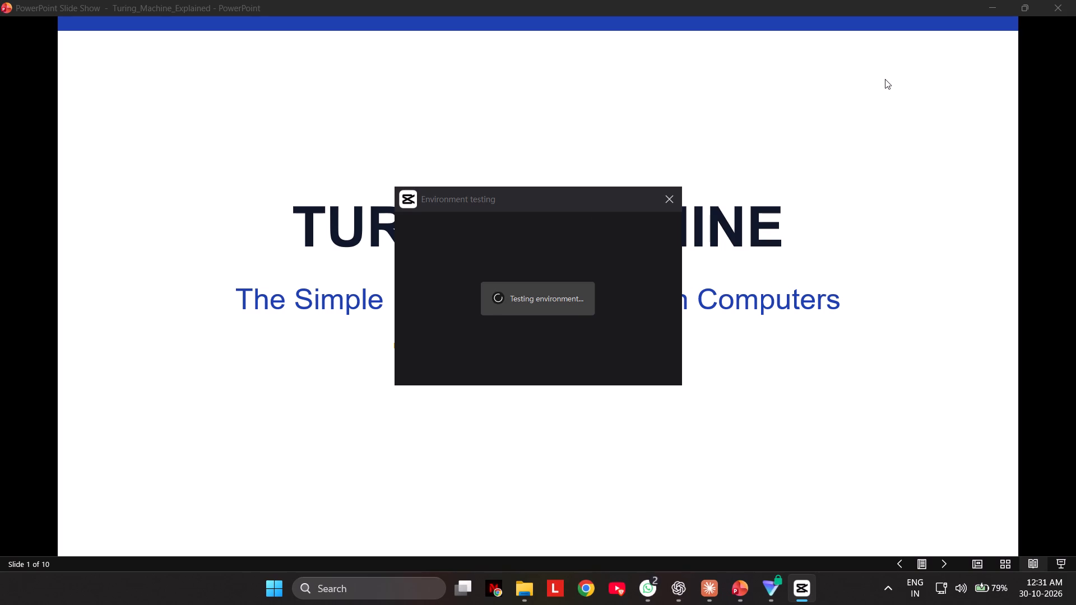
pyautogui.rightClick(873, 94)
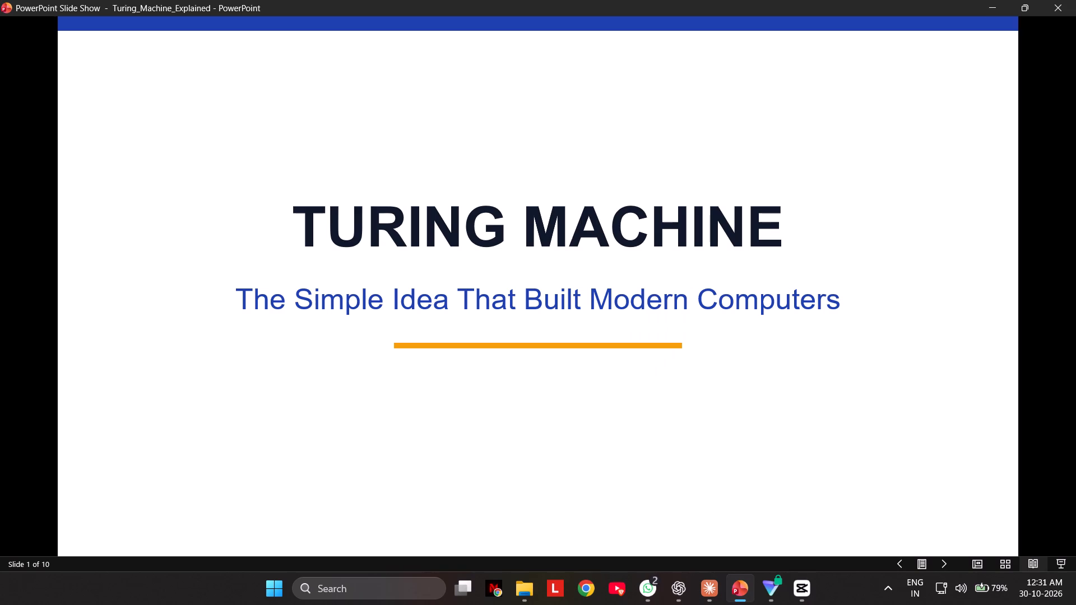
pyautogui.click(797, 583)
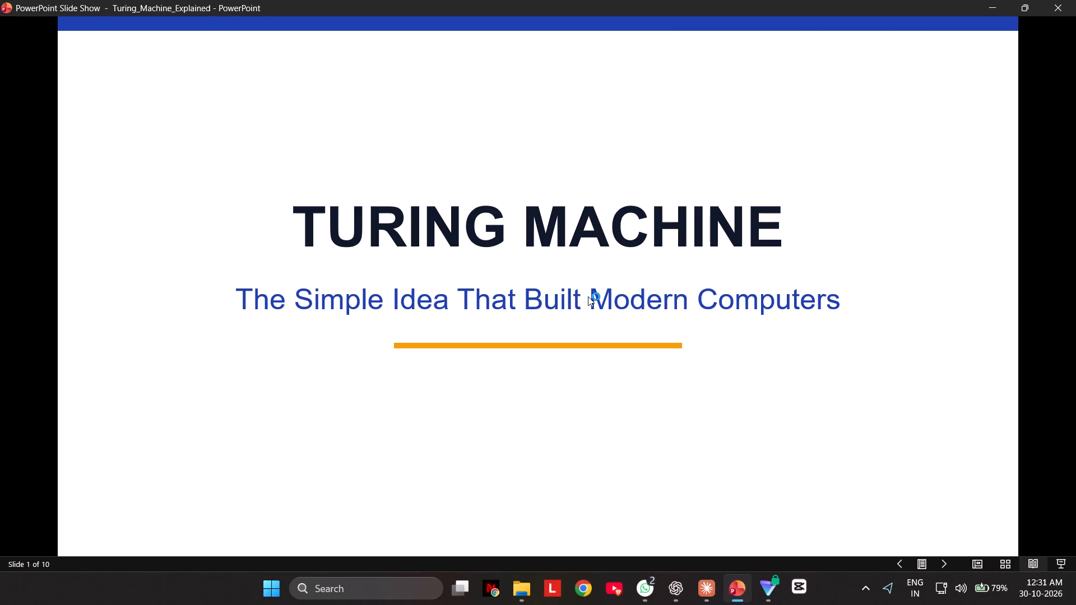
pyautogui.click(808, 591)
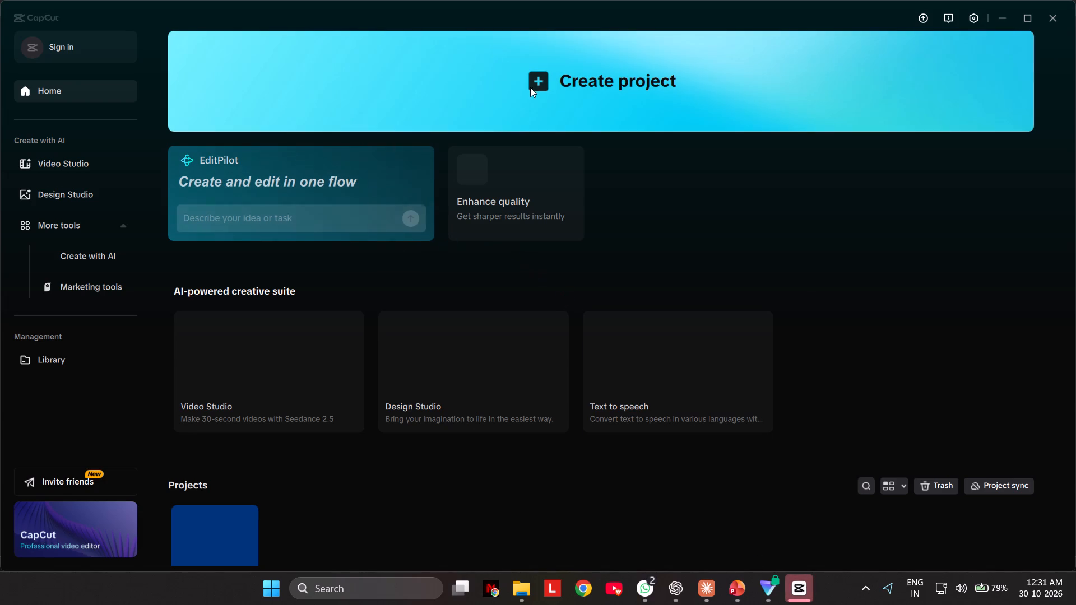
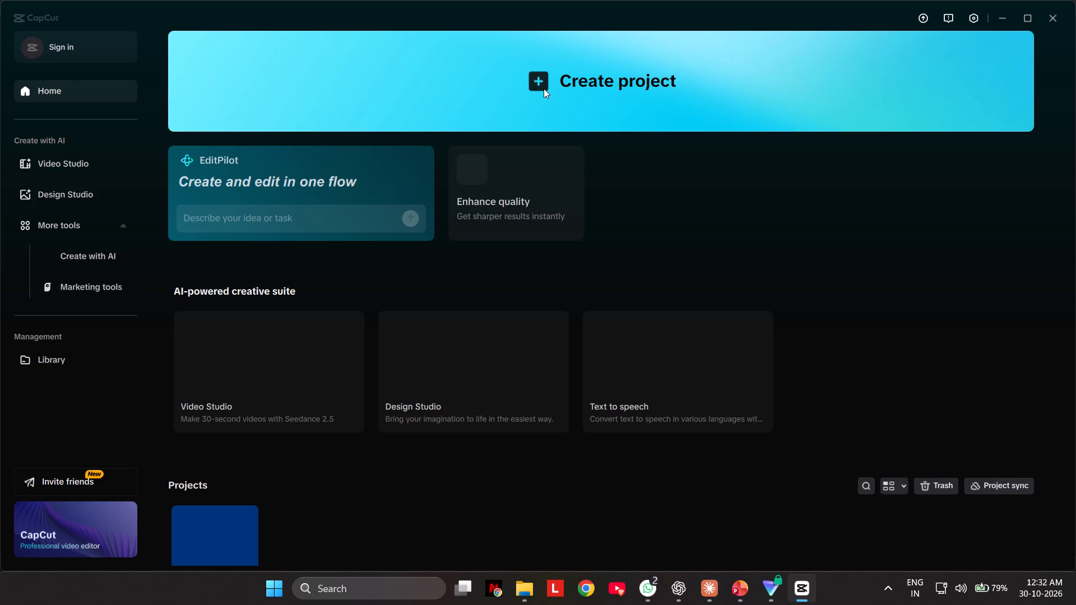
# Create a new video project and dismiss the onboarding tips about generating and editing media.
pyautogui.click(544, 89)
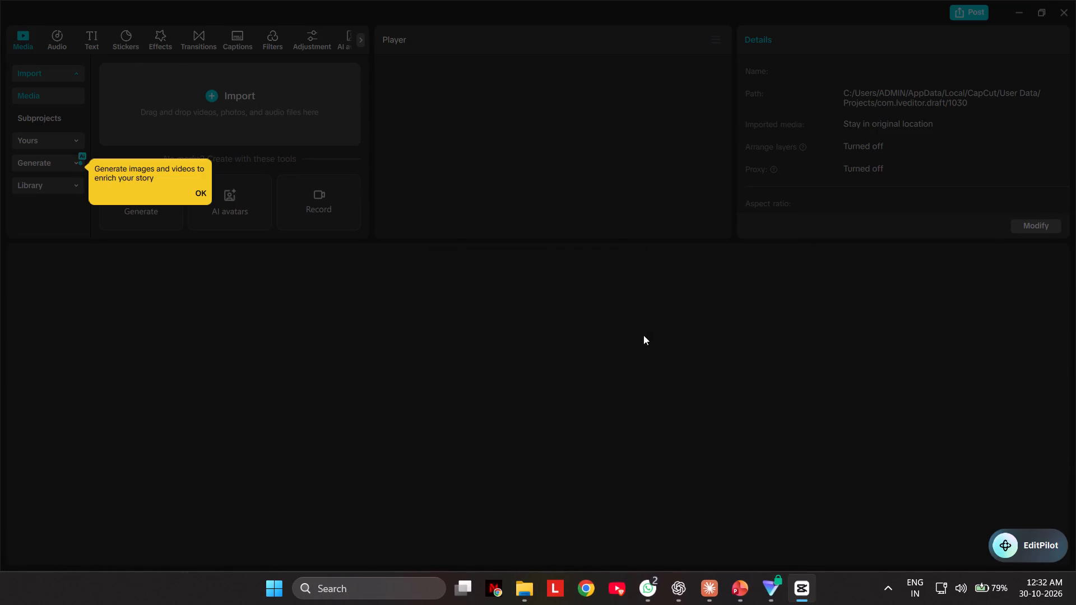
pyautogui.click(194, 193)
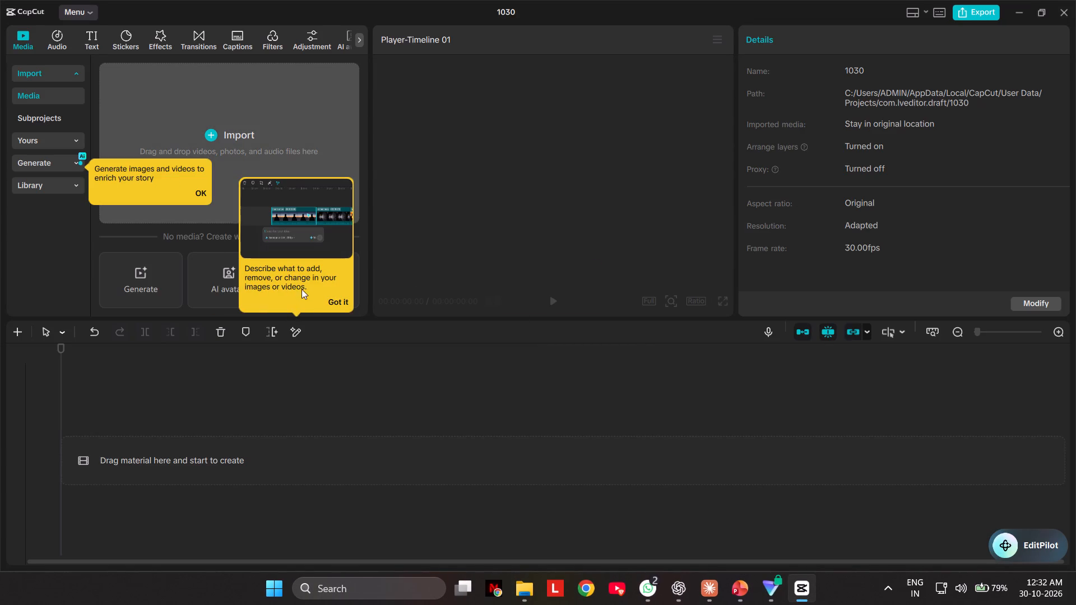
pyautogui.click(344, 295)
pyautogui.click(197, 184)
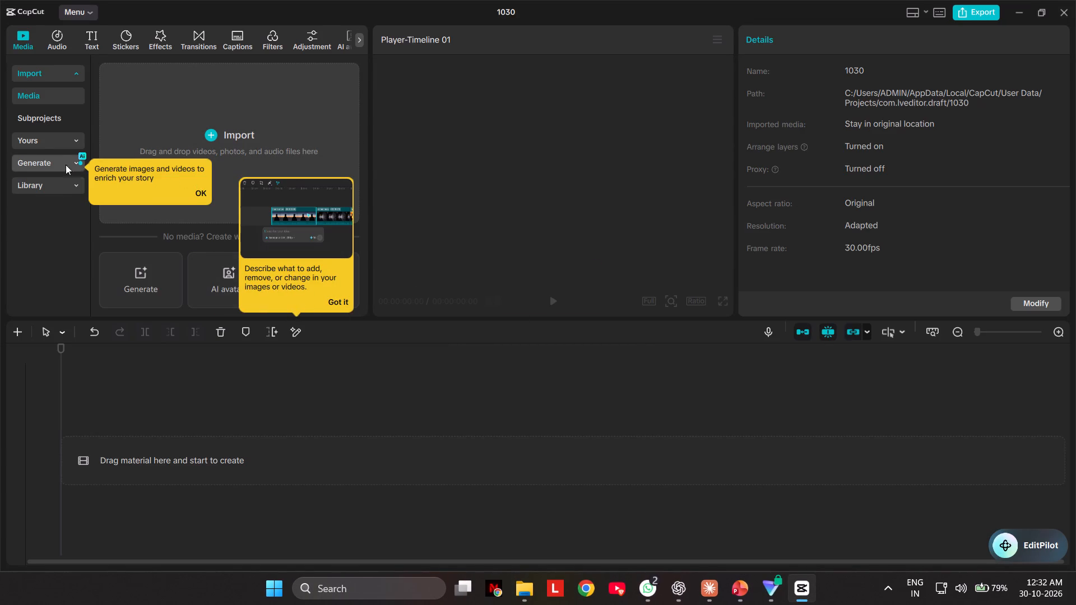
pyautogui.click(62, 156)
pyautogui.click(197, 150)
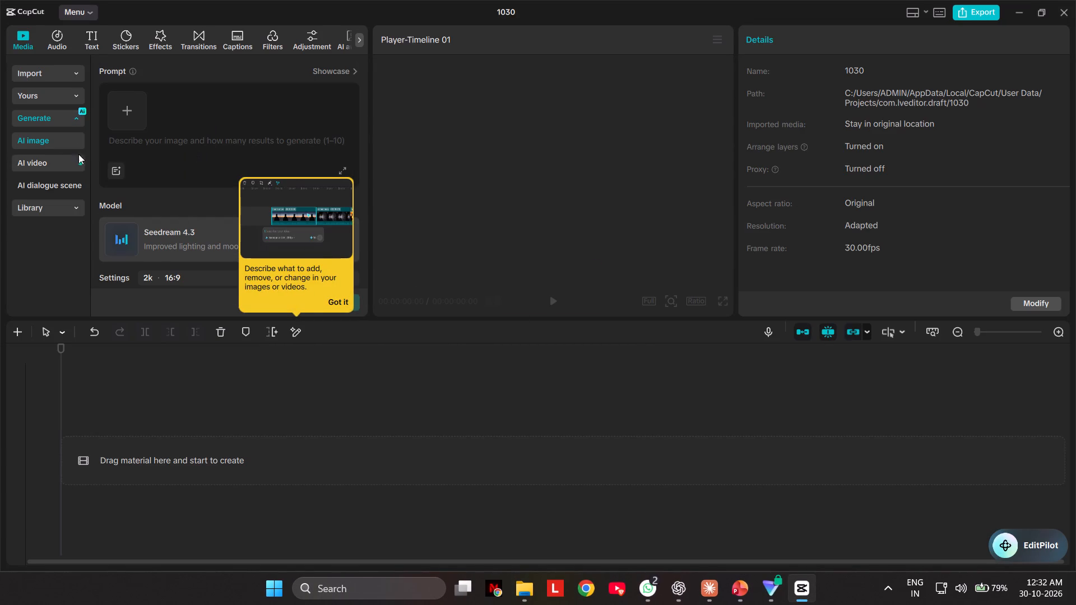
pyautogui.click(332, 302)
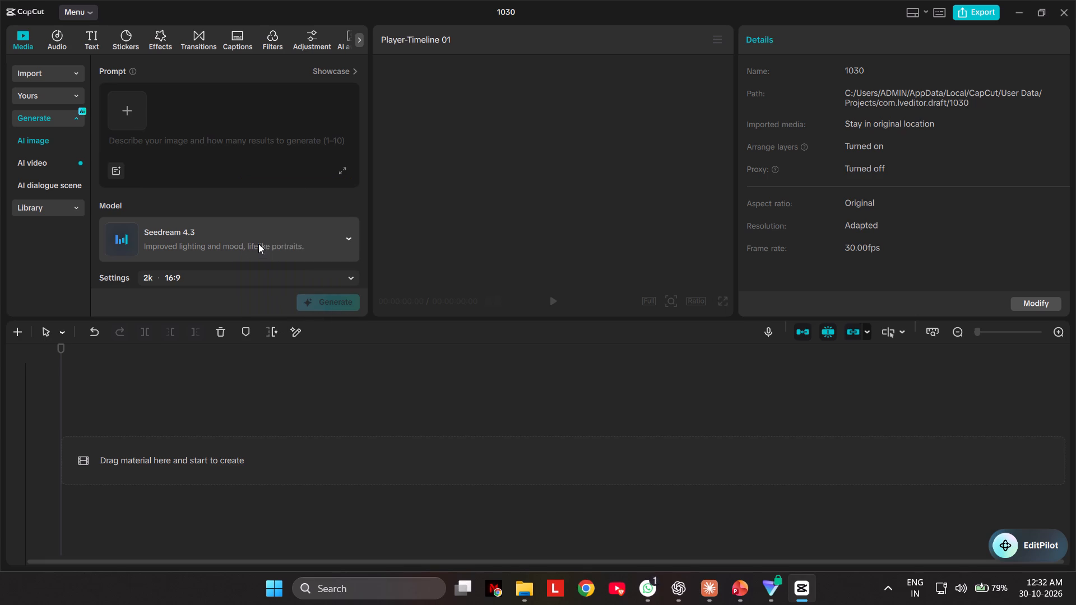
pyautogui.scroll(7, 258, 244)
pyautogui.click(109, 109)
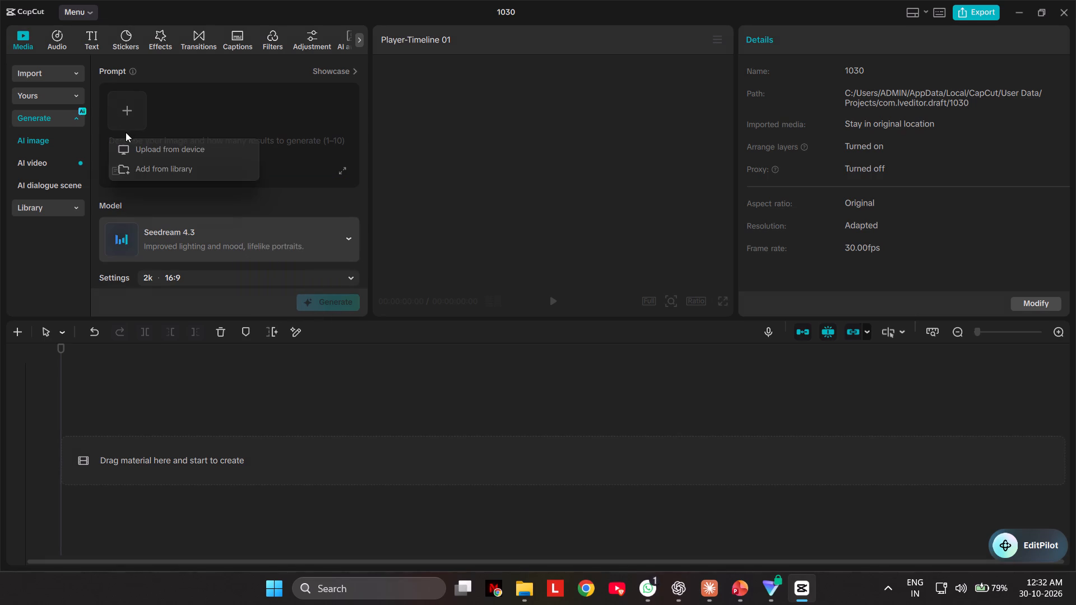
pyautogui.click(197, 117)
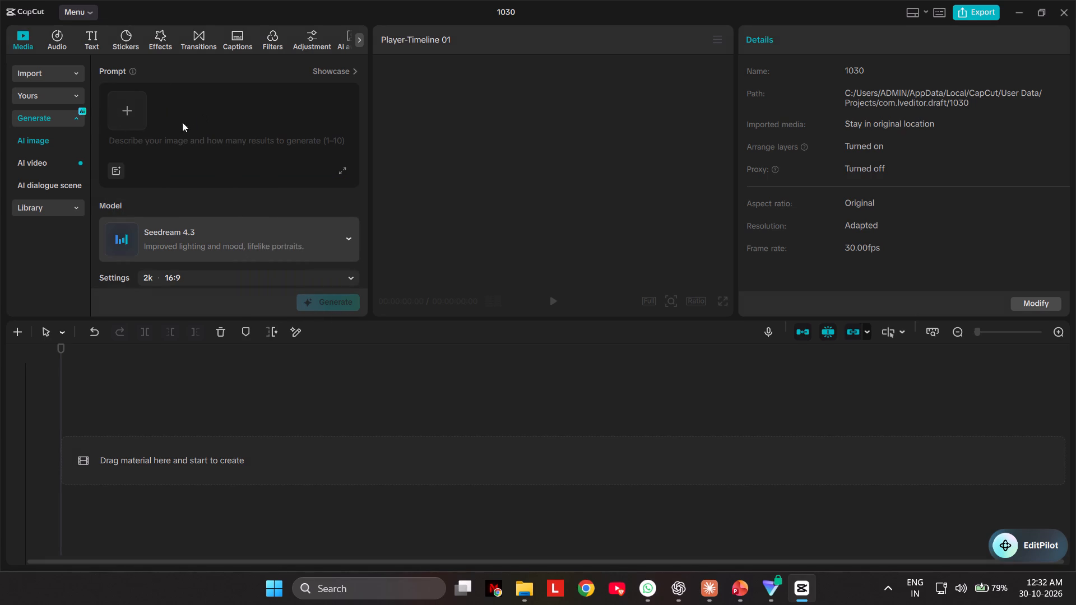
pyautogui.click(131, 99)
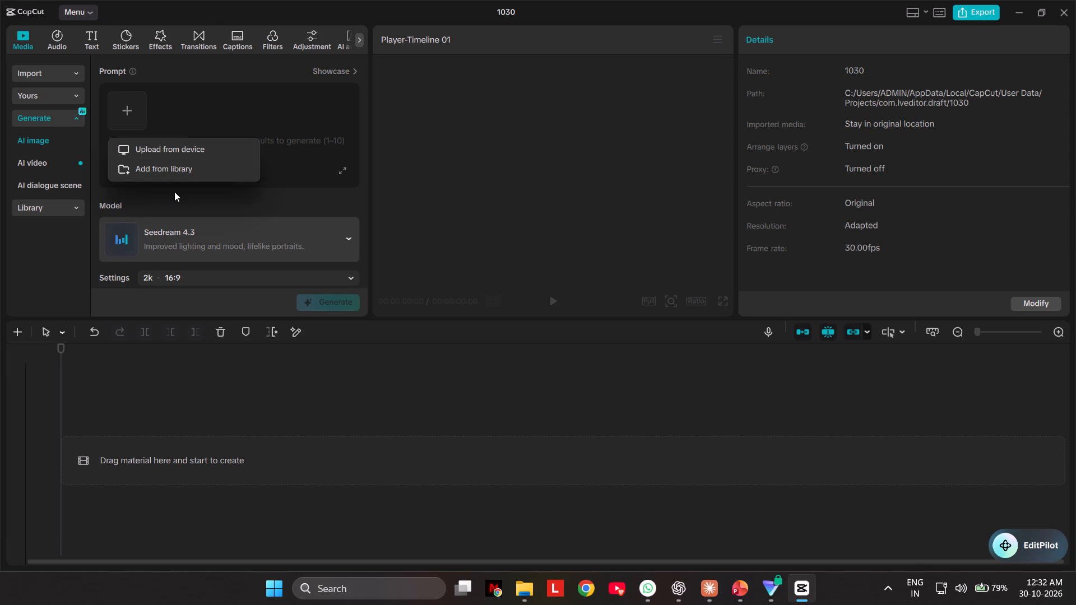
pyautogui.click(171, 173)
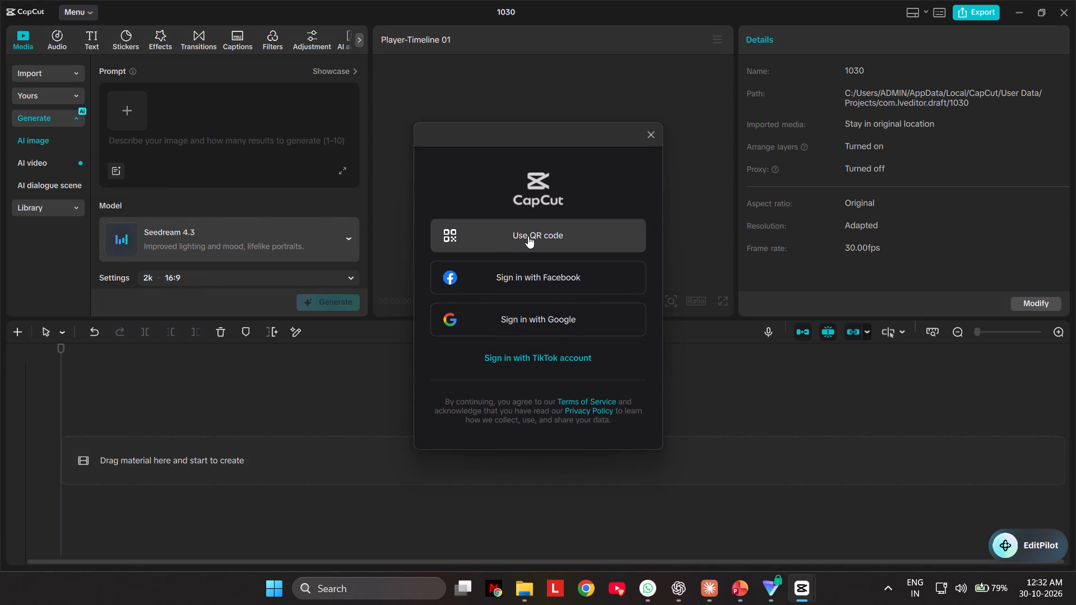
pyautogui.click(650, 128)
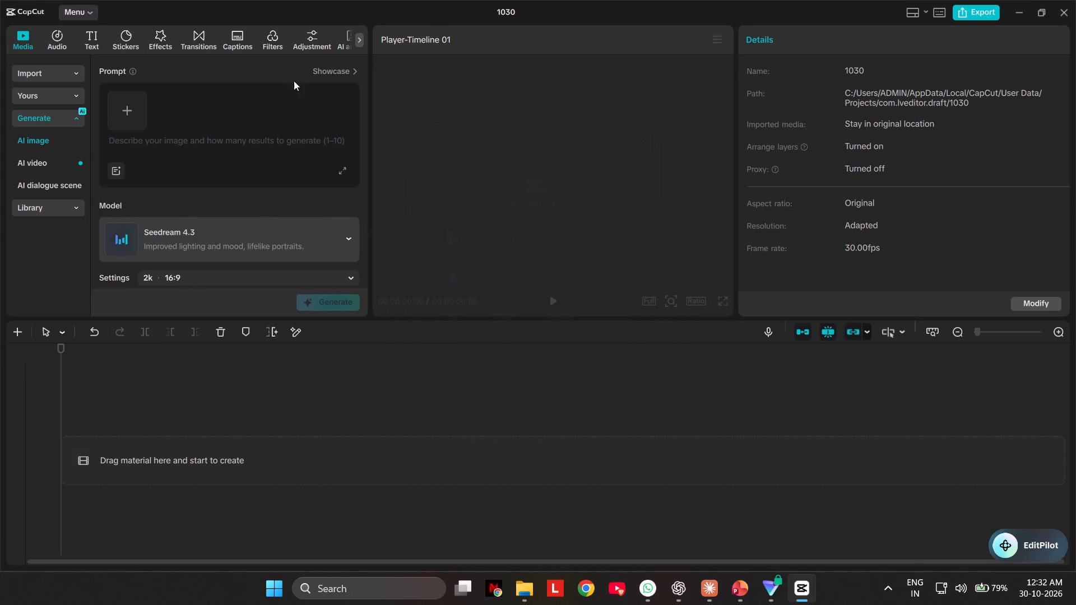
# Start a media import from the device and browse to the slide recordings in Videos > Screen Recordings > samarth LL.
pyautogui.click(58, 71)
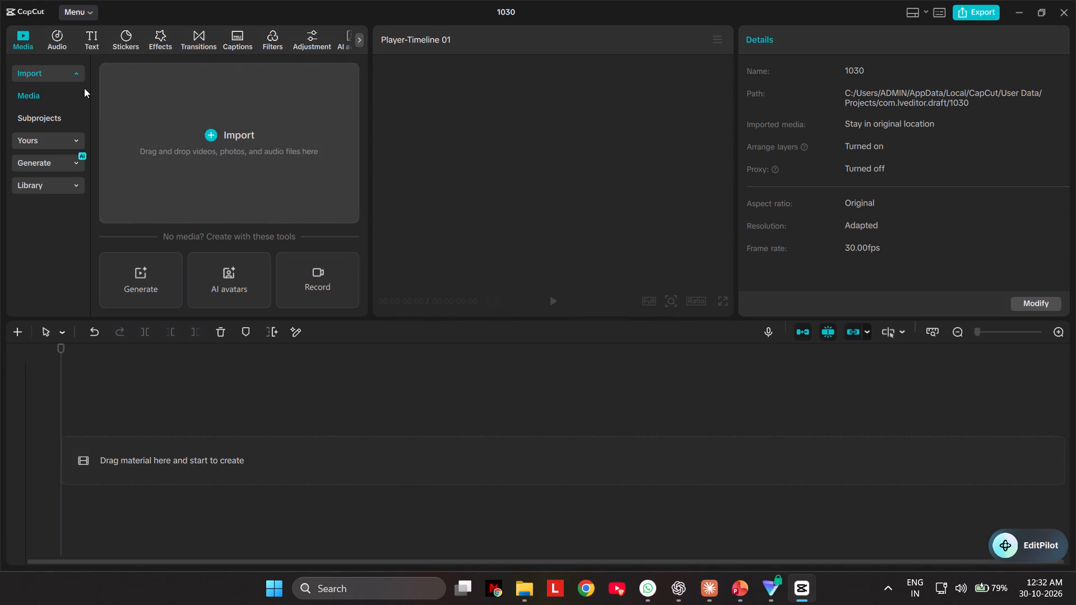
pyautogui.click(206, 139)
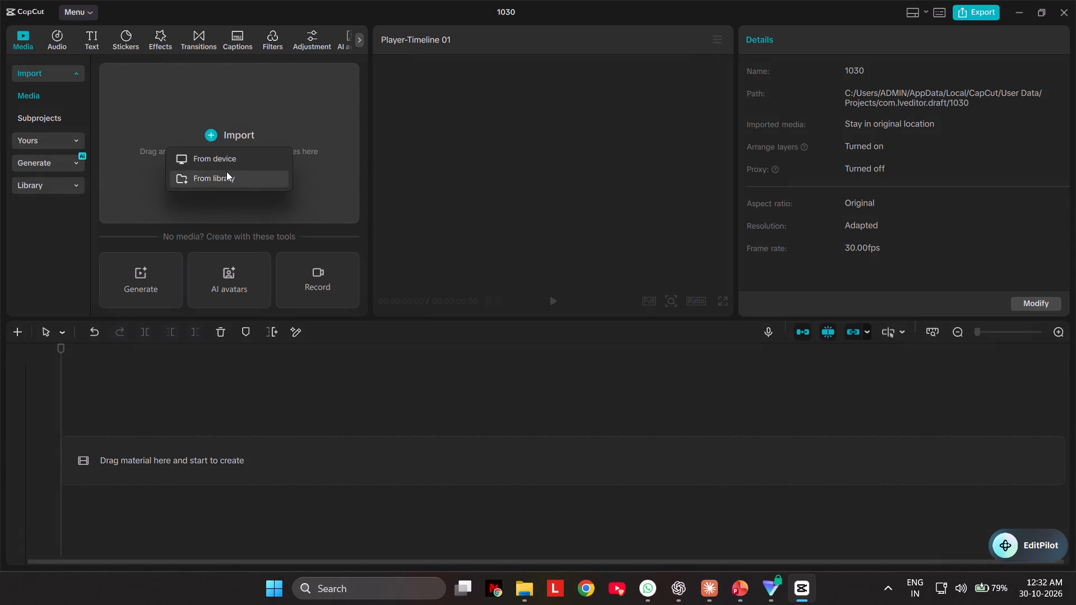
pyautogui.click(221, 162)
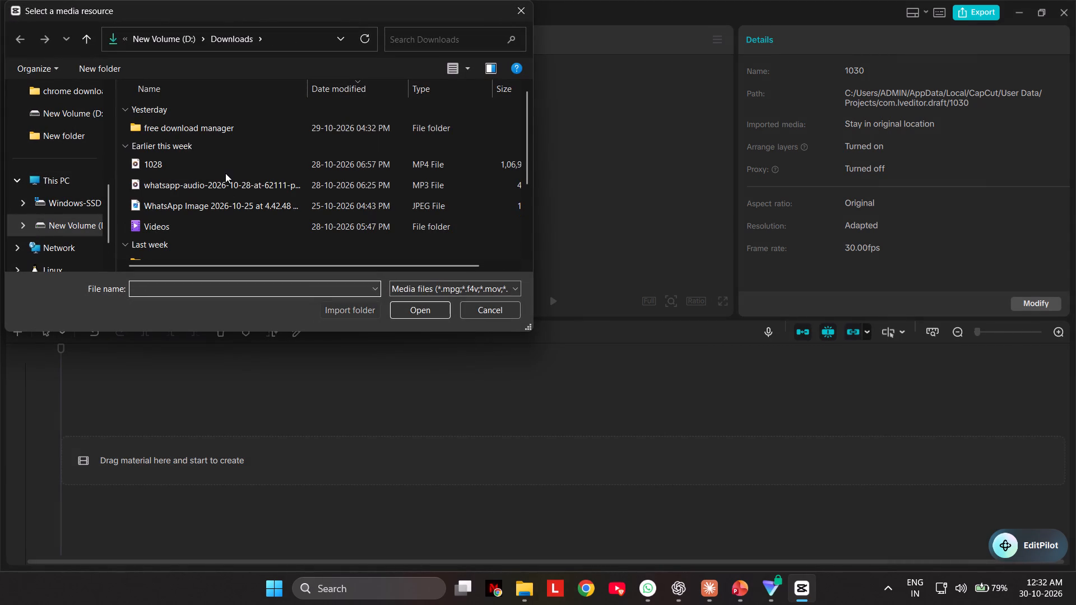
pyautogui.doubleClick(170, 221)
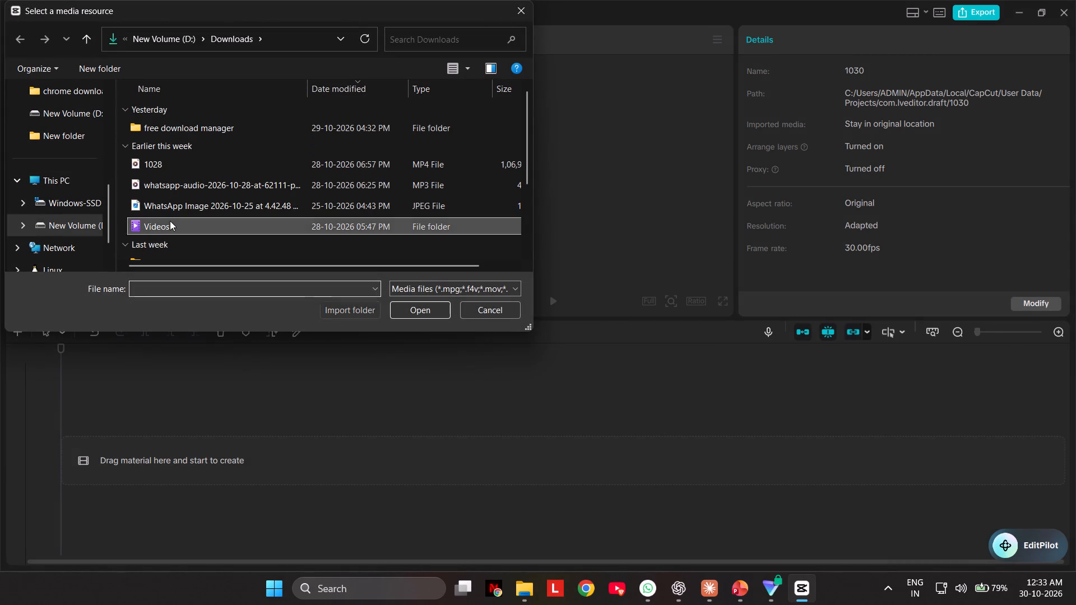
pyautogui.doubleClick(164, 130)
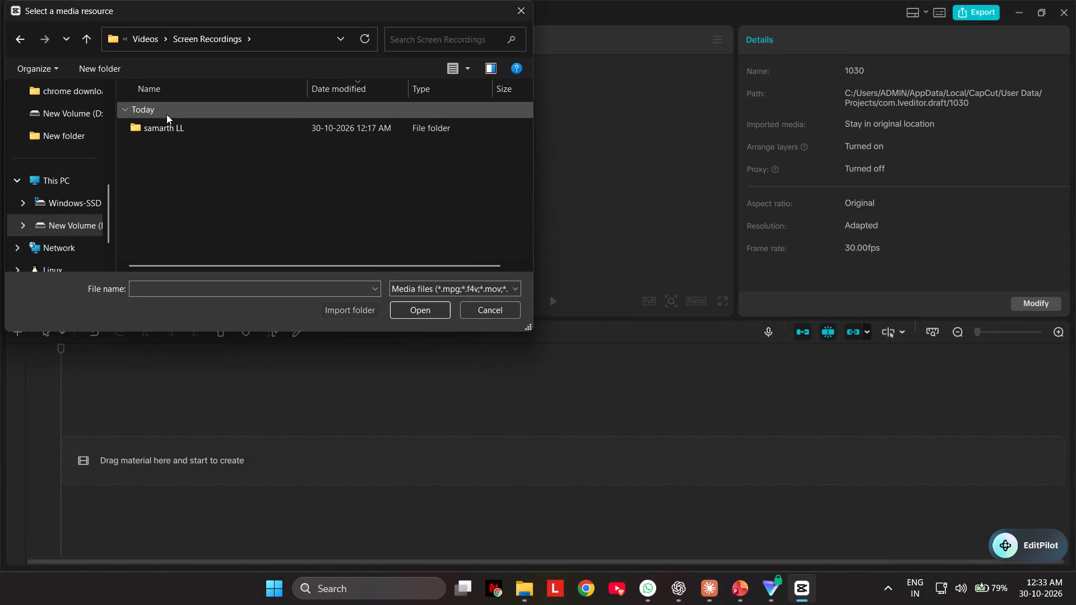
pyautogui.doubleClick(166, 131)
pyautogui.scroll(-7, 180, 206)
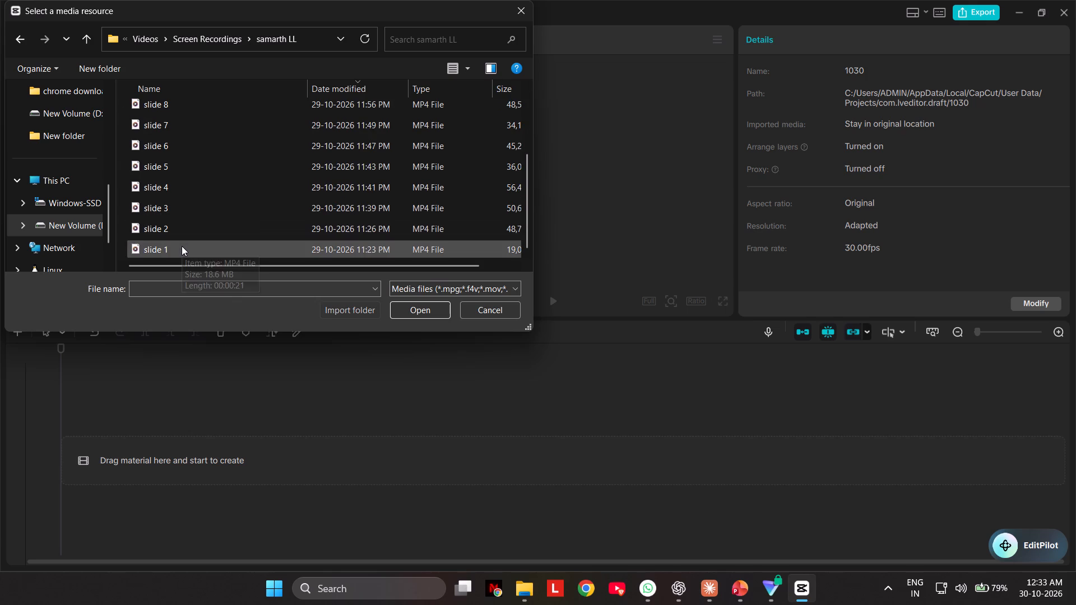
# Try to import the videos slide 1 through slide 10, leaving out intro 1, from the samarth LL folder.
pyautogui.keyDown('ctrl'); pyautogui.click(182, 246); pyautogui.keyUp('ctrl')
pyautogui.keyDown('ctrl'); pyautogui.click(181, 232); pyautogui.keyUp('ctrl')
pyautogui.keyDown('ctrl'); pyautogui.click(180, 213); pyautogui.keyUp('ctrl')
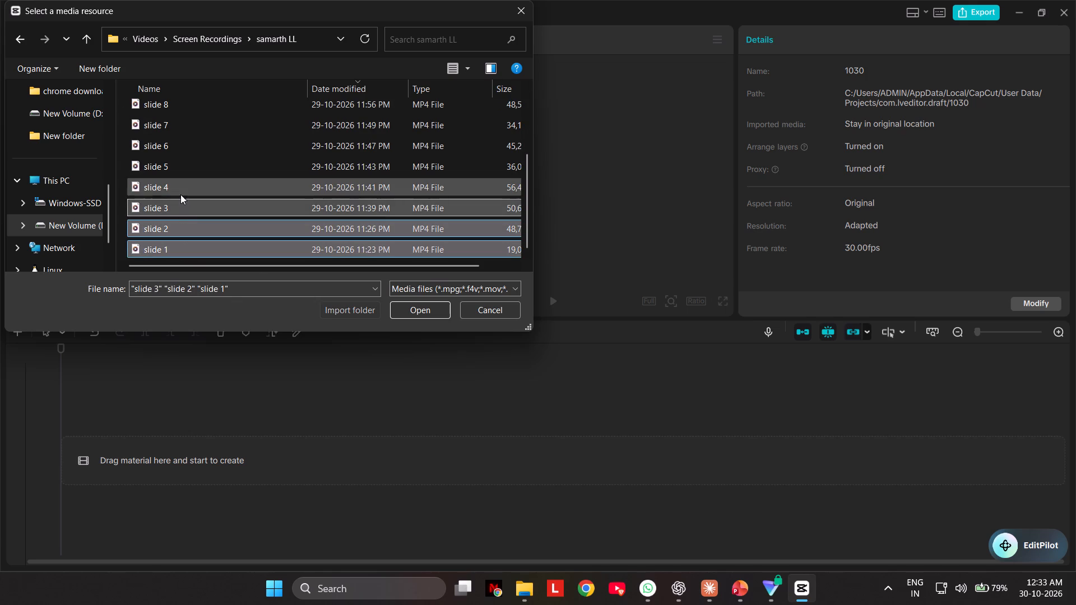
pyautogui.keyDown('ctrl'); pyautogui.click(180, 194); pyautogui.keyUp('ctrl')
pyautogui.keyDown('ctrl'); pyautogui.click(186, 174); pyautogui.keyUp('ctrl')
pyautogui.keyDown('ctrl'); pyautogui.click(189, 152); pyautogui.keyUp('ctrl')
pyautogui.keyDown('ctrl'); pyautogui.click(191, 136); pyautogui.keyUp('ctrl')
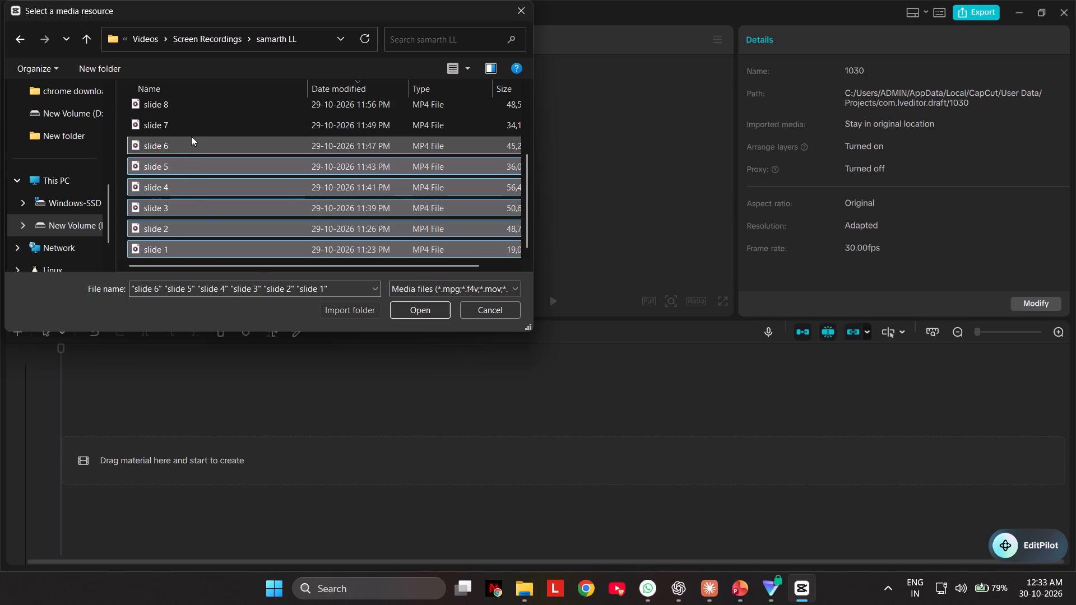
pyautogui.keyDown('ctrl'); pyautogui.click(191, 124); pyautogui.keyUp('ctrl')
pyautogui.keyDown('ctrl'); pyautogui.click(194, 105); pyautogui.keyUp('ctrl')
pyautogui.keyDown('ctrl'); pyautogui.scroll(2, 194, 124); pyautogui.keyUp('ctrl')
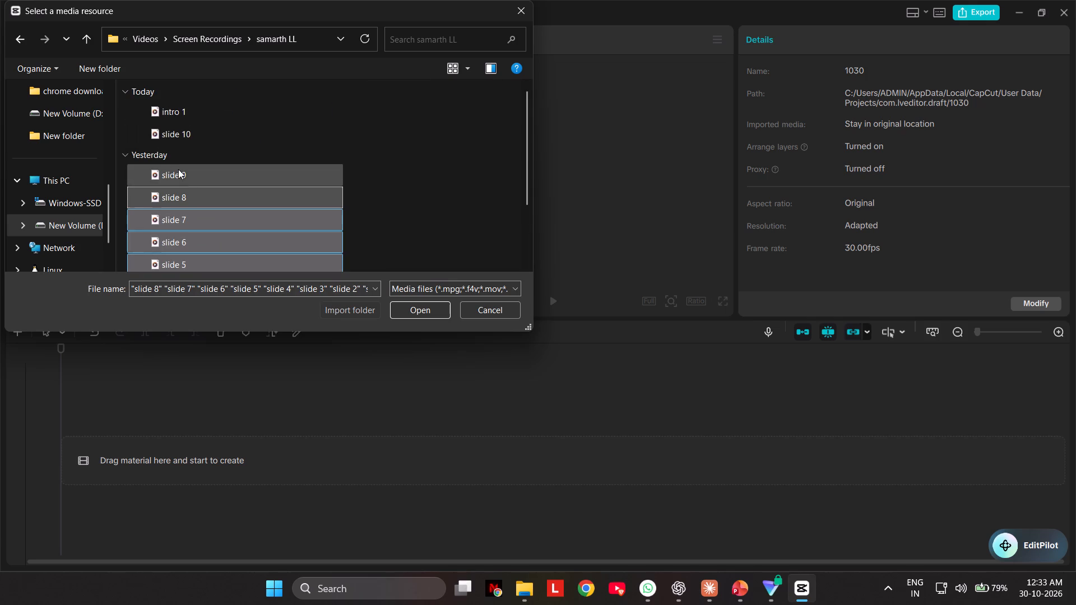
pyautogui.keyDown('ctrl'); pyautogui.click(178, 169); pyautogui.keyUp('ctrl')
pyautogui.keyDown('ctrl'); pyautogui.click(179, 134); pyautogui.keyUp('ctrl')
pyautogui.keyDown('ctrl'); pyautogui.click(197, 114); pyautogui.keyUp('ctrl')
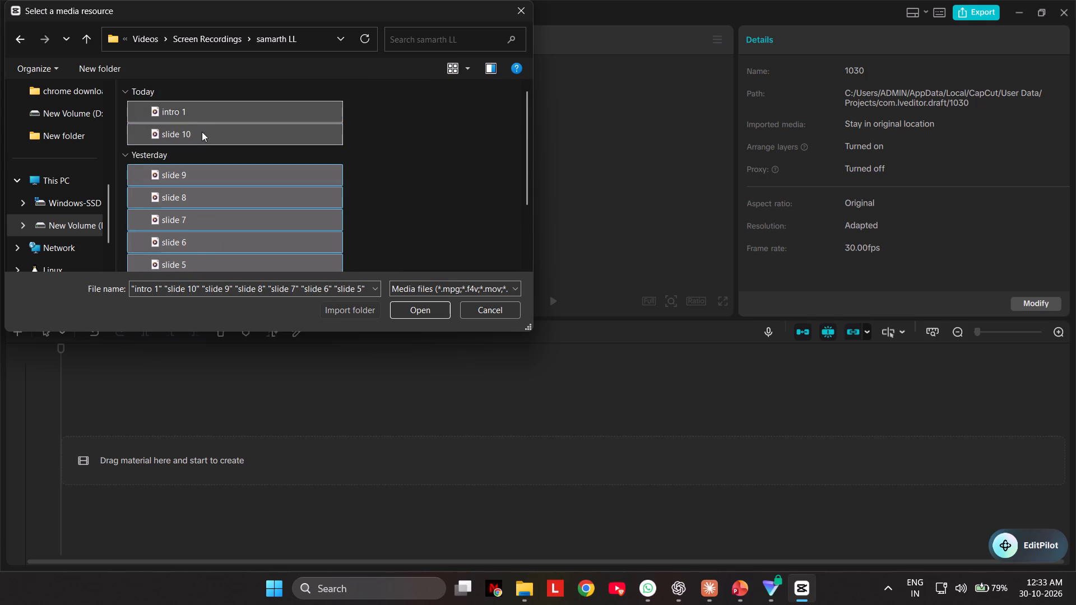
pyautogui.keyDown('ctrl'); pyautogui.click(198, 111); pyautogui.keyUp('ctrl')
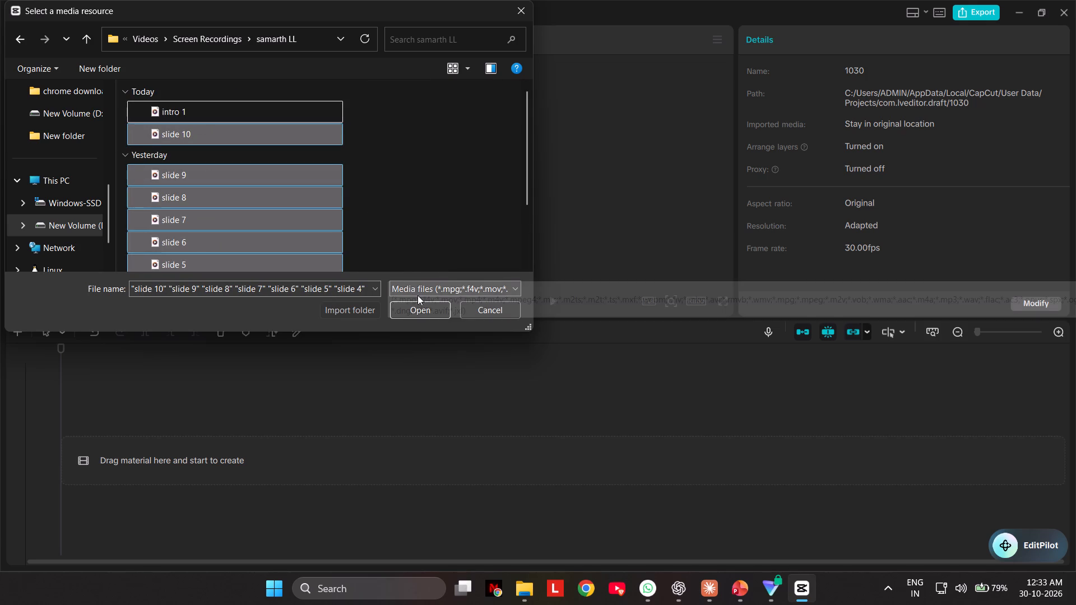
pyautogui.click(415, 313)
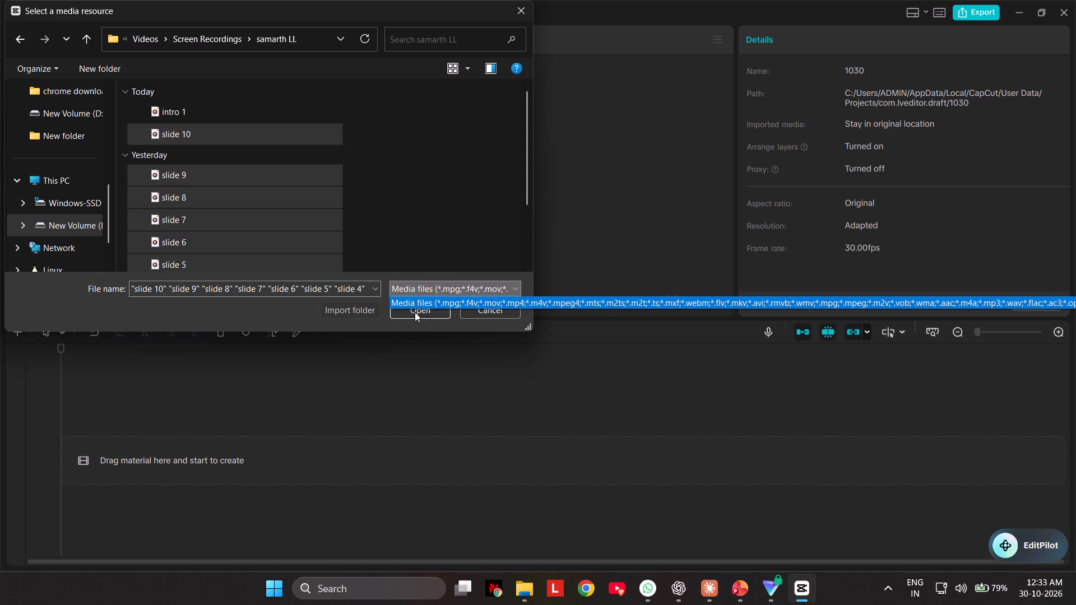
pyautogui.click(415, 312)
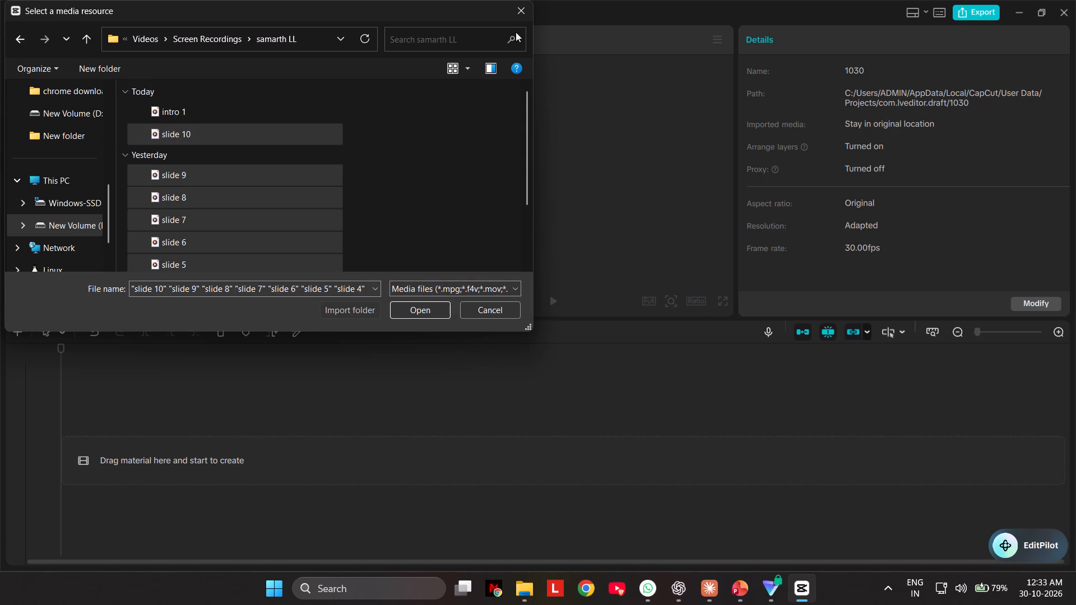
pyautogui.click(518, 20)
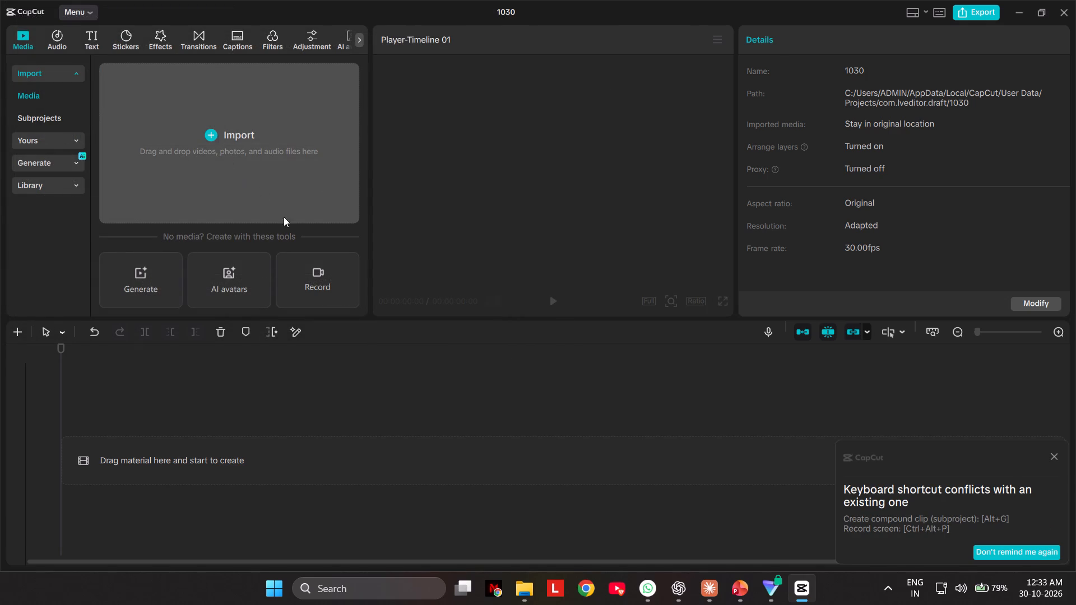
# Dismiss the keyboard shortcut conflict notification.
pyautogui.click(1056, 458)
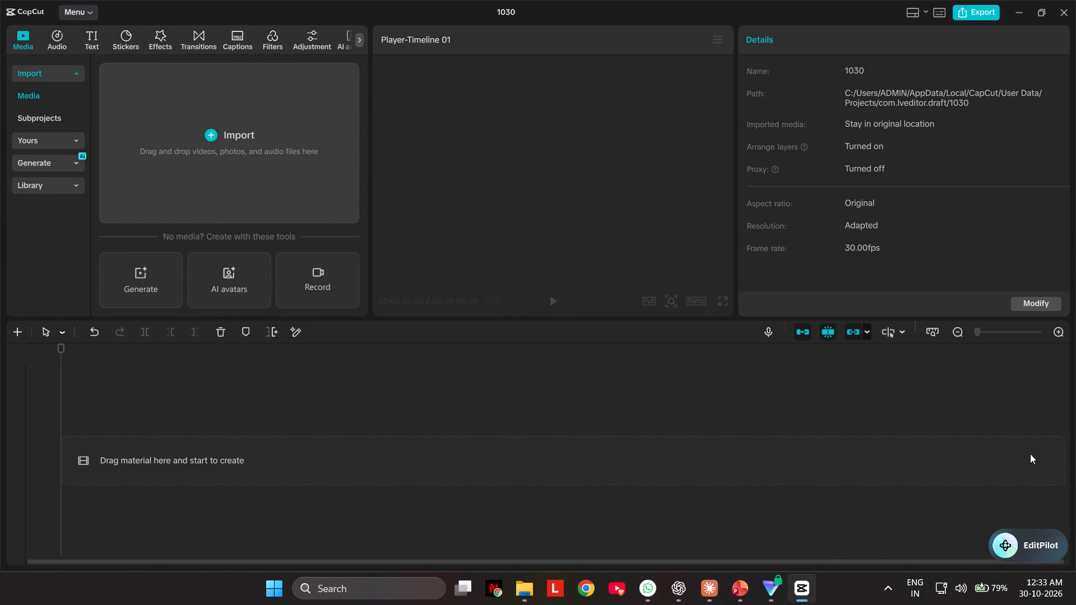
# Import the videos slide 1 through slide 9 from the samarth LL folder inside Videos > Screen Recordings on the device.
pyautogui.click(208, 154)
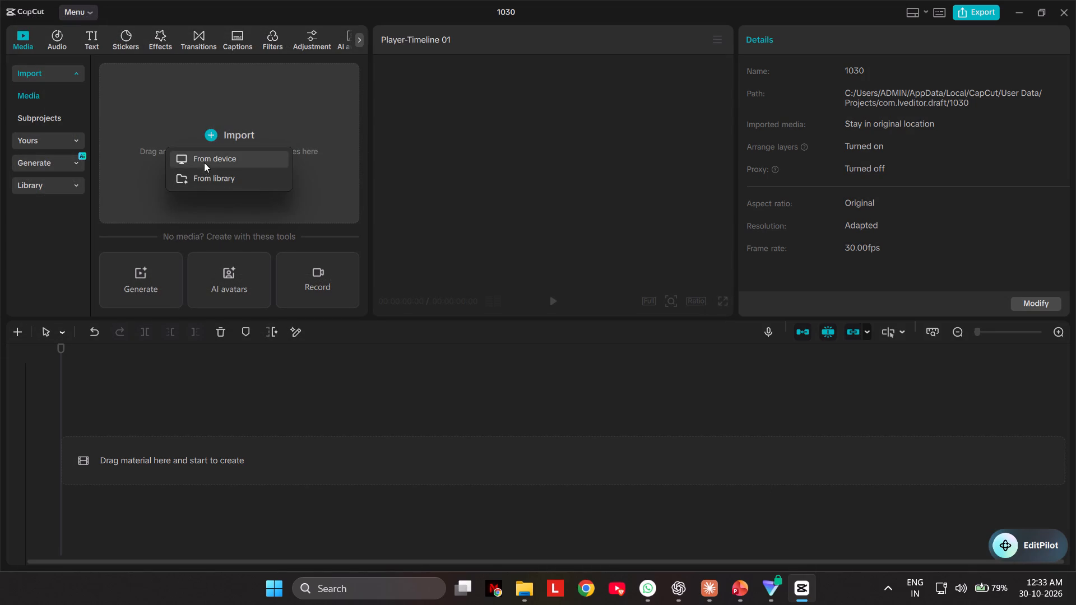
pyautogui.click(204, 162)
pyautogui.scroll(-4, 224, 215)
pyautogui.keyDown('ctrl'); pyautogui.scroll(5, 217, 207); pyautogui.keyUp('ctrl')
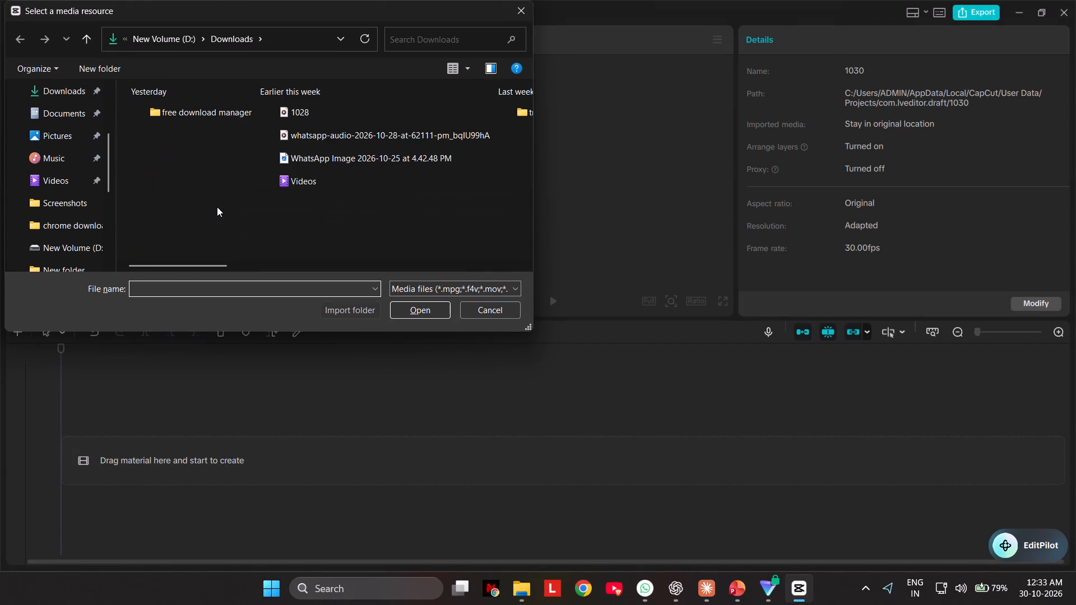
pyautogui.doubleClick(298, 186)
pyautogui.scroll(-4, 275, 193)
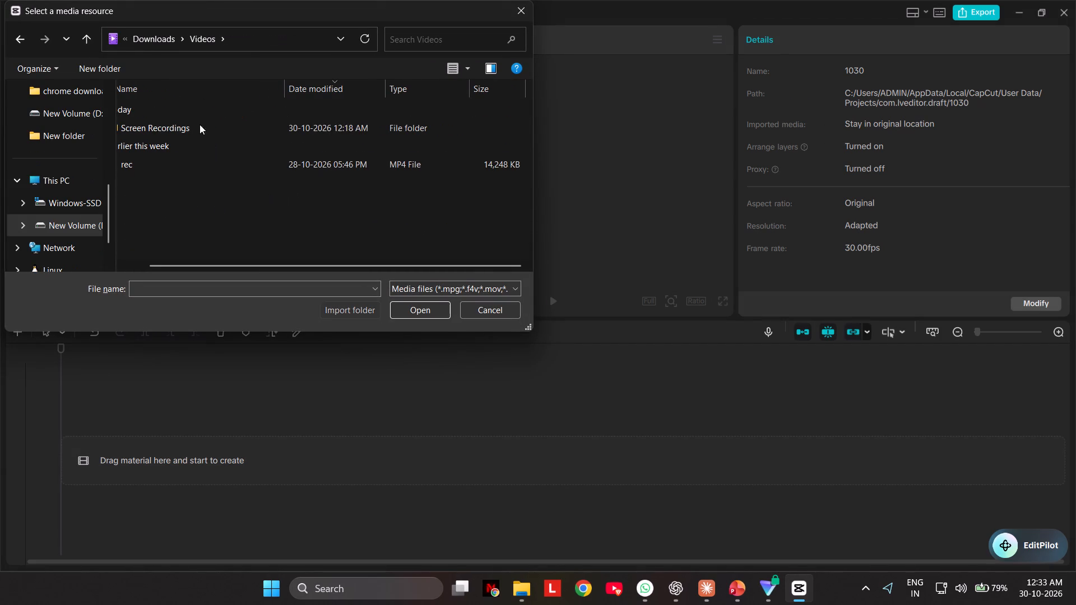
pyautogui.doubleClick(198, 120)
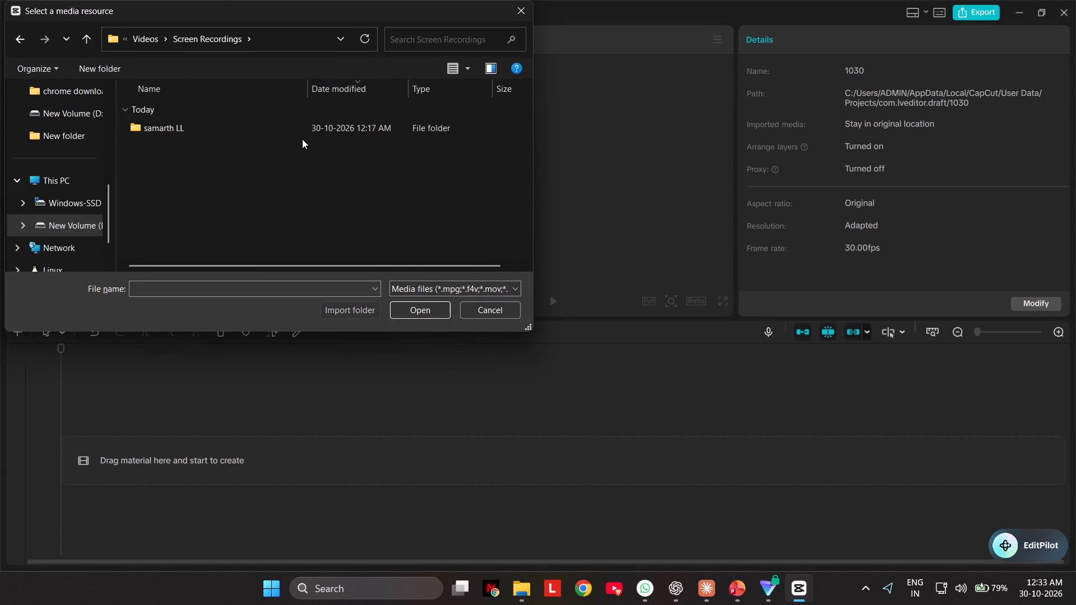
pyautogui.doubleClick(301, 133)
pyautogui.scroll(-3, 310, 169)
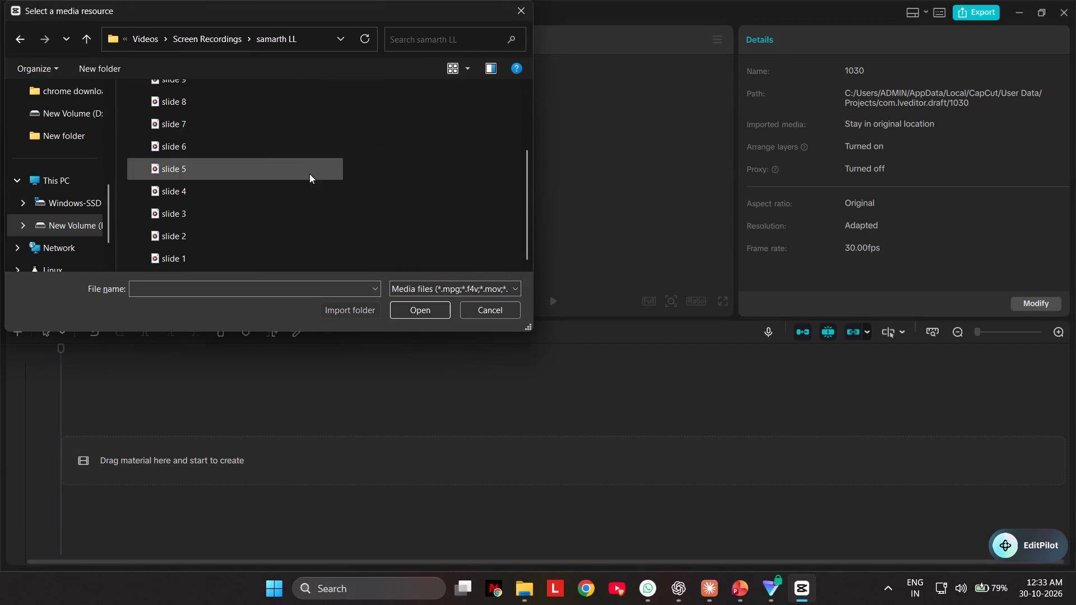
pyautogui.scroll(-1, 309, 174)
pyautogui.keyDown('ctrl'); pyautogui.moveTo(300, 257); pyautogui.dragTo(285, 101); pyautogui.keyUp('ctrl')
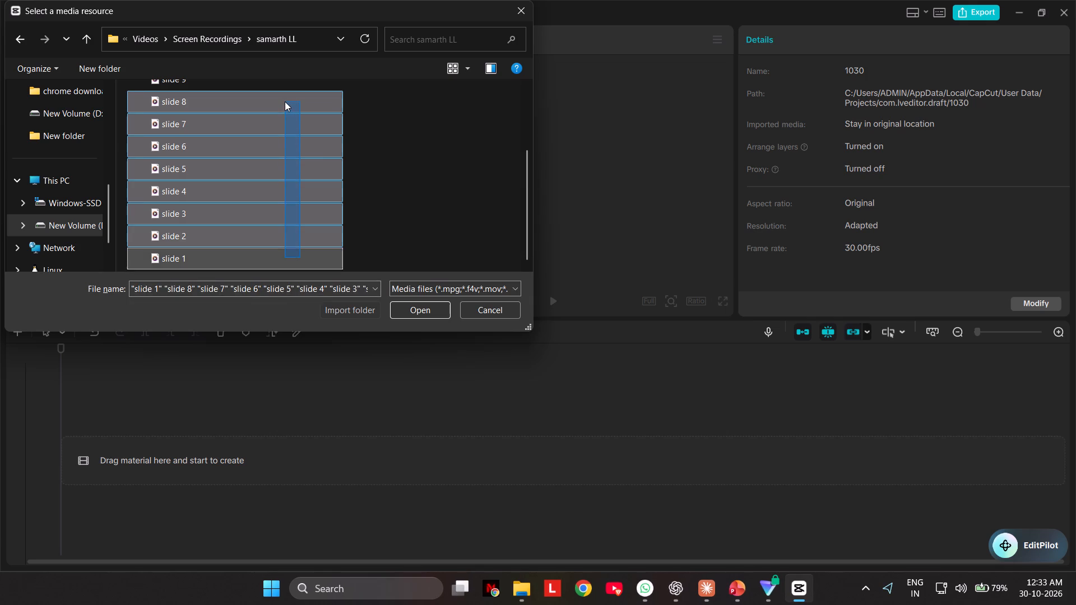
pyautogui.keyDown('ctrl'); pyautogui.moveTo(285, 101); pyautogui.dragTo(285, 81); pyautogui.keyUp('ctrl')
pyautogui.click(405, 311)
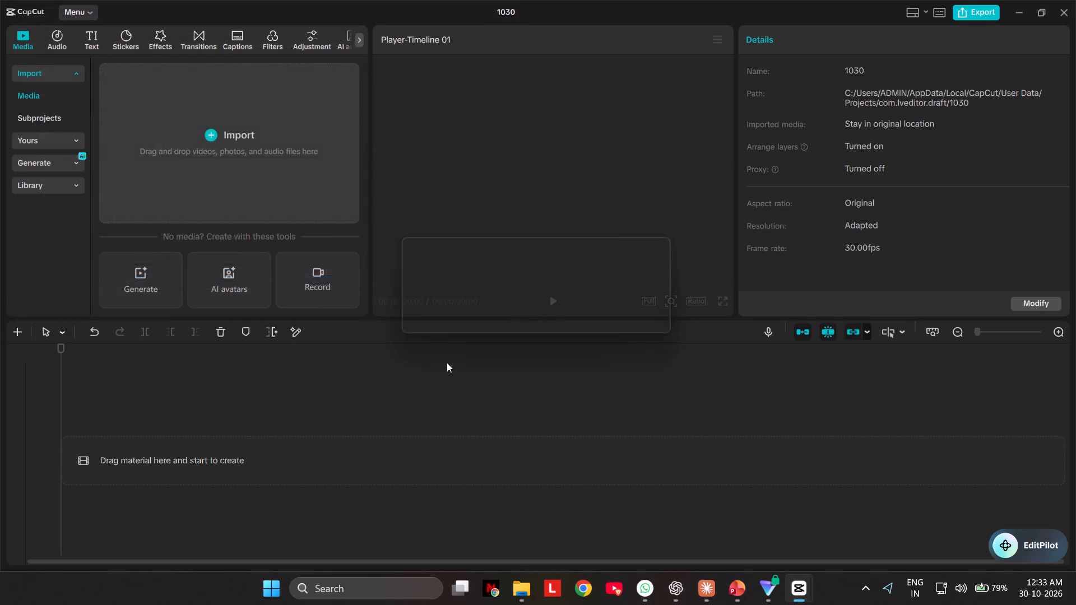
# Import the slide 10 video from the samarth LL folder into the project media.
pyautogui.scroll(-6, 128, 162)
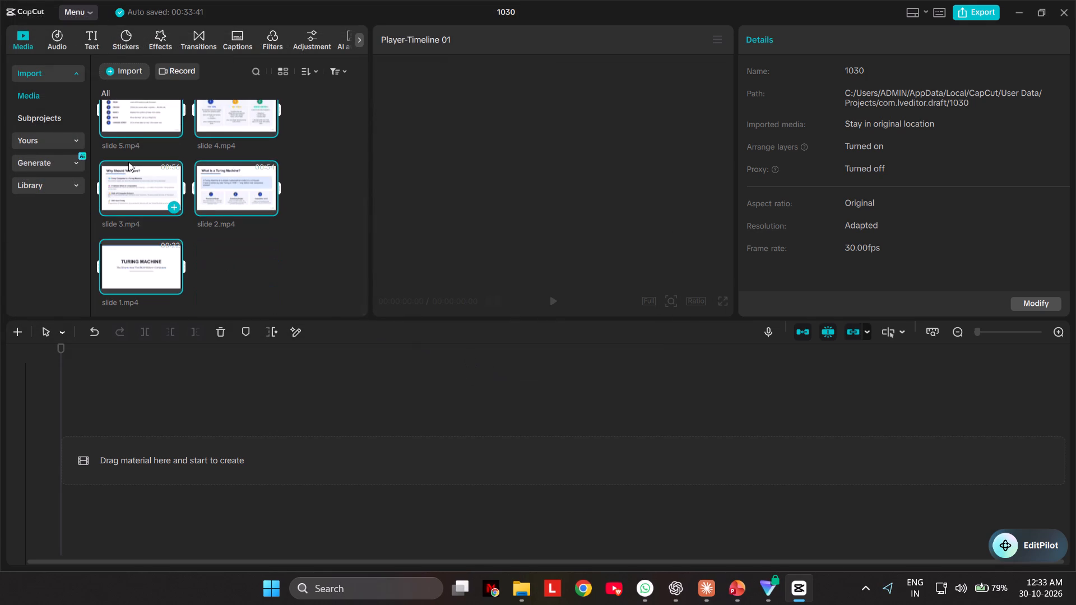
pyautogui.scroll(8, 128, 162)
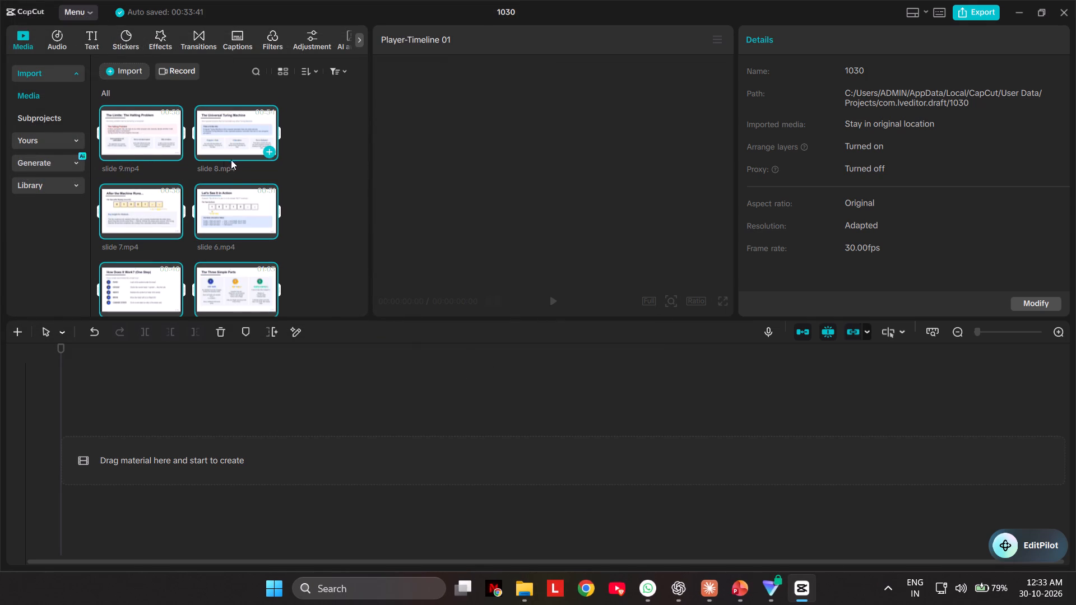
pyautogui.click(138, 73)
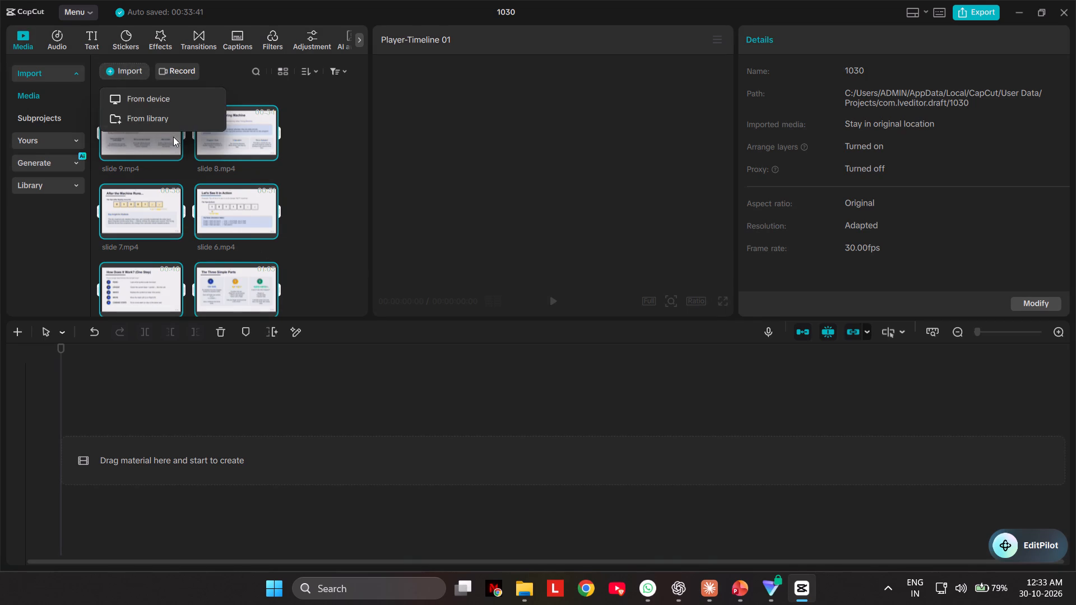
pyautogui.click(151, 97)
pyautogui.scroll(1, 210, 182)
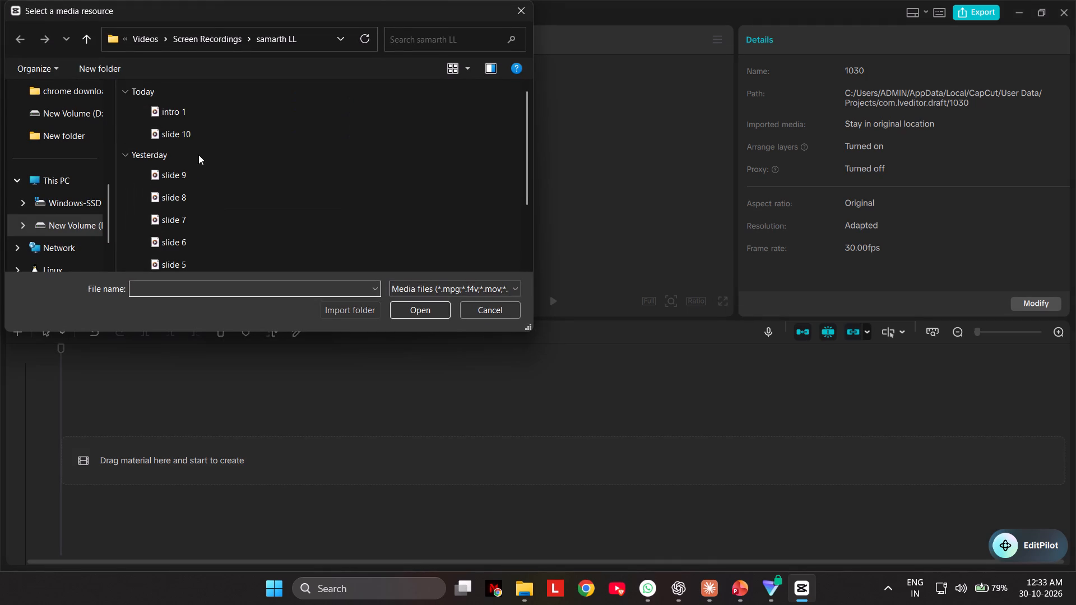
pyautogui.keyDown('ctrl'); pyautogui.click(198, 132); pyautogui.keyUp('ctrl')
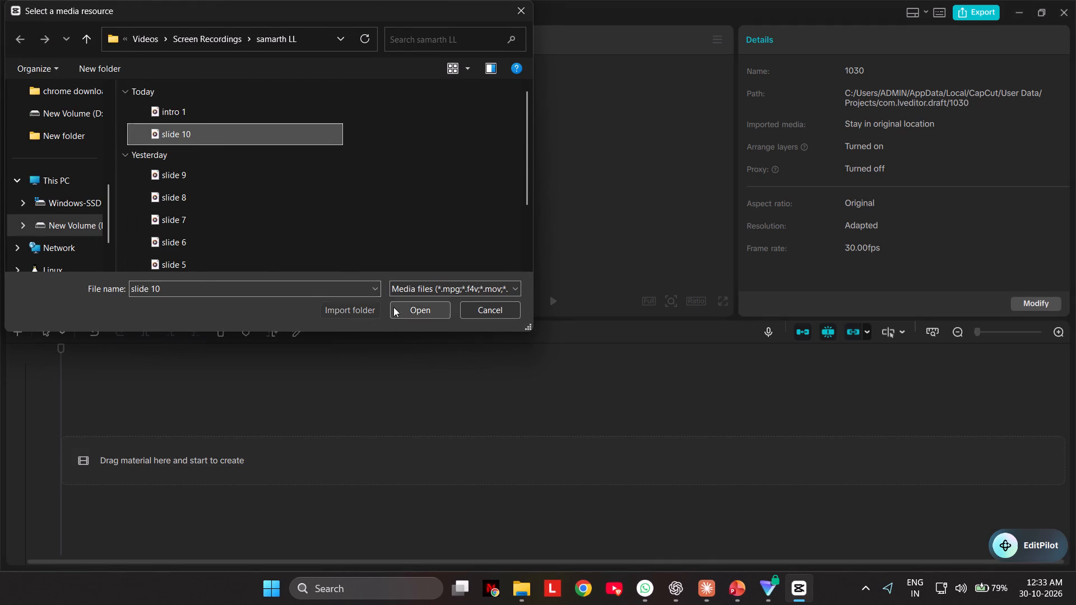
pyautogui.click(393, 307)
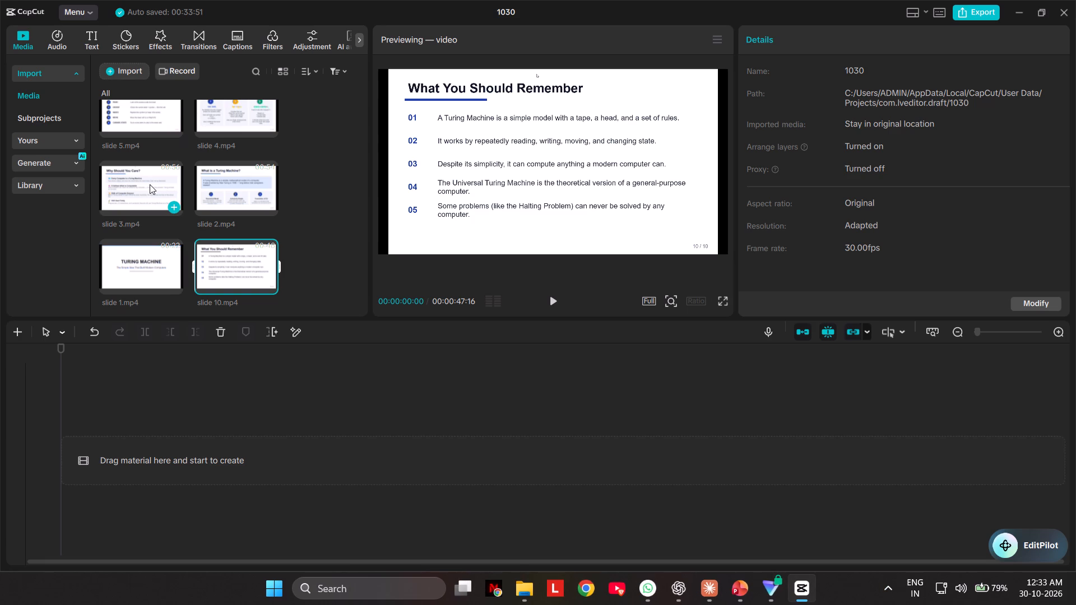
# Place slide 1.mp4 on the timeline's main track as the first clip, starting at 00:00.
pyautogui.scroll(-6, 150, 184)
pyautogui.scroll(3, 196, 261)
pyautogui.scroll(-7, 188, 257)
pyautogui.moveTo(131, 247); pyautogui.dragTo(138, 376)
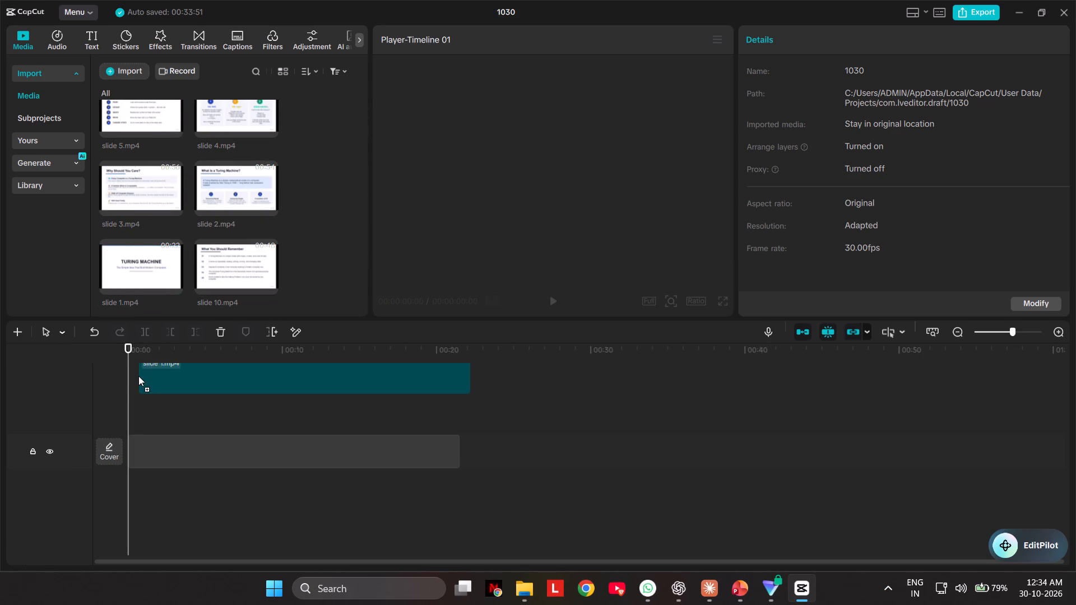
pyautogui.moveTo(138, 376); pyautogui.dragTo(150, 386)
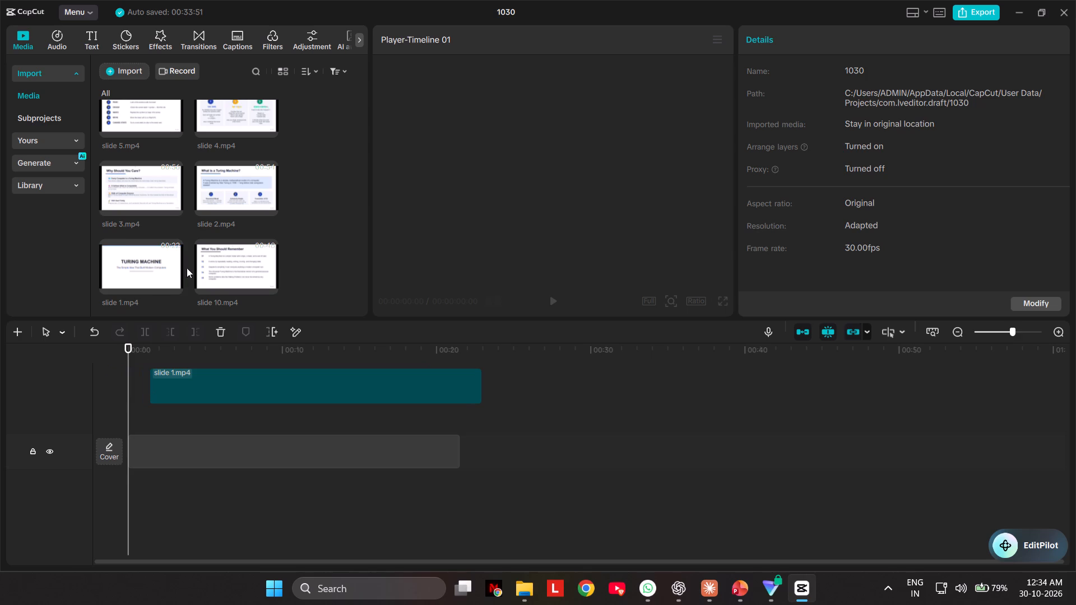
# Add slide 2.mp4 to the main track directly after the slide 1 clip.
pyautogui.moveTo(224, 202); pyautogui.dragTo(448, 430)
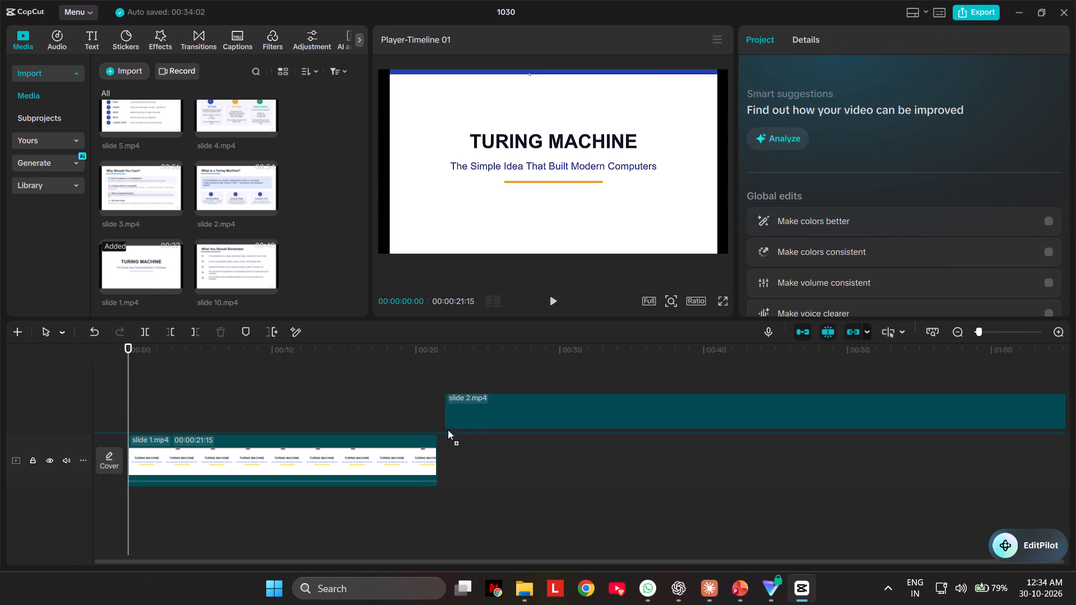
pyautogui.moveTo(448, 430); pyautogui.dragTo(442, 460)
# Add slide 3.mp4 to the main track directly after the slide 2 clip.
pyautogui.scroll(1, 122, 186)
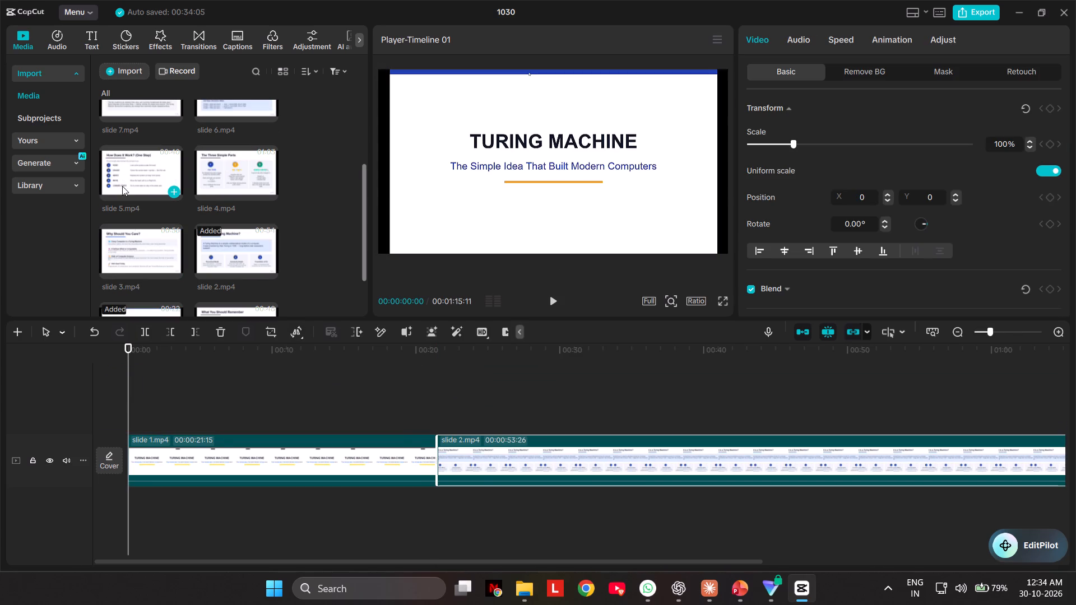
pyautogui.moveTo(309, 564); pyautogui.dragTo(357, 551)
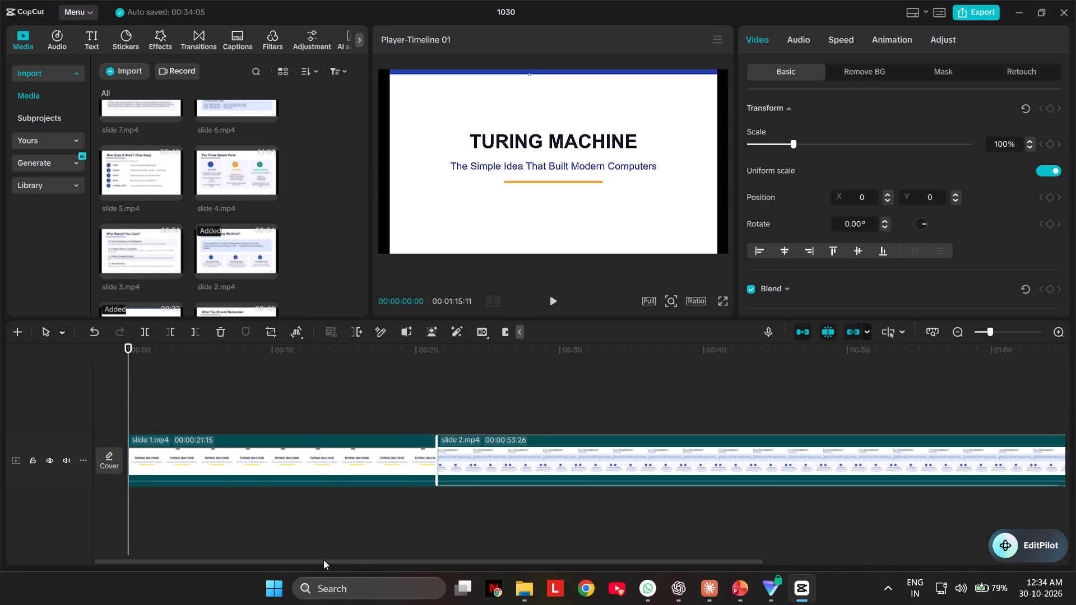
pyautogui.moveTo(357, 551); pyautogui.dragTo(620, 536)
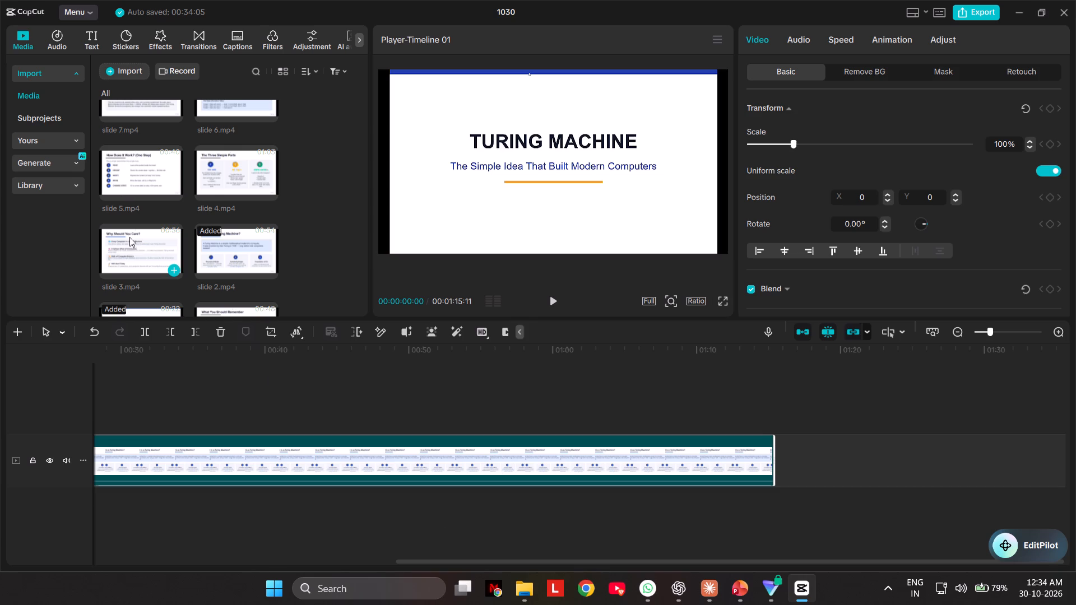
pyautogui.moveTo(129, 252); pyautogui.dragTo(777, 469)
# Add slide 4.mp4 to the main track directly after the slide 3 clip.
pyautogui.moveTo(679, 558); pyautogui.dragTo(686, 560)
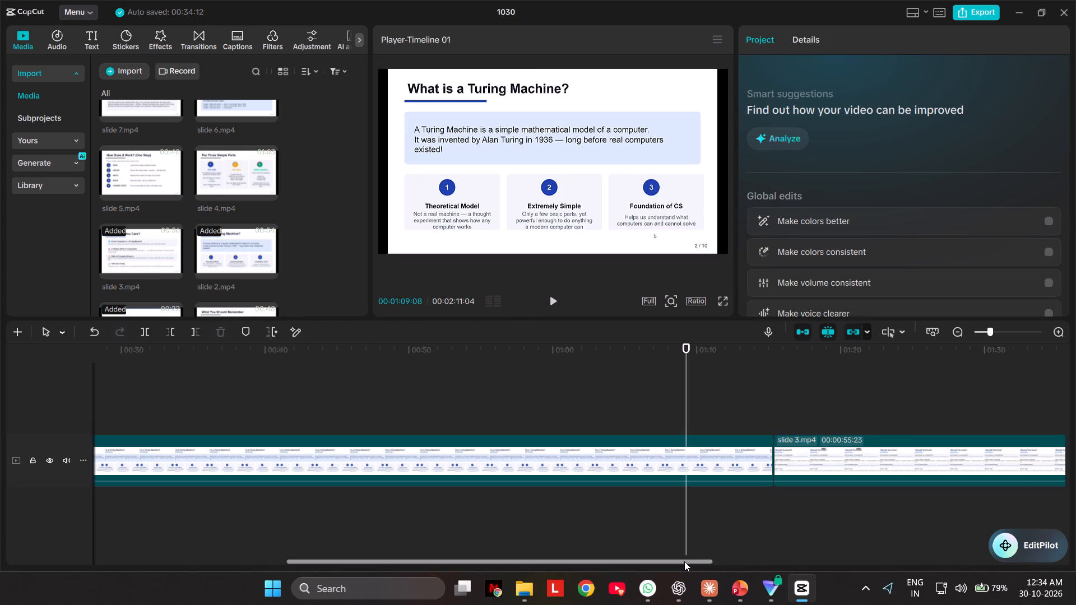
pyautogui.moveTo(684, 561); pyautogui.dragTo(1028, 508)
pyautogui.click(861, 476)
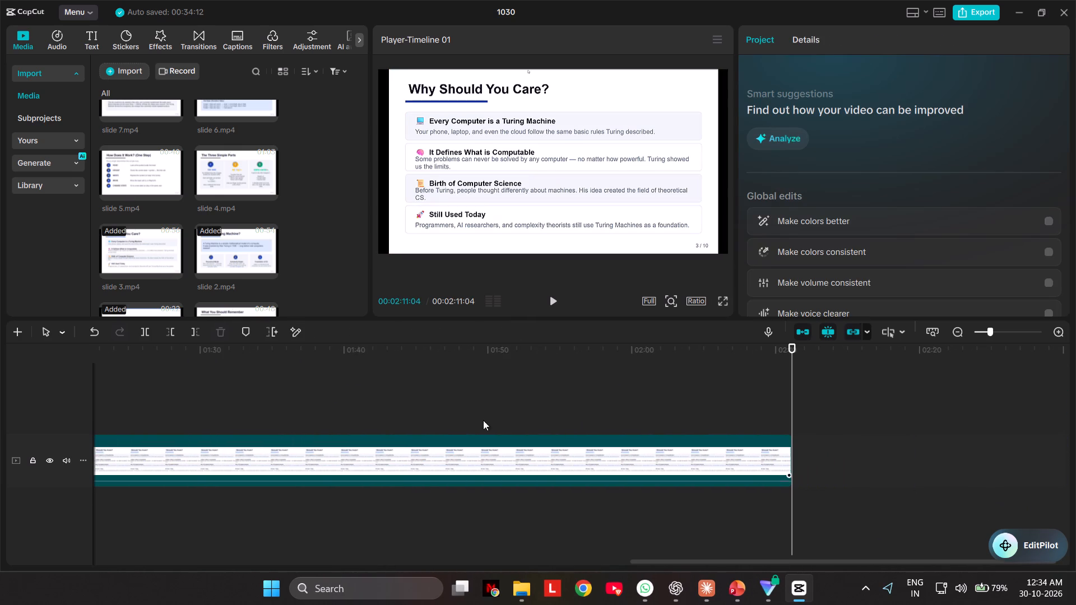
pyautogui.moveTo(219, 174); pyautogui.dragTo(719, 410)
pyautogui.moveTo(719, 410); pyautogui.dragTo(800, 462)
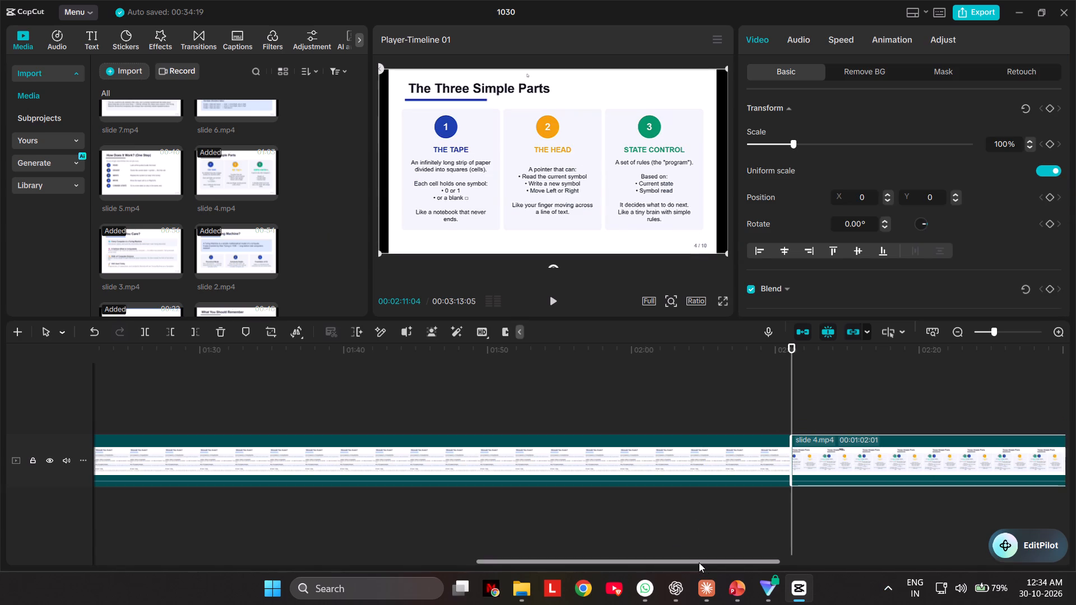
# Add slide 5.mp4 to the main track directly after the slide 4 clip.
pyautogui.moveTo(699, 562); pyautogui.dragTo(1075, 502)
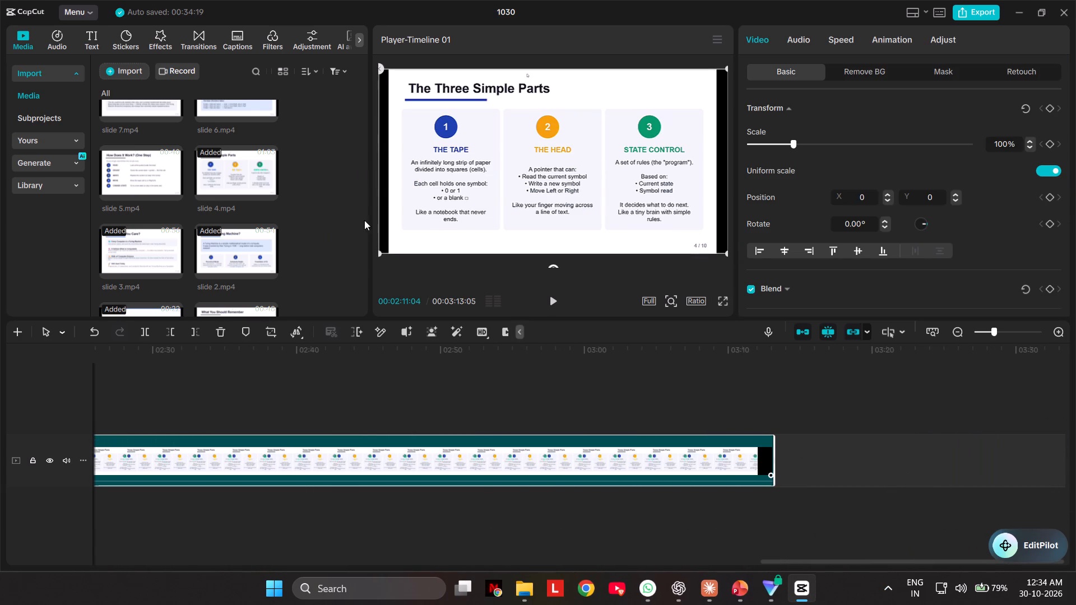
pyautogui.moveTo(154, 179); pyautogui.dragTo(776, 459)
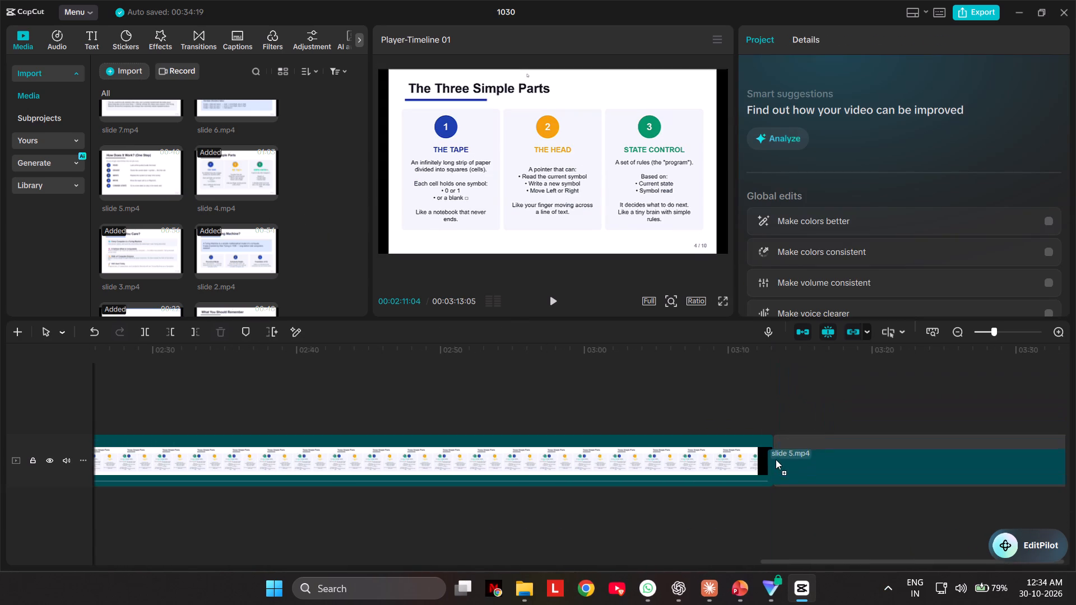
pyautogui.moveTo(776, 459); pyautogui.dragTo(782, 456)
# Add slide 6.mp4 to the main track directly after the slide 5 clip.
pyautogui.moveTo(774, 564); pyautogui.dragTo(925, 552)
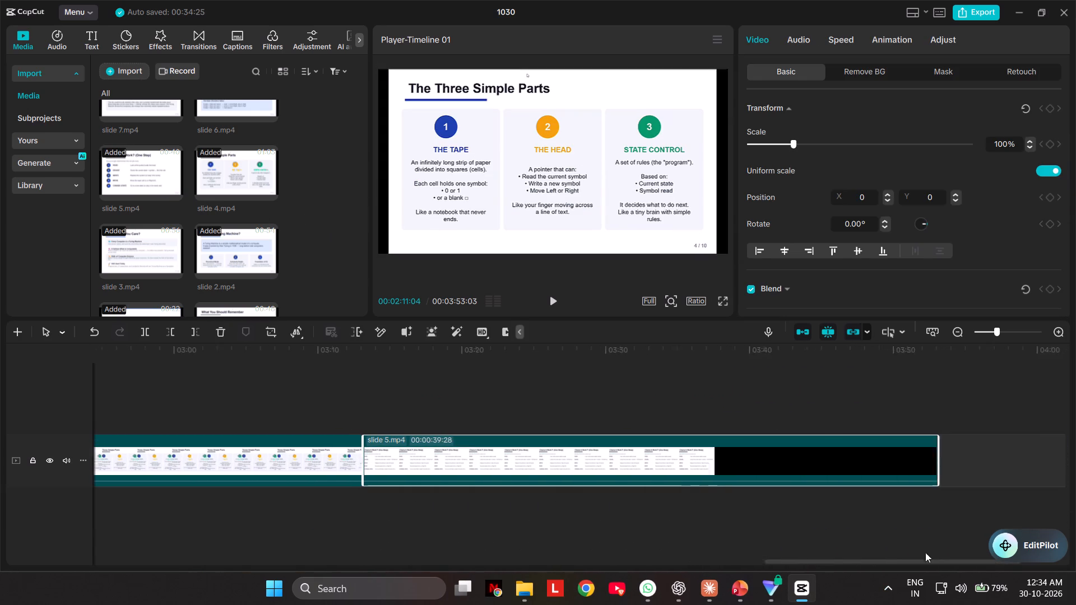
pyautogui.moveTo(925, 552); pyautogui.dragTo(1010, 531)
pyautogui.scroll(1, 183, 123)
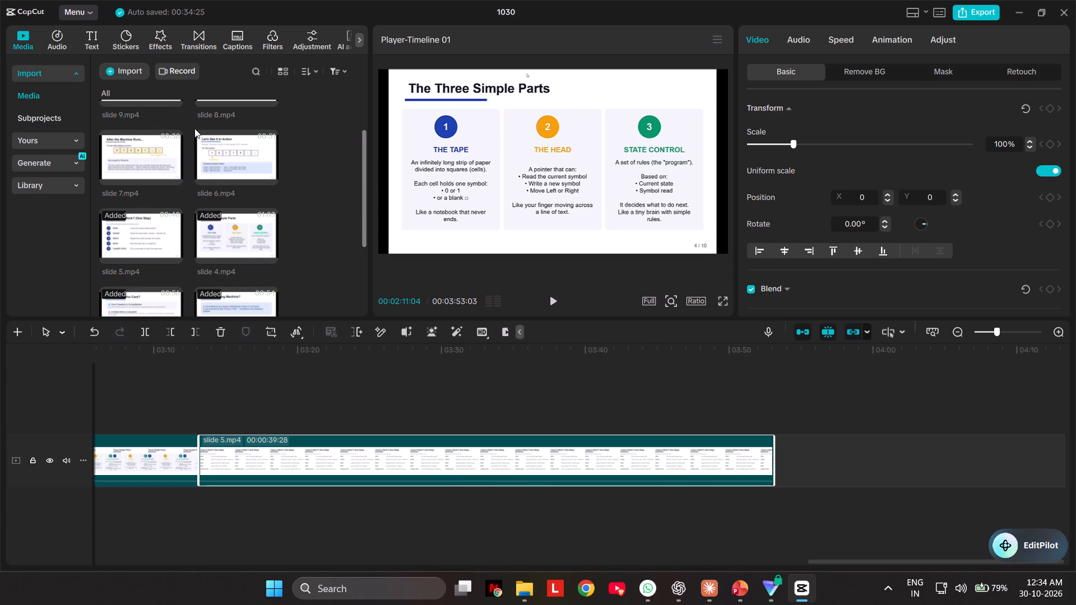
pyautogui.moveTo(214, 166); pyautogui.dragTo(778, 459)
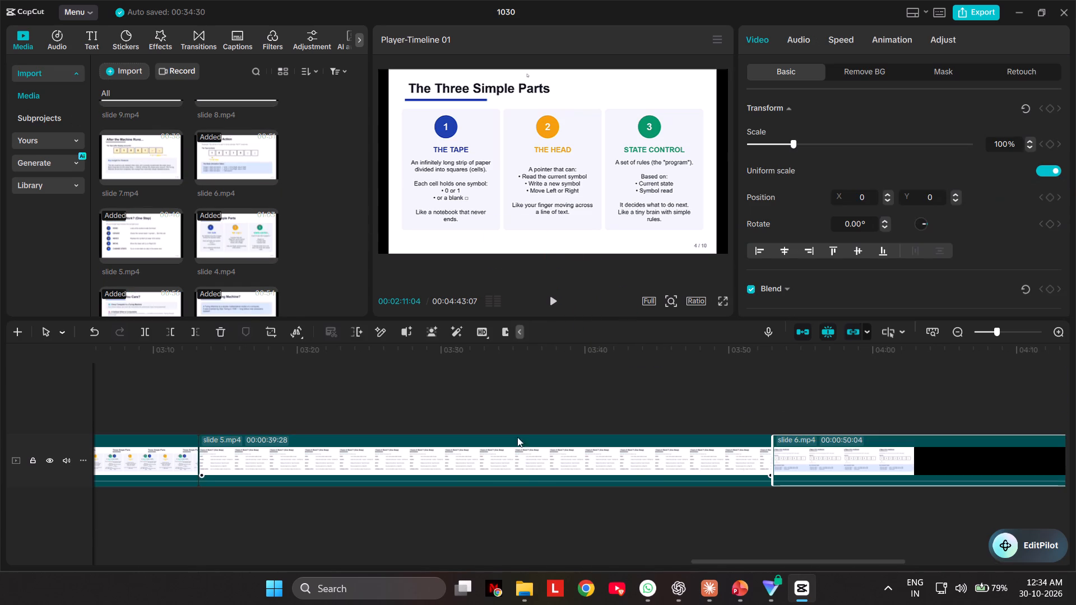
# Add slide 7.mp4 to the main track directly after the slide 6 clip.
pyautogui.moveTo(701, 558); pyautogui.dragTo(823, 567)
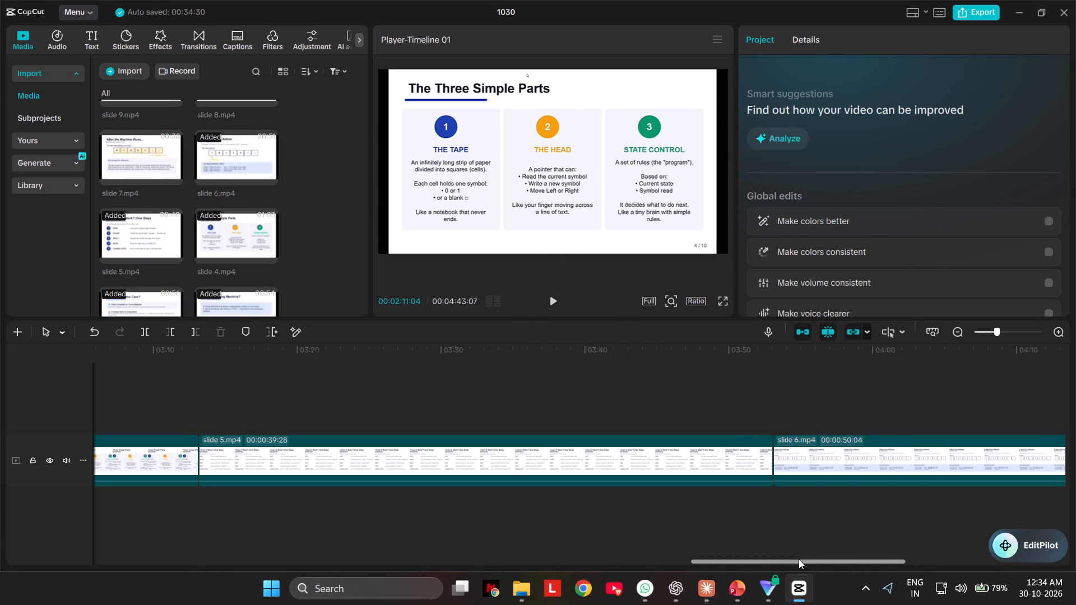
pyautogui.moveTo(799, 559); pyautogui.dragTo(978, 542)
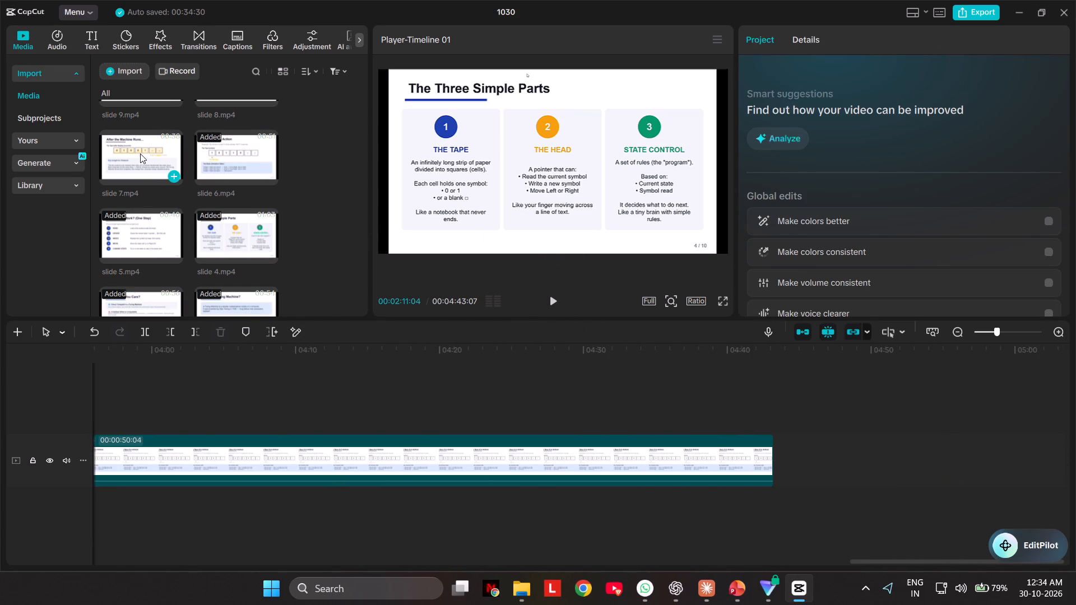
pyautogui.moveTo(140, 153); pyautogui.dragTo(783, 461)
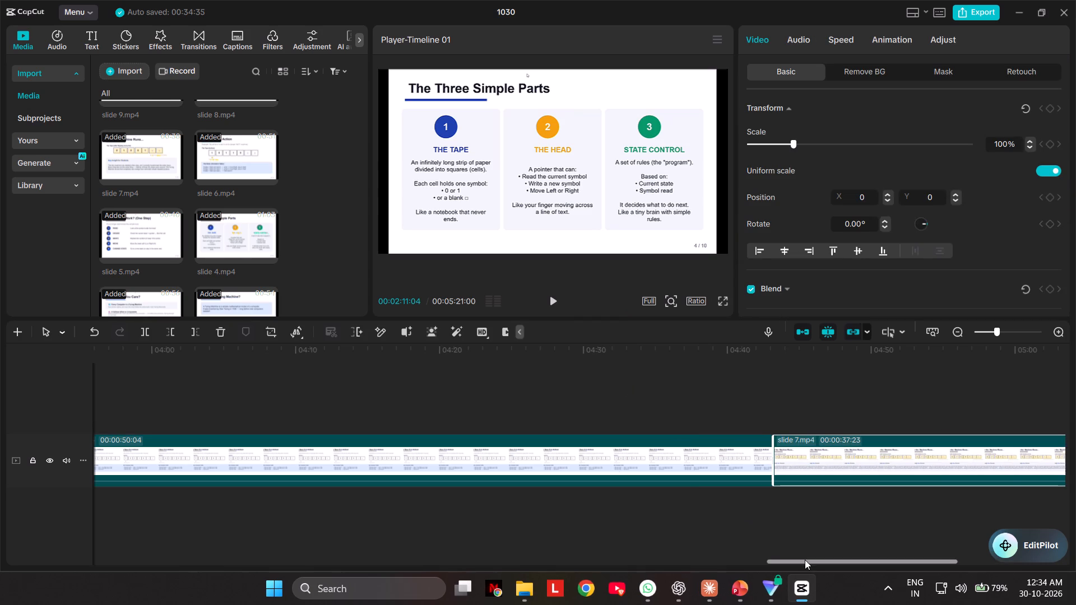
# Add slide 8.mp4 to the main track directly after the slide 7 clip.
pyautogui.moveTo(805, 560); pyautogui.dragTo(977, 558)
pyautogui.scroll(1, 231, 253)
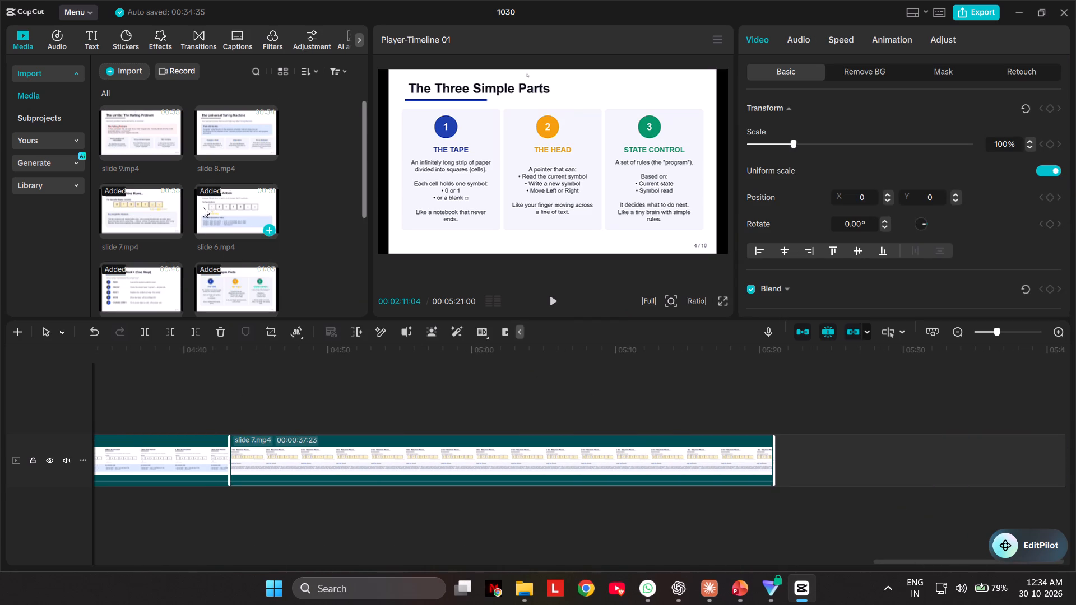
pyautogui.moveTo(215, 147); pyautogui.dragTo(792, 469)
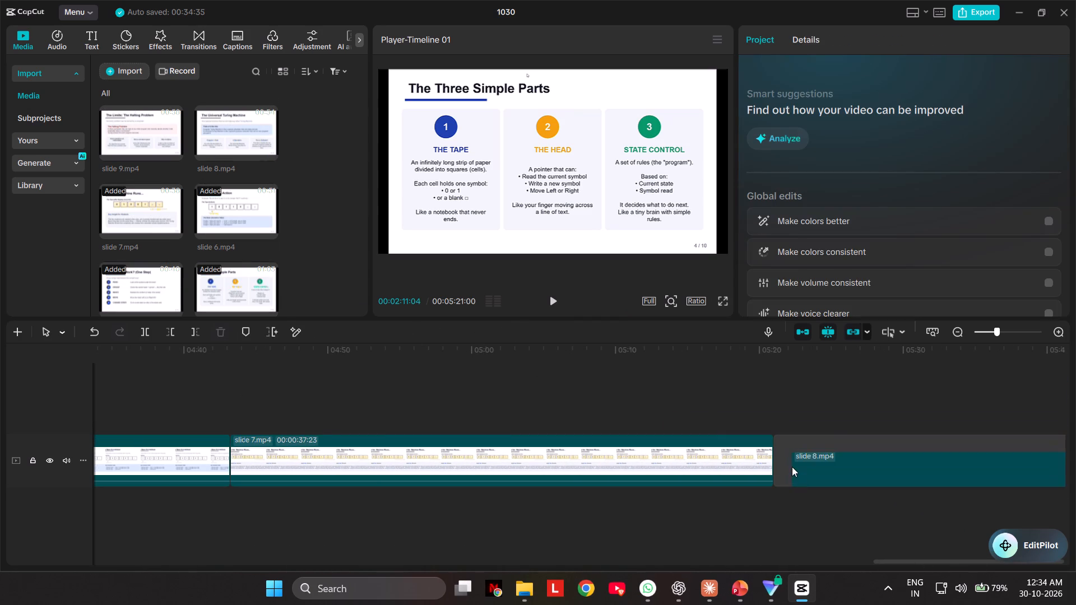
# Add slide 9.mp4 to the main track directly after the slide 8 clip.
pyautogui.click(819, 556)
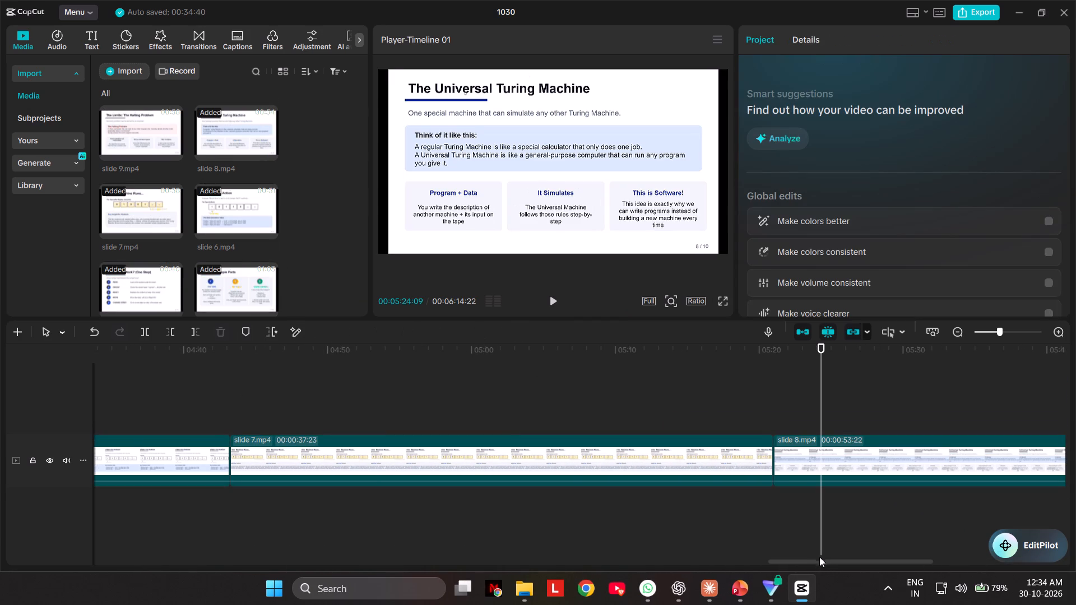
pyautogui.moveTo(819, 560); pyautogui.dragTo(1005, 559)
pyautogui.moveTo(135, 148); pyautogui.dragTo(327, 237)
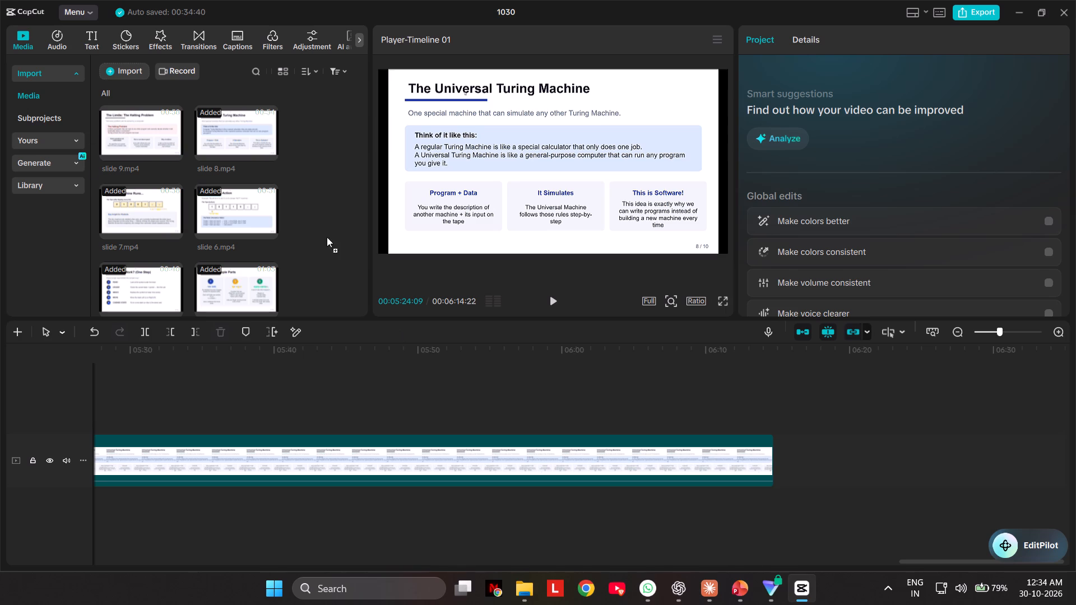
pyautogui.moveTo(327, 237); pyautogui.dragTo(773, 459)
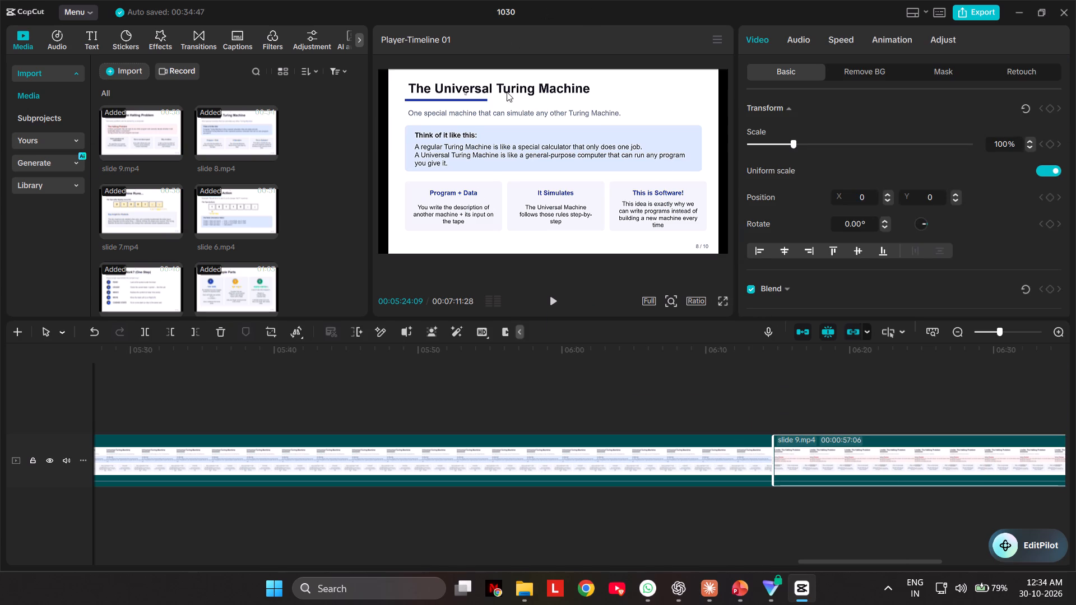
# Add slide 10.mp4 to the main track directly after the slide 9 clip as the final clip.
pyautogui.scroll(-2, 202, 208)
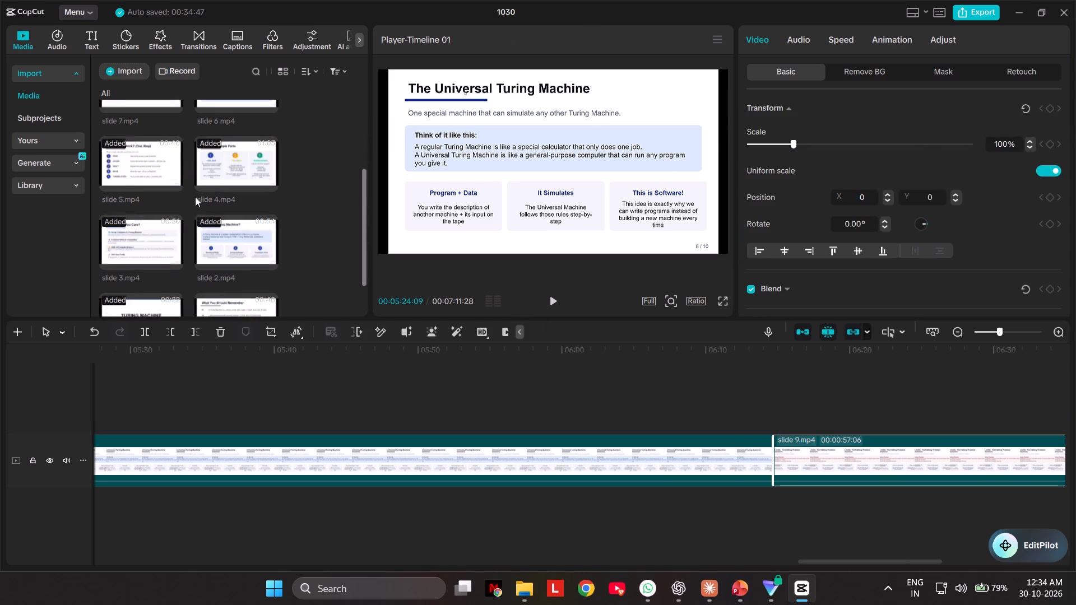
pyautogui.scroll(-4, 195, 197)
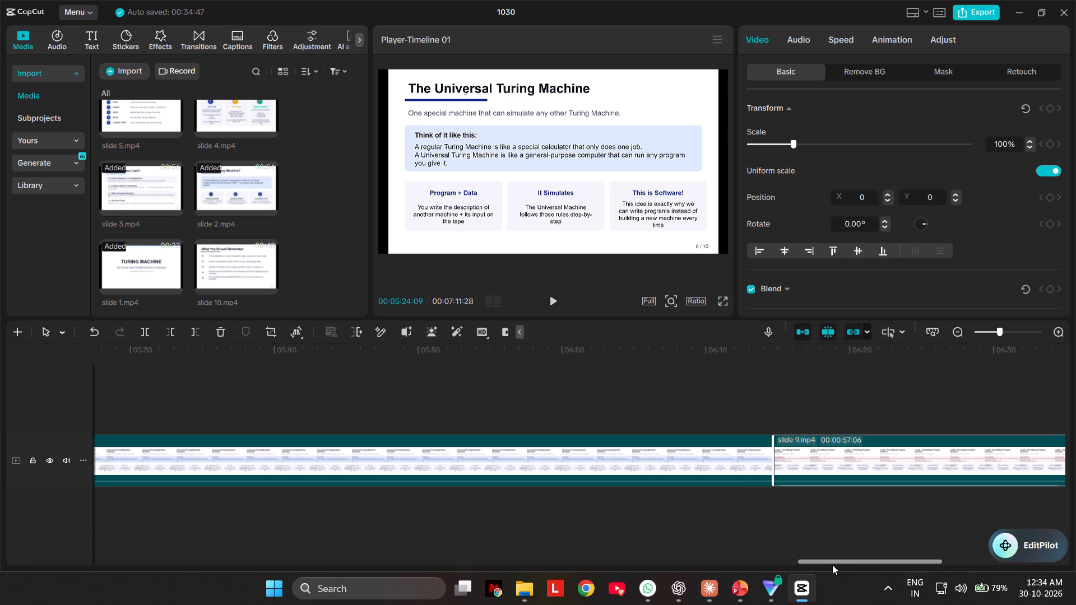
pyautogui.moveTo(832, 564); pyautogui.dragTo(1075, 515)
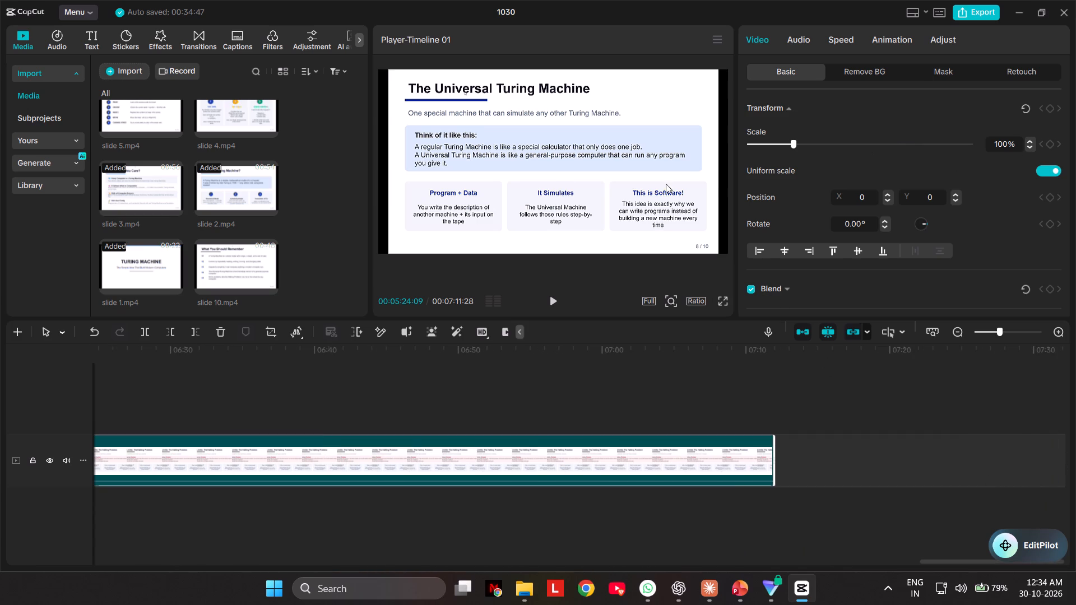
pyautogui.moveTo(216, 250); pyautogui.dragTo(812, 446)
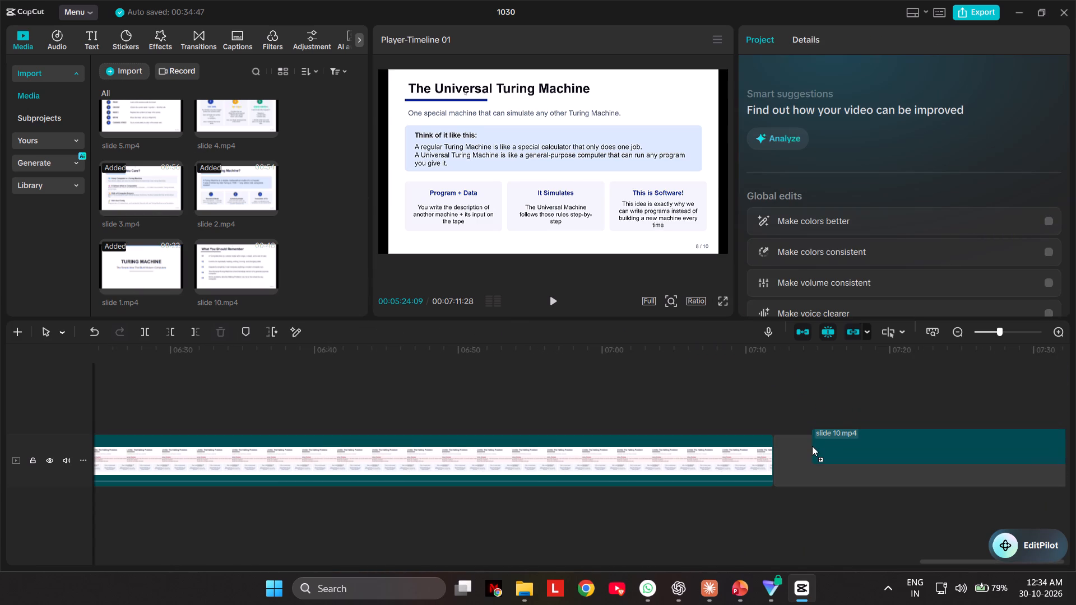
pyautogui.moveTo(812, 446); pyautogui.dragTo(806, 459)
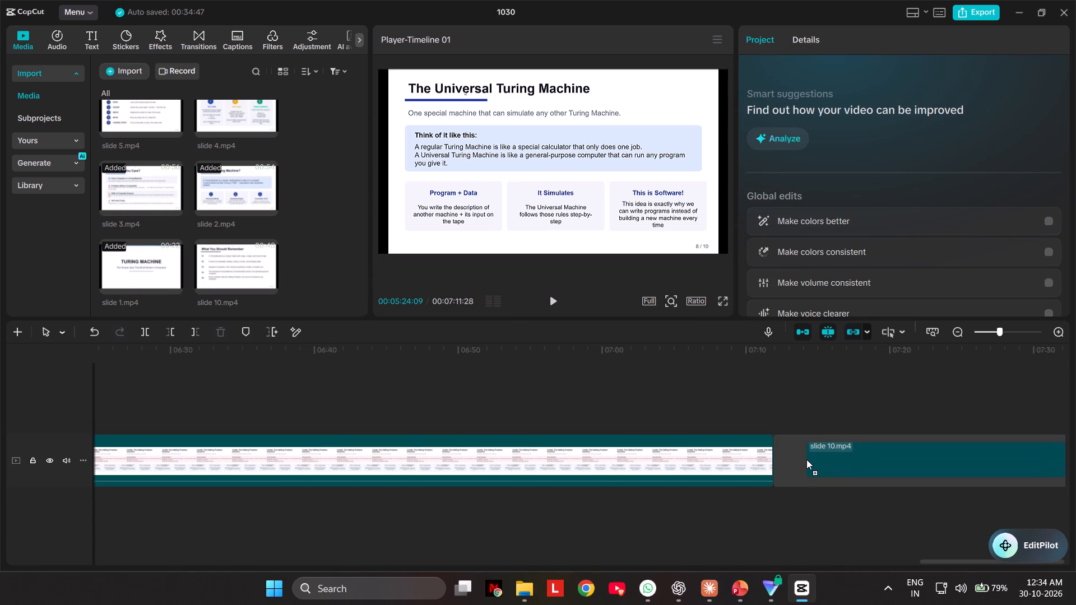
pyautogui.moveTo(806, 459); pyautogui.dragTo(779, 463)
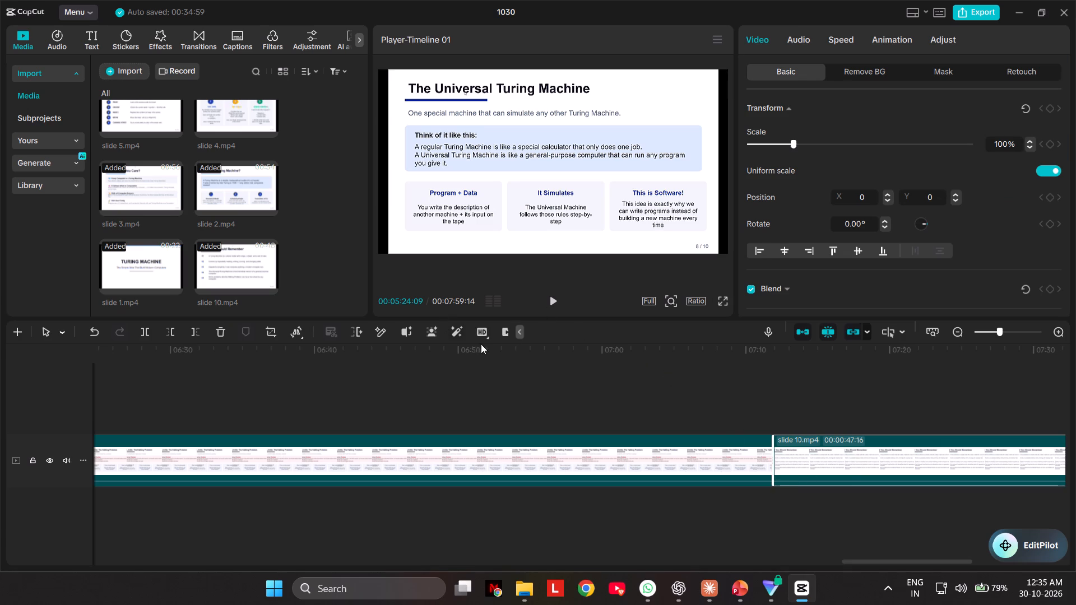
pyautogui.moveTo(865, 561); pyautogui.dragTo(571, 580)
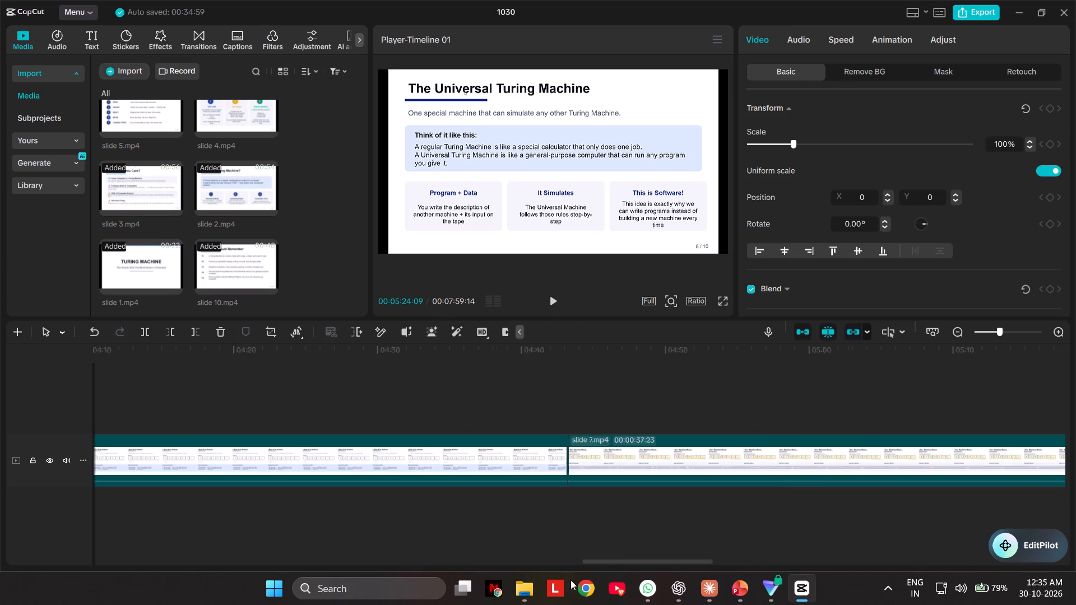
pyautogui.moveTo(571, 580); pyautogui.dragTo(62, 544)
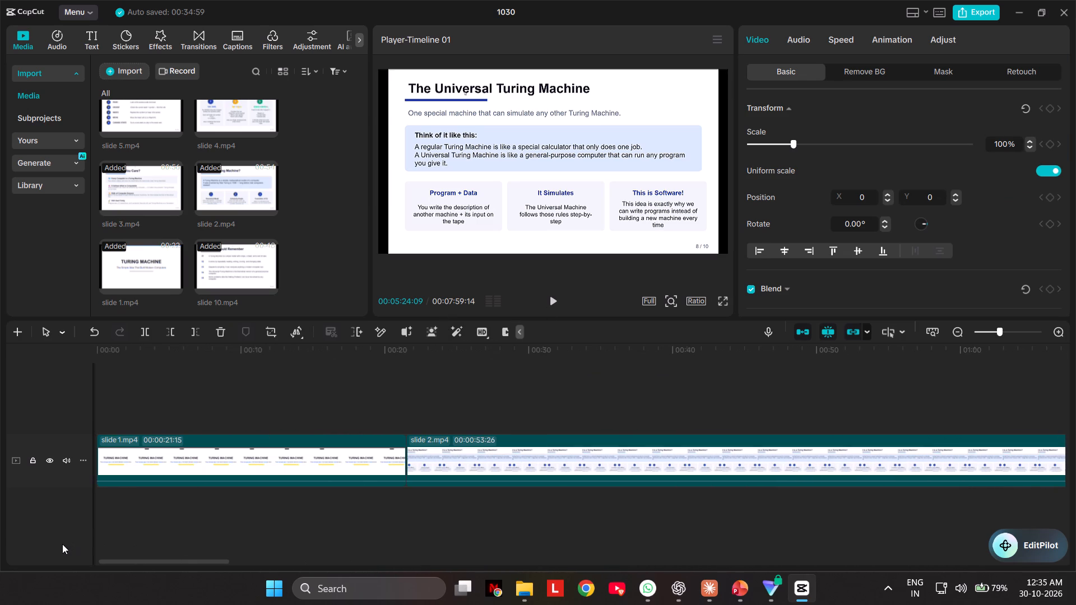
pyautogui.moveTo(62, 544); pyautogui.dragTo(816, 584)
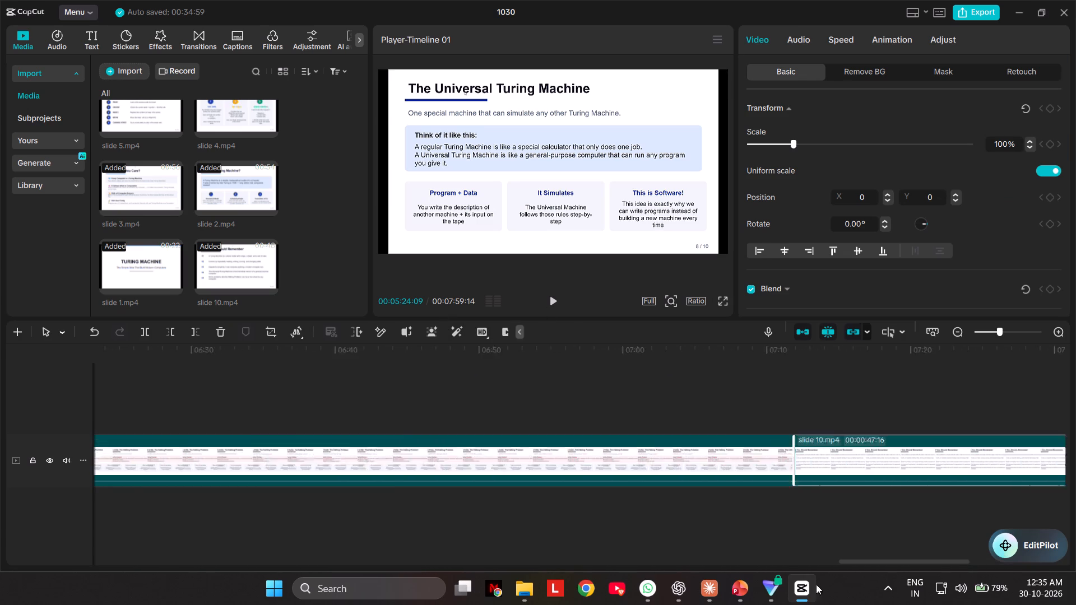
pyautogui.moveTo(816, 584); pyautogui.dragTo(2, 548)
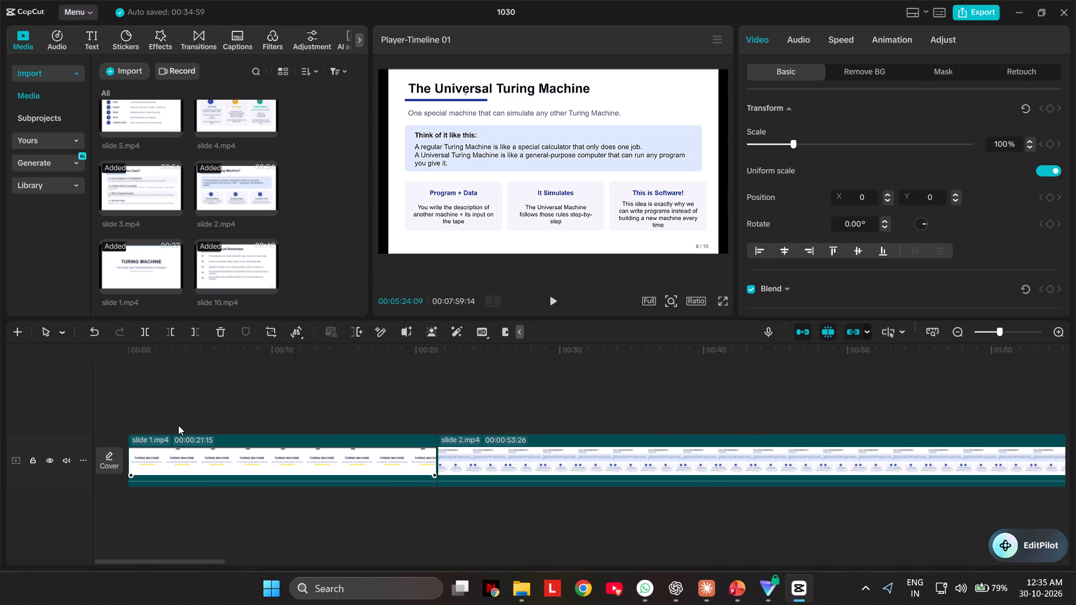
# Open the audio import options for bringing sound into the project.
pyautogui.click(53, 36)
pyautogui.click(39, 77)
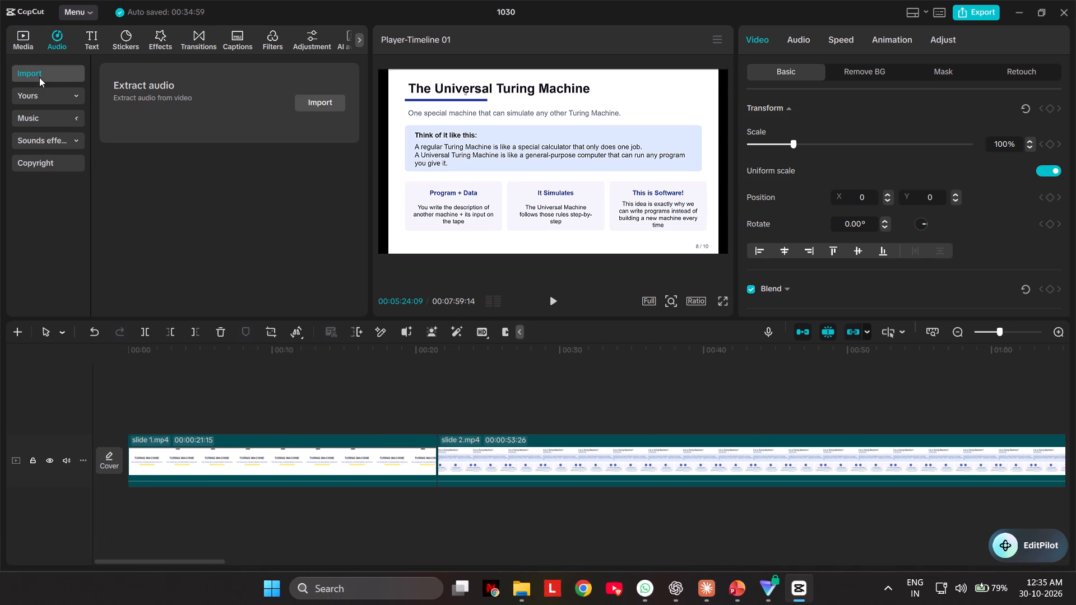
# Open the media file selection for extracting audio from a video.
pyautogui.click(314, 99)
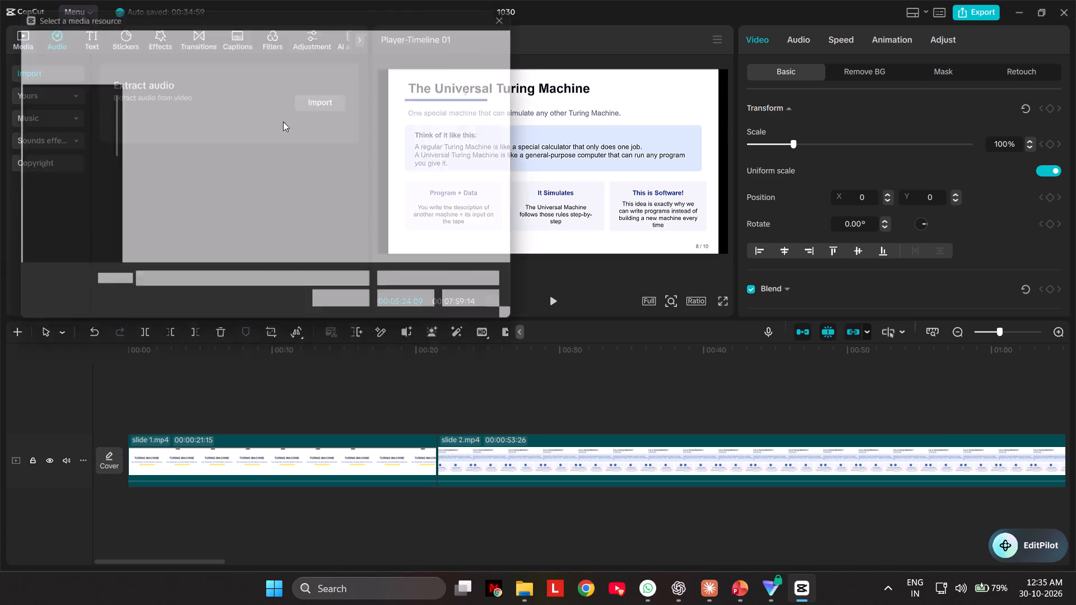
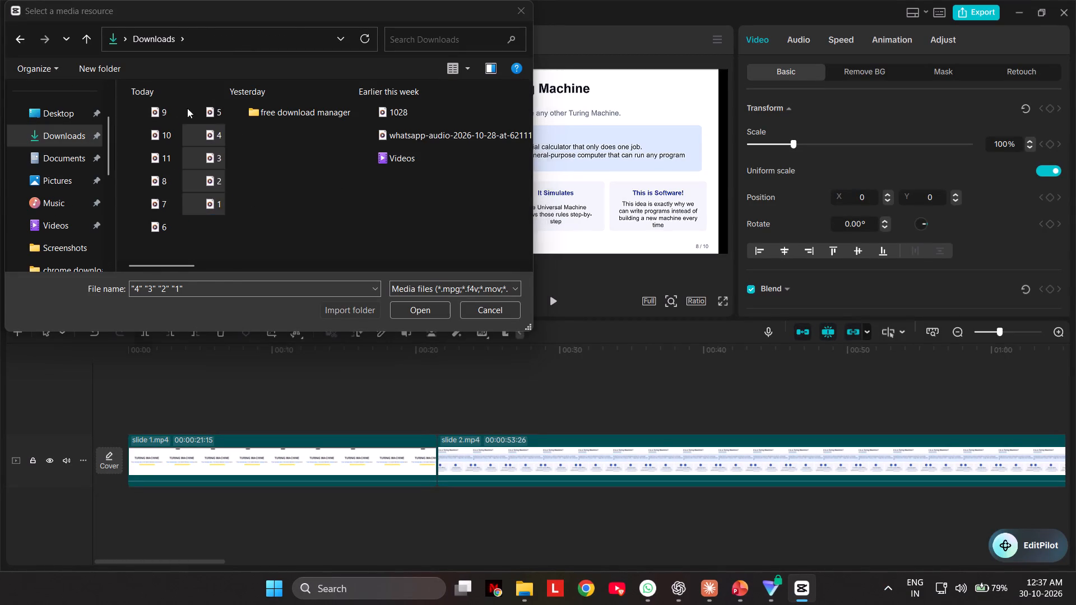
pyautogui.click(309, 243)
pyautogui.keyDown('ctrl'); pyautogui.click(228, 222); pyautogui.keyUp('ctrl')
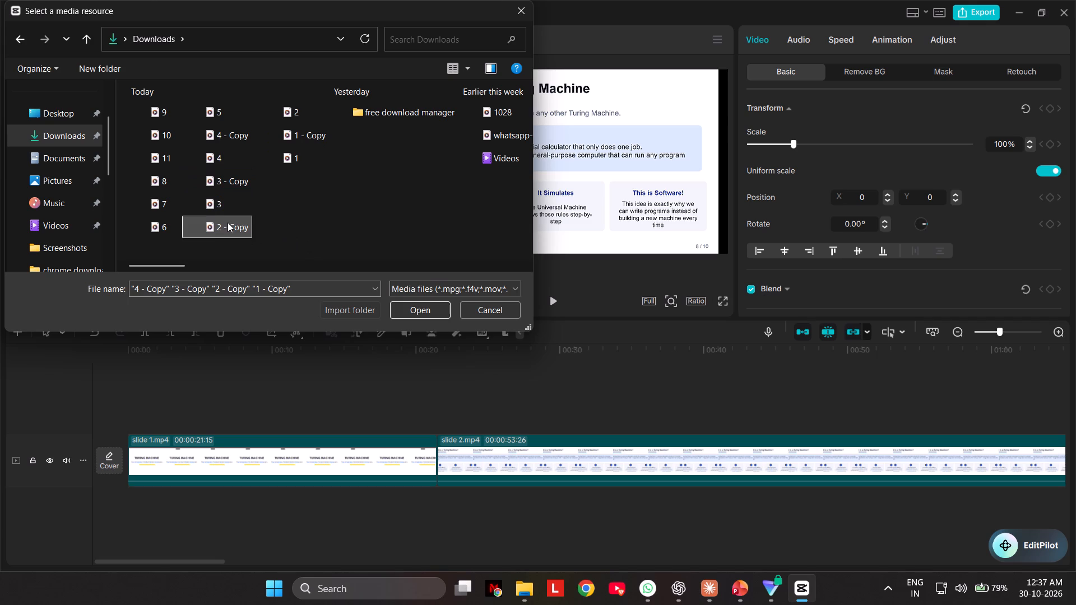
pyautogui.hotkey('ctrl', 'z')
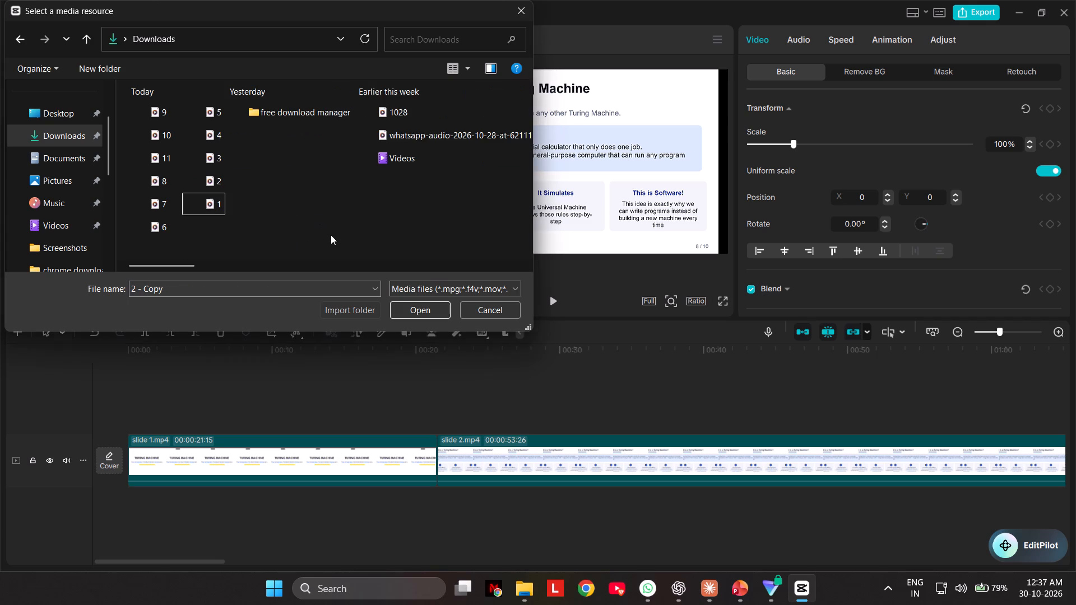
# Import the audio of recordings 1 to 11 from the Downloads folder into the project as extracted audio clips.
pyautogui.keyDown('ctrl'); pyautogui.moveTo(182, 240); pyautogui.dragTo(170, 115); pyautogui.keyUp('ctrl')
pyautogui.hotkey('ctrl', 'c')
pyautogui.click(435, 304)
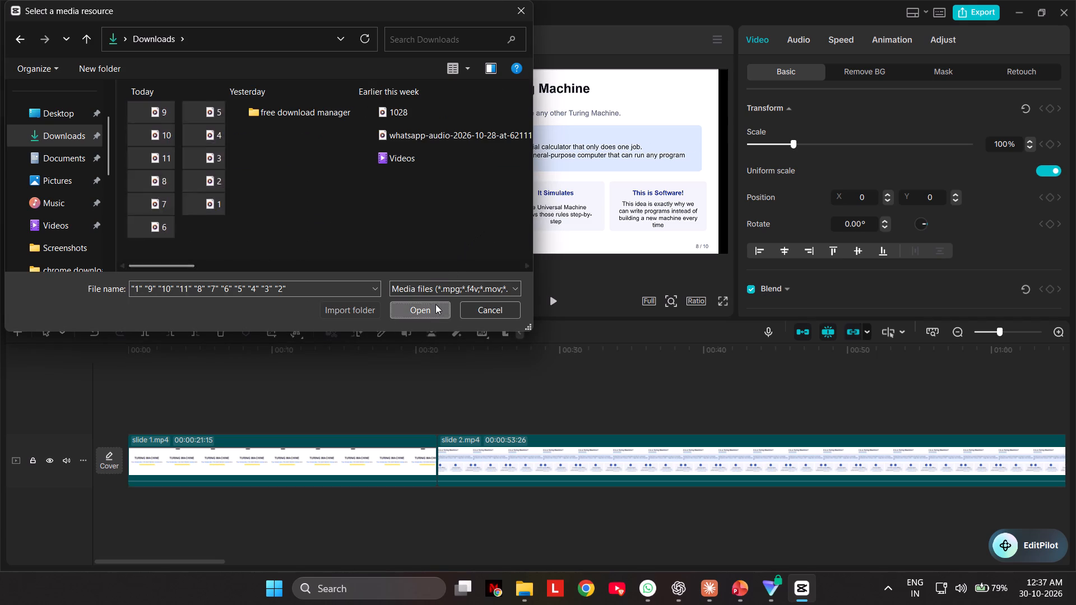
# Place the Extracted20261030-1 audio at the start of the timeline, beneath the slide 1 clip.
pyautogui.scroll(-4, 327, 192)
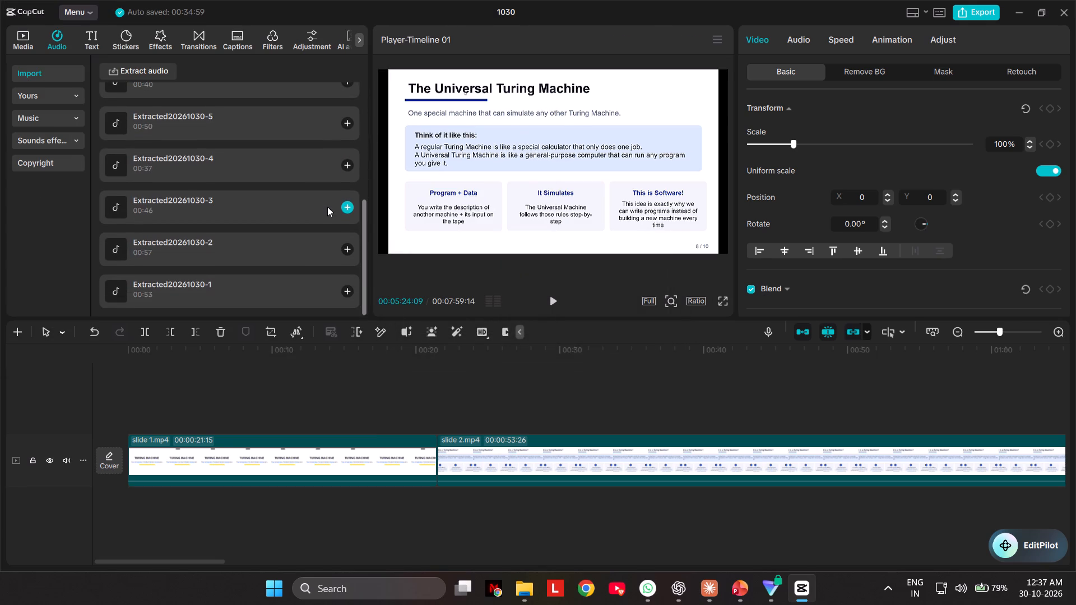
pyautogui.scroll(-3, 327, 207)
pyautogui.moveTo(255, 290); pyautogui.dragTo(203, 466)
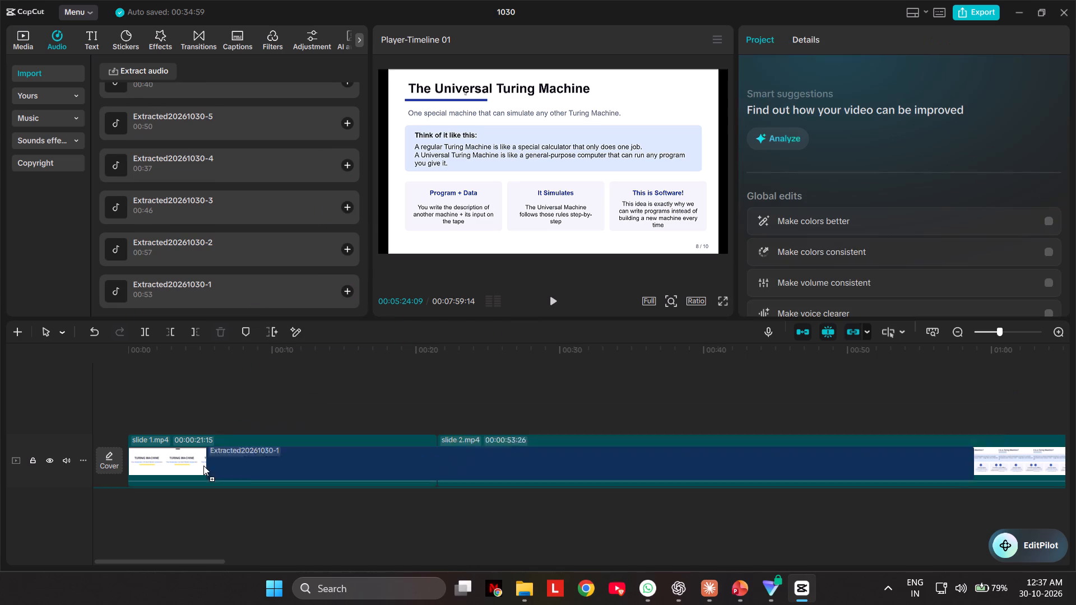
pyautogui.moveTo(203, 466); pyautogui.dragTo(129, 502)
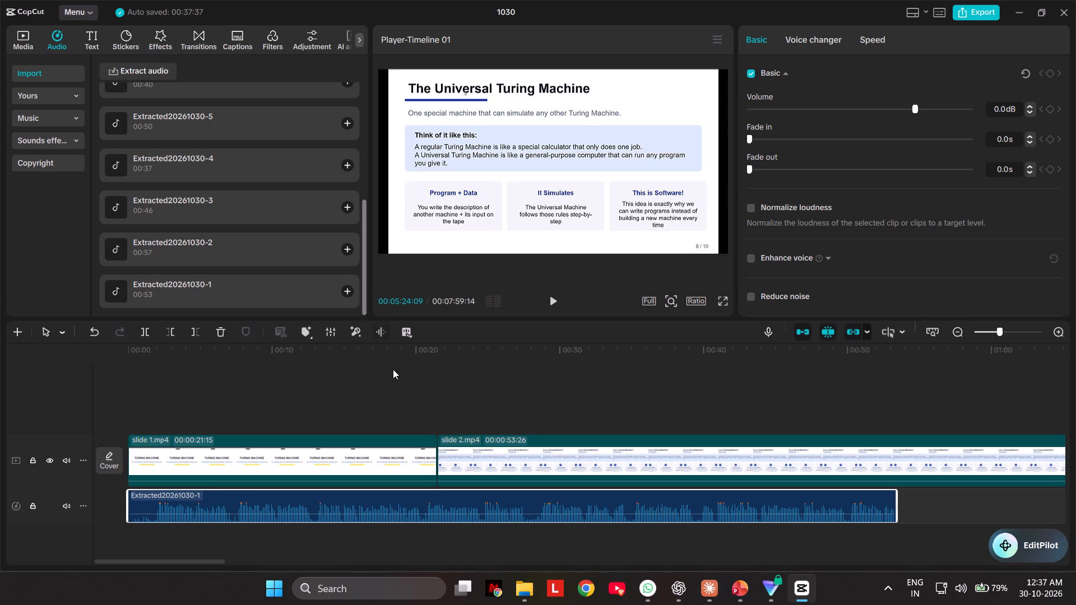
# Play the timeline from the start to check the audio against the slide 1 clip.
pyautogui.click(293, 387)
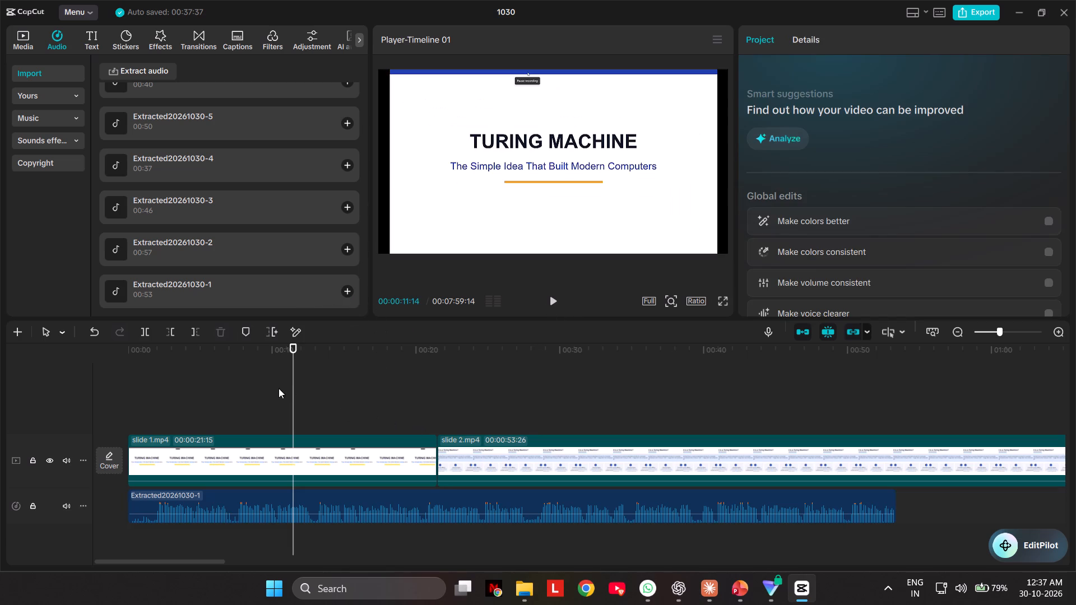
pyautogui.moveTo(293, 375); pyautogui.dragTo(425, 392)
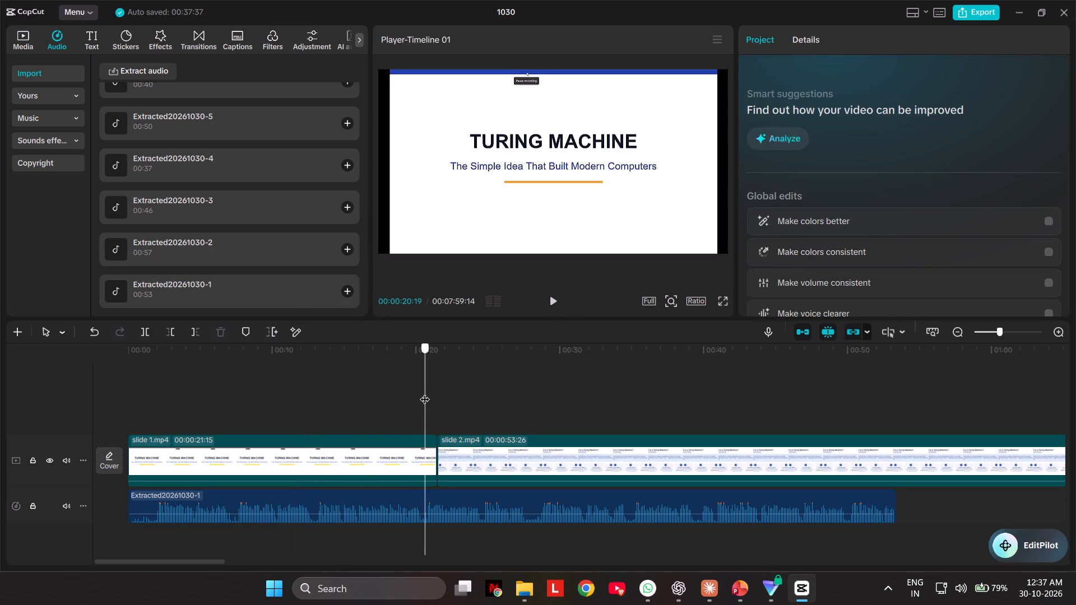
pyautogui.moveTo(425, 392); pyautogui.dragTo(430, 394)
pyautogui.click(346, 455)
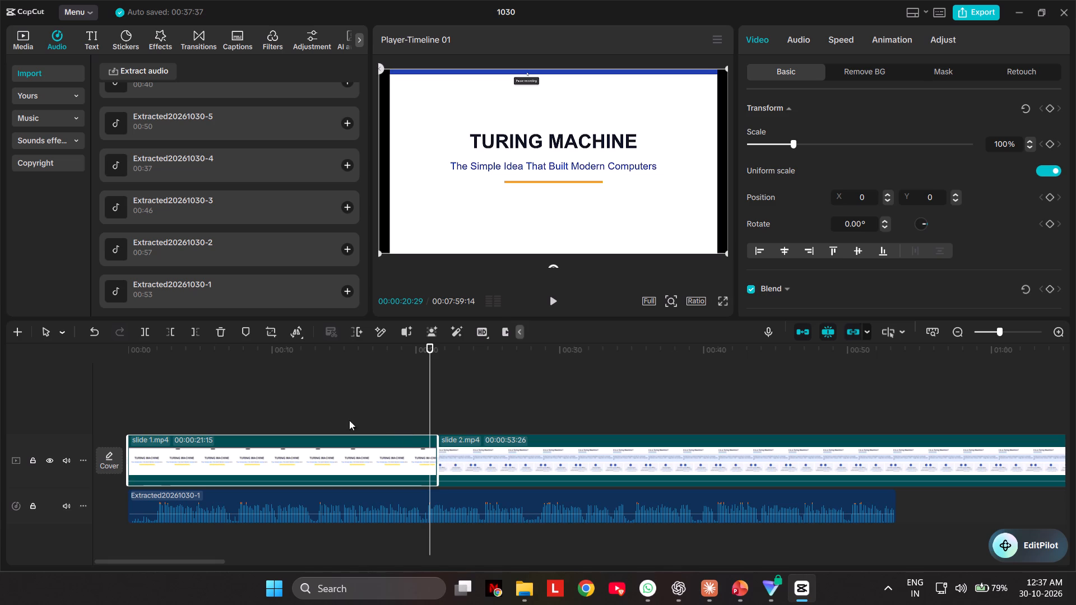
pyautogui.moveTo(430, 387); pyautogui.dragTo(147, 398)
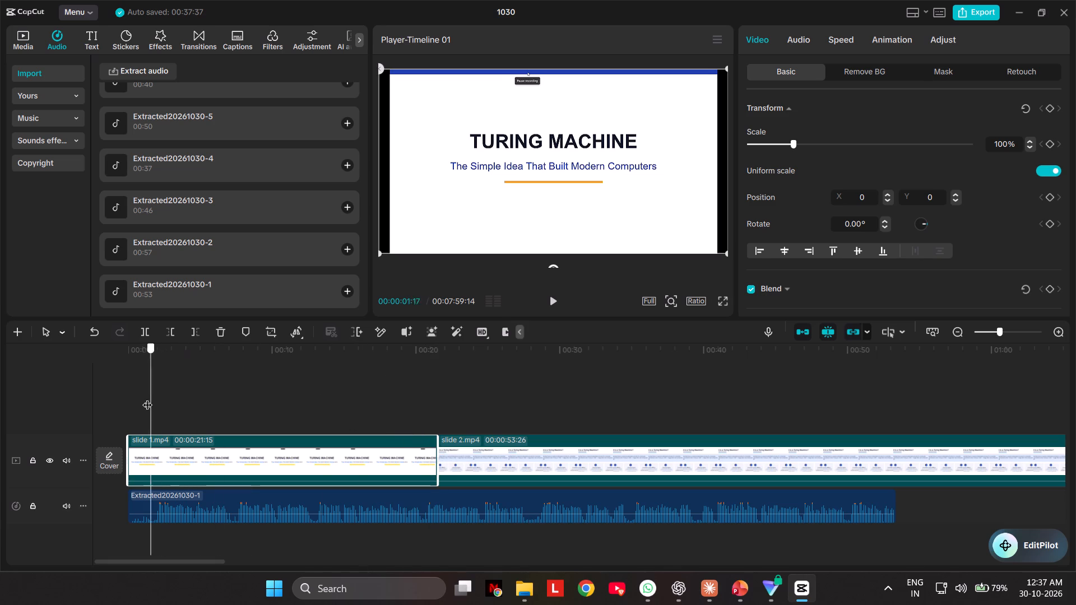
pyautogui.moveTo(147, 398); pyautogui.dragTo(118, 400)
pyautogui.click(550, 295)
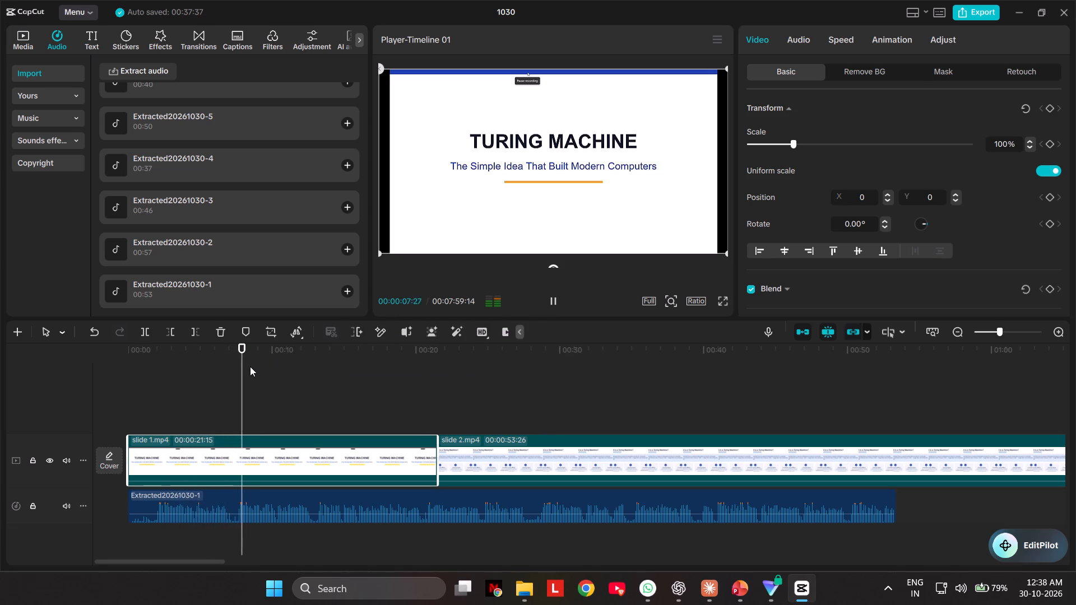
# Preview extracted audio clips 2, 3, 4 and 11 to identify the narration that belongs at the start.
pyautogui.scroll(-3, 178, 323)
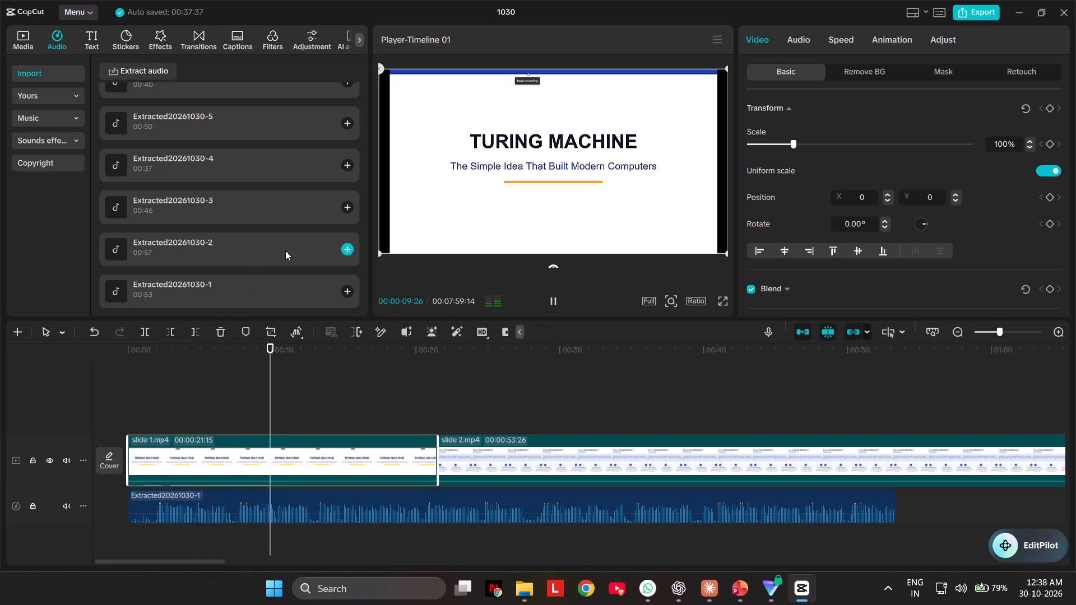
pyautogui.scroll(14, 197, 272)
pyautogui.scroll(-9, 197, 272)
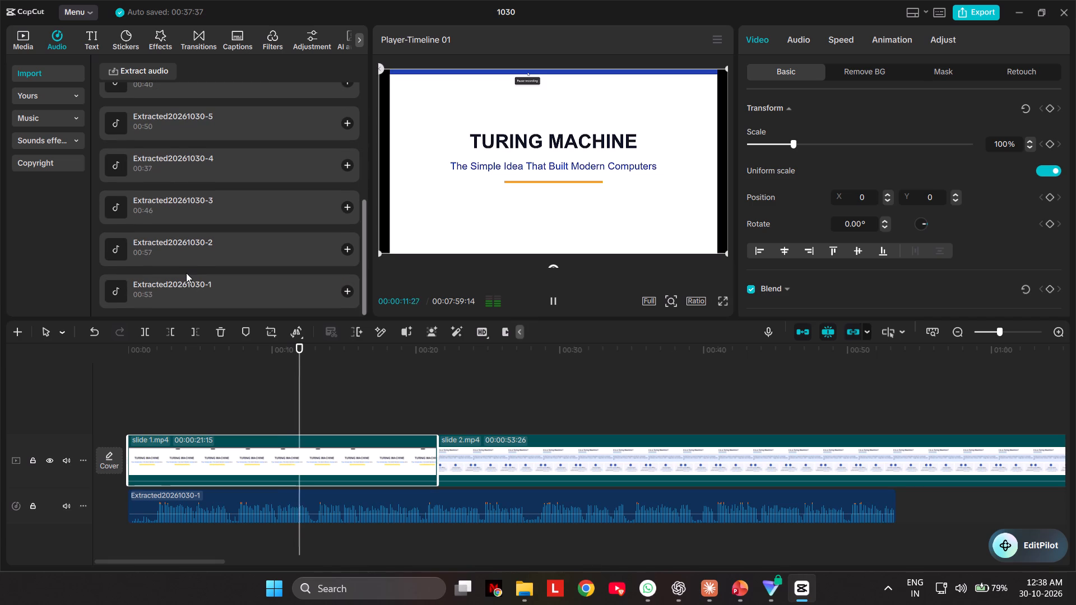
pyautogui.click(265, 253)
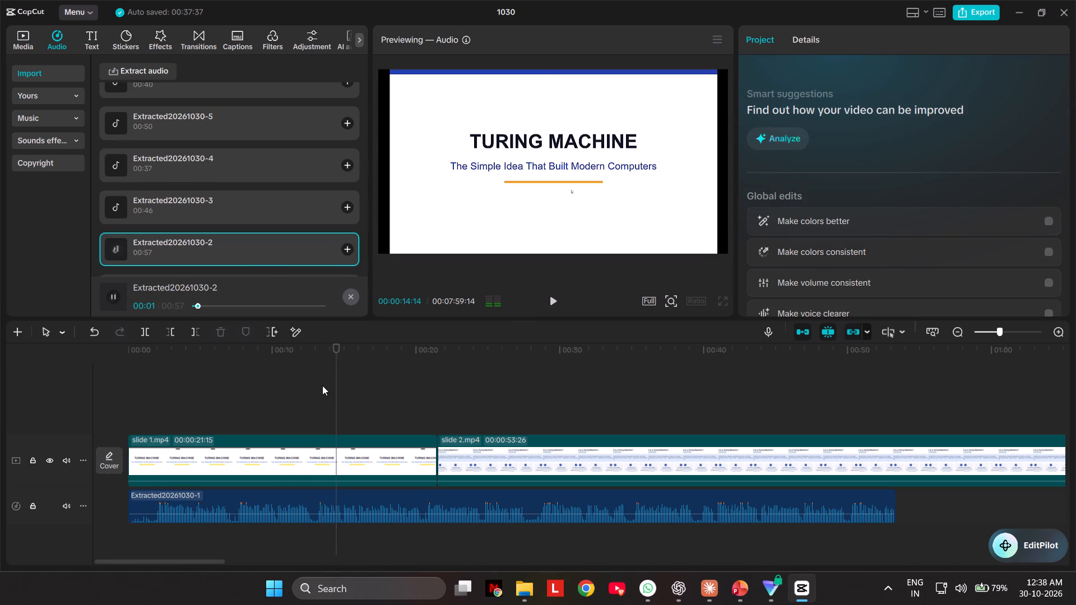
pyautogui.click(240, 210)
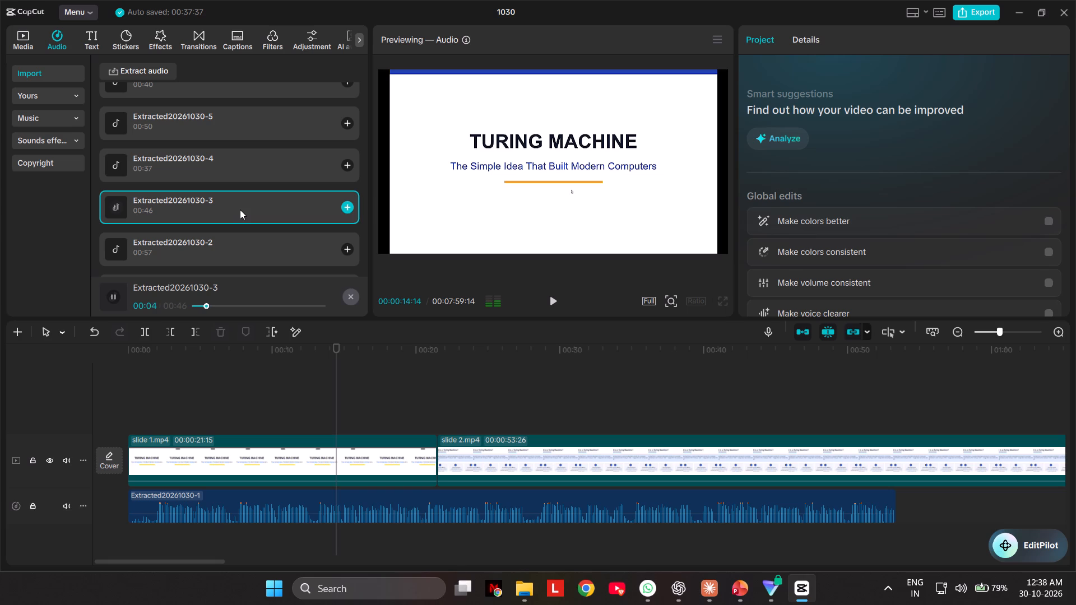
pyautogui.click(228, 161)
pyautogui.scroll(2, 240, 192)
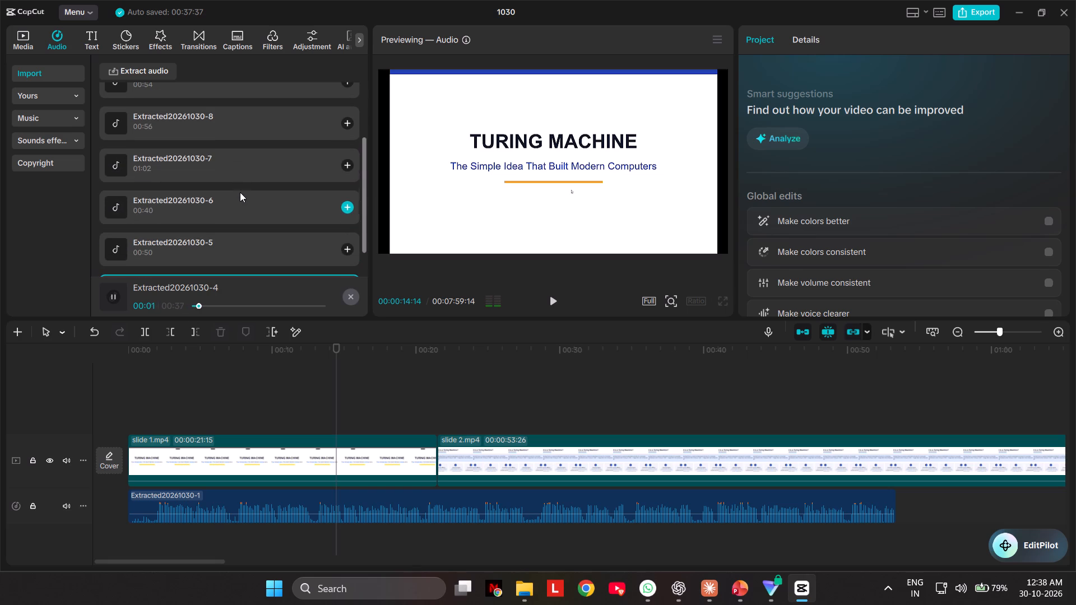
pyautogui.scroll(2, 170, 141)
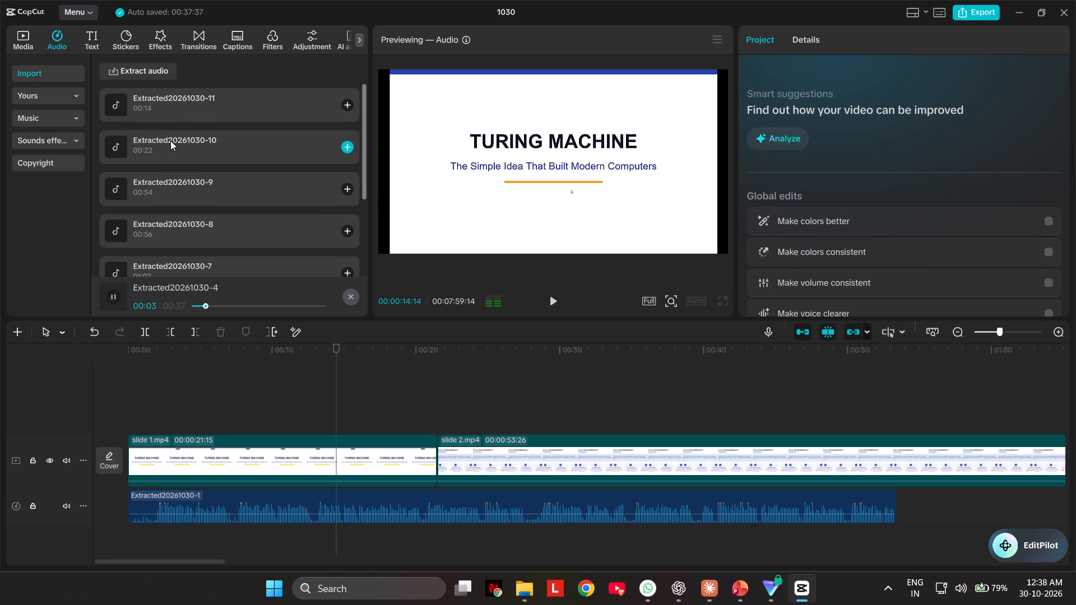
pyautogui.click(171, 118)
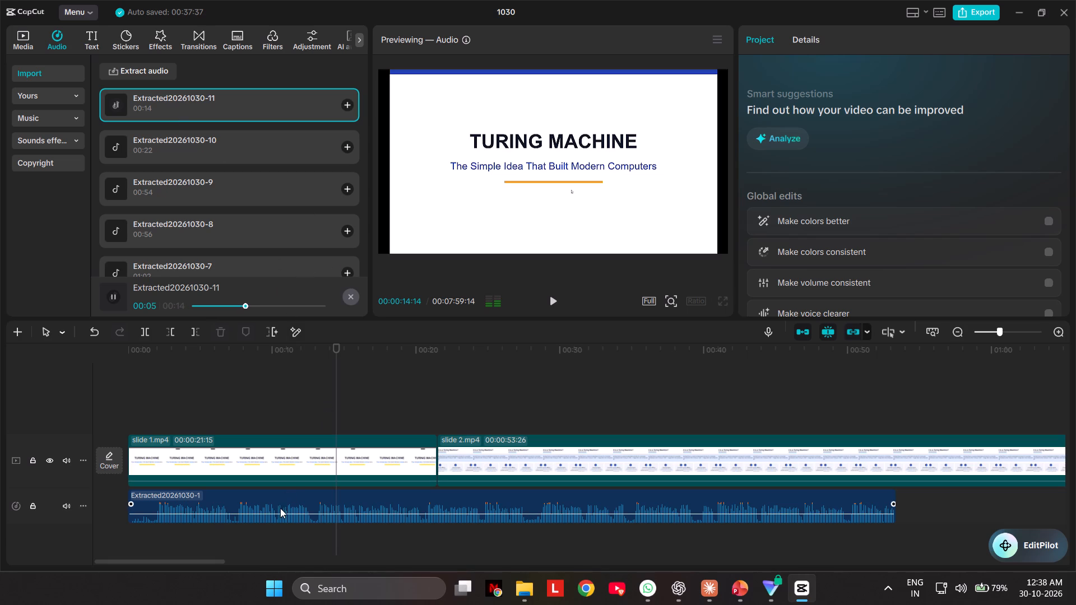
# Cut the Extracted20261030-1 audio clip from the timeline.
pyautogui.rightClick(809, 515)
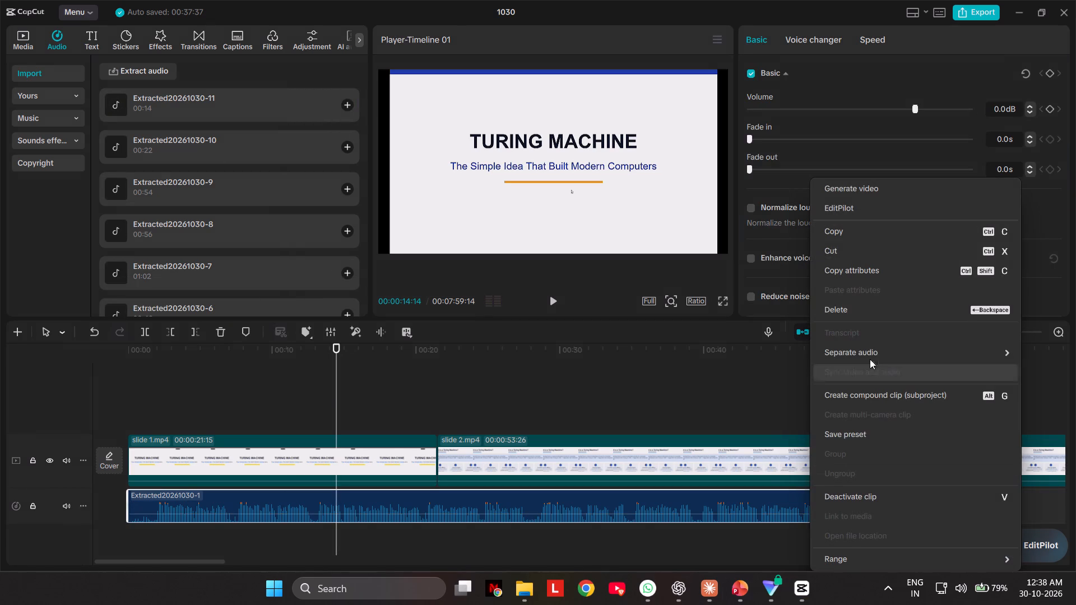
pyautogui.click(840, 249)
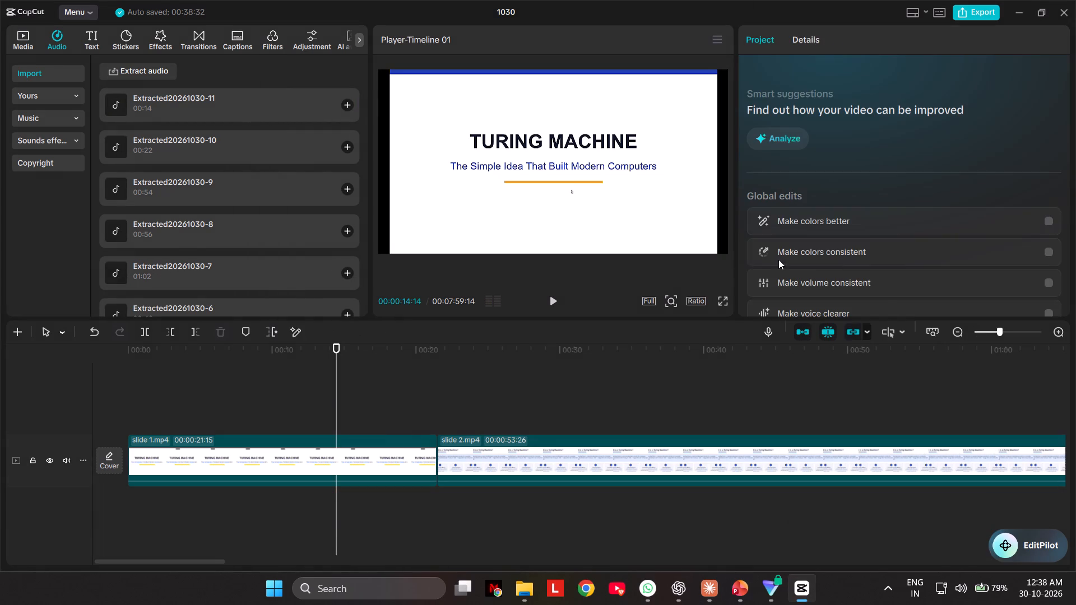
pyautogui.scroll(3, 205, 152)
pyautogui.moveTo(188, 97); pyautogui.dragTo(168, 453)
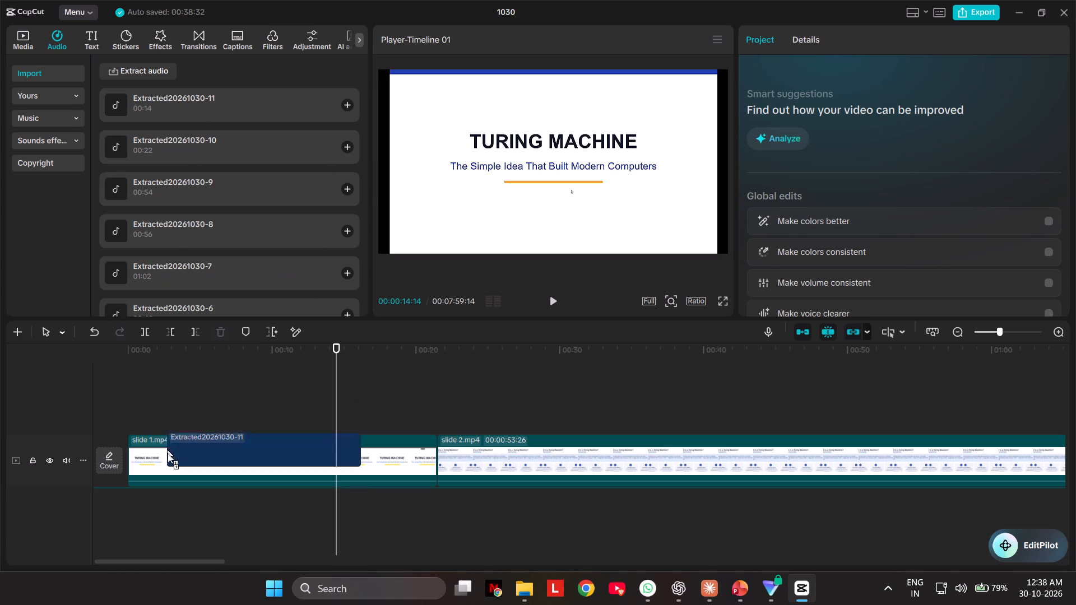
pyautogui.moveTo(168, 453); pyautogui.dragTo(134, 508)
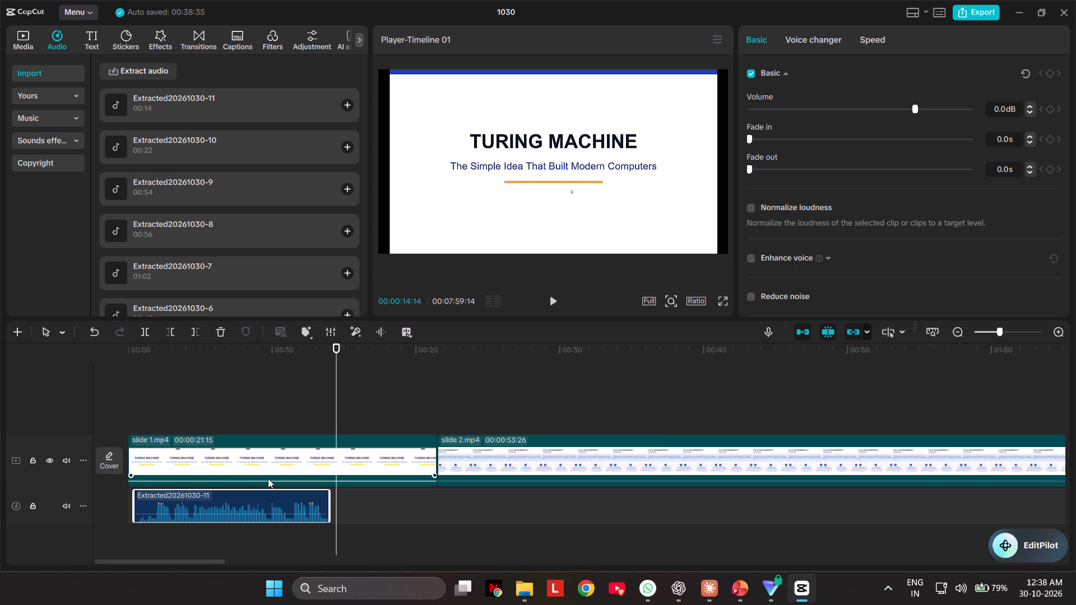
# Import the intro 1 video from the Screen Recordings folder under Downloads > Videos into the project media.
pyautogui.click(24, 30)
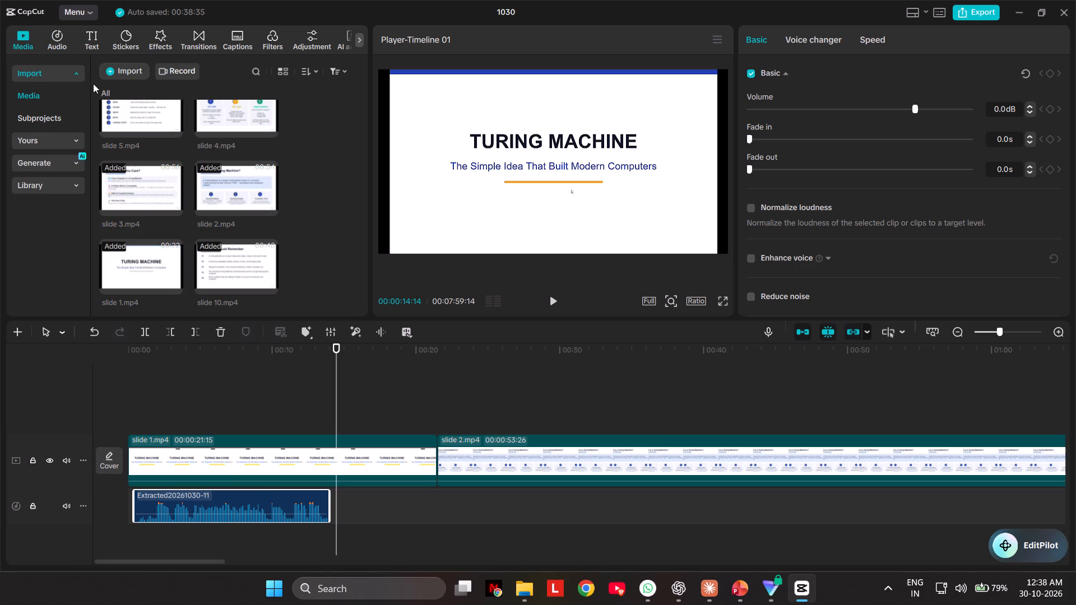
pyautogui.click(114, 75)
pyautogui.click(134, 101)
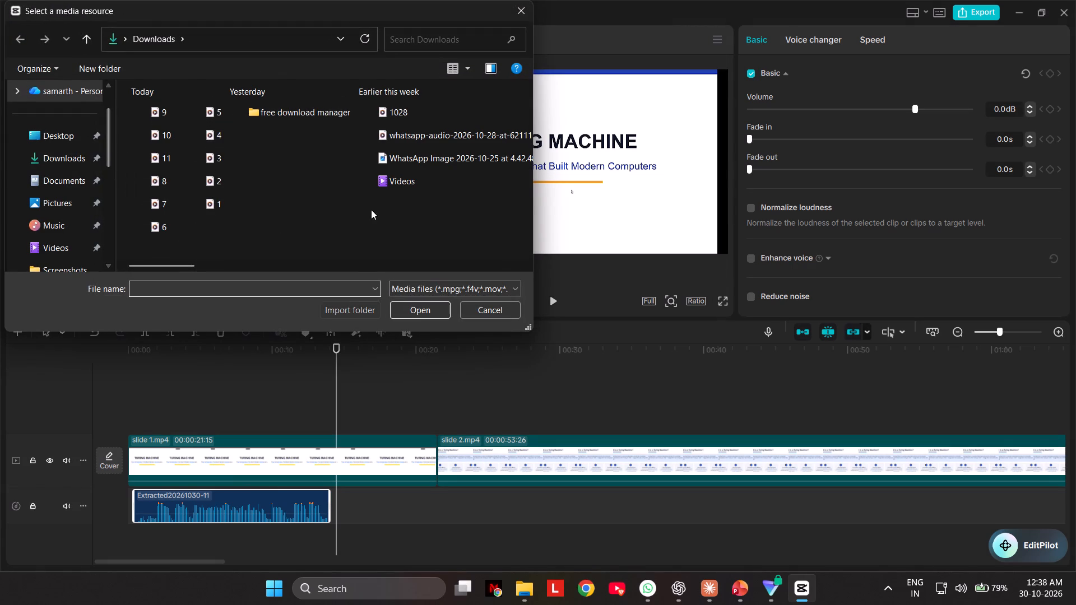
pyautogui.click(383, 174)
pyautogui.doubleClick(358, 181)
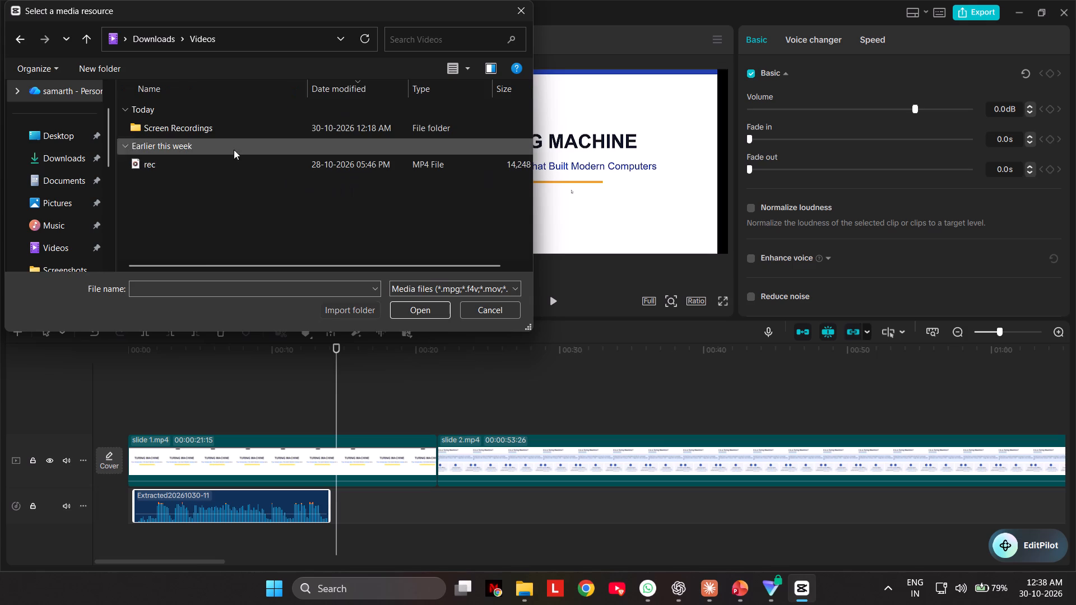
pyautogui.doubleClick(233, 132)
pyautogui.click(217, 133)
pyautogui.click(217, 133)
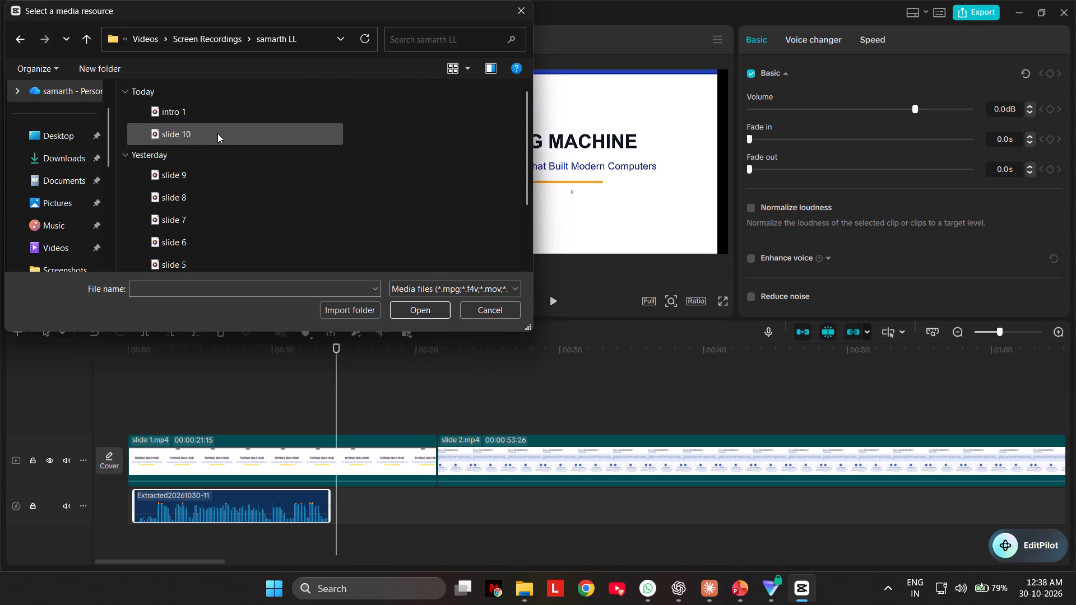
pyautogui.click(203, 119)
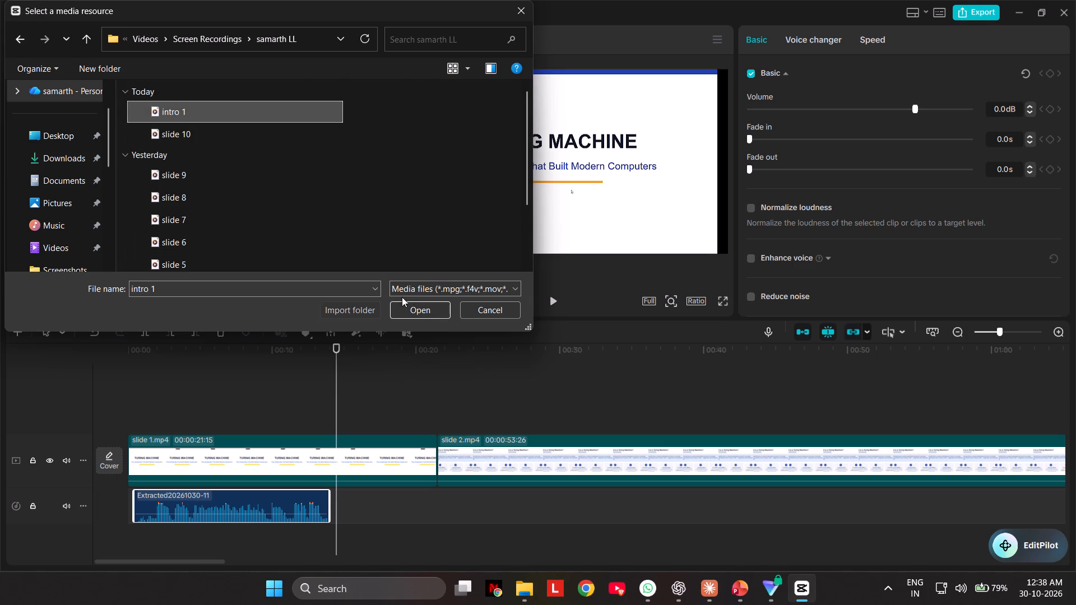
pyautogui.click(416, 306)
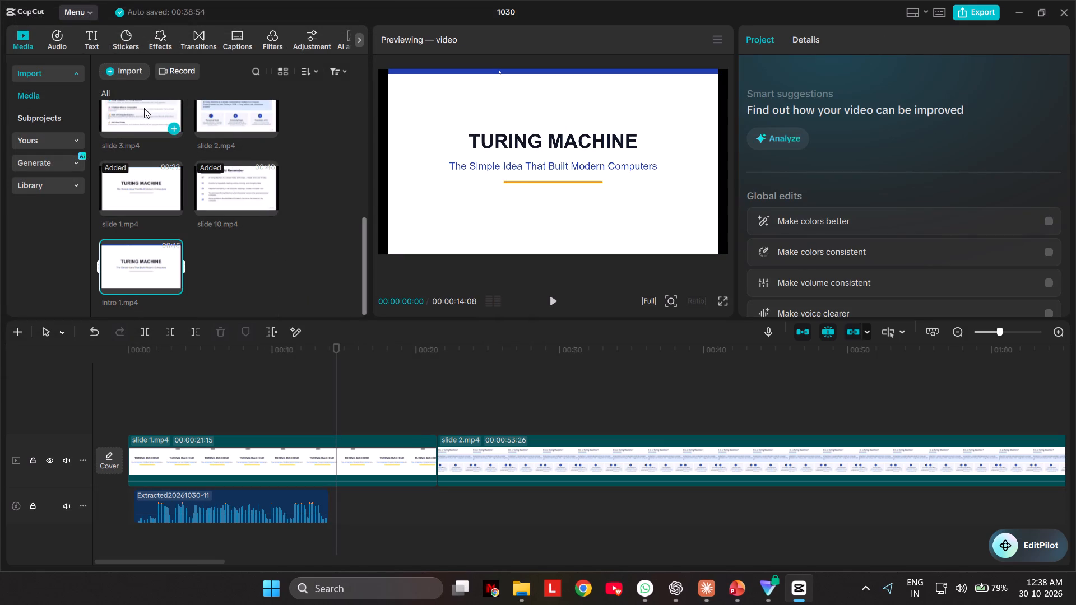
# Insert intro 1.mp4 at the beginning of the main track, ahead of the slide 1 clip.
pyautogui.moveTo(142, 257); pyautogui.dragTo(117, 462)
pyautogui.click(378, 512)
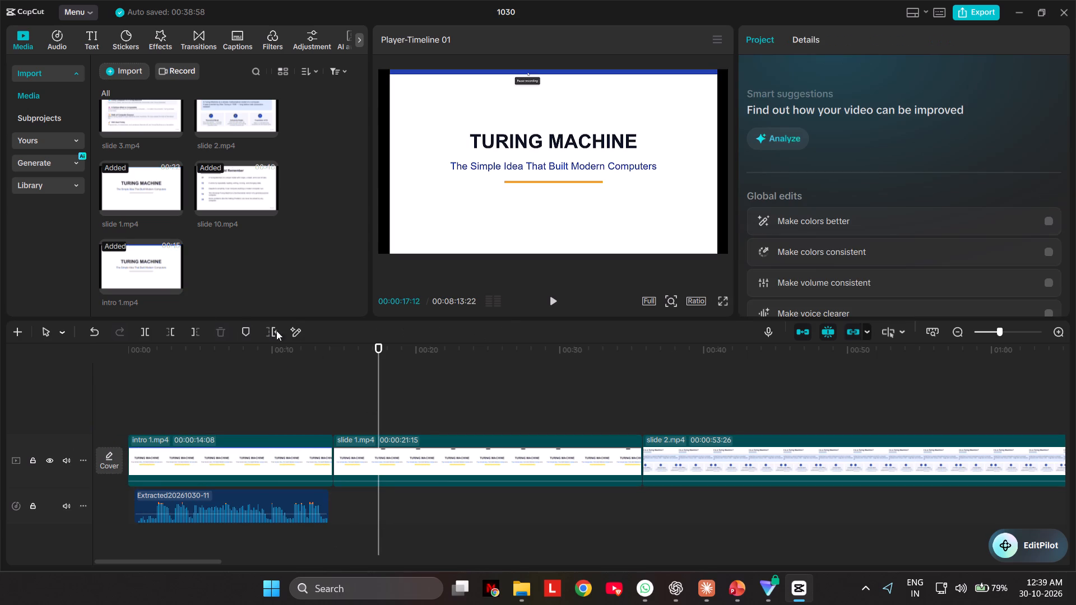
pyautogui.click(174, 510)
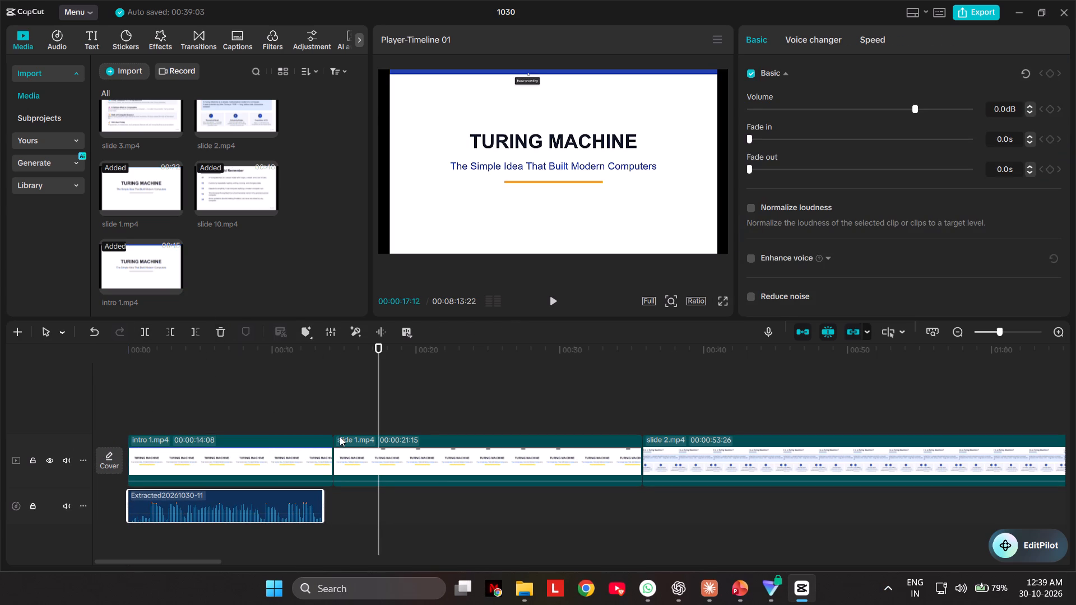
pyautogui.moveTo(324, 509); pyautogui.dragTo(336, 506)
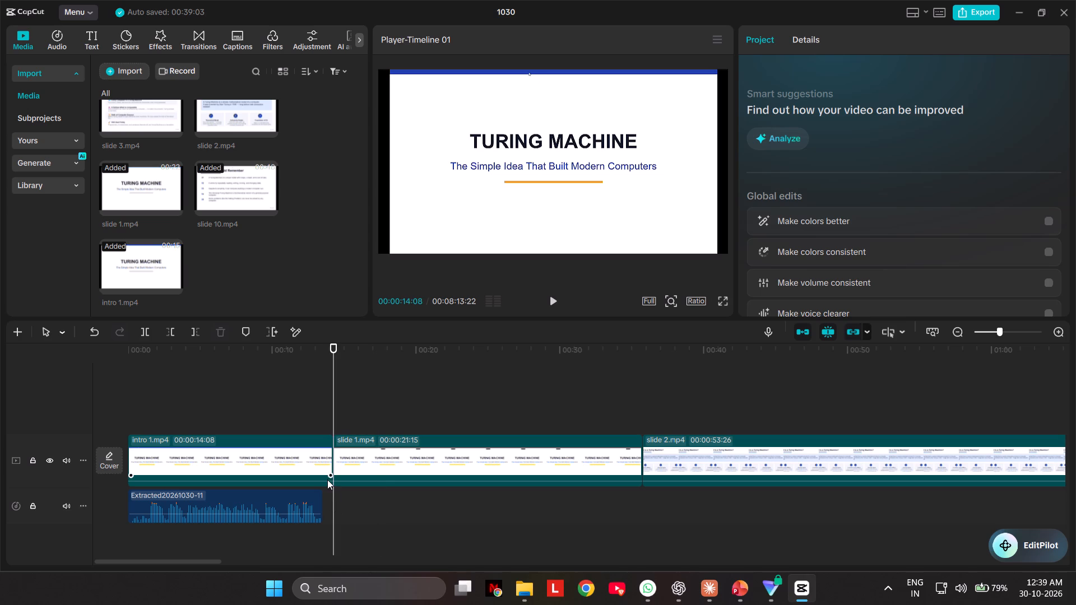
pyautogui.click(326, 476)
pyautogui.moveTo(332, 466); pyautogui.dragTo(331, 466)
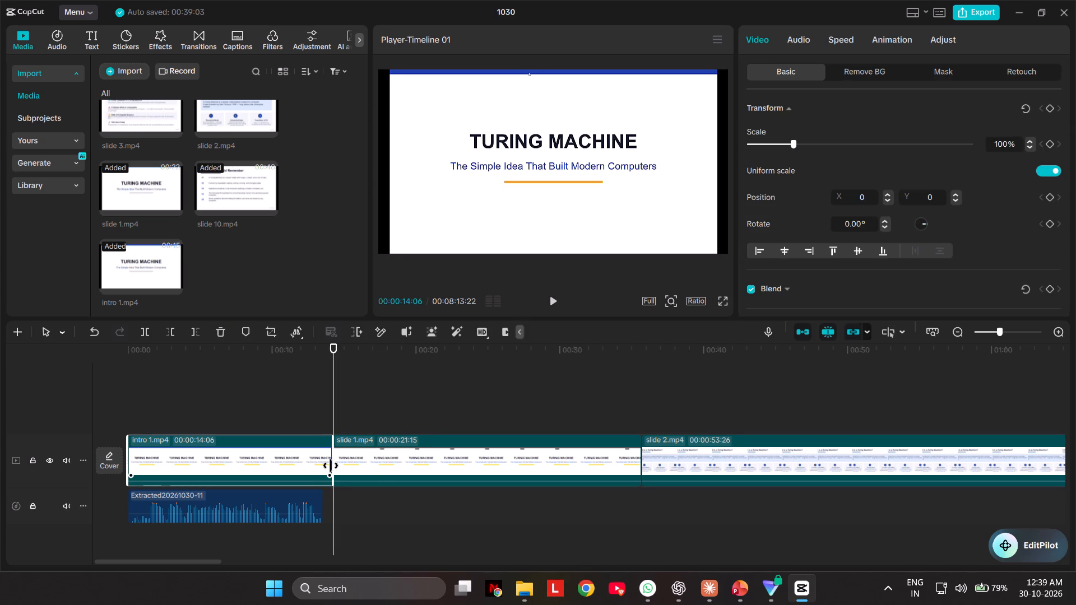
pyautogui.moveTo(331, 466); pyautogui.dragTo(322, 468)
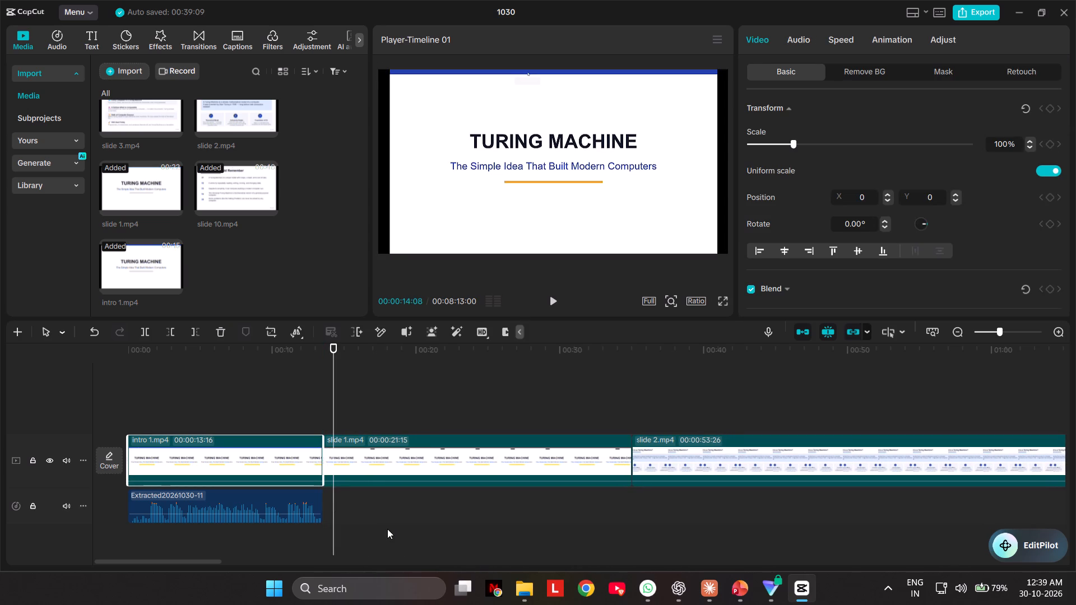
pyautogui.click(387, 529)
pyautogui.scroll(3, 187, 262)
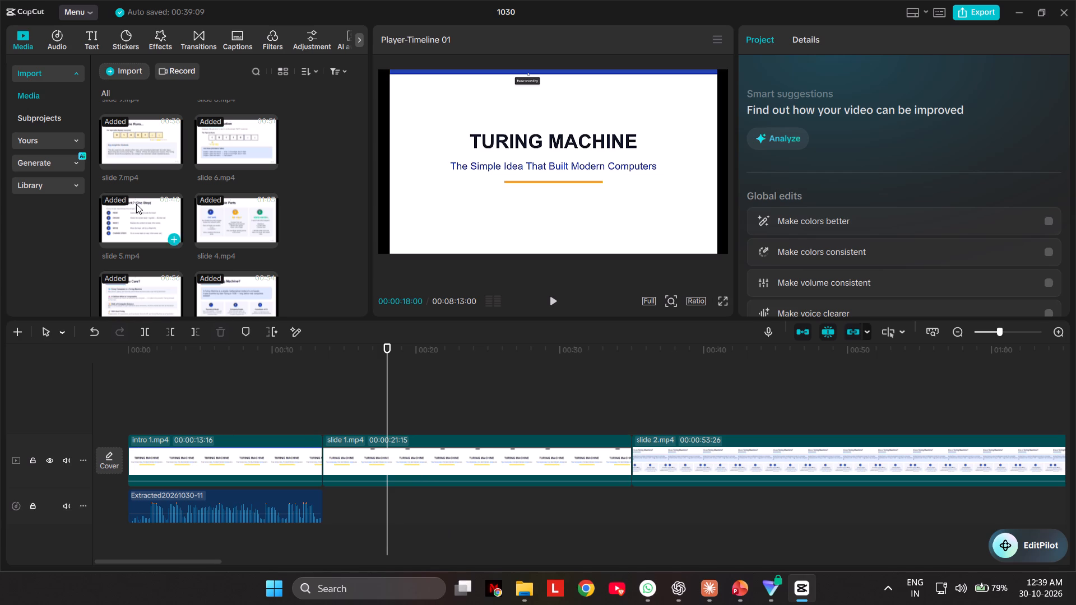
pyautogui.click(63, 43)
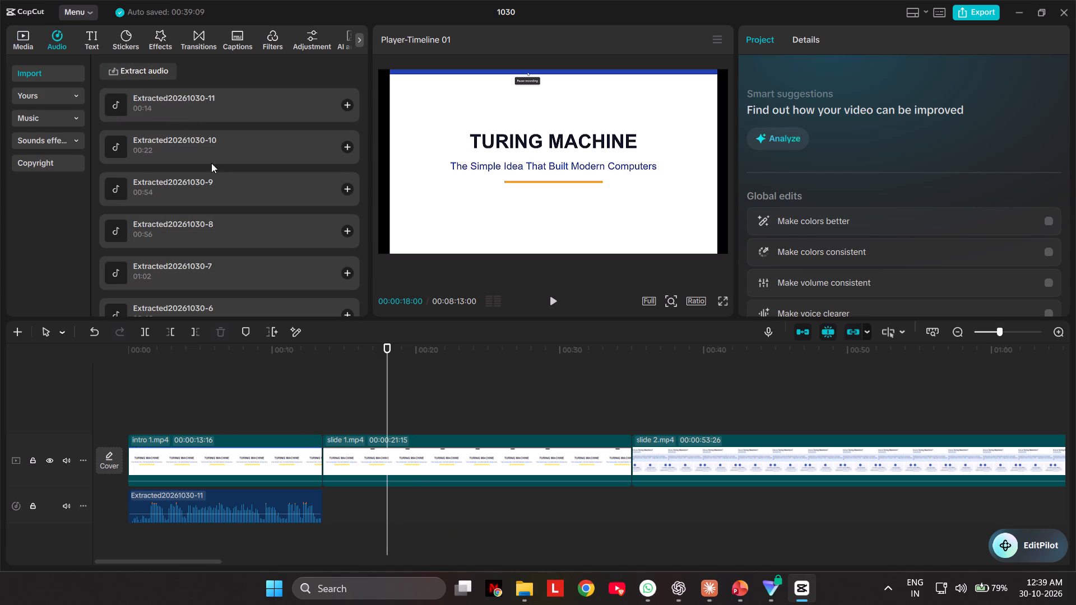
pyautogui.click(192, 166)
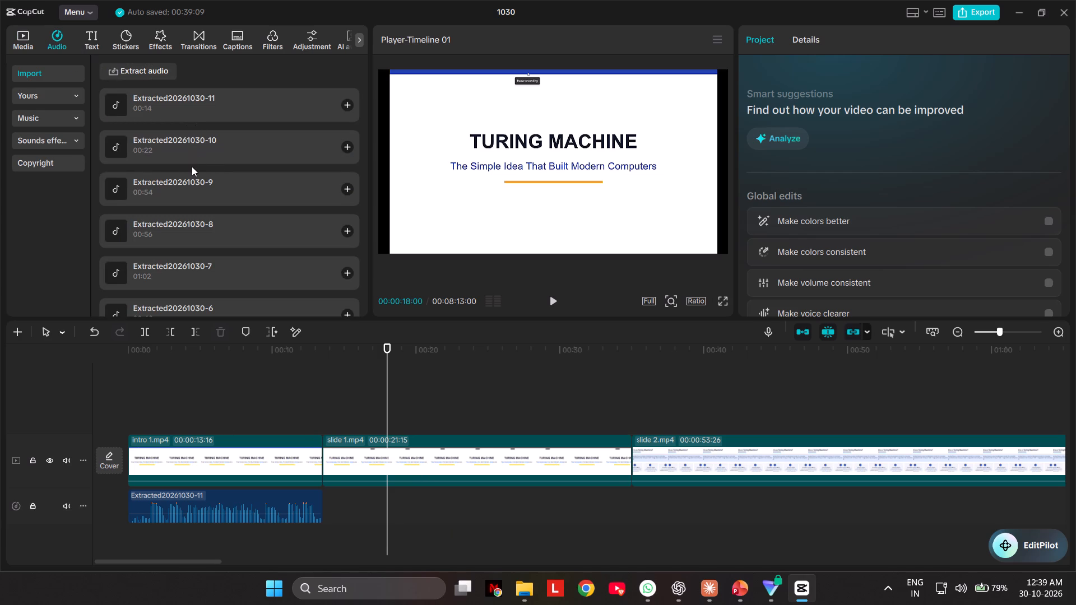
pyautogui.click(187, 155)
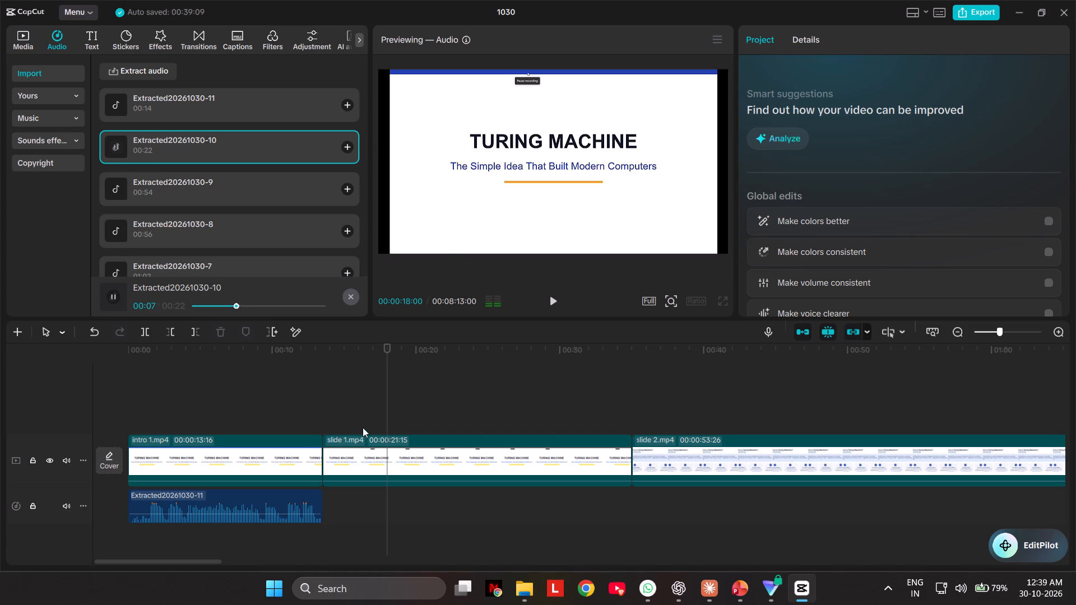
pyautogui.moveTo(215, 150); pyautogui.dragTo(326, 510)
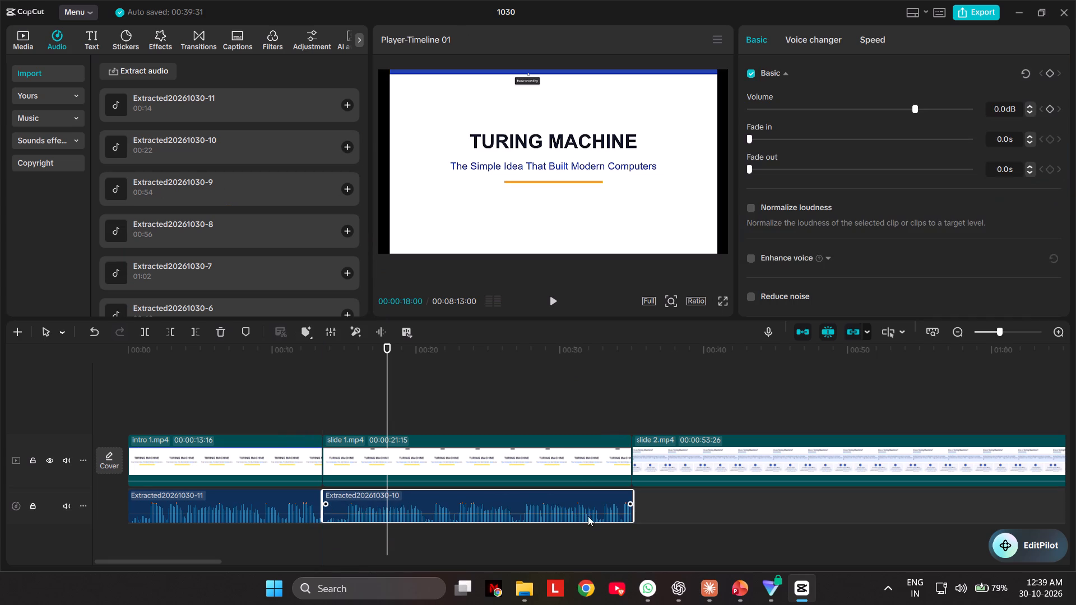
pyautogui.moveTo(634, 501); pyautogui.dragTo(631, 501)
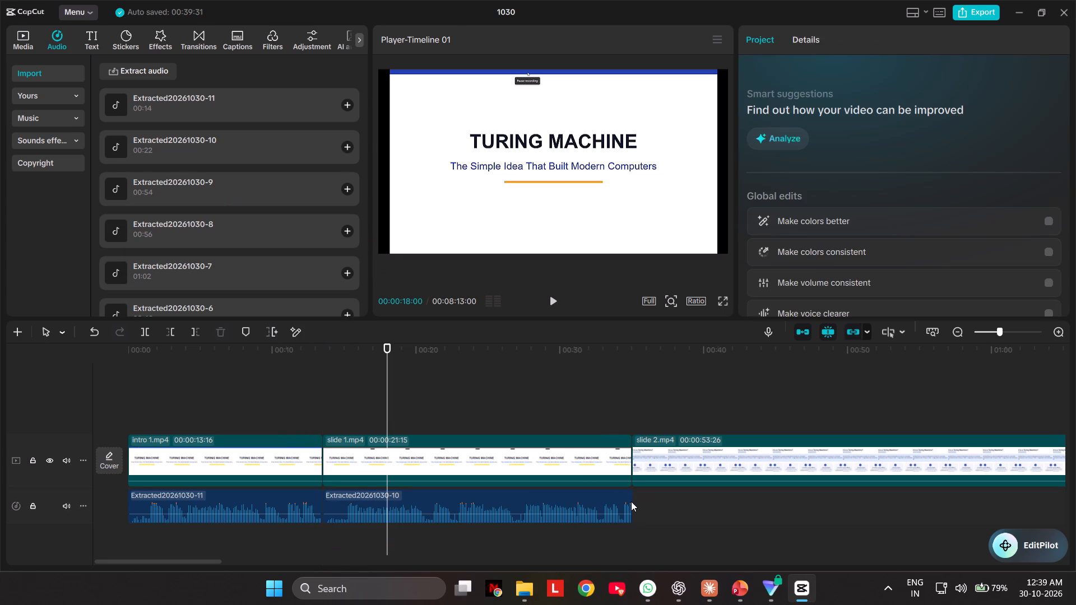
pyautogui.moveTo(631, 501); pyautogui.dragTo(629, 502)
pyautogui.click(631, 496)
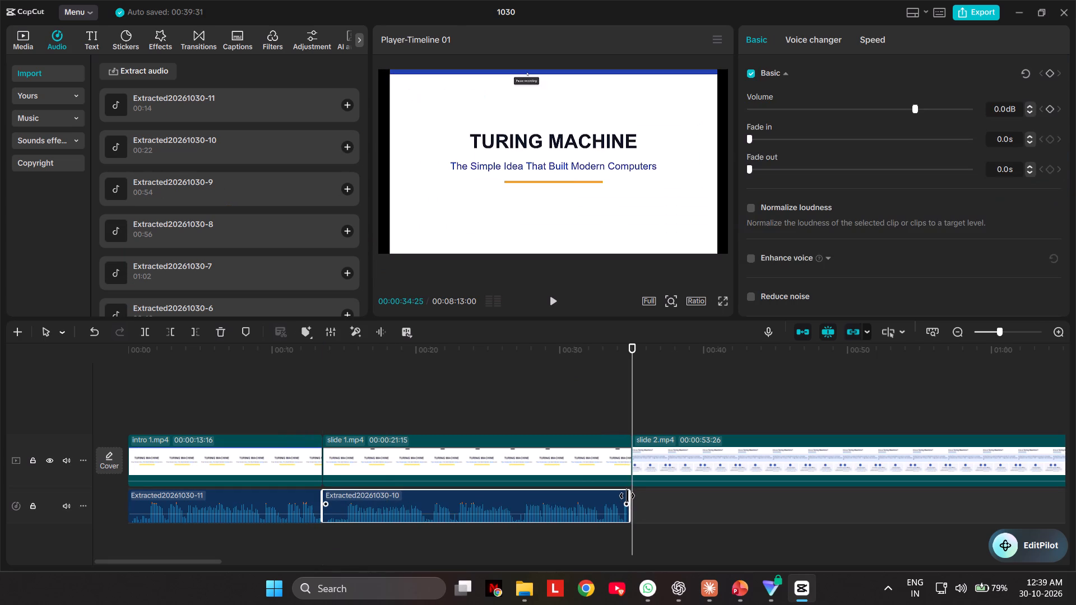
pyautogui.click(653, 513)
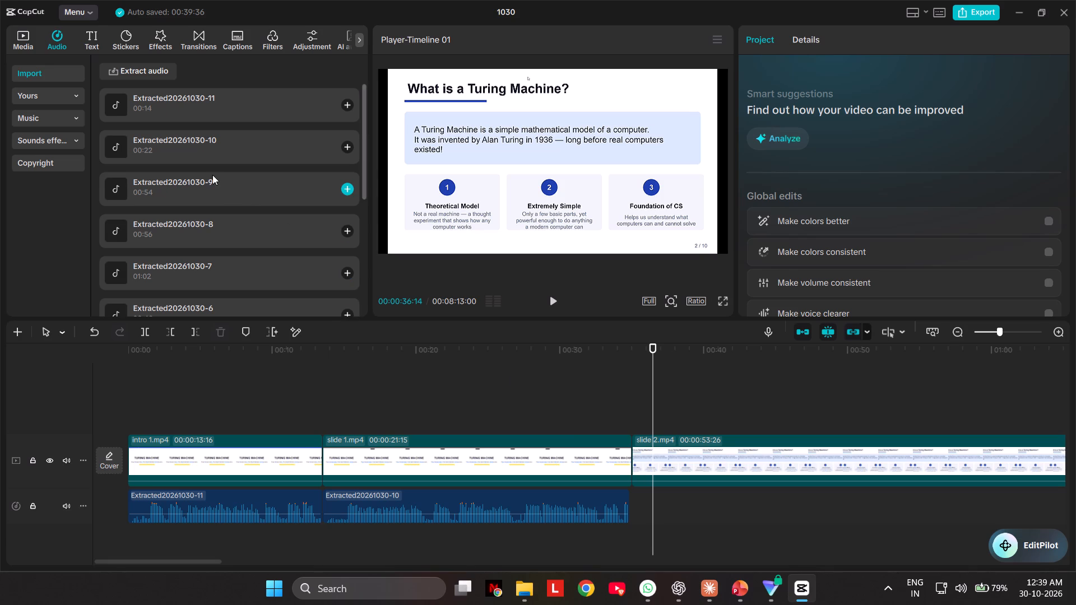
pyautogui.moveTo(207, 184); pyautogui.dragTo(630, 501)
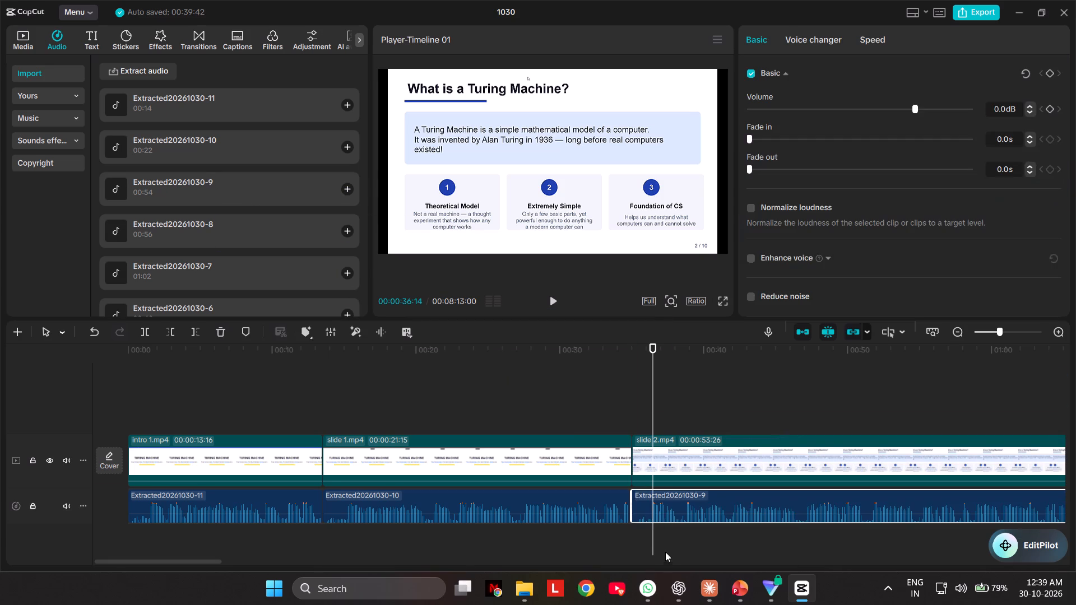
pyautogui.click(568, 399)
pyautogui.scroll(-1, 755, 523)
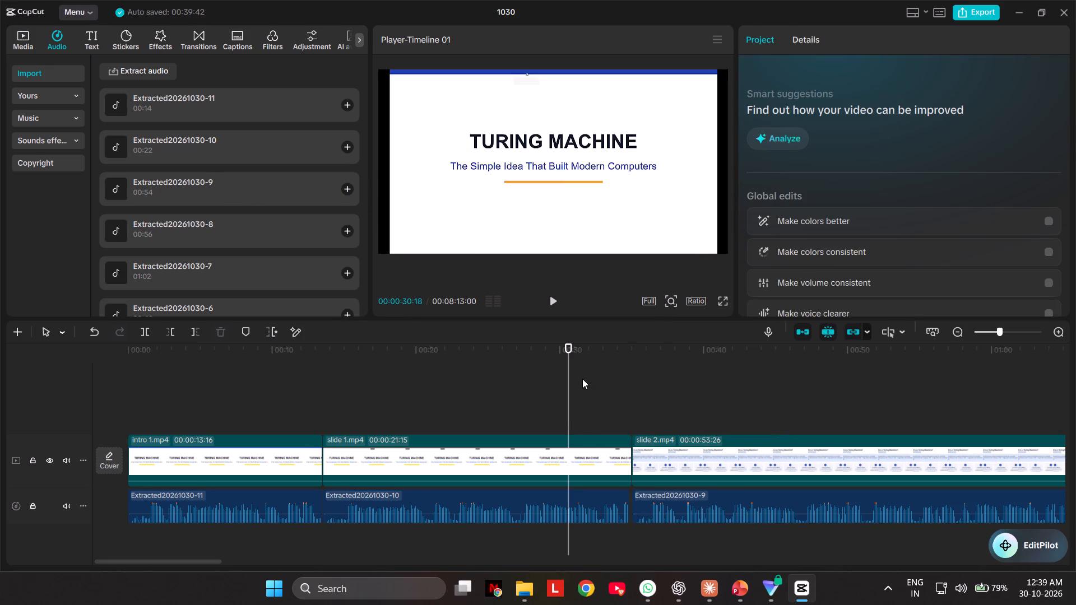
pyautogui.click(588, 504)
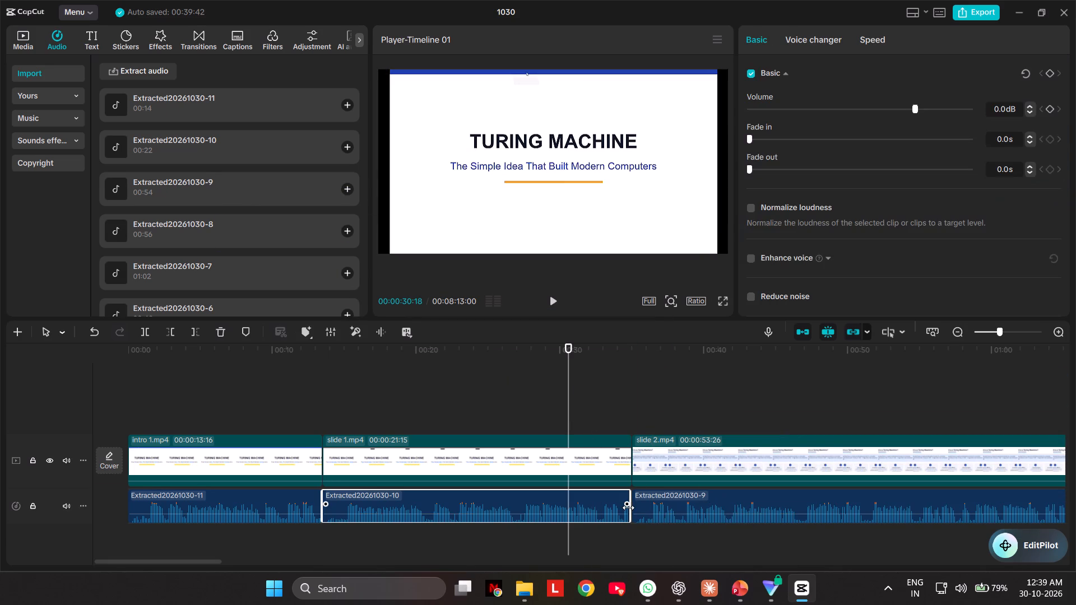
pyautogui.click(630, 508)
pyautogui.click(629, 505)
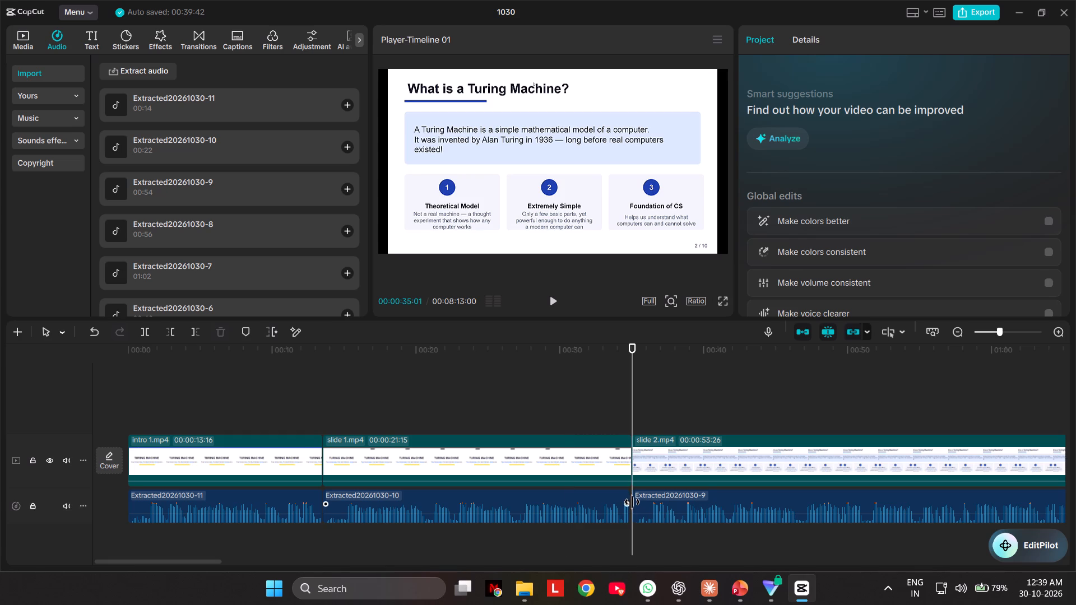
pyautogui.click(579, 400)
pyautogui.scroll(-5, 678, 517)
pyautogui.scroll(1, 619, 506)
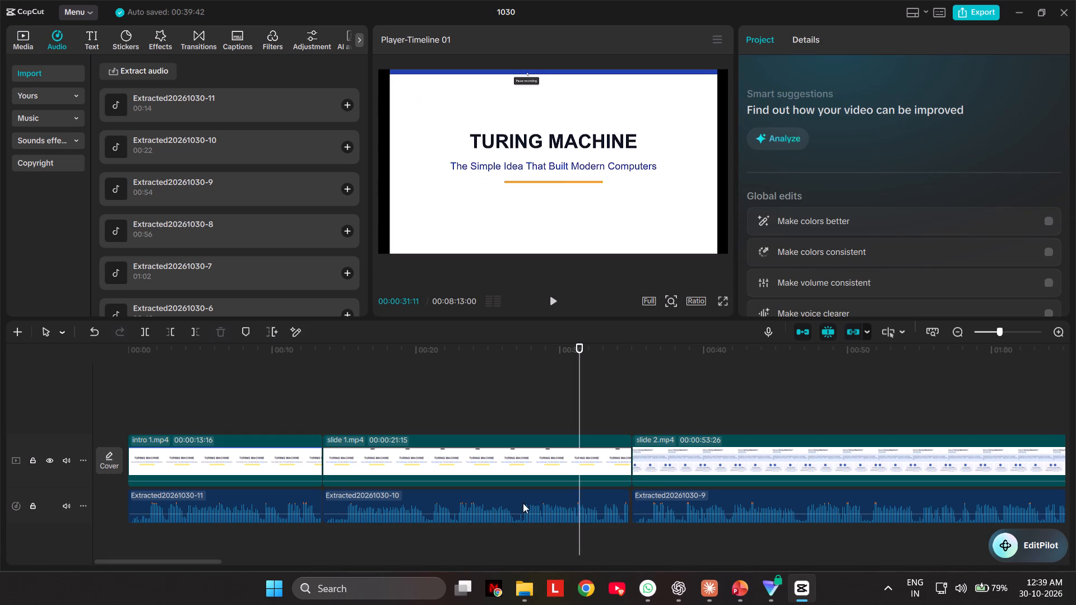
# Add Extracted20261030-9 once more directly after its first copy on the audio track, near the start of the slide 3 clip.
pyautogui.moveTo(203, 561); pyautogui.dragTo(305, 578)
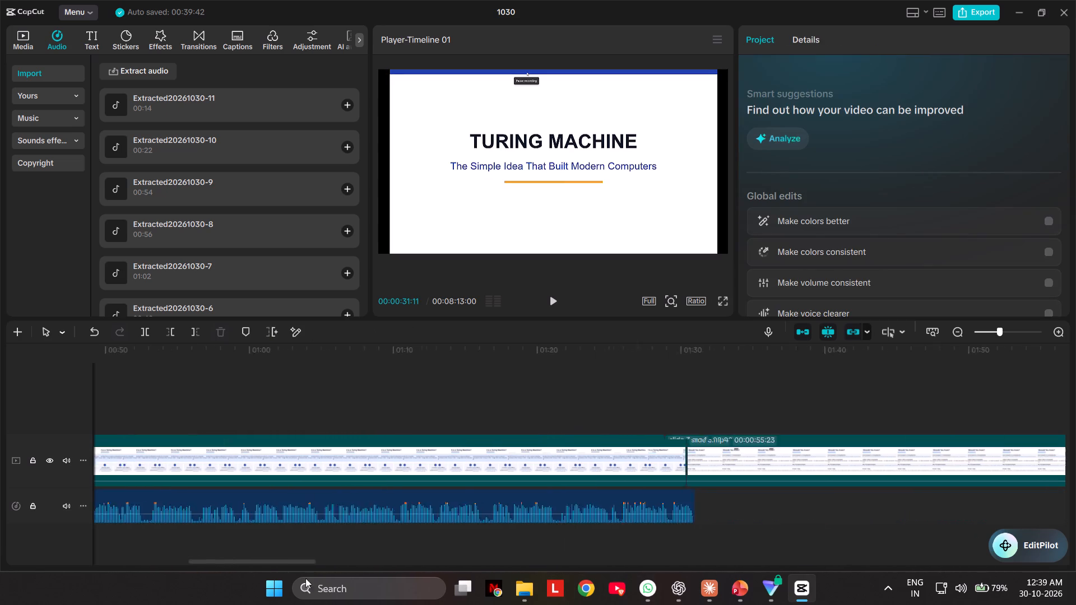
pyautogui.moveTo(305, 578); pyautogui.dragTo(349, 584)
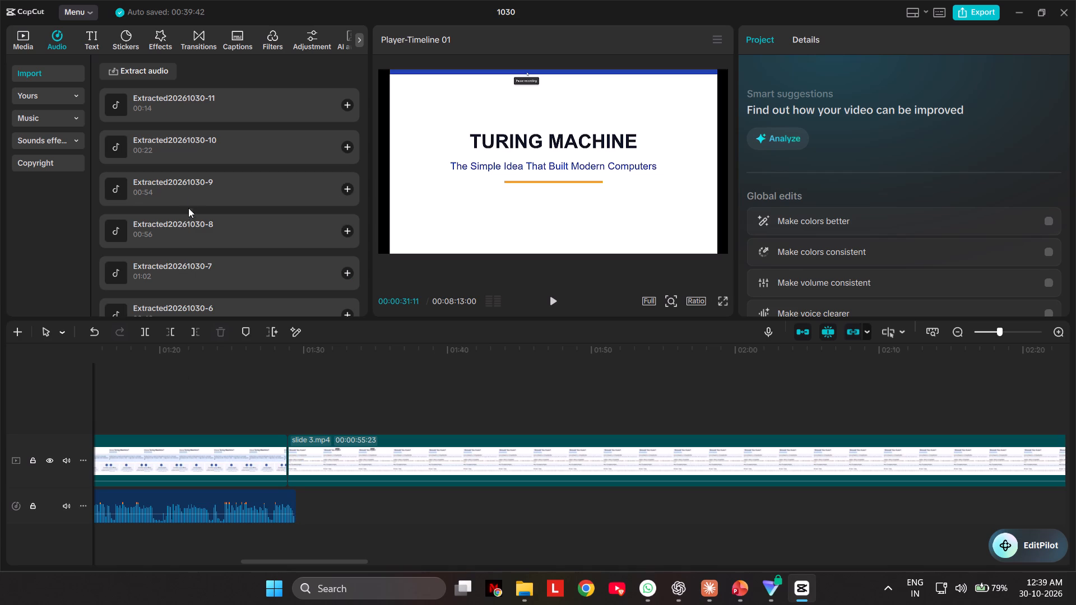
pyautogui.moveTo(192, 195); pyautogui.dragTo(294, 509)
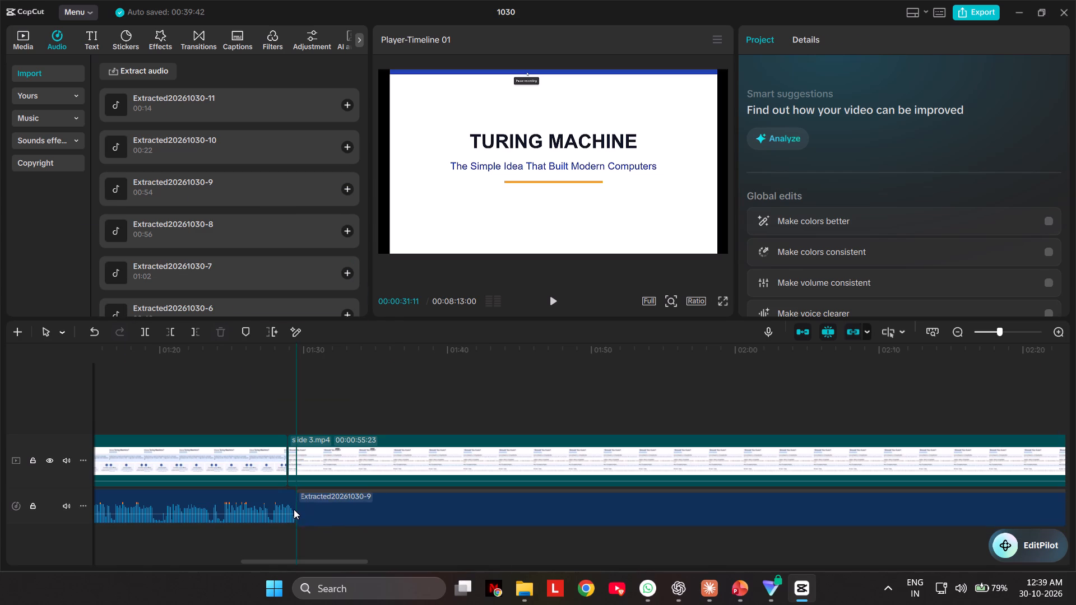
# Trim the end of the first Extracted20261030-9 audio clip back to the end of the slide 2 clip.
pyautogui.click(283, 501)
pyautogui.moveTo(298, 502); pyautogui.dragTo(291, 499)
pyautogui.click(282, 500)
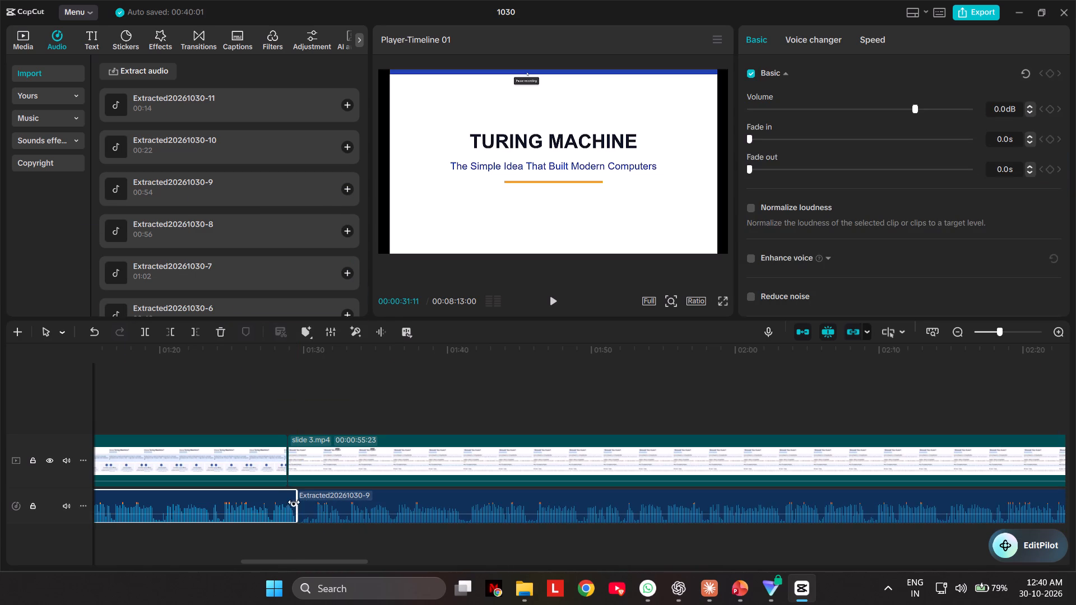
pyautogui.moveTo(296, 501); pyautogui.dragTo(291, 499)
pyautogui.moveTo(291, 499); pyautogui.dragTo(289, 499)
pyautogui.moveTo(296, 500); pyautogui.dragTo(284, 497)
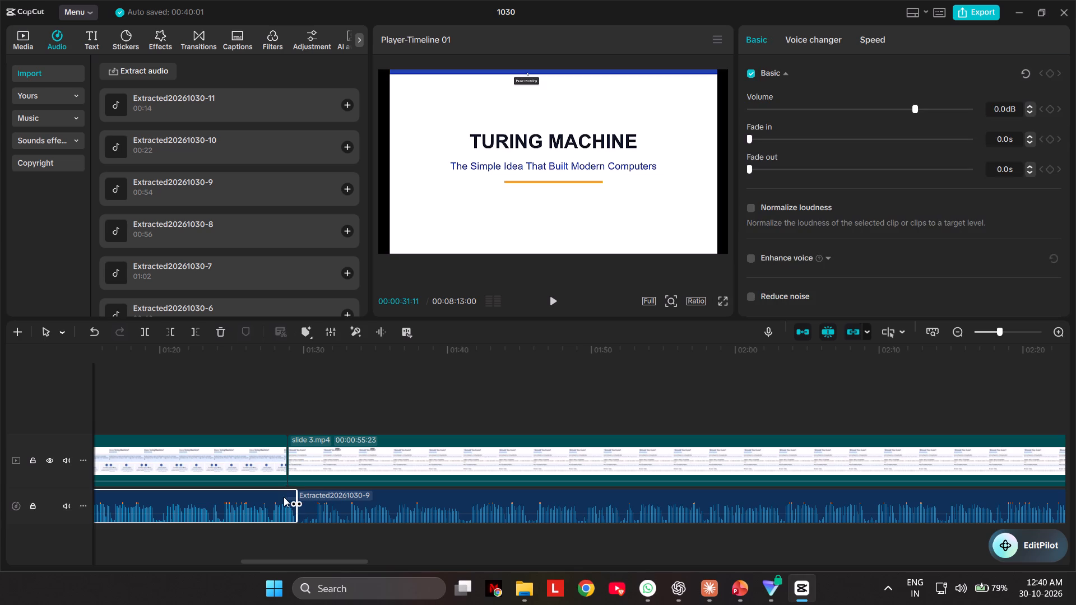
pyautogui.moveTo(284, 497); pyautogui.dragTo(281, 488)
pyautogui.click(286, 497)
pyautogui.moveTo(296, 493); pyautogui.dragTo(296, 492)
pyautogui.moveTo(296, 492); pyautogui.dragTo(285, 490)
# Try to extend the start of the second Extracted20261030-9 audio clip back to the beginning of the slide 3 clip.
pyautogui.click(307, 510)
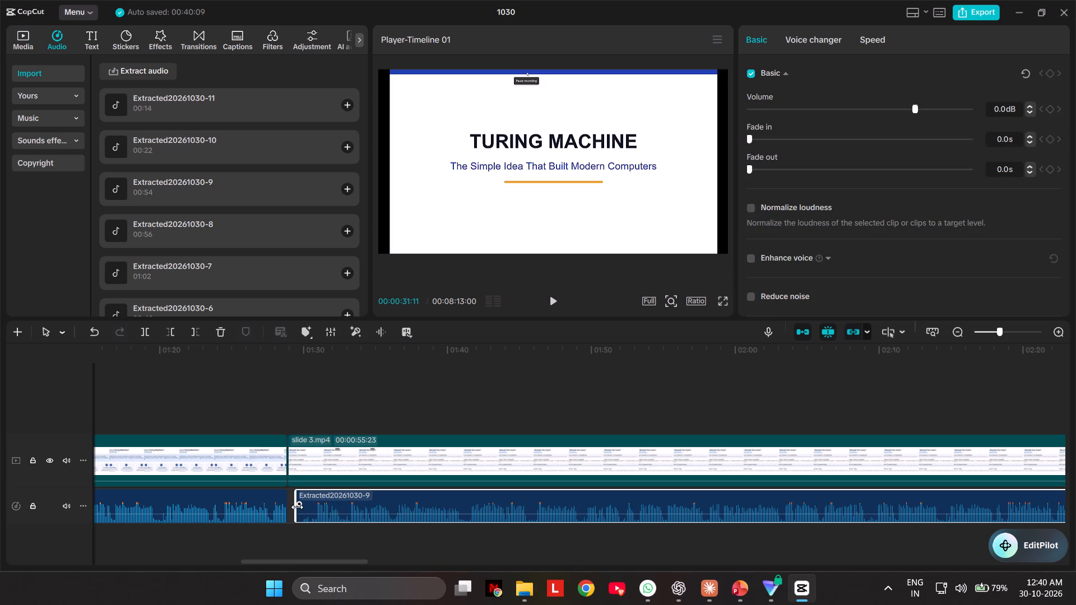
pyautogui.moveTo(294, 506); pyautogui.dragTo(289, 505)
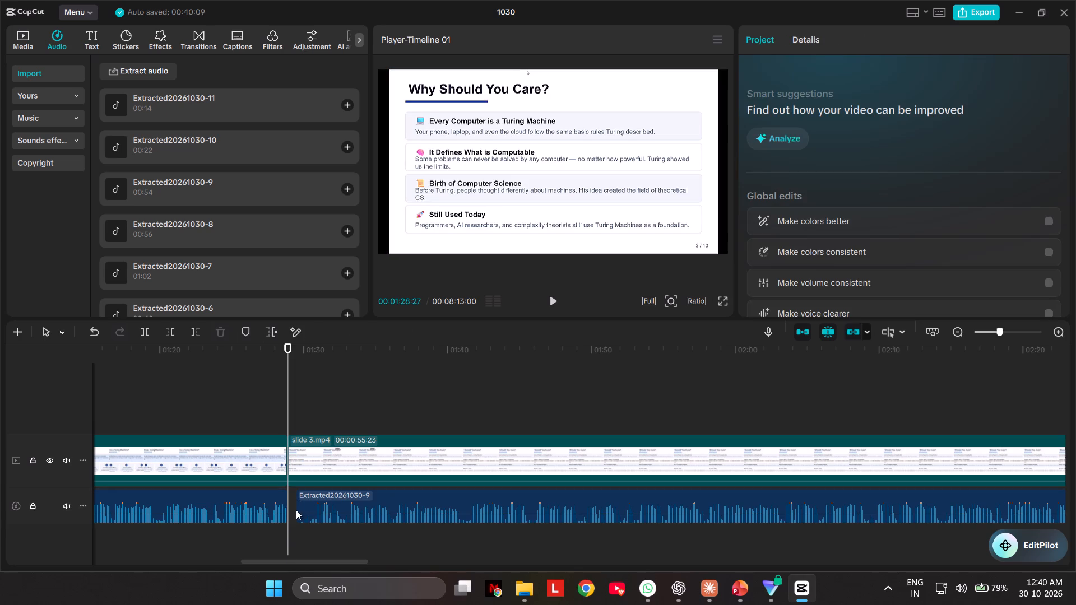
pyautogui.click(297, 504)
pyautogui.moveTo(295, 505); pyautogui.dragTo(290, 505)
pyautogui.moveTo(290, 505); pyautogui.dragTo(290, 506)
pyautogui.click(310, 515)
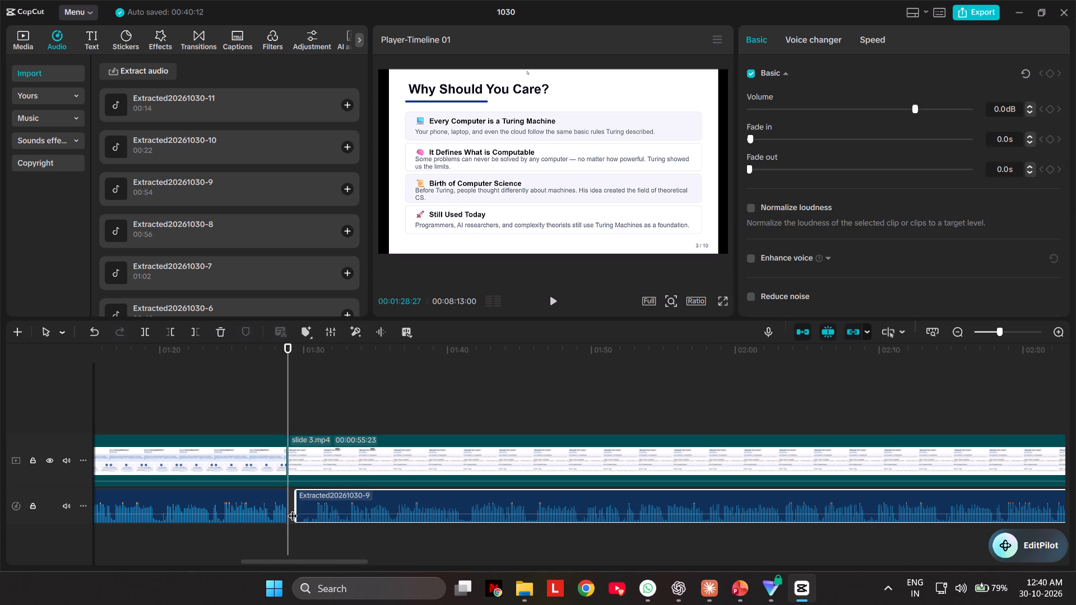
# Play the timeline from about 00:01:24:25 to check the narration where slide 2 changes to slide 3.
pyautogui.click(340, 353)
pyautogui.click(229, 374)
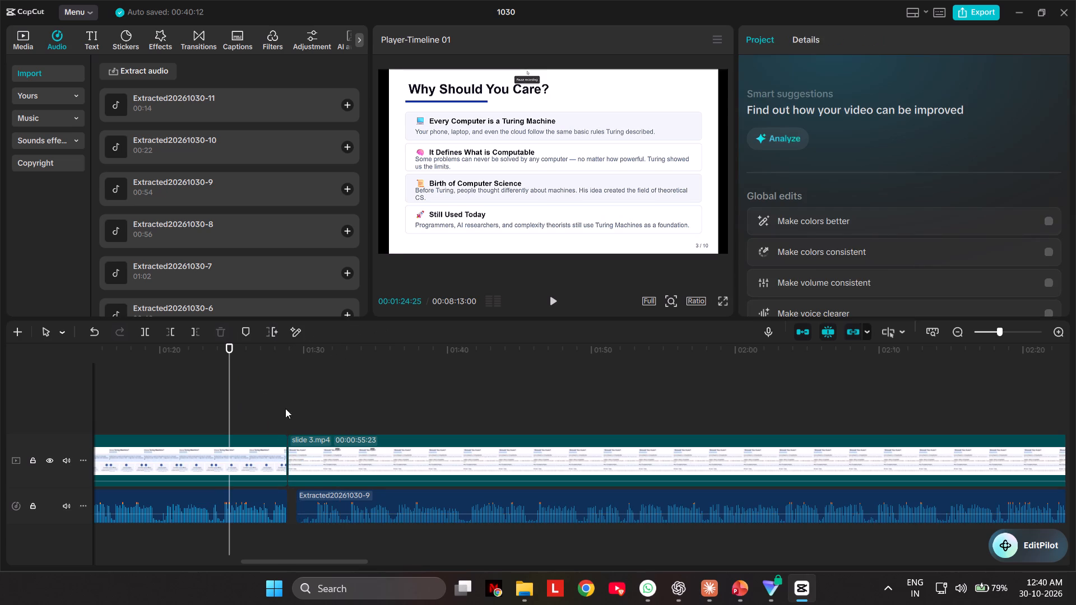
pyautogui.click(550, 296)
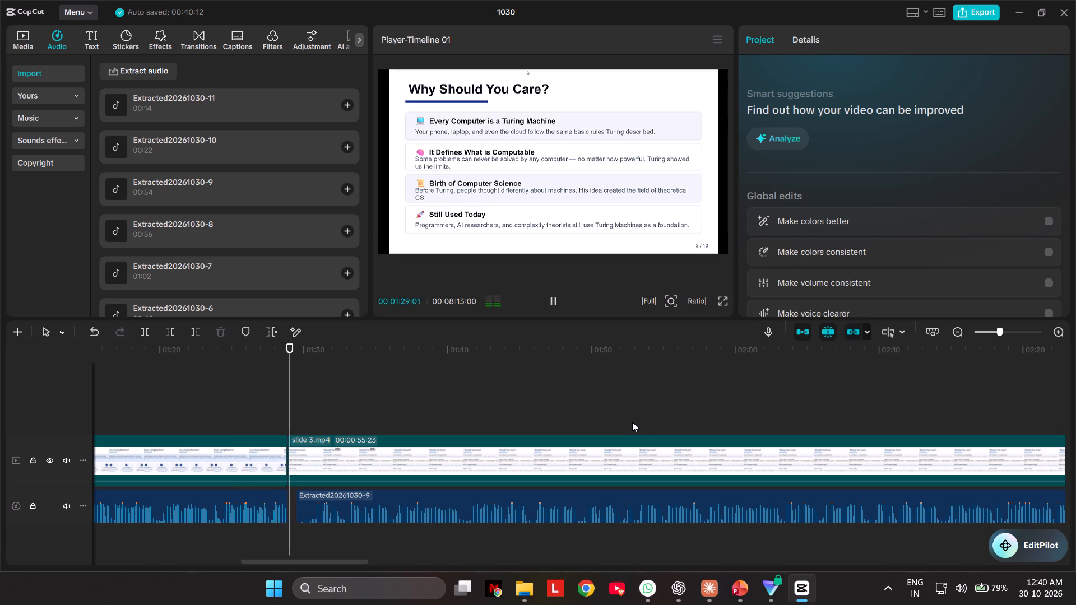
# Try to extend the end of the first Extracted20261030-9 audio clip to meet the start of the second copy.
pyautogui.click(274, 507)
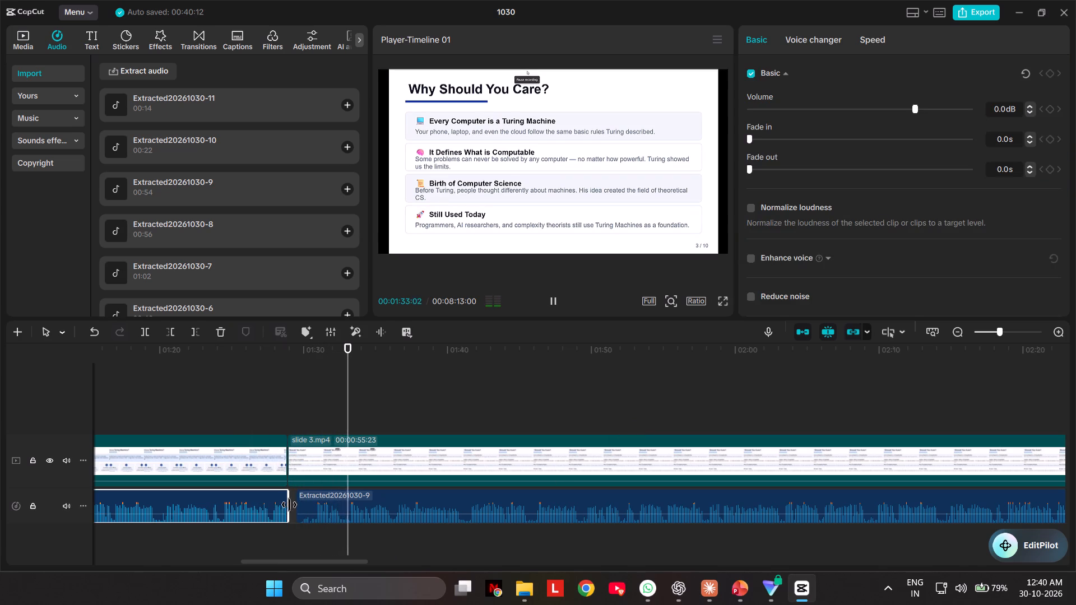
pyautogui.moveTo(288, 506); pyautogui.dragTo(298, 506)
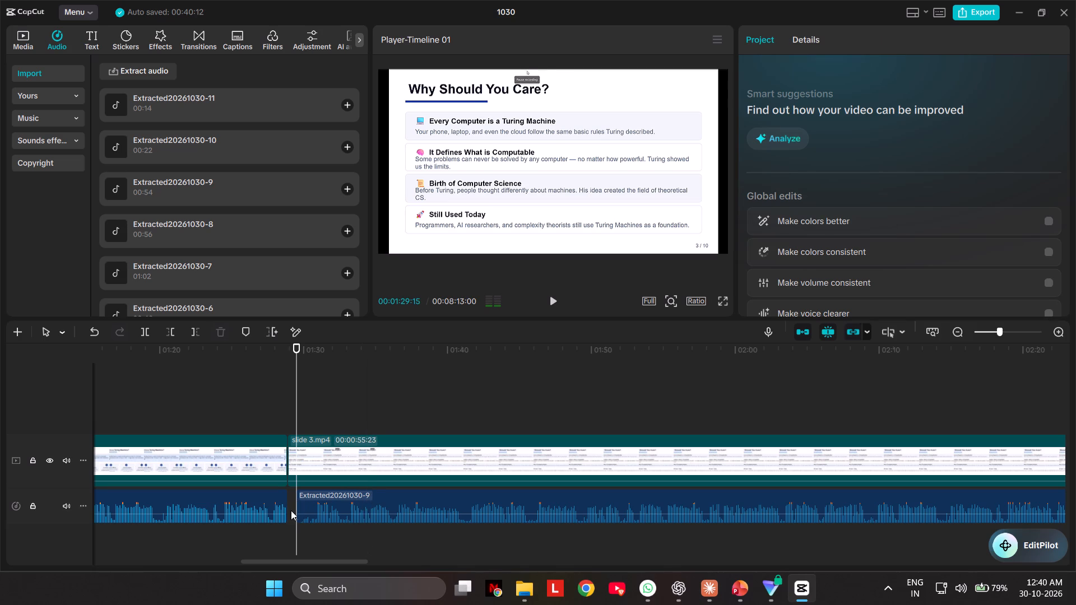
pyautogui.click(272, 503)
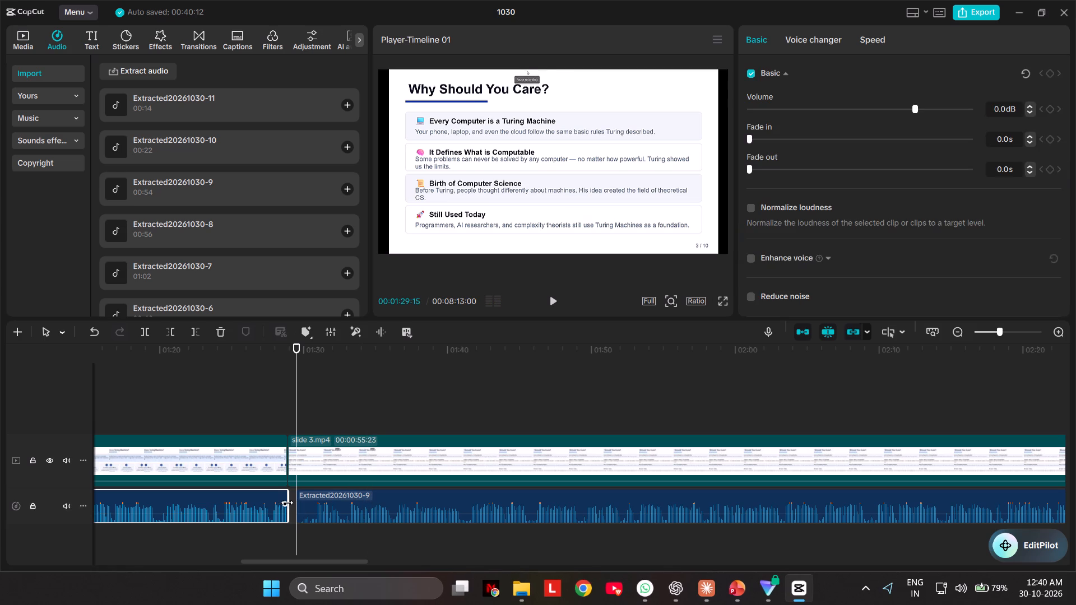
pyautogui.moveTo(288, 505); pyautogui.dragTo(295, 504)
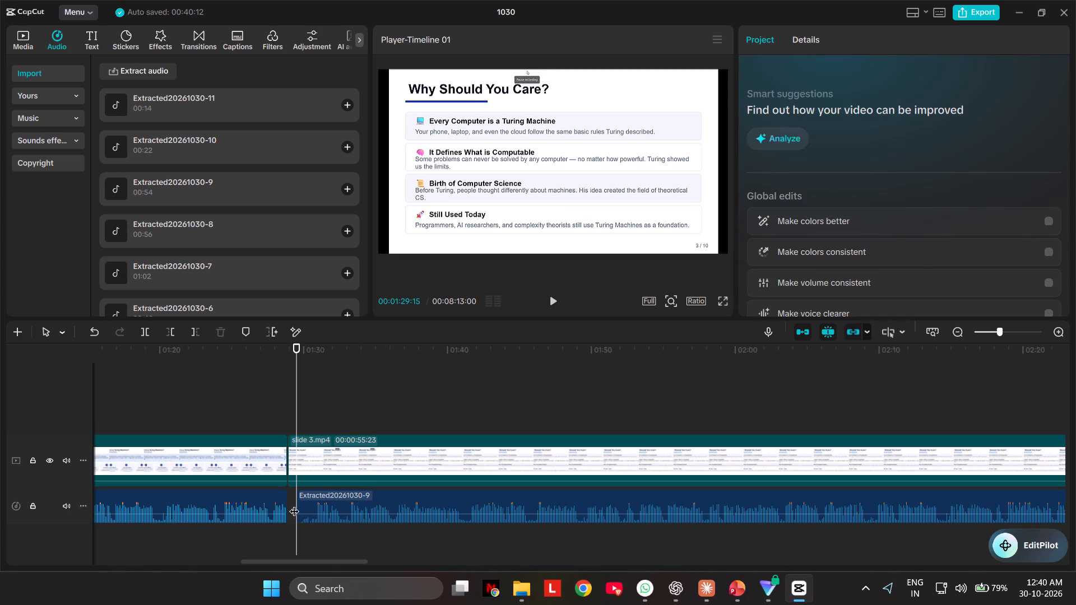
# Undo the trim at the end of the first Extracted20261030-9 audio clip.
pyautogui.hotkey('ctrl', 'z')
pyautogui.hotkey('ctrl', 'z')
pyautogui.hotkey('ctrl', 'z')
# Play the timeline from shortly before the slide 3 clip to review its narration, and return the playhead to 00:01:30:18.
pyautogui.click(388, 369)
pyautogui.click(228, 396)
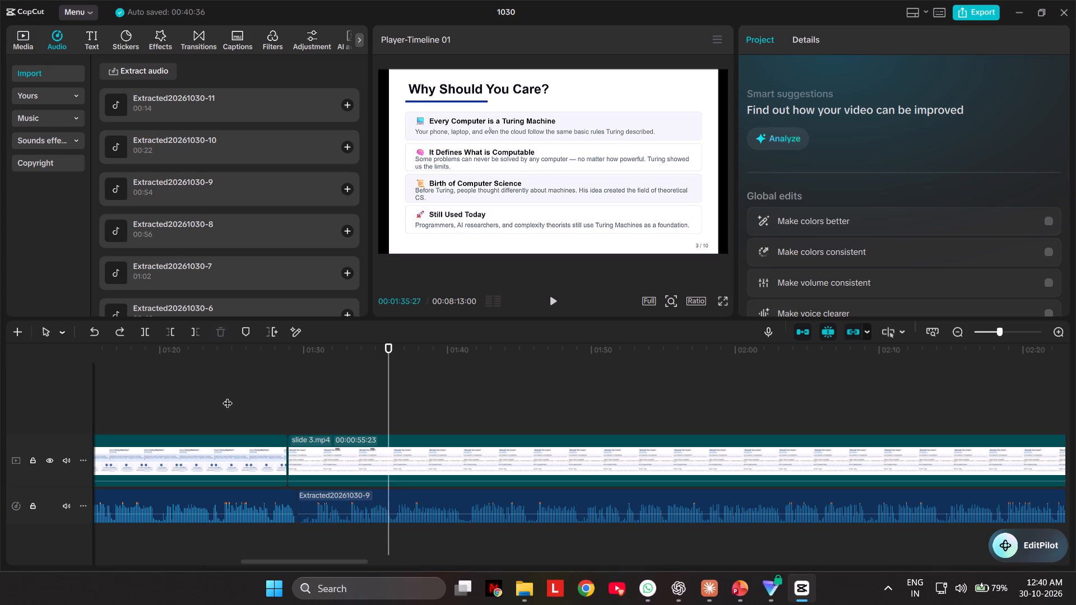
pyautogui.click(544, 296)
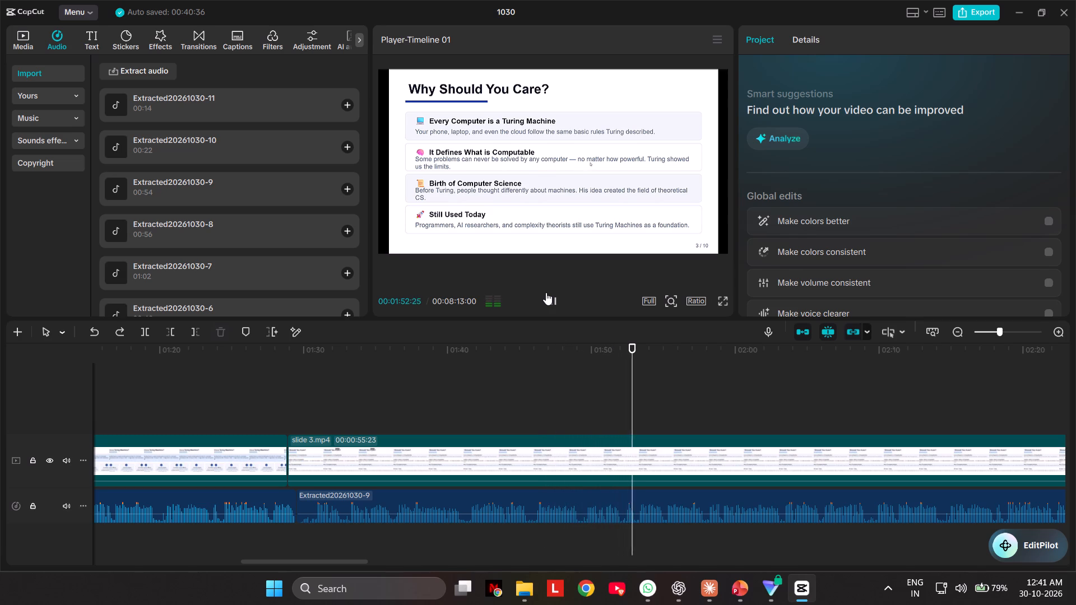
pyautogui.press('space')
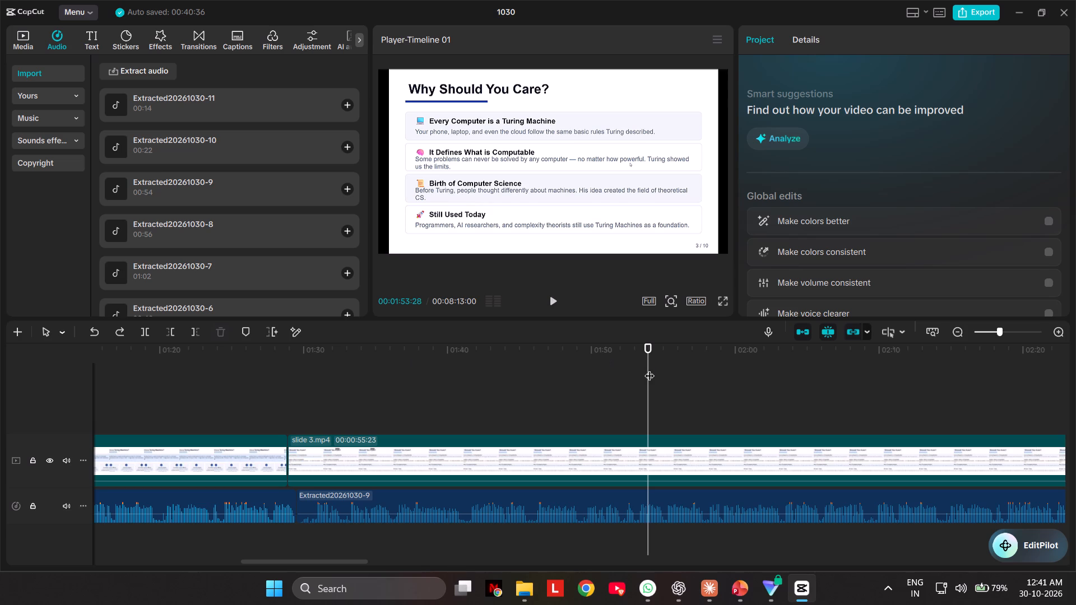
pyautogui.moveTo(651, 369); pyautogui.dragTo(312, 440)
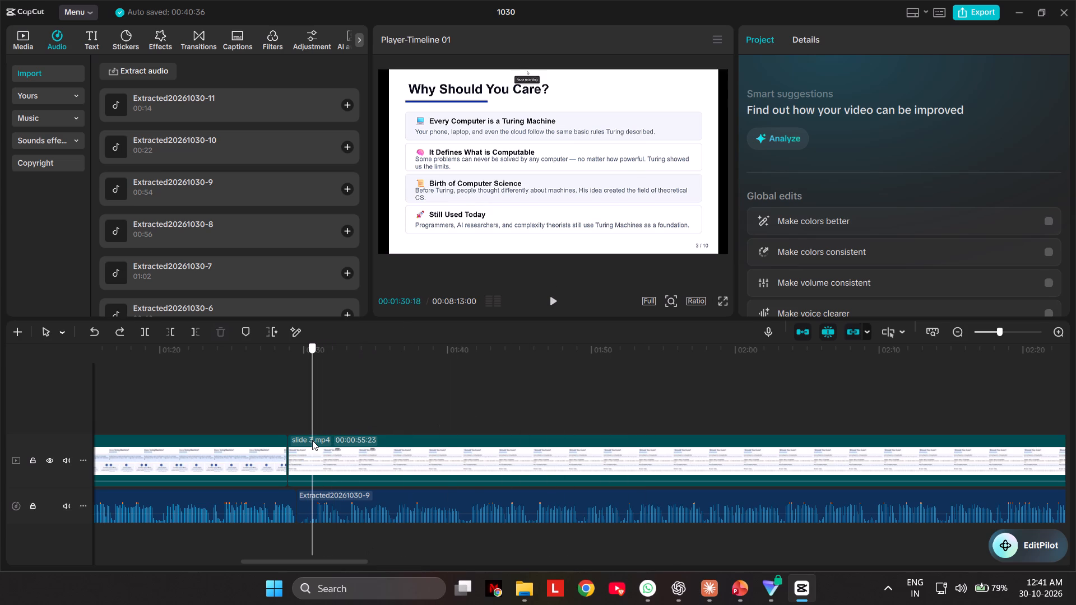
# Play the timeline from about 00:02:17 to review the narration near the end of the slide 3 clip.
pyautogui.moveTo(312, 440); pyautogui.dragTo(312, 441)
pyautogui.moveTo(314, 394); pyautogui.dragTo(962, 364)
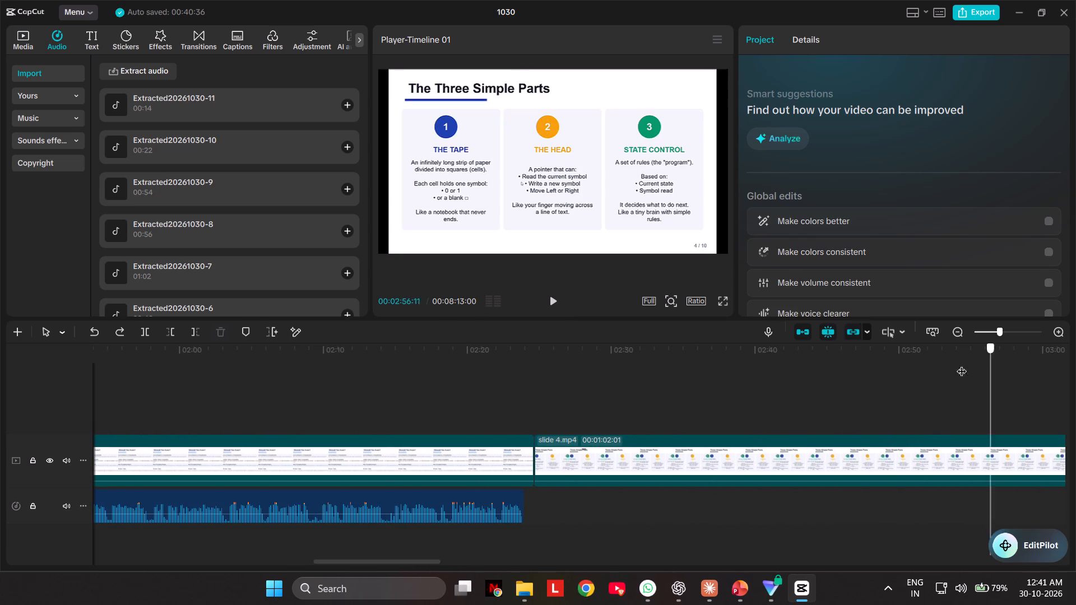
pyautogui.moveTo(962, 364); pyautogui.dragTo(920, 343)
pyautogui.click(435, 384)
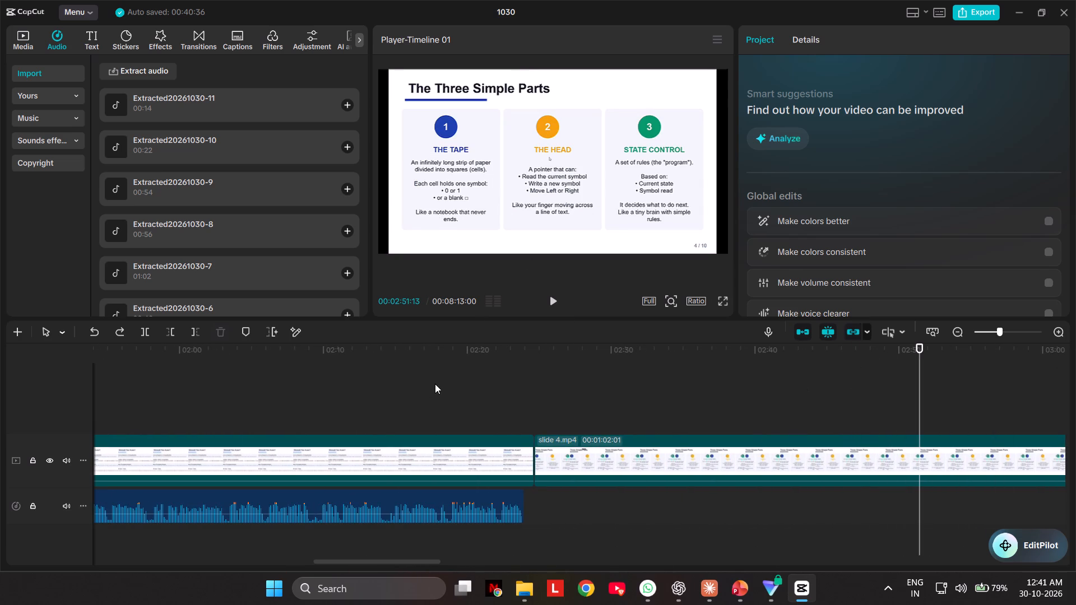
pyautogui.click(551, 305)
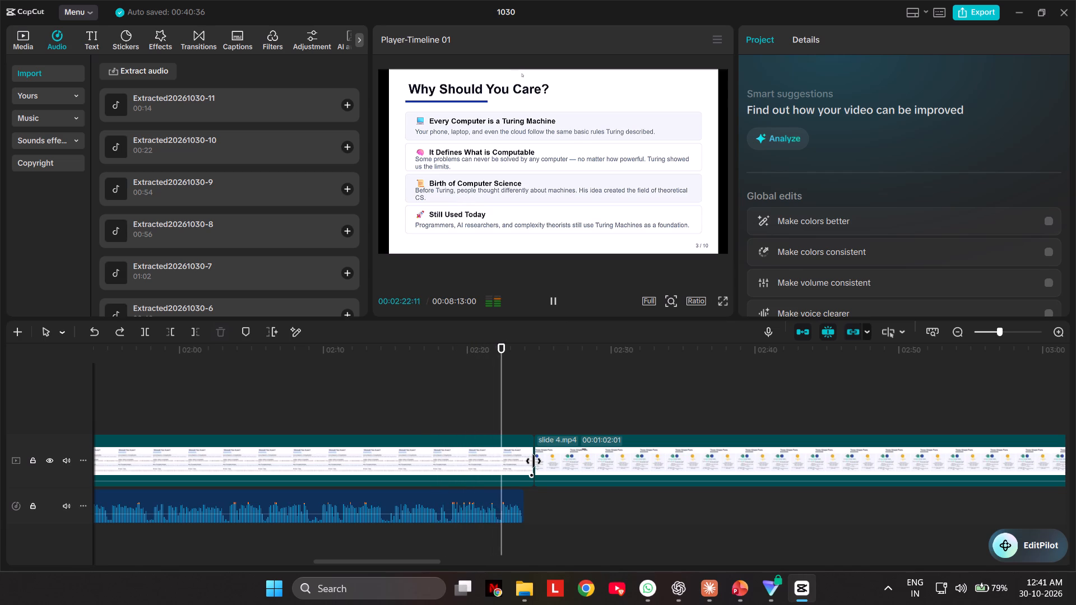
# Trim the end of the slide 3 clip to match the end of its narration audio.
pyautogui.moveTo(534, 461); pyautogui.dragTo(522, 471)
pyautogui.click(574, 506)
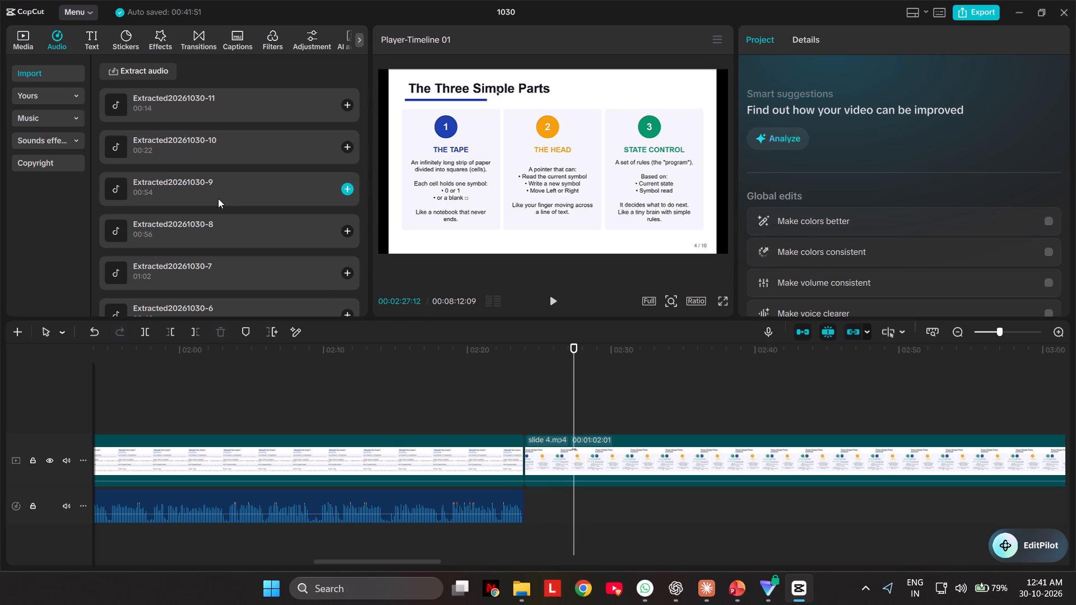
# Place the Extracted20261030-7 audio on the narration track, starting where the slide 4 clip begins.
pyautogui.moveTo(165, 263); pyautogui.dragTo(171, 269)
pyautogui.moveTo(171, 269); pyautogui.dragTo(526, 505)
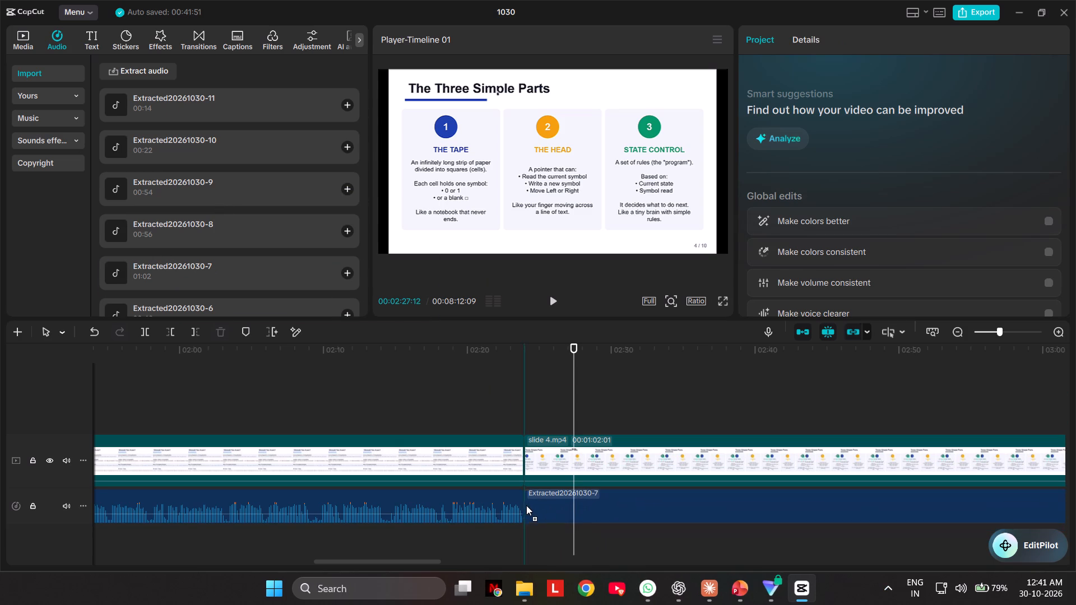
pyautogui.moveTo(526, 505); pyautogui.dragTo(527, 505)
# Play the timeline from 00:02:22:24 to check the narration where slide 3 changes to slide 4.
pyautogui.click(508, 406)
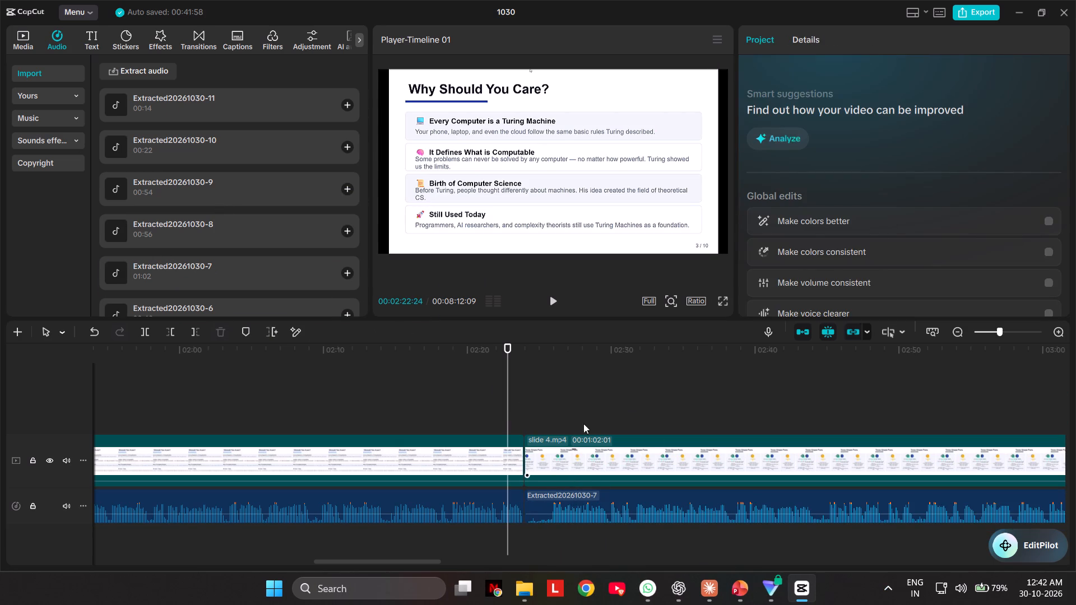
pyautogui.click(549, 304)
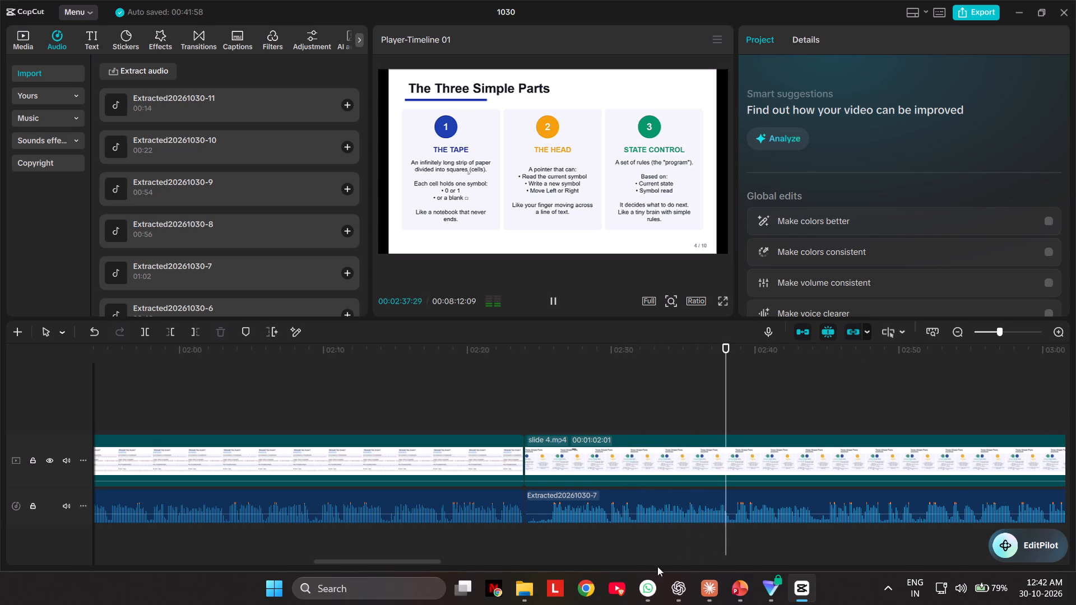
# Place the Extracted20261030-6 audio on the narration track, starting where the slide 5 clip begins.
pyautogui.moveTo(430, 564); pyautogui.dragTo(648, 540)
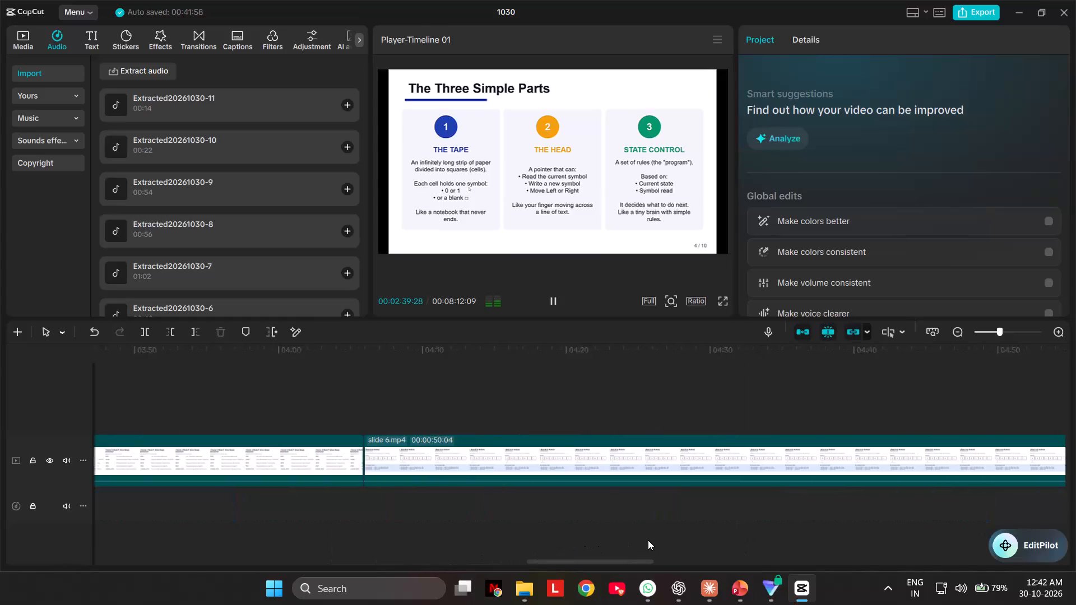
pyautogui.moveTo(648, 540); pyautogui.dragTo(822, 502)
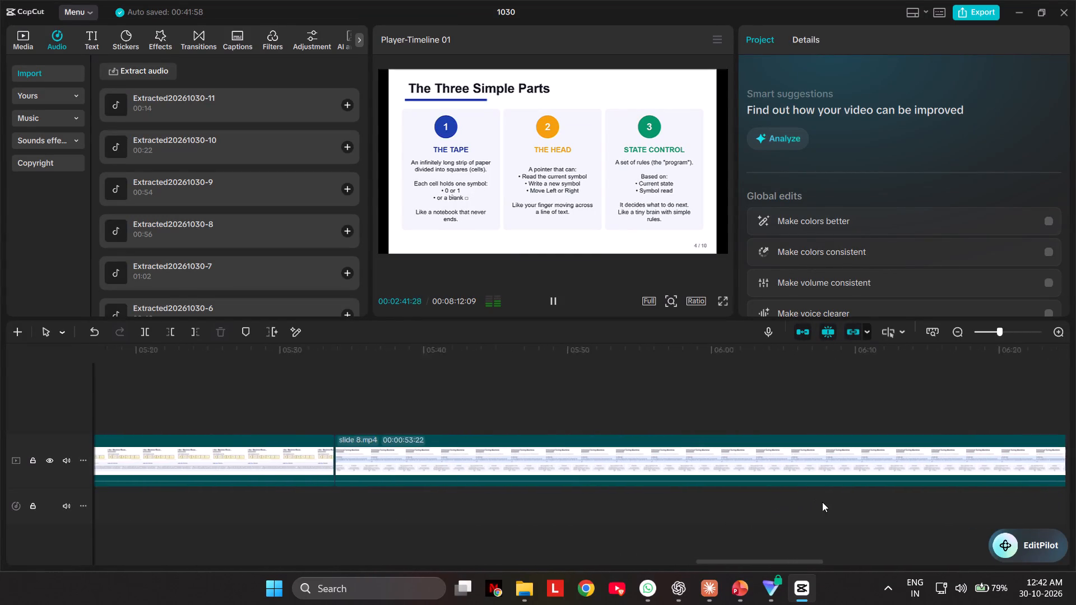
pyautogui.moveTo(822, 502); pyautogui.dragTo(581, 560)
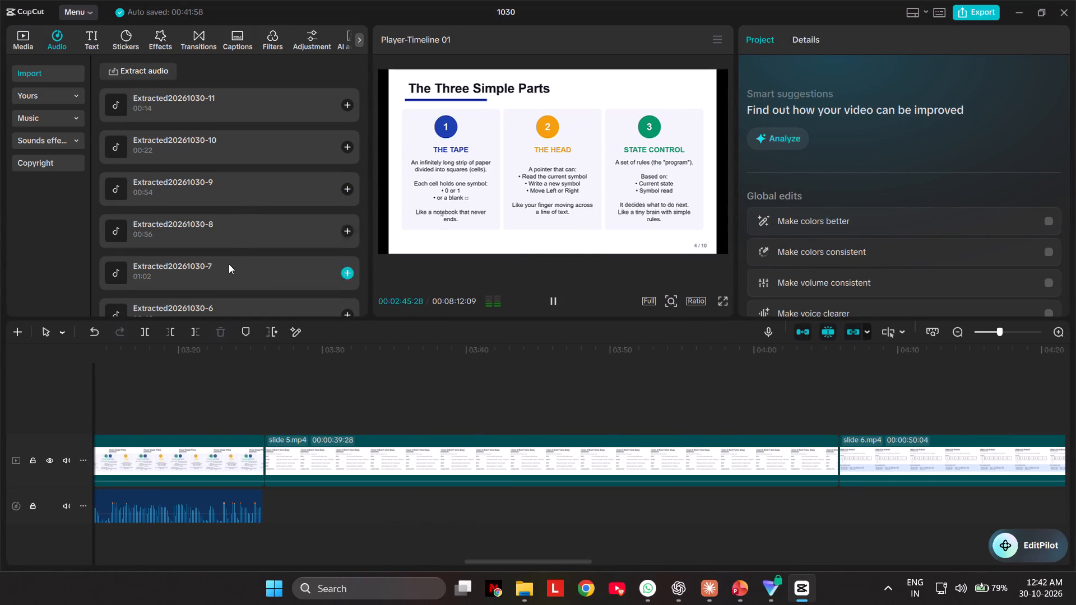
pyautogui.scroll(-1, 229, 264)
pyautogui.moveTo(188, 248); pyautogui.dragTo(354, 361)
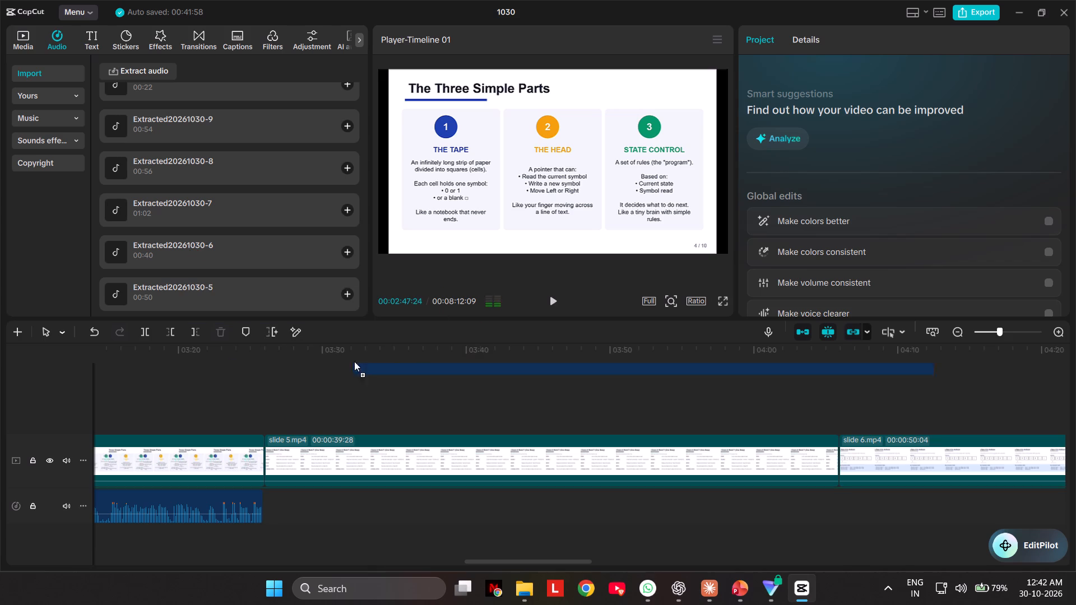
pyautogui.moveTo(354, 361); pyautogui.dragTo(265, 508)
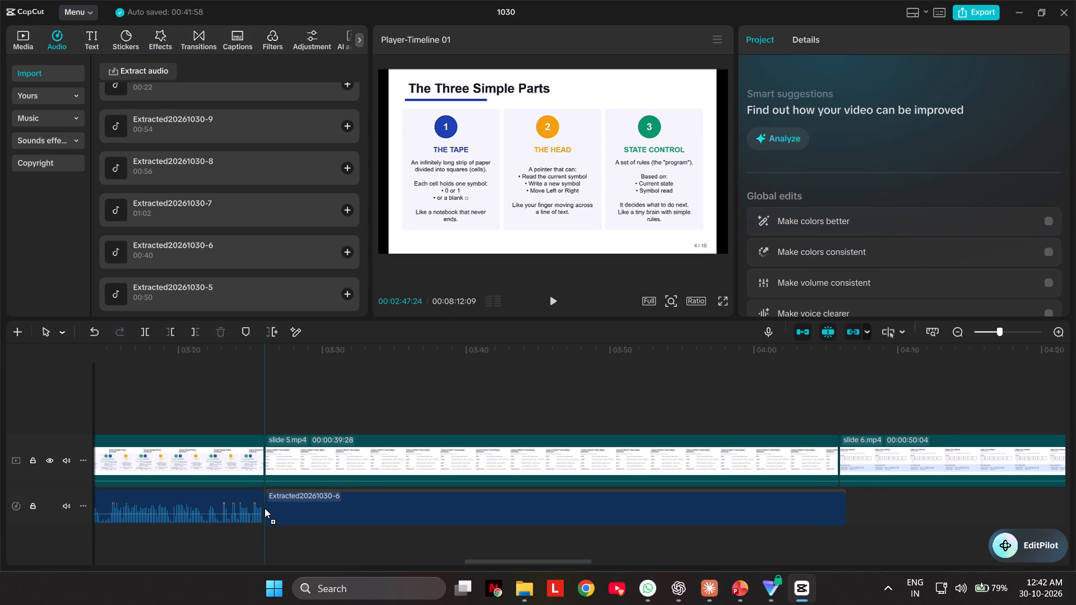
pyautogui.moveTo(265, 508); pyautogui.dragTo(265, 508)
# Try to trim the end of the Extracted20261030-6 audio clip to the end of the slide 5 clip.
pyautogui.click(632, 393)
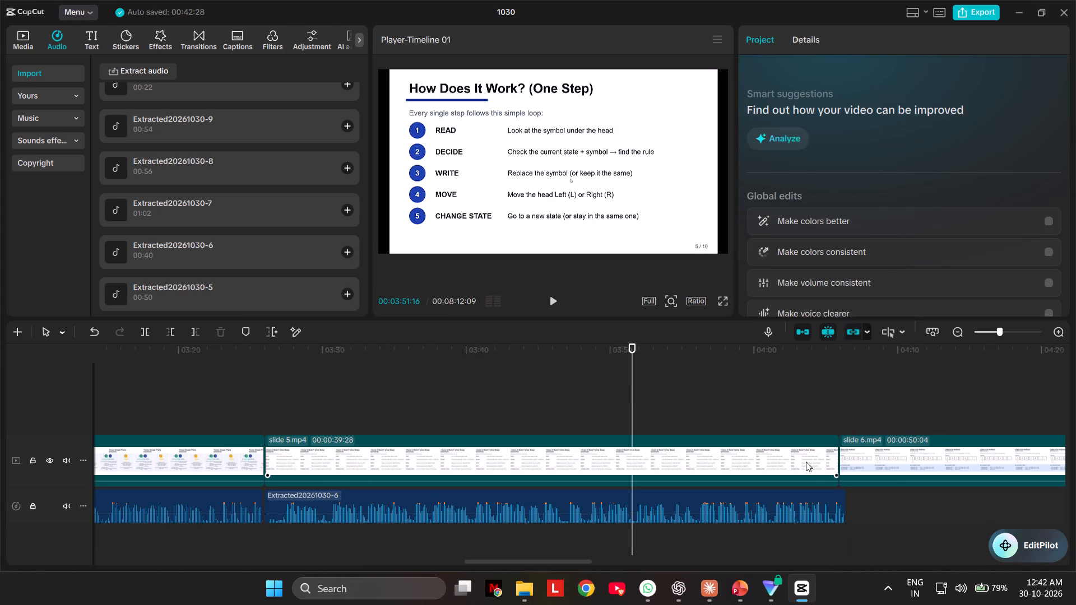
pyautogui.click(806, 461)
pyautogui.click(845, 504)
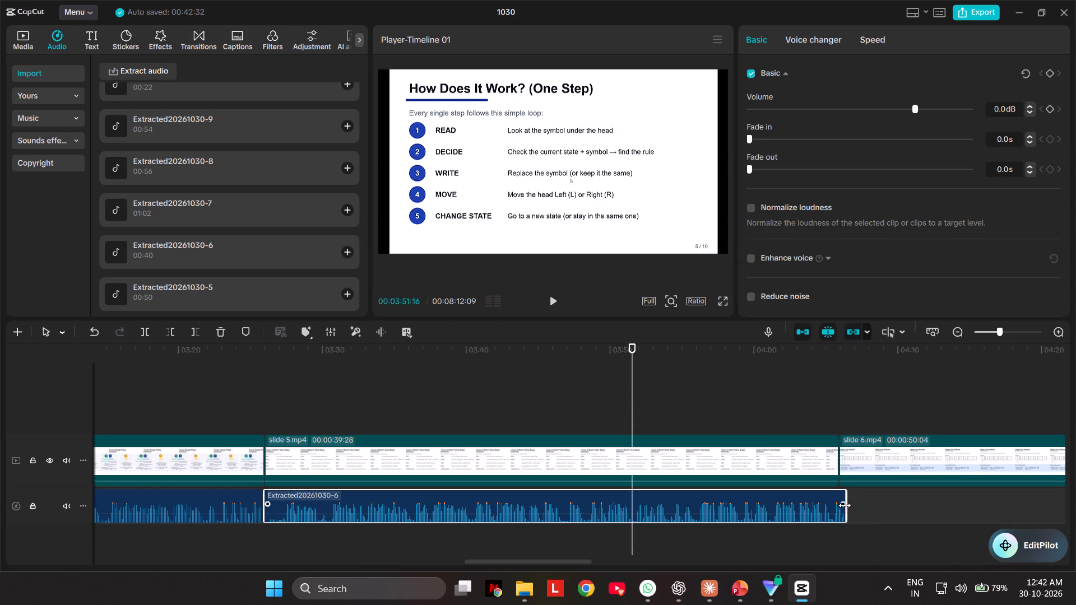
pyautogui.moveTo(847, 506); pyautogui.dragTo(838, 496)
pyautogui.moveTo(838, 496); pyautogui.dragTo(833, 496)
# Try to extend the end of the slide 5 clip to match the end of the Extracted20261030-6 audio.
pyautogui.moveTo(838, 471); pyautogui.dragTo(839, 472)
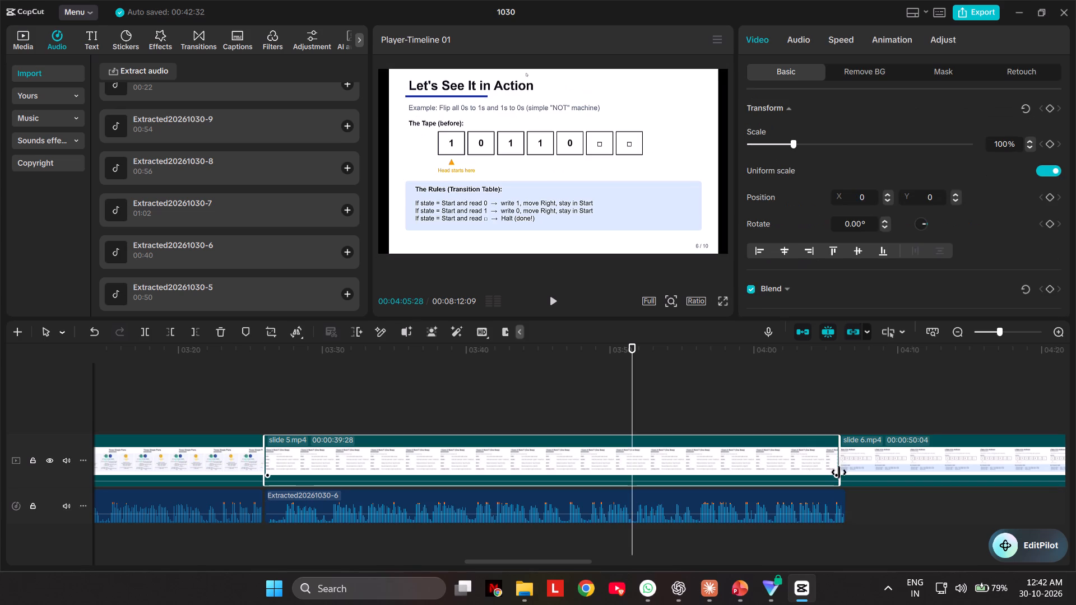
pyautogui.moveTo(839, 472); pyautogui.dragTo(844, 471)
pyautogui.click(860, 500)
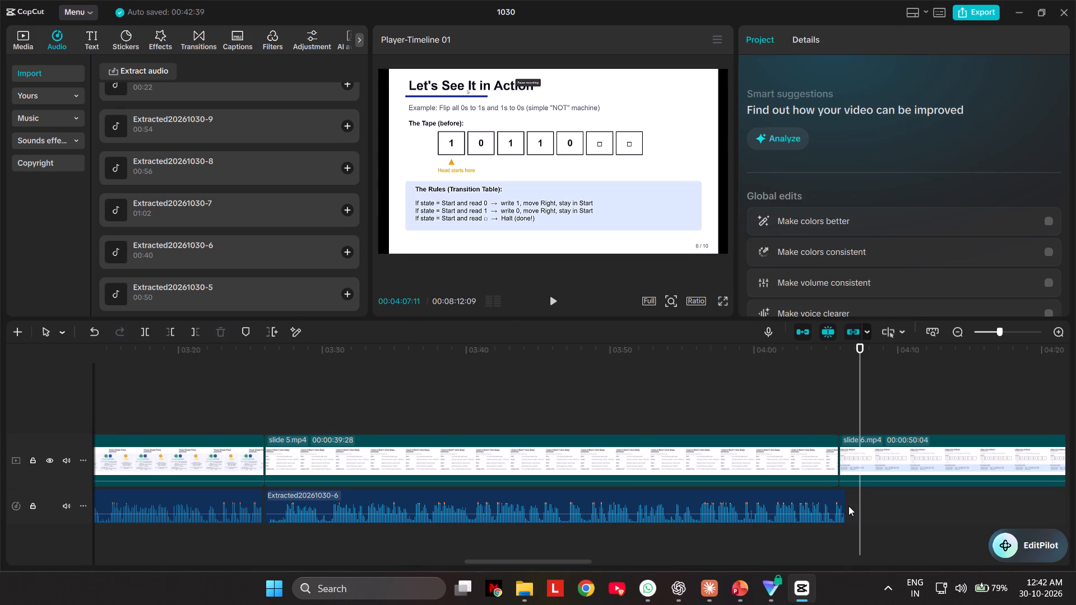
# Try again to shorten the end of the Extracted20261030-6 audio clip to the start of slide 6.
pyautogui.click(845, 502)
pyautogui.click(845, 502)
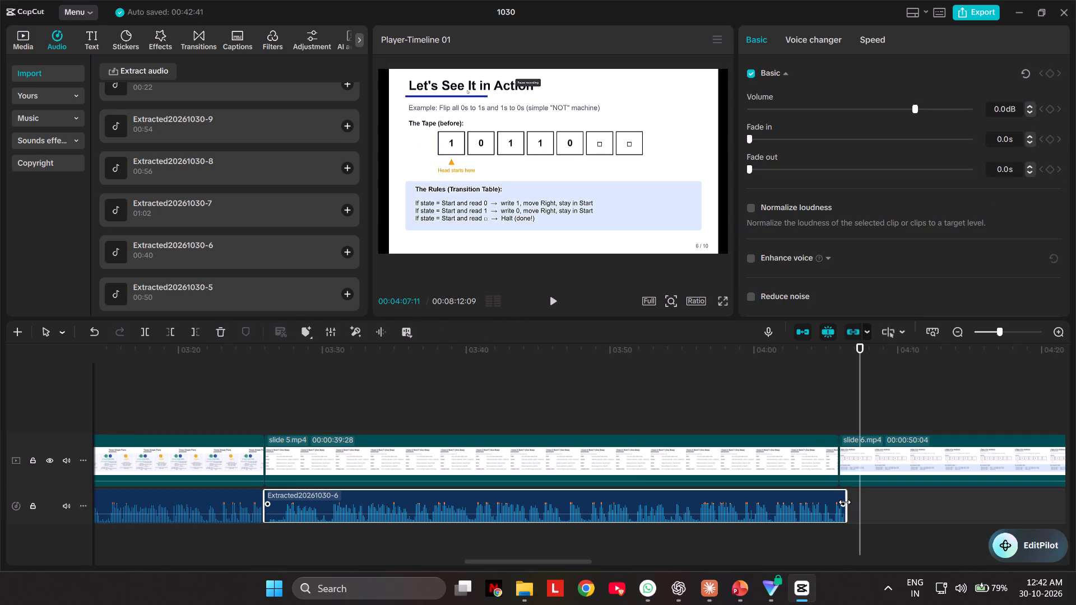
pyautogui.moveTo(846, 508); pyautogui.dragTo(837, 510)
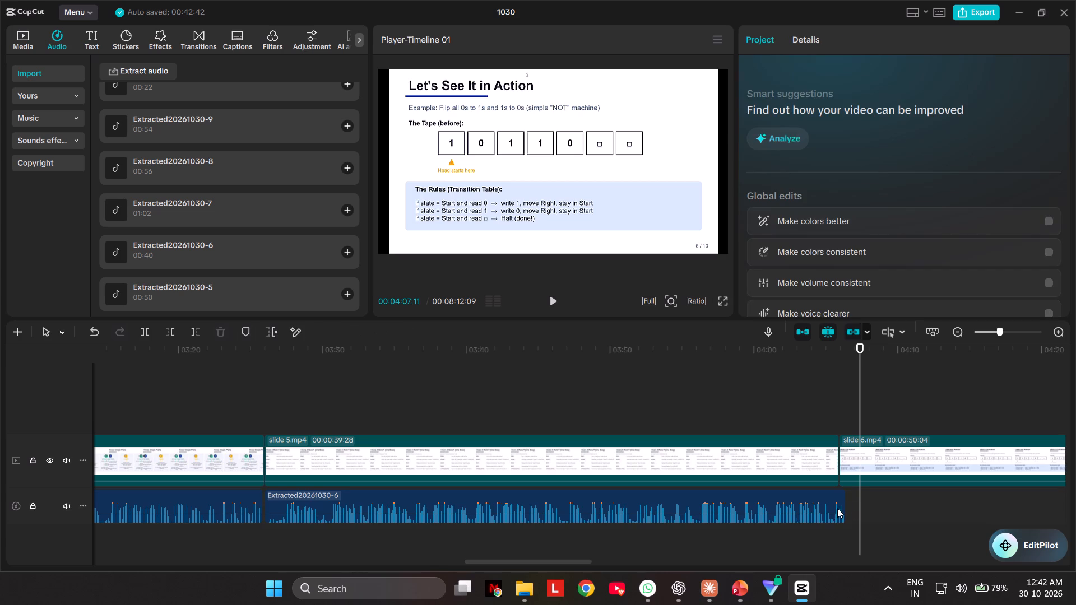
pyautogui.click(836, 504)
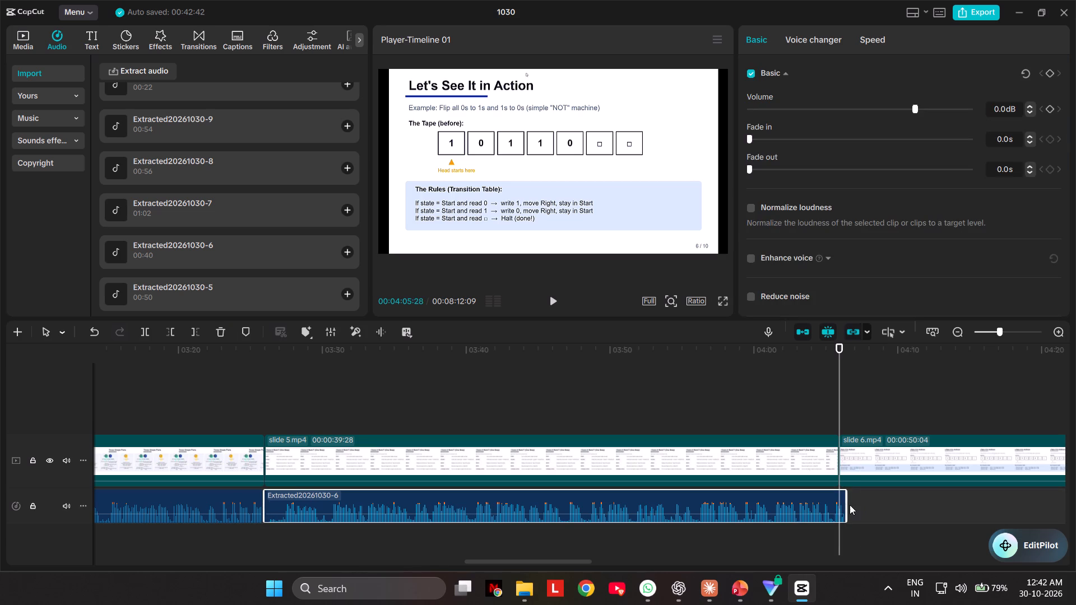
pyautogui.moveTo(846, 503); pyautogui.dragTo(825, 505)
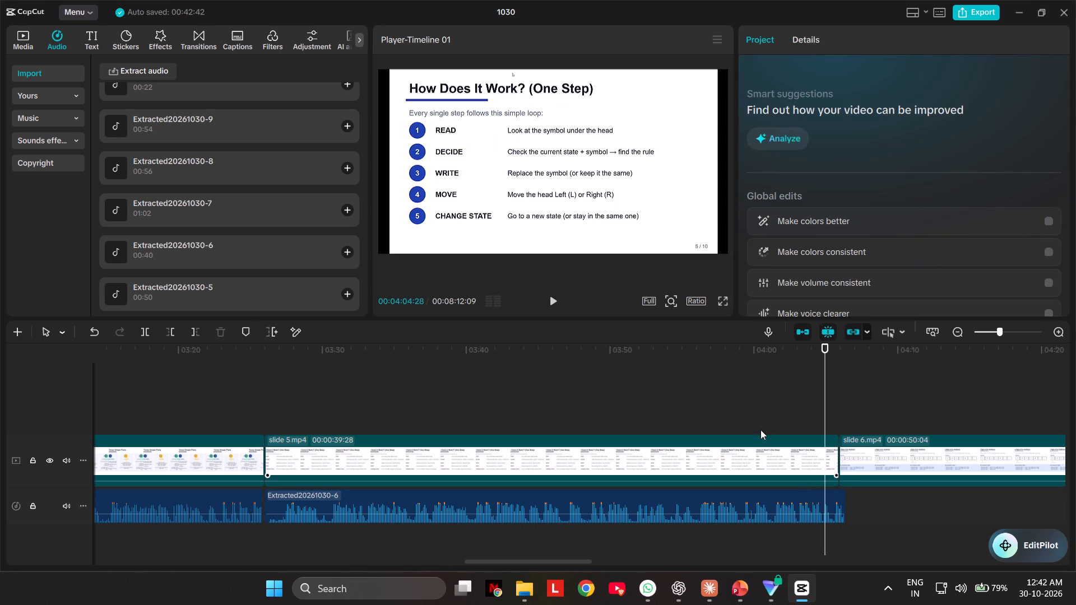
# Play the timeline from 00:04:00:09 to check the narration where slide 5 changes to slide 6.
pyautogui.click(758, 411)
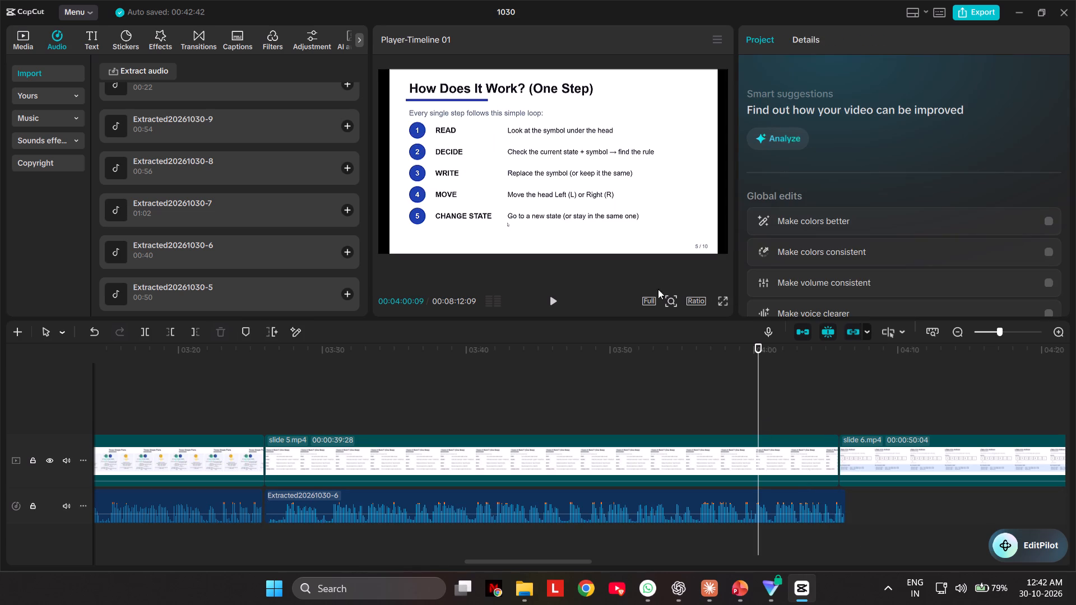
pyautogui.click(553, 297)
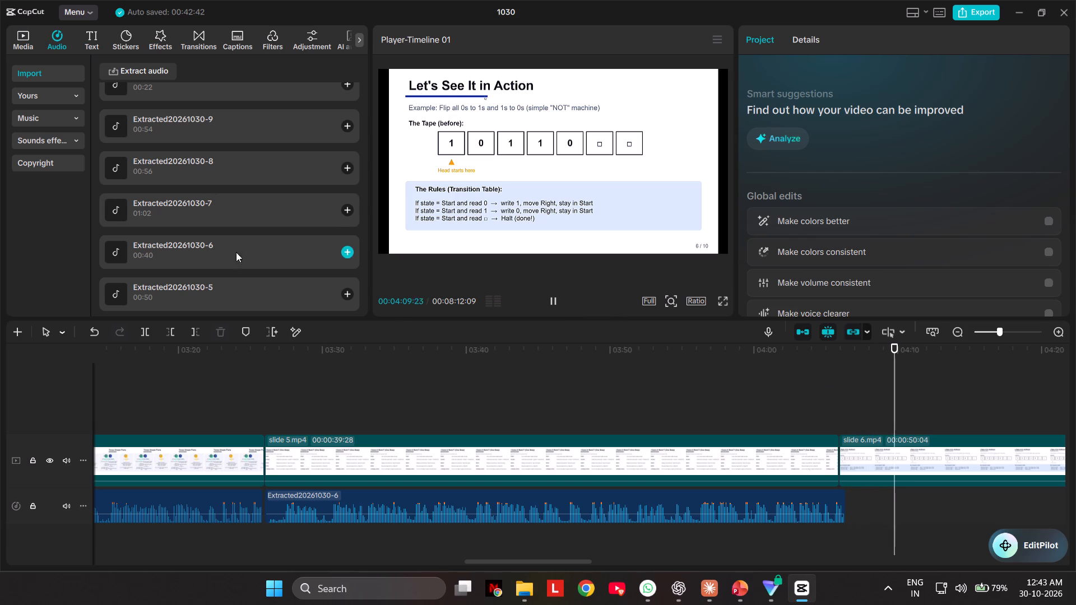
pyautogui.click(551, 296)
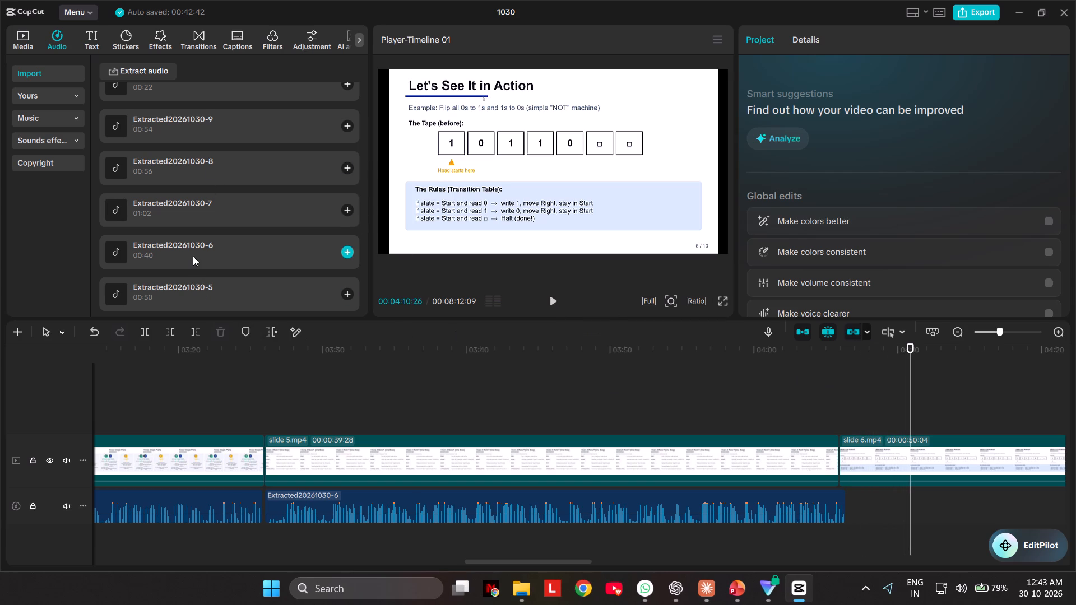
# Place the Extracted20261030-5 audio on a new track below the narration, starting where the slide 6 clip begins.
pyautogui.moveTo(180, 293); pyautogui.dragTo(713, 473)
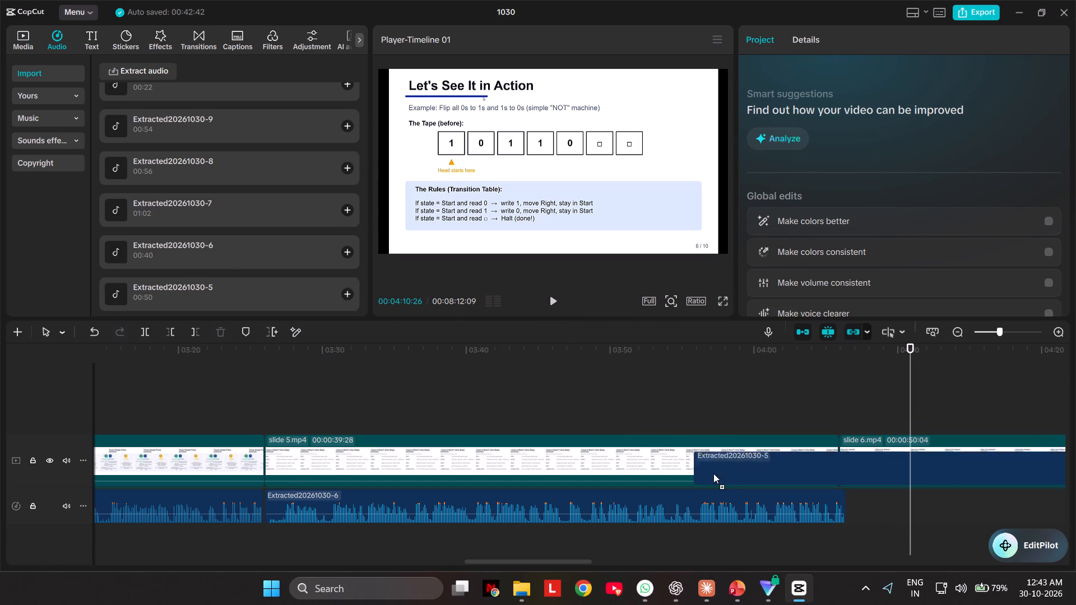
pyautogui.moveTo(713, 473); pyautogui.dragTo(838, 503)
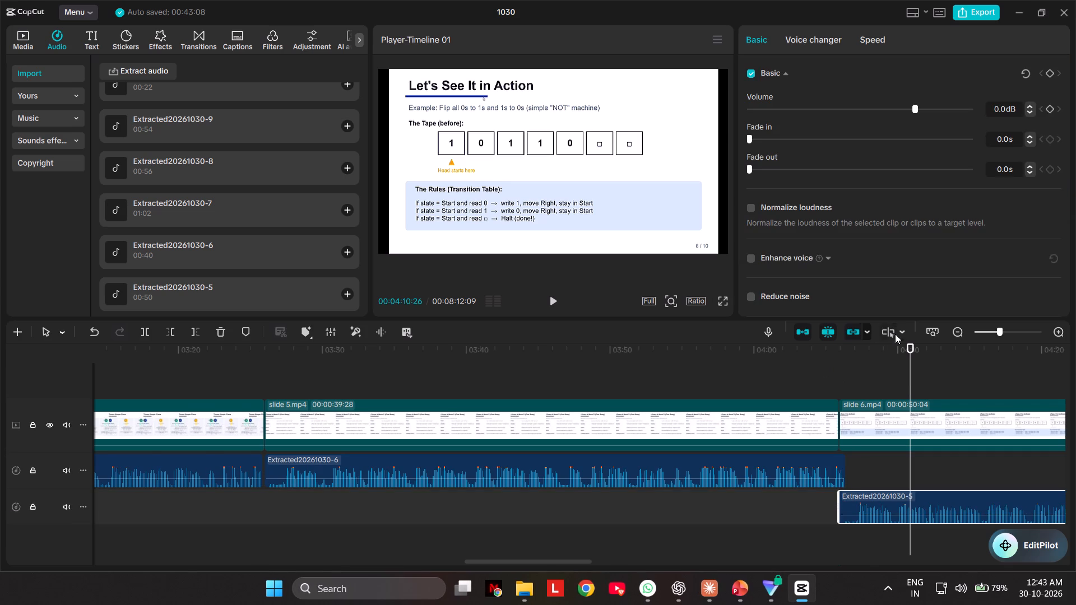
# Play the timeline from about 00:04:00 to check the overlapping narration where slide 5 changes to slide 6.
pyautogui.moveTo(910, 370); pyautogui.dragTo(759, 398)
pyautogui.click(553, 303)
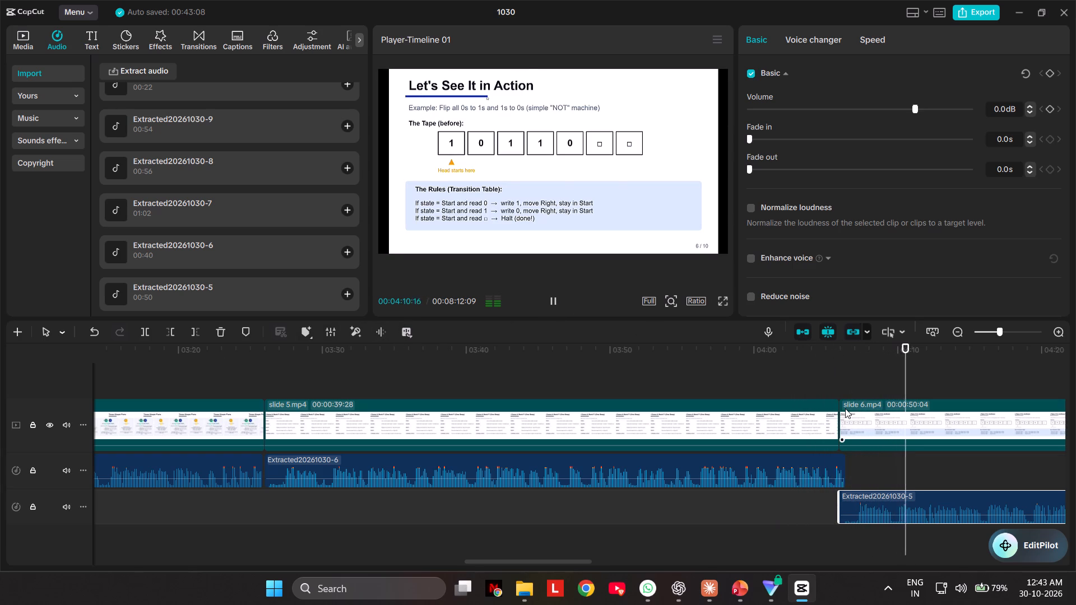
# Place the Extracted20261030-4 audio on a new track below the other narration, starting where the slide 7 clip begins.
pyautogui.scroll(-1, 846, 416)
pyautogui.moveTo(581, 561); pyautogui.dragTo(627, 555)
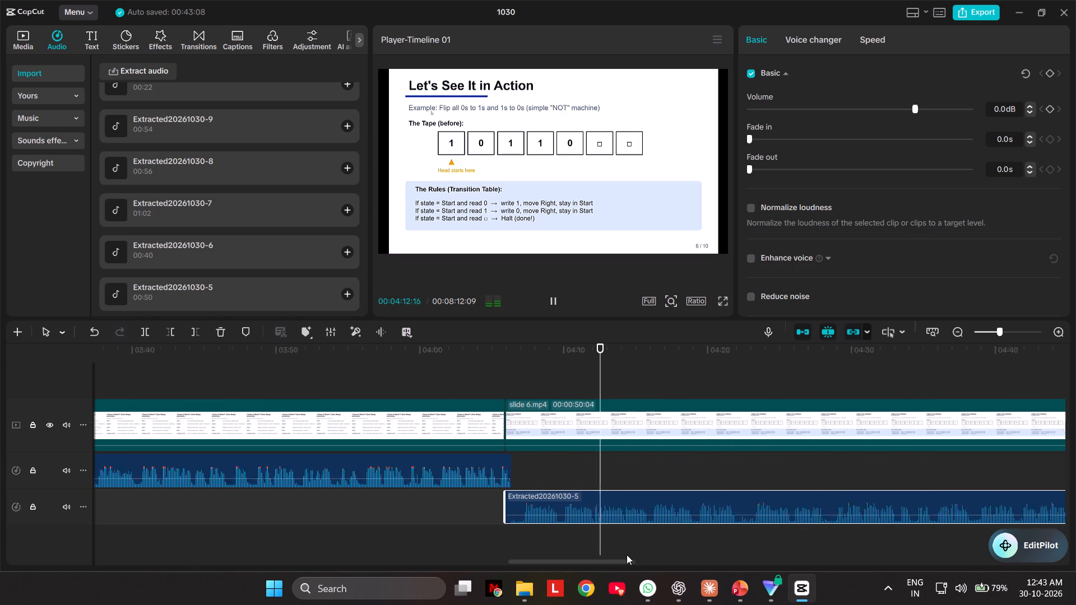
pyautogui.moveTo(627, 555); pyautogui.dragTo(701, 547)
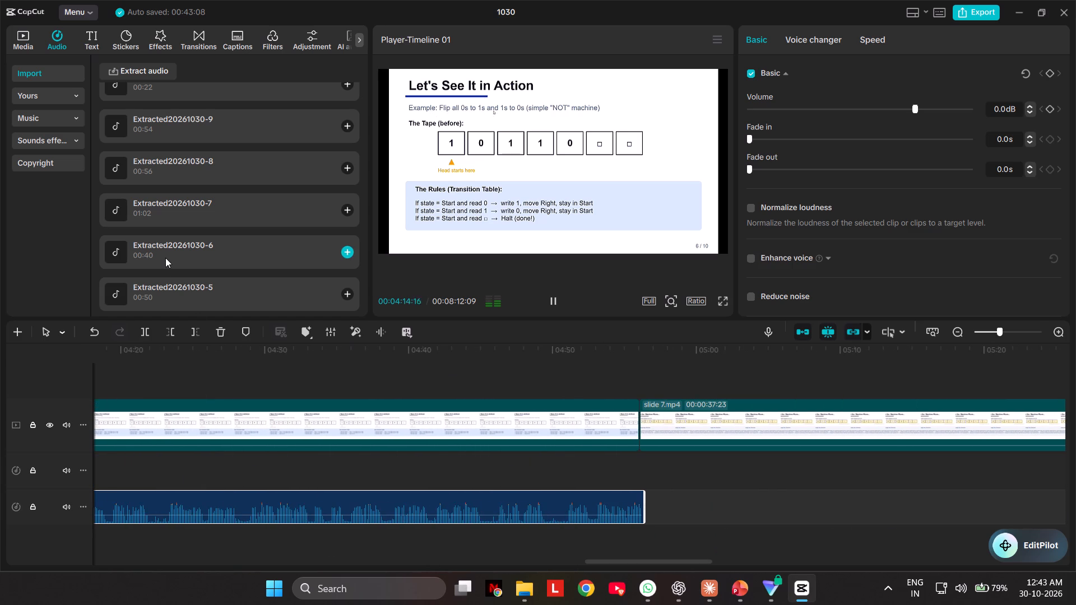
pyautogui.scroll(-1, 165, 257)
pyautogui.moveTo(165, 272); pyautogui.dragTo(553, 464)
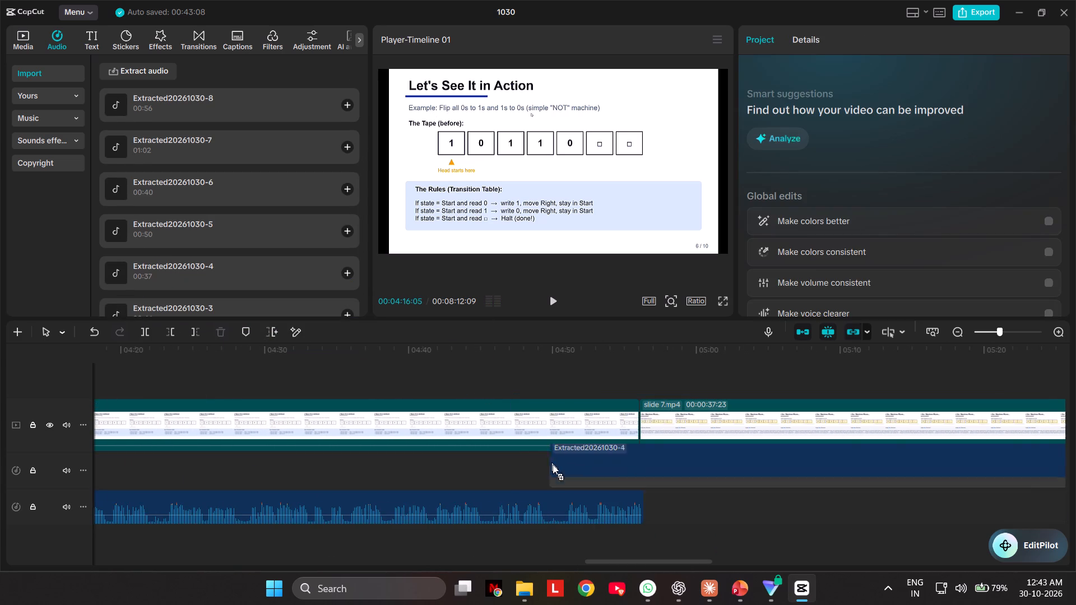
pyautogui.moveTo(553, 464); pyautogui.dragTo(638, 510)
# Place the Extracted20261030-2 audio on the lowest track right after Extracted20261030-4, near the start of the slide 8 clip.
pyautogui.scroll(-2, 609, 461)
pyautogui.scroll(-1, 629, 396)
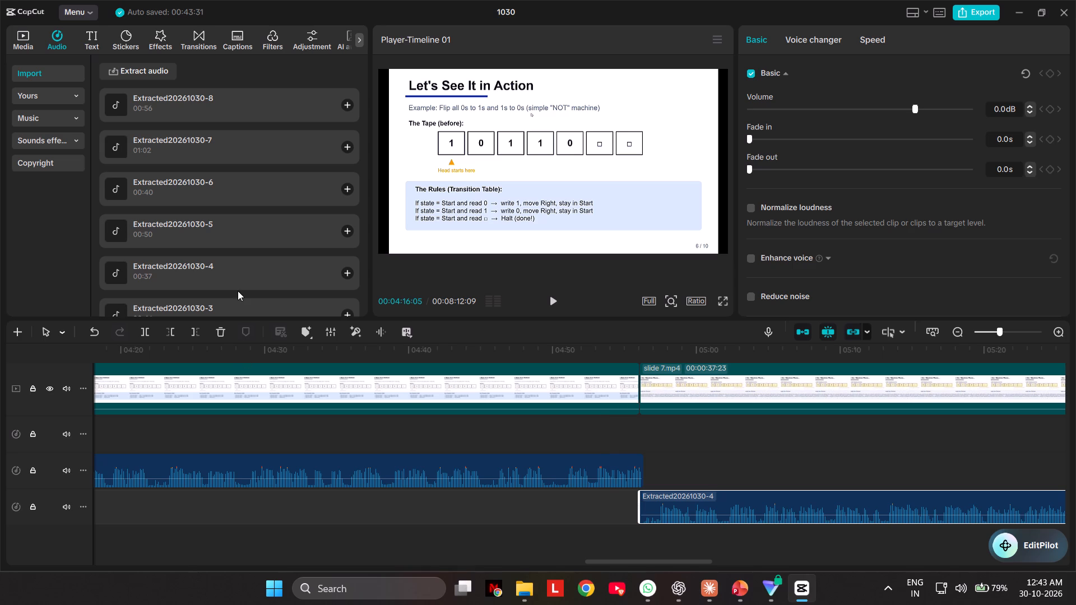
pyautogui.moveTo(636, 560); pyautogui.dragTo(685, 541)
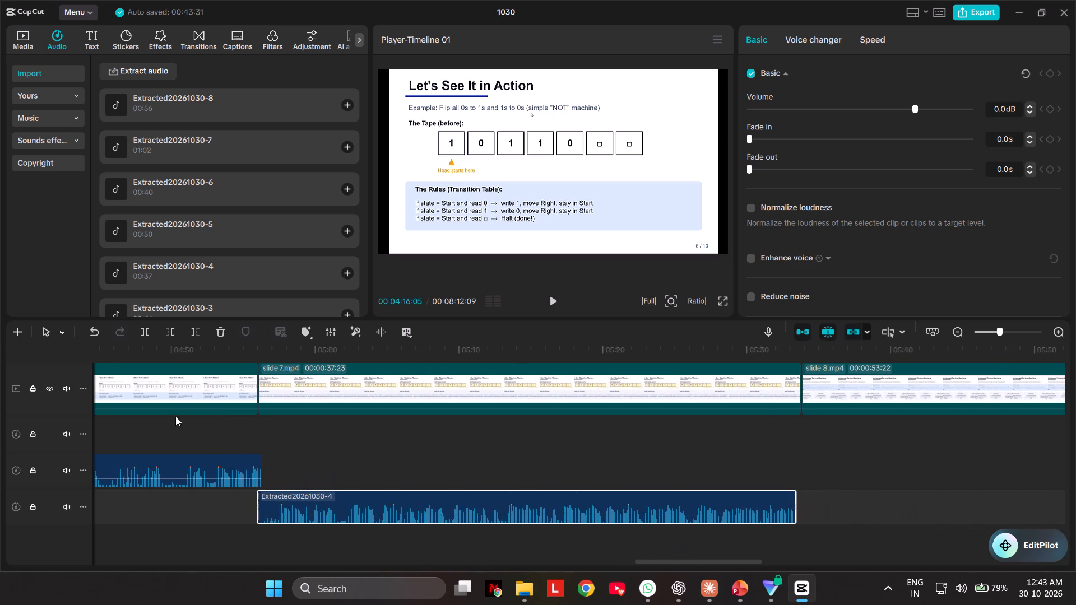
pyautogui.scroll(-1, 112, 268)
pyautogui.moveTo(156, 295); pyautogui.dragTo(744, 443)
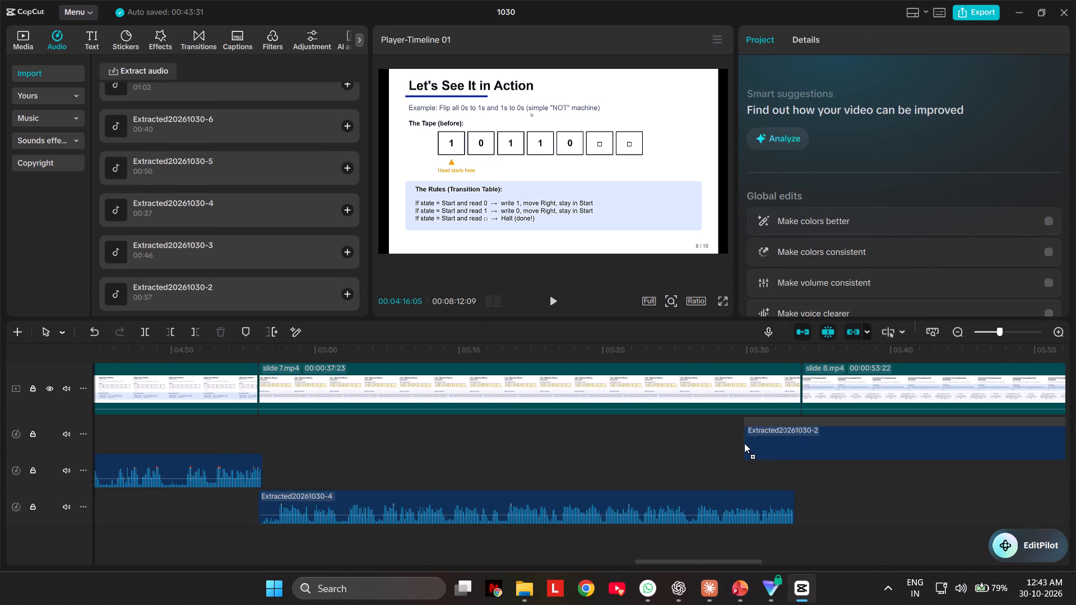
pyautogui.moveTo(744, 443); pyautogui.dragTo(796, 506)
pyautogui.scroll(-1, 795, 418)
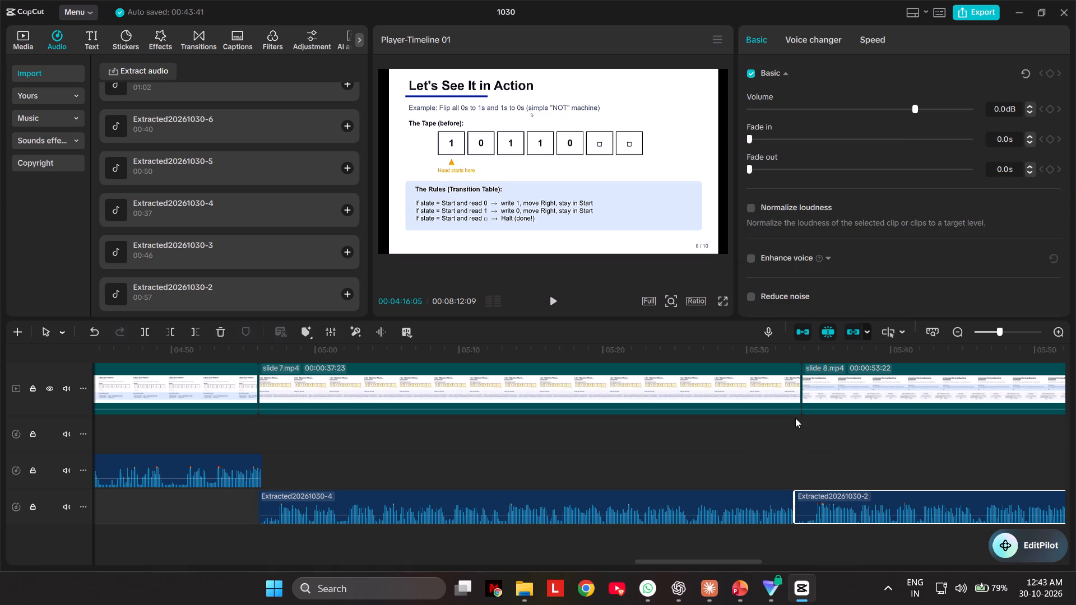
# Play the timeline from late in the slide 7 clip to check the narration where it changes to slide 8.
pyautogui.scroll(-1, 783, 409)
pyautogui.click(554, 304)
pyautogui.click(621, 449)
pyautogui.click(555, 301)
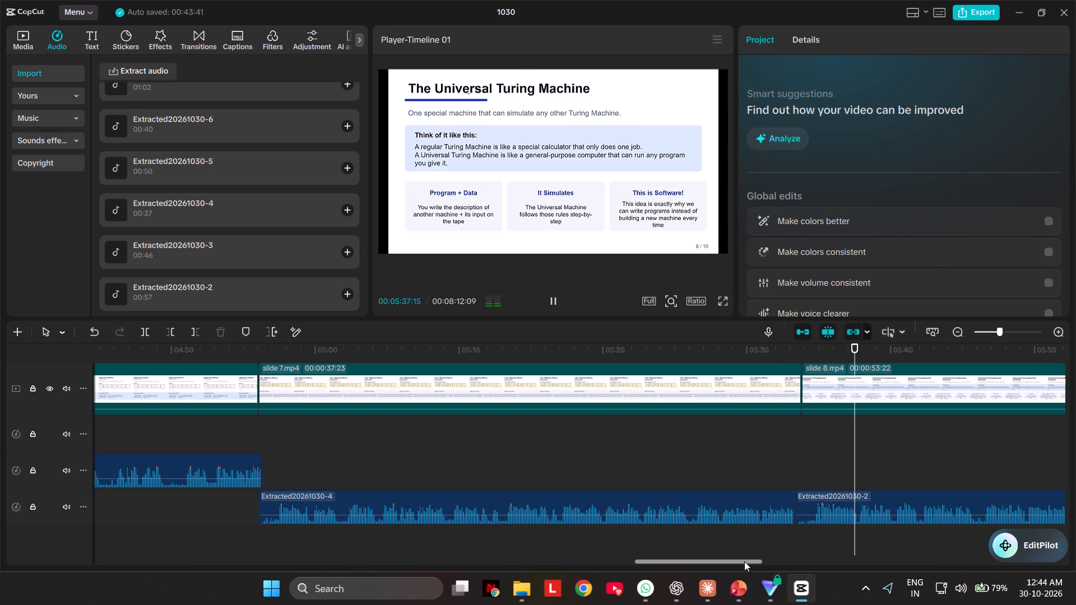
# Play the timeline from 00:06:14:16 to check the narration towards the end of the slide 8 clip.
pyautogui.moveTo(744, 561); pyautogui.dragTo(862, 529)
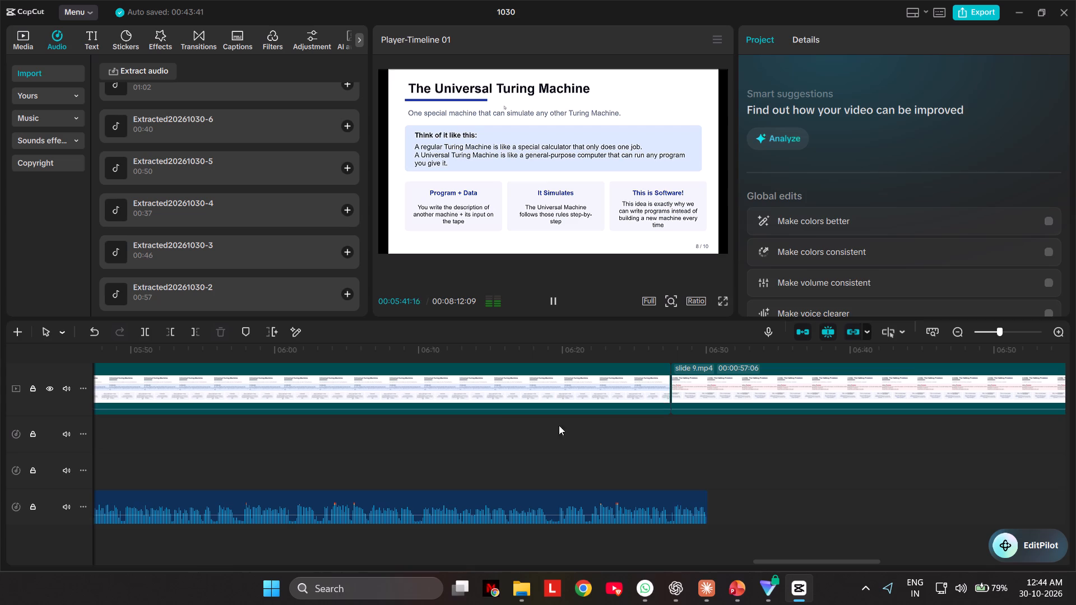
pyautogui.click(494, 403)
pyautogui.click(484, 438)
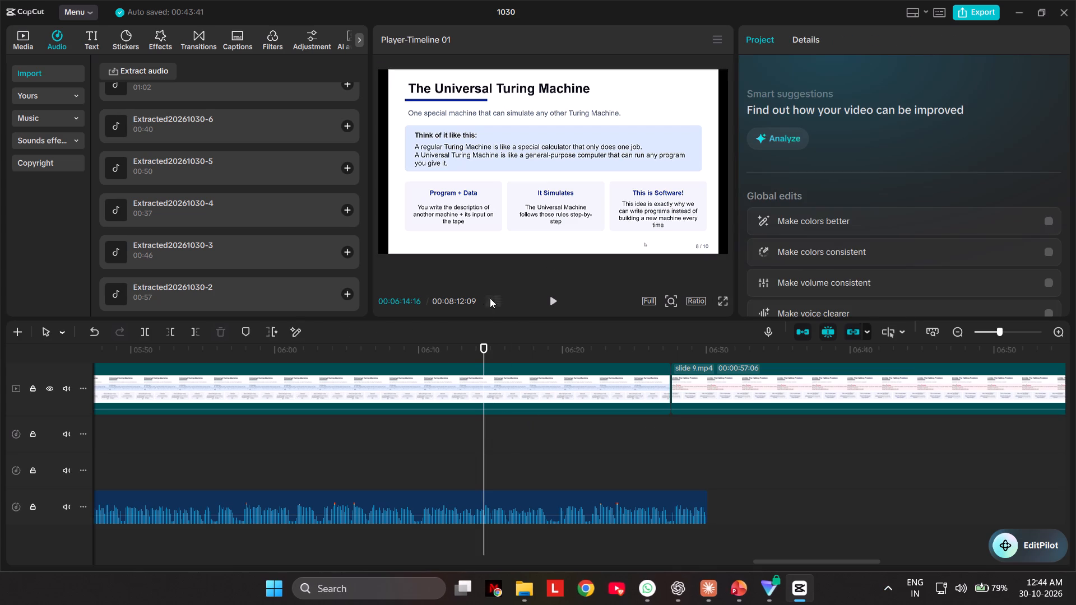
pyautogui.click(542, 300)
pyautogui.click(556, 301)
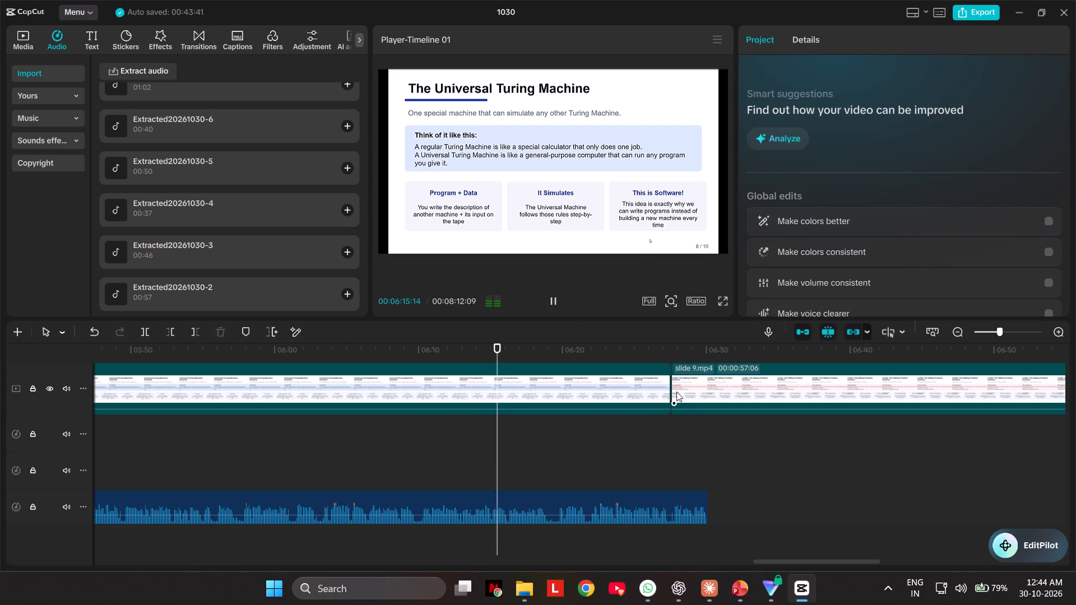
# Trim the start of the slide 9 clip until its duration is 00:00:52:02.
pyautogui.moveTo(672, 390); pyautogui.dragTo(697, 385)
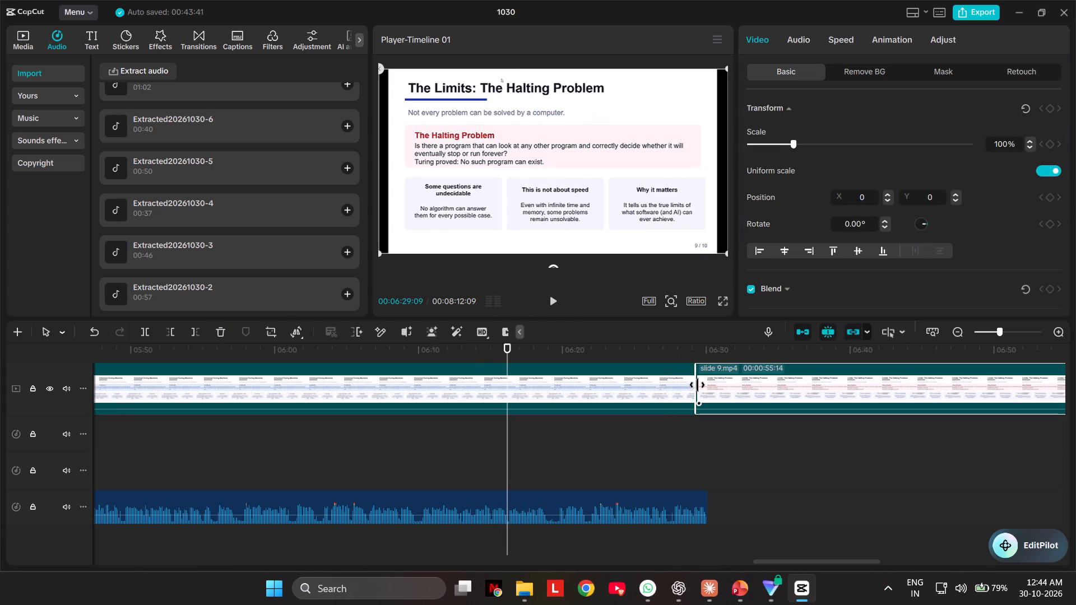
pyautogui.moveTo(697, 385); pyautogui.dragTo(711, 399)
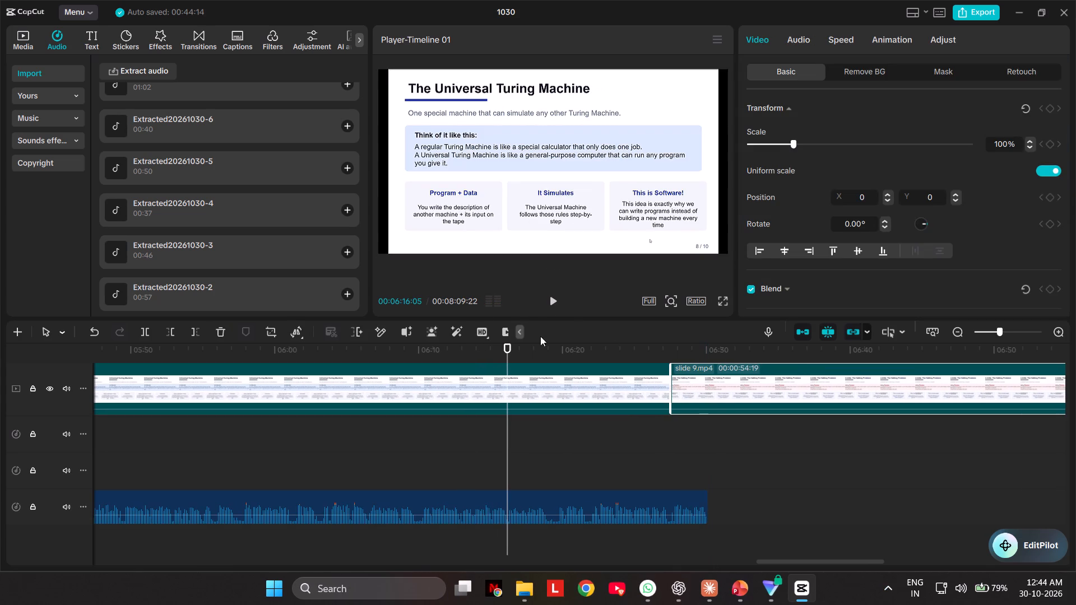
pyautogui.click(553, 301)
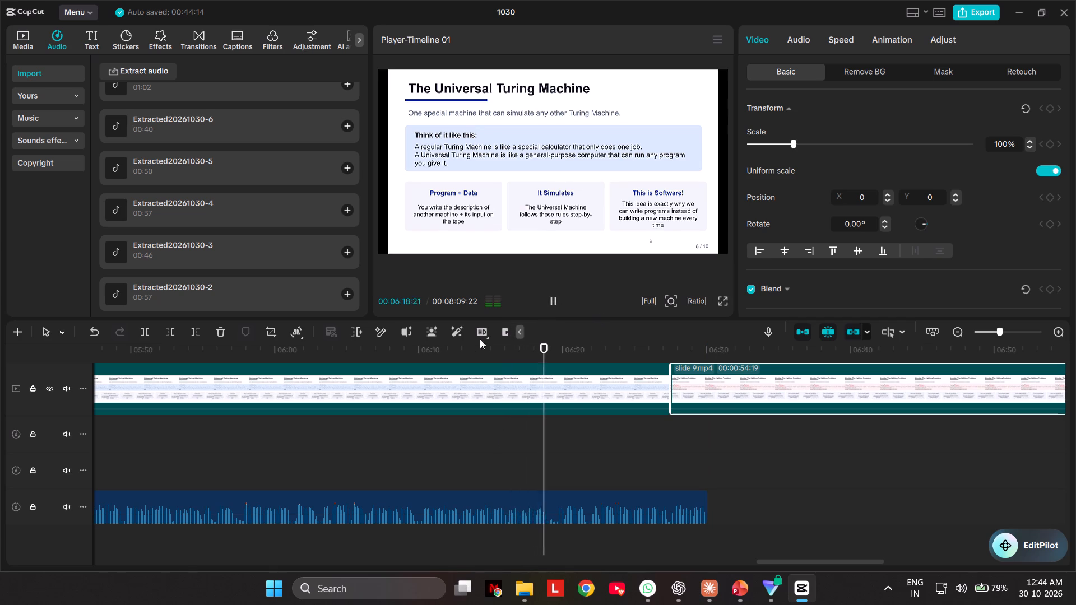
pyautogui.scroll(-2, 173, 186)
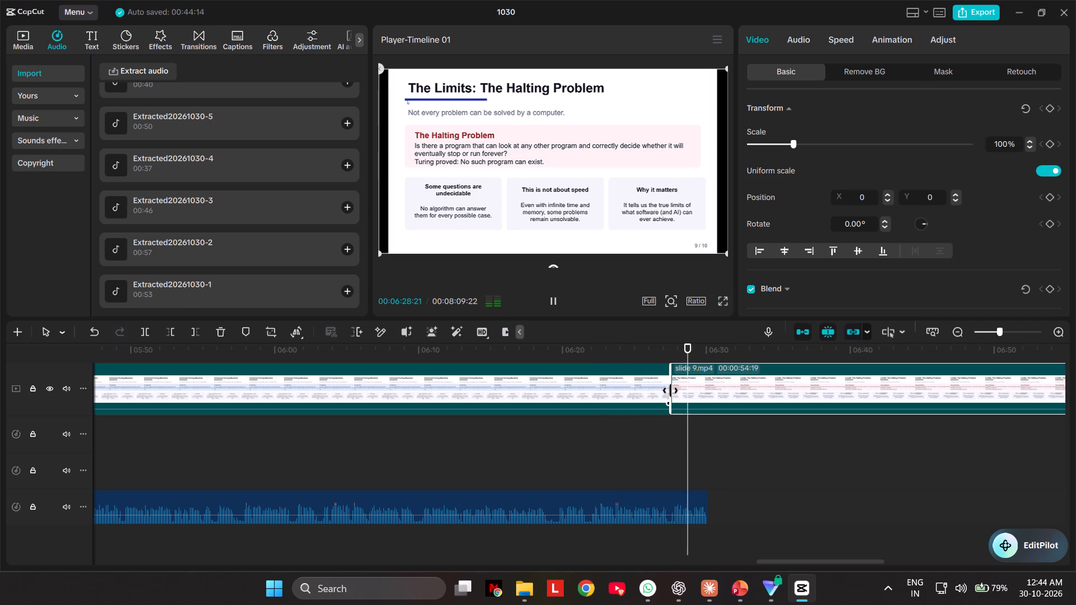
pyautogui.moveTo(670, 390); pyautogui.dragTo(704, 385)
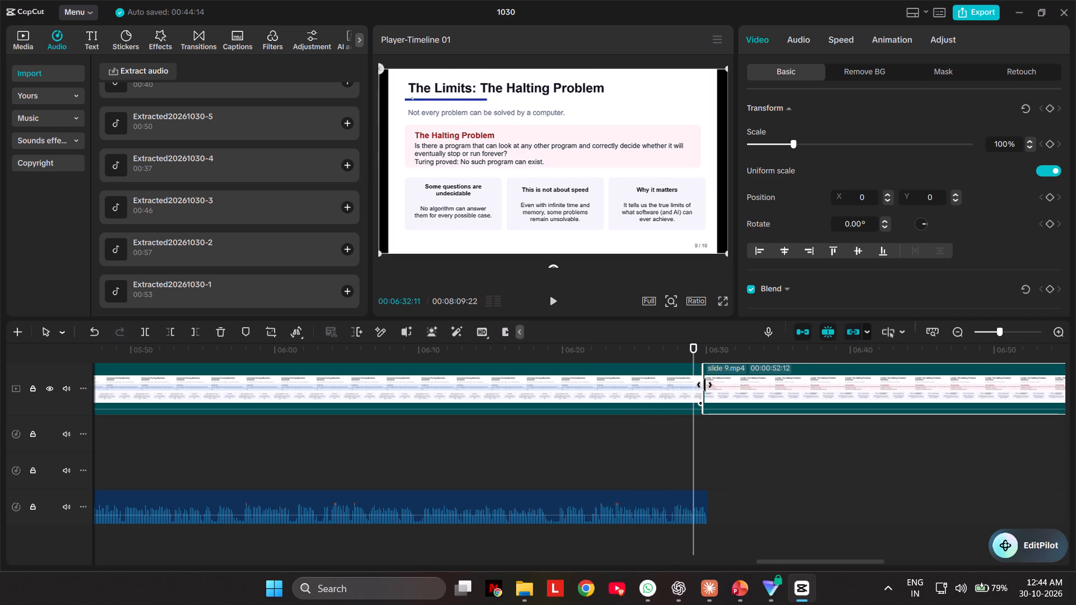
pyautogui.moveTo(704, 385); pyautogui.dragTo(709, 388)
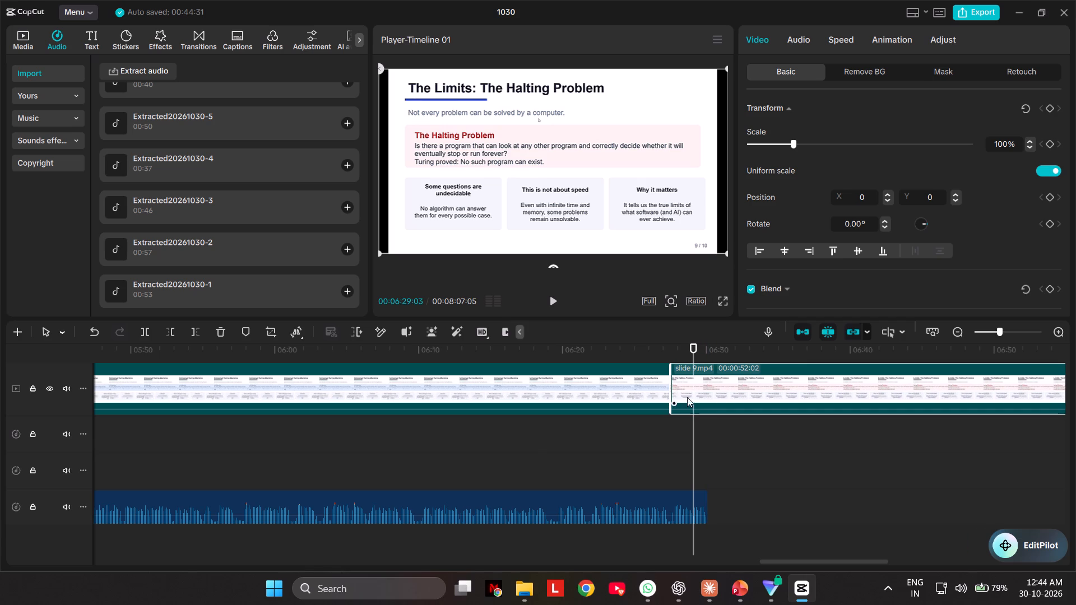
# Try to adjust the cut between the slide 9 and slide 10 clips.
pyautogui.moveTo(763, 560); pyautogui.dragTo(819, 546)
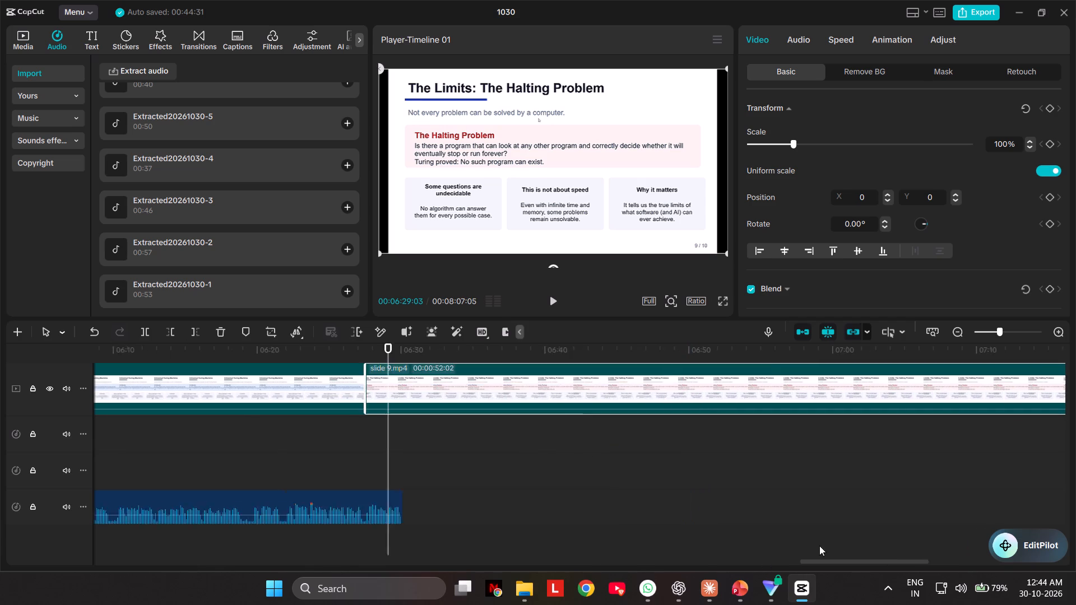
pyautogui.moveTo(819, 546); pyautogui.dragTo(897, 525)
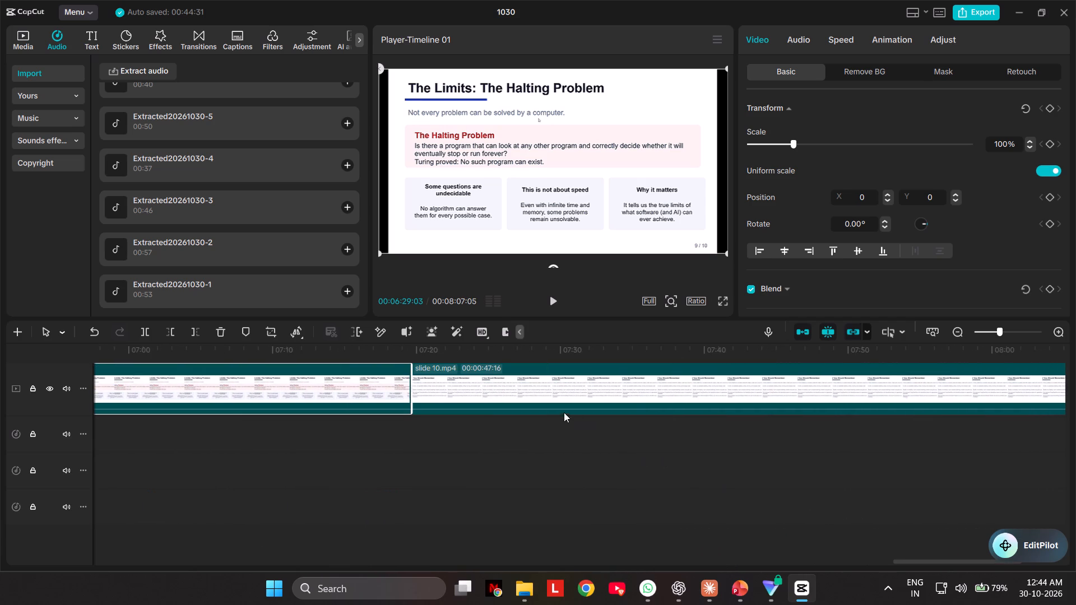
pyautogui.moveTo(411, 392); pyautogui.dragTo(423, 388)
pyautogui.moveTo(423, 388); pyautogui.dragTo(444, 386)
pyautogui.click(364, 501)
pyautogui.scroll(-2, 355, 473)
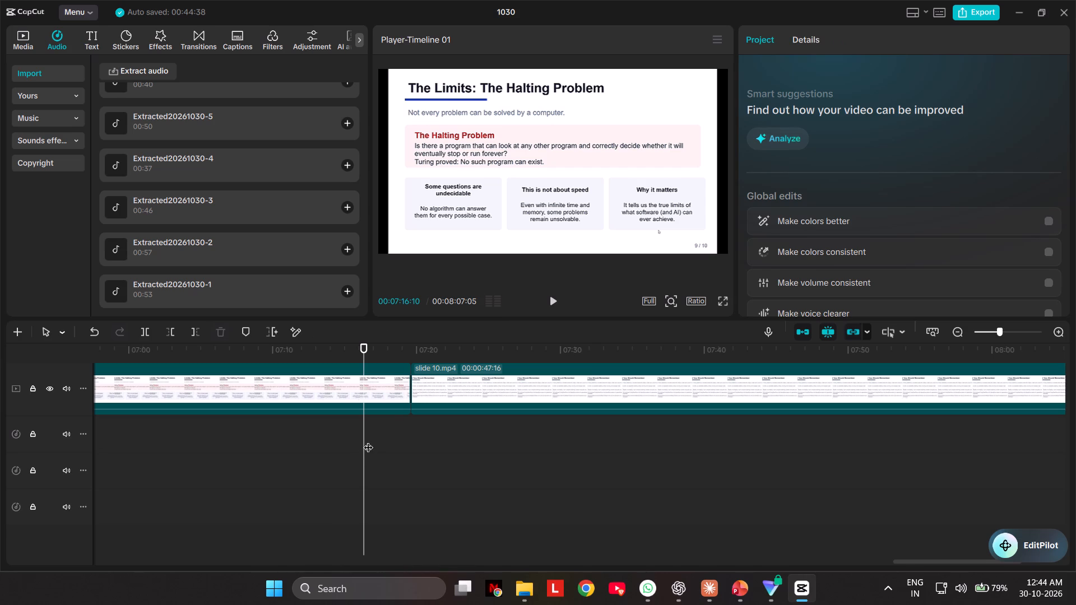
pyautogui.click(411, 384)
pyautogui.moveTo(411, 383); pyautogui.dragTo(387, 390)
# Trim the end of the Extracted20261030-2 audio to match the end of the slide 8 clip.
pyautogui.moveTo(367, 517); pyautogui.dragTo(708, 470)
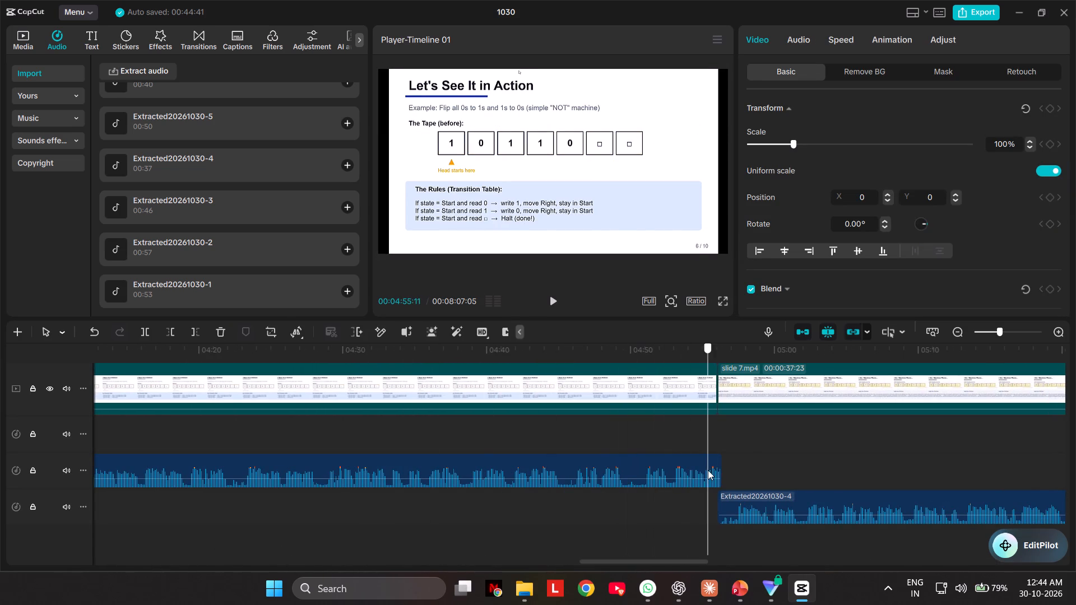
pyautogui.moveTo(708, 470); pyautogui.dragTo(1060, 387)
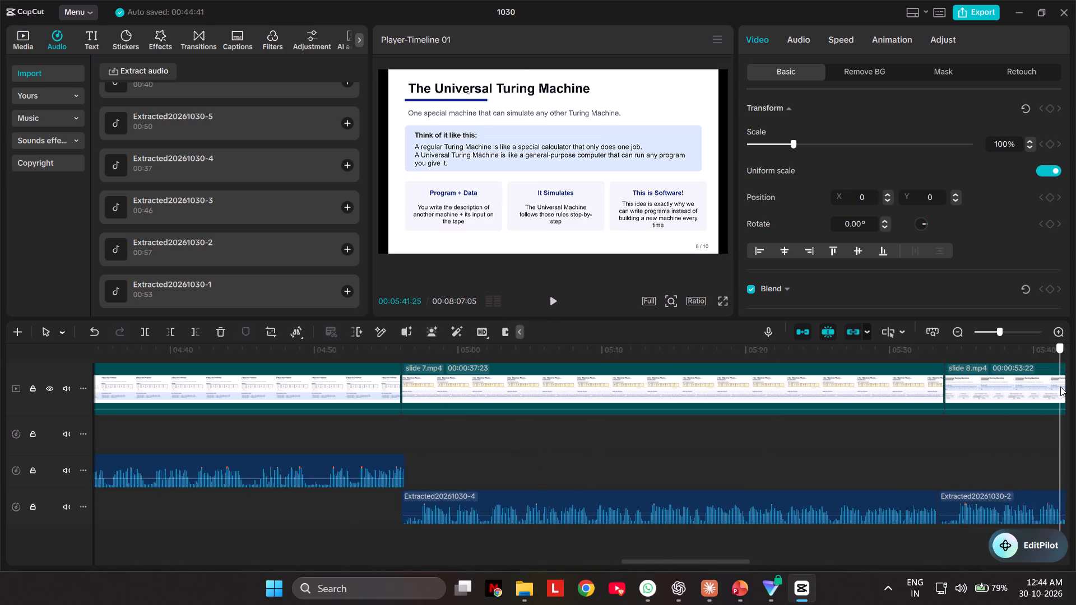
pyautogui.moveTo(1060, 387); pyautogui.dragTo(729, 475)
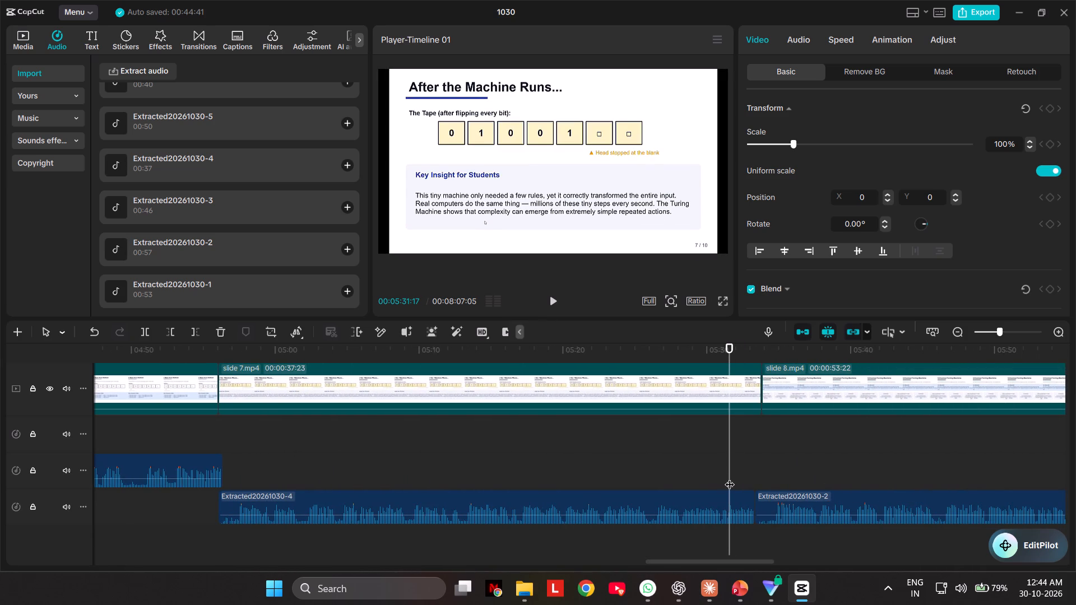
pyautogui.moveTo(730, 477); pyautogui.dragTo(1070, 411)
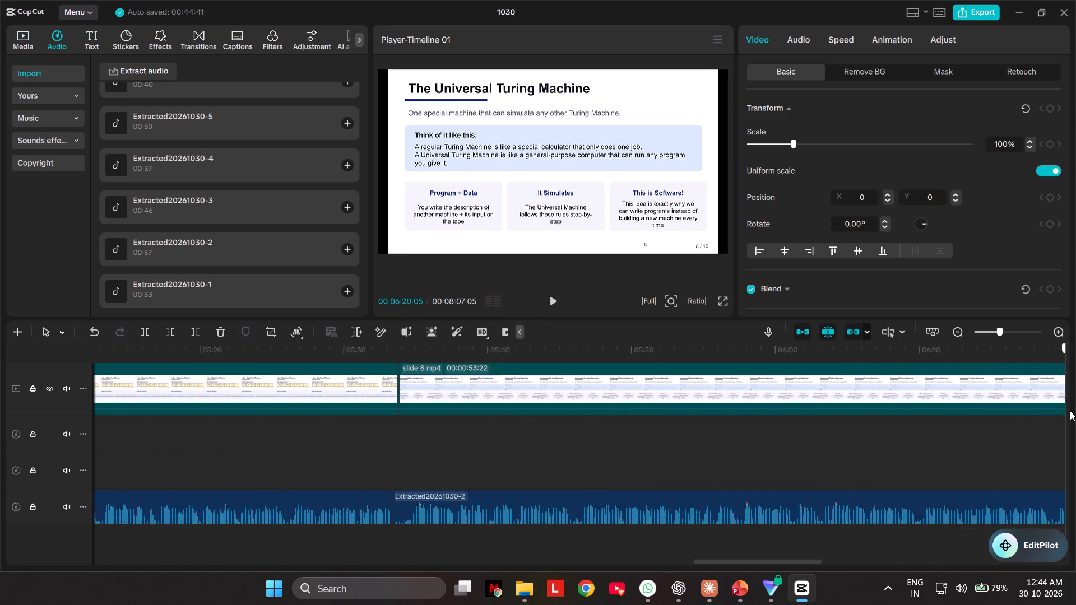
pyautogui.moveTo(1070, 411); pyautogui.dragTo(1012, 454)
pyautogui.moveTo(1001, 499); pyautogui.dragTo(976, 508)
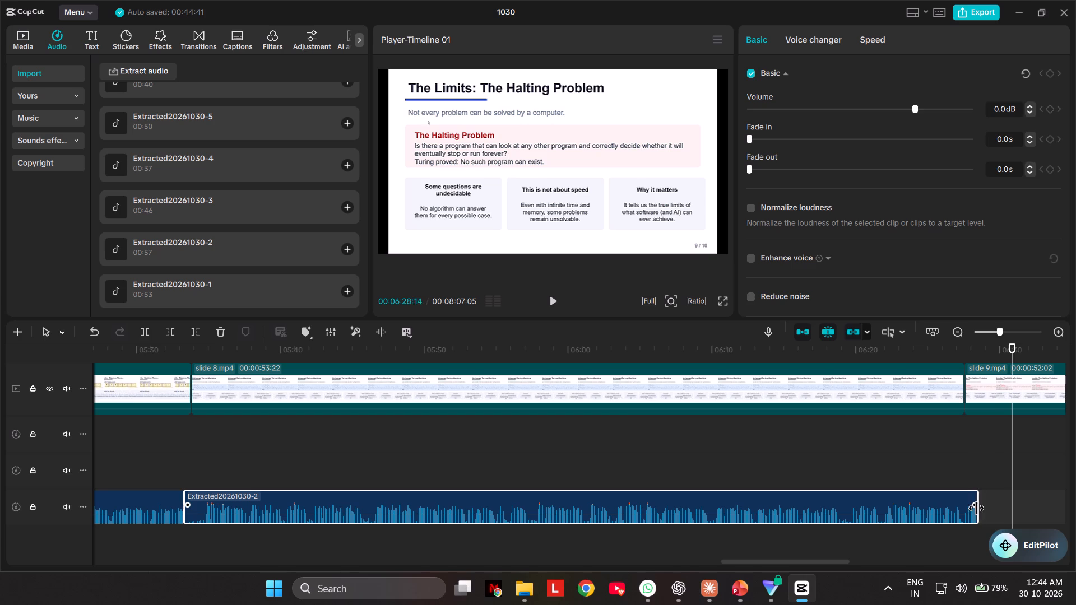
pyautogui.moveTo(976, 508); pyautogui.dragTo(966, 509)
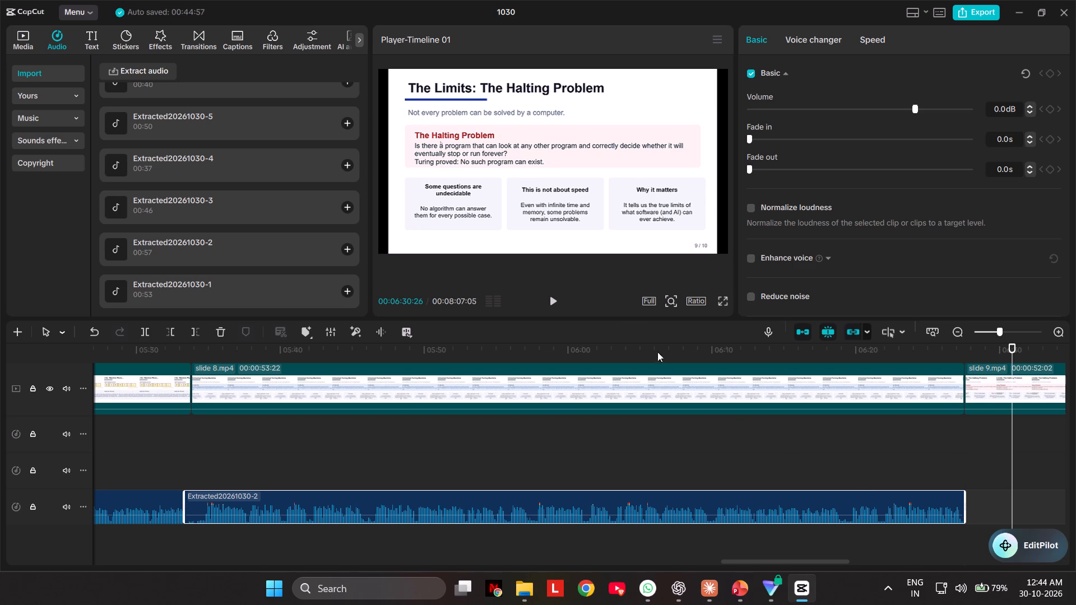
# Play the timeline across the change from slide 8 to slide 9 to check the trimmed narration.
pyautogui.click(828, 455)
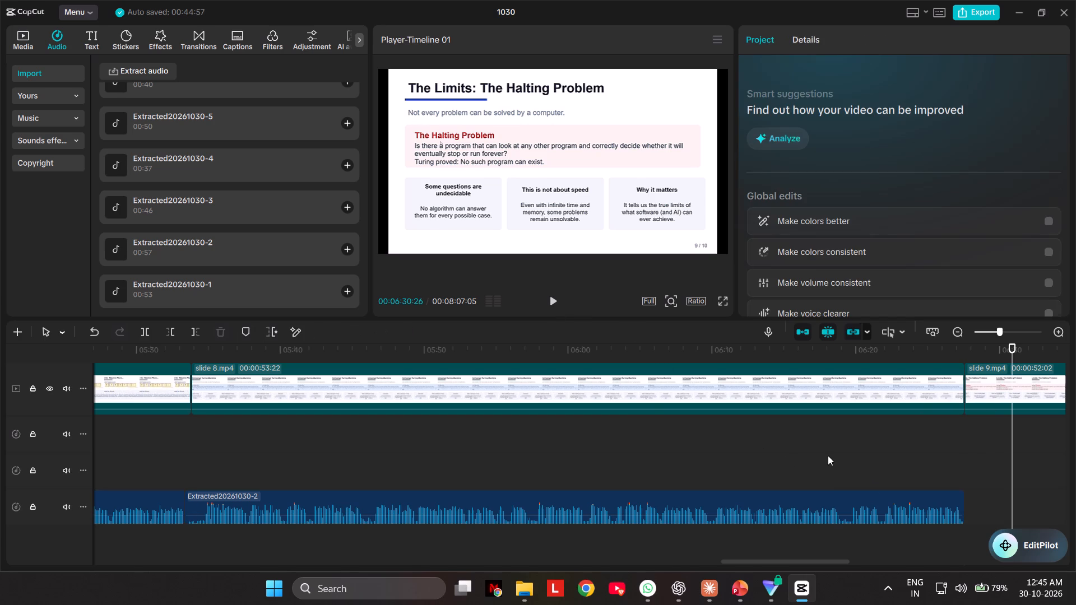
pyautogui.click(547, 298)
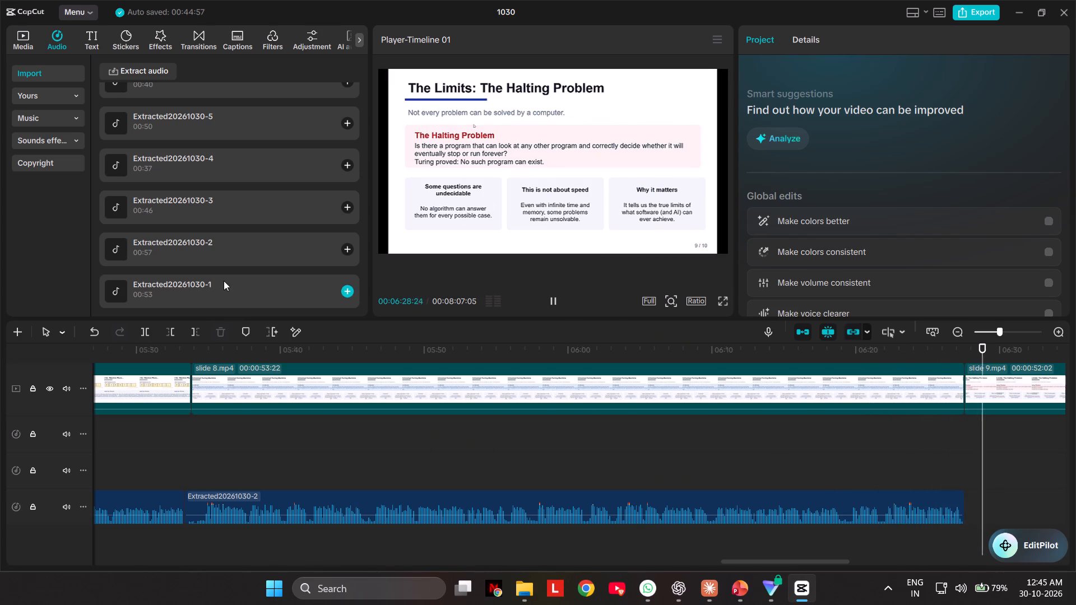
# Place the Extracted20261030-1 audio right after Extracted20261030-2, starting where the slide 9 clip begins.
pyautogui.scroll(-1, 221, 280)
pyautogui.moveTo(215, 287); pyautogui.dragTo(965, 500)
pyautogui.click(624, 448)
pyautogui.scroll(-1, 659, 449)
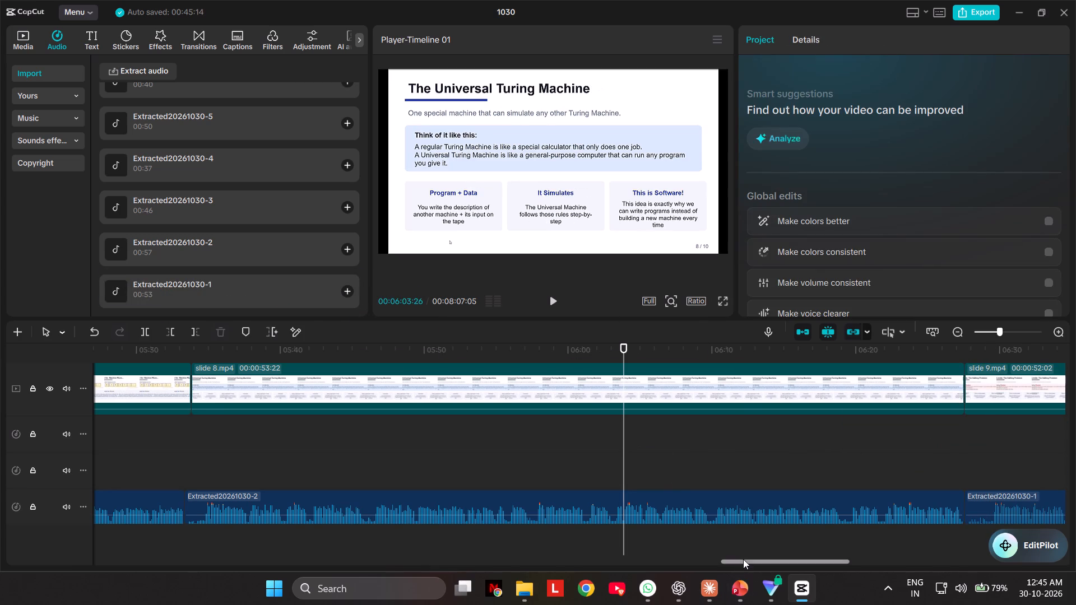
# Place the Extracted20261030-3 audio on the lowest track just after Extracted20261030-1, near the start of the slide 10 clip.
pyautogui.moveTo(743, 559); pyautogui.dragTo(917, 555)
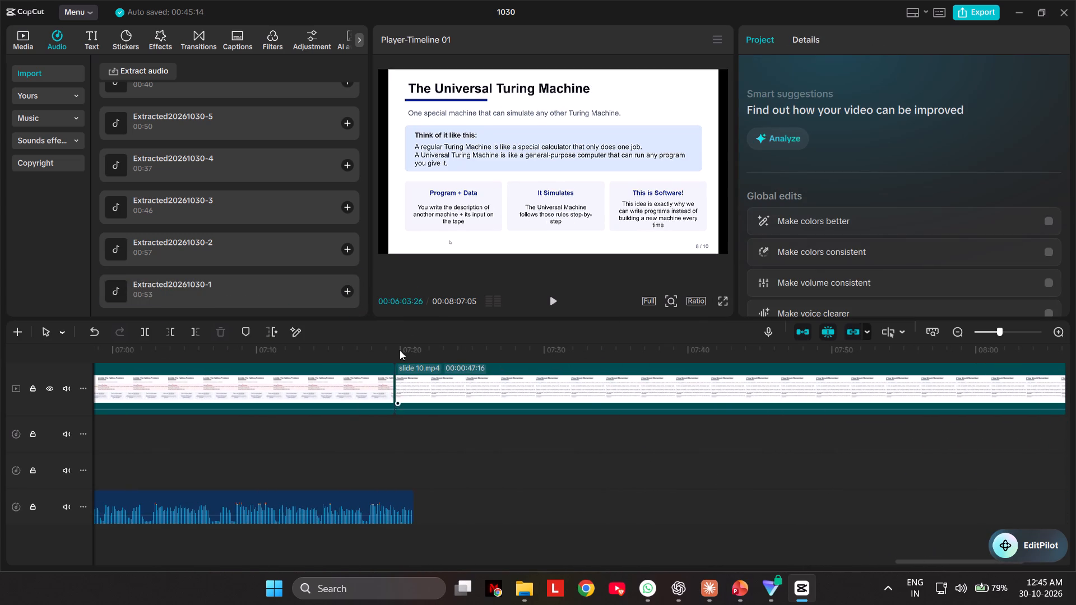
pyautogui.scroll(-3, 157, 295)
pyautogui.scroll(7, 157, 294)
pyautogui.scroll(-7, 157, 292)
pyautogui.scroll(5, 157, 292)
pyautogui.scroll(-7, 157, 292)
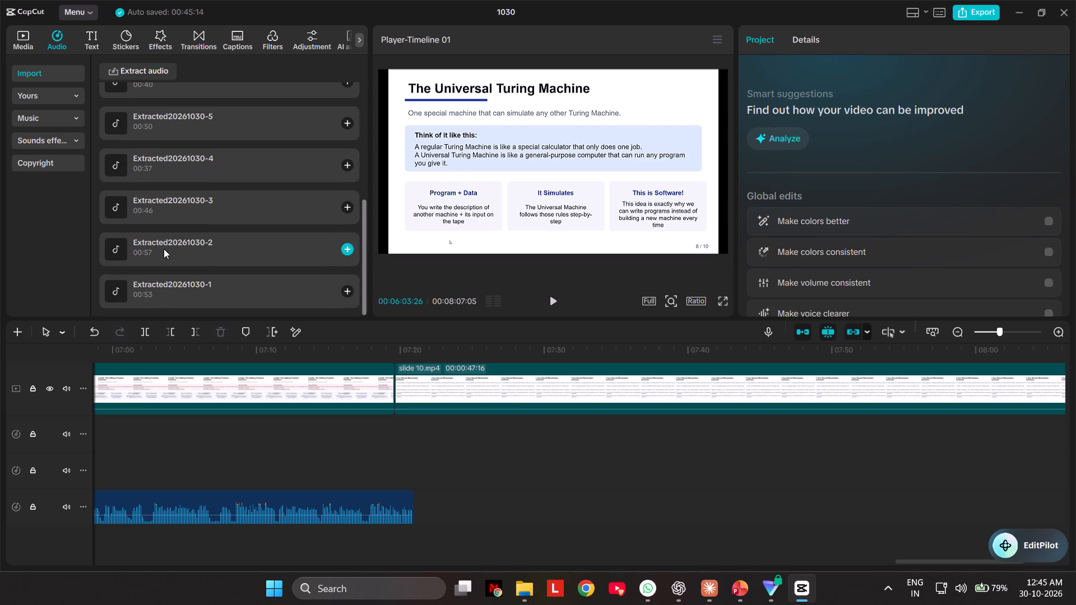
pyautogui.moveTo(169, 204); pyautogui.dragTo(434, 495)
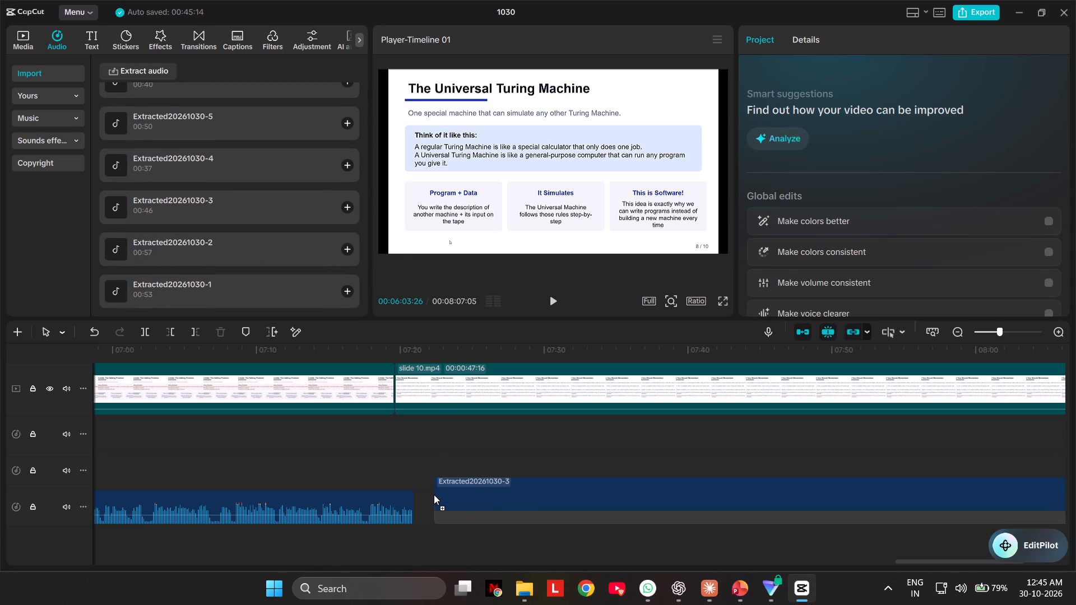
pyautogui.moveTo(434, 495); pyautogui.dragTo(419, 505)
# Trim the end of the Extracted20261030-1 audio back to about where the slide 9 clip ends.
pyautogui.click(412, 509)
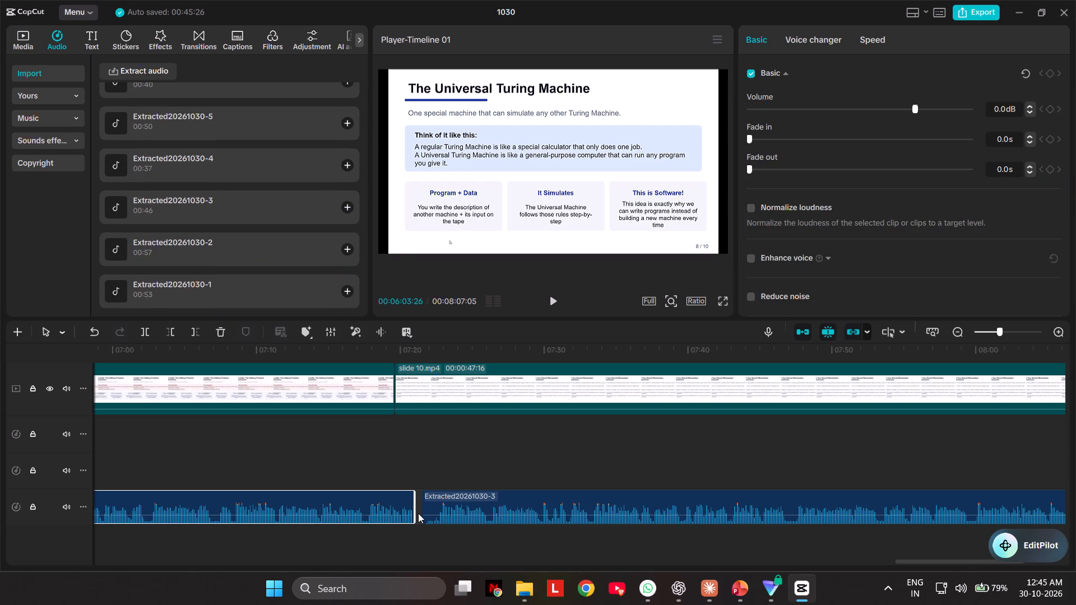
pyautogui.moveTo(415, 512); pyautogui.dragTo(388, 510)
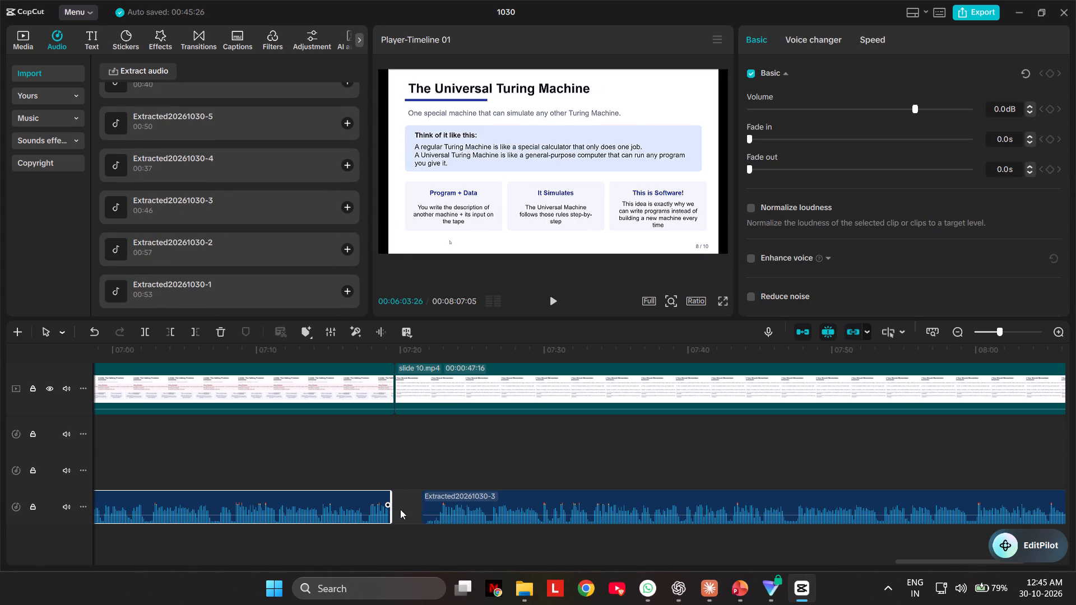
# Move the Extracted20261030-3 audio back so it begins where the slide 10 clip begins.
pyautogui.click(432, 518)
pyautogui.moveTo(420, 510); pyautogui.dragTo(398, 505)
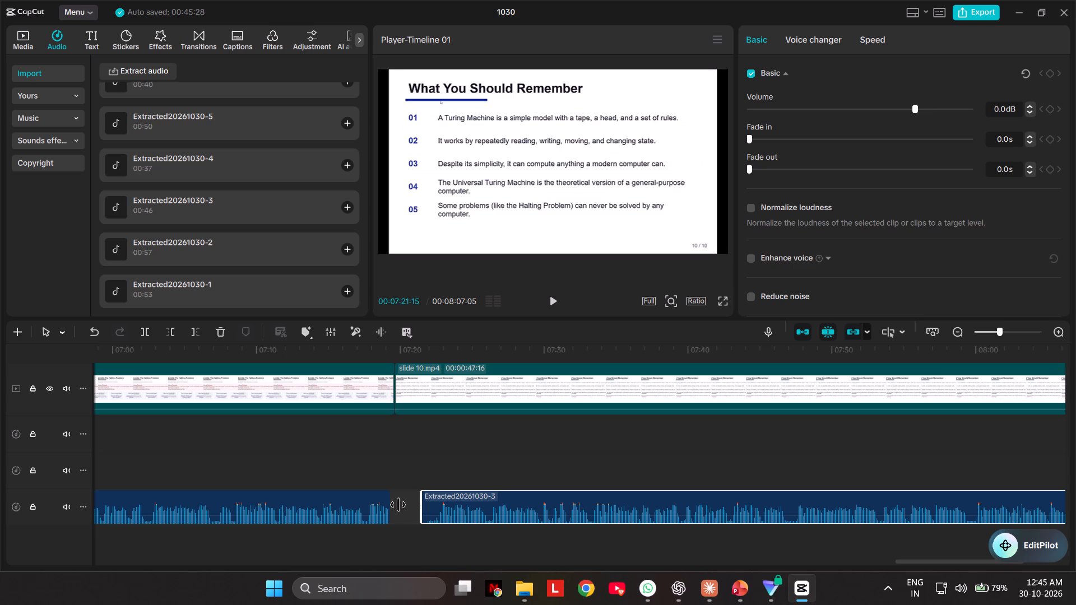
pyautogui.moveTo(398, 505); pyautogui.dragTo(396, 508)
pyautogui.click(423, 510)
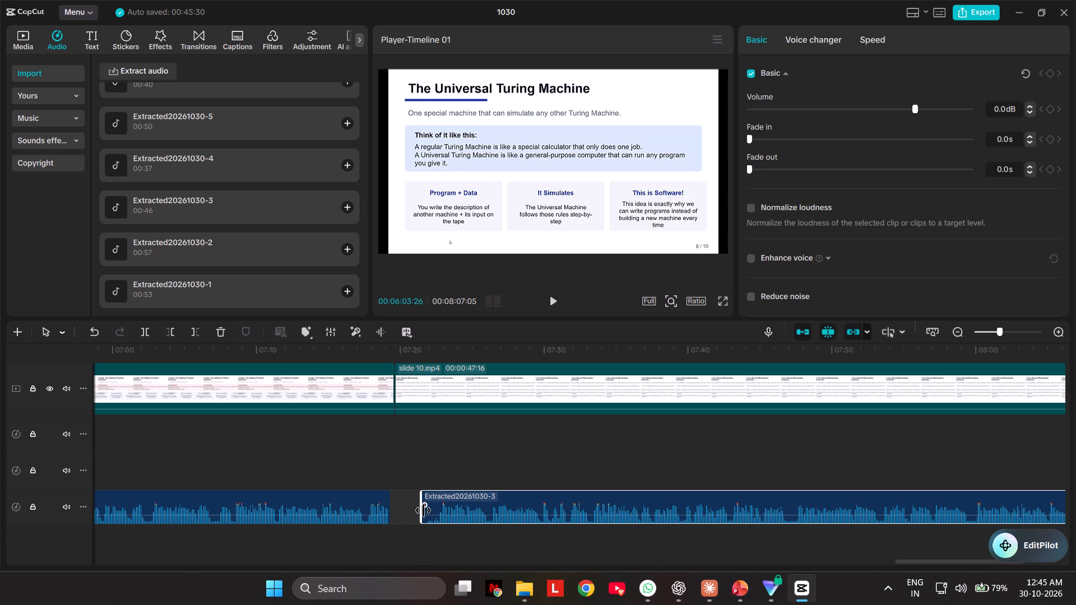
pyautogui.moveTo(462, 499); pyautogui.dragTo(435, 505)
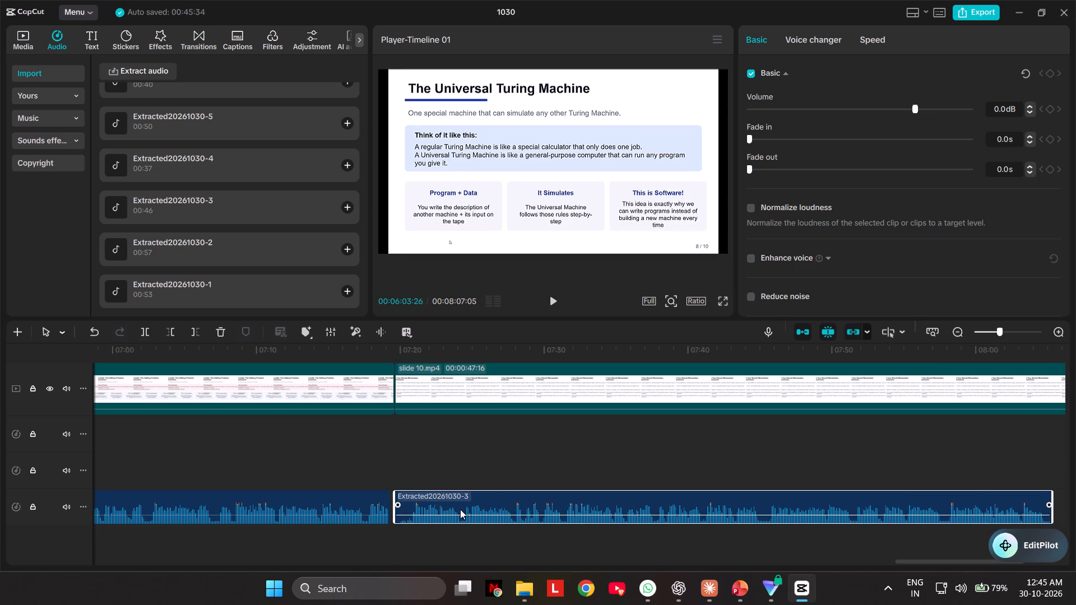
pyautogui.click(508, 468)
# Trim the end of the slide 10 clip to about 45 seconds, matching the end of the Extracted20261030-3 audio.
pyautogui.scroll(-4, 547, 480)
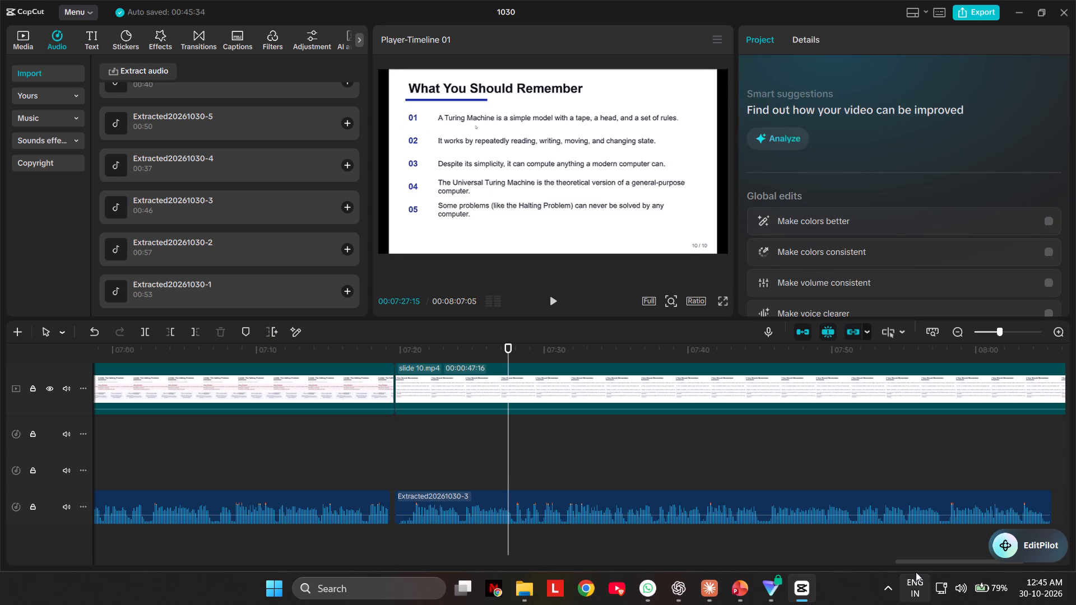
pyautogui.moveTo(901, 564); pyautogui.dragTo(940, 548)
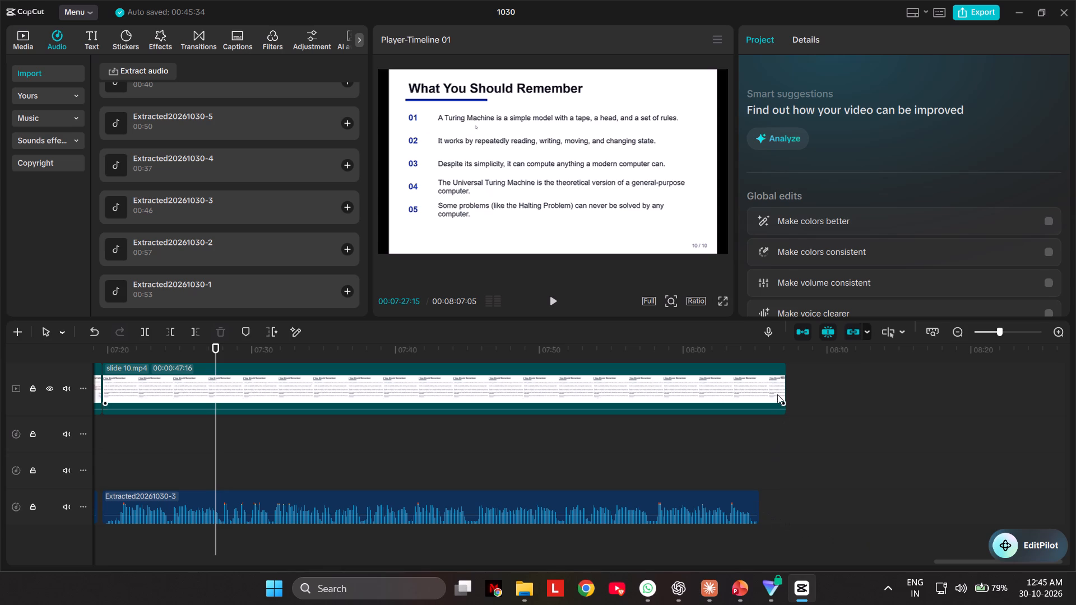
pyautogui.moveTo(784, 384); pyautogui.dragTo(757, 413)
pyautogui.click(628, 464)
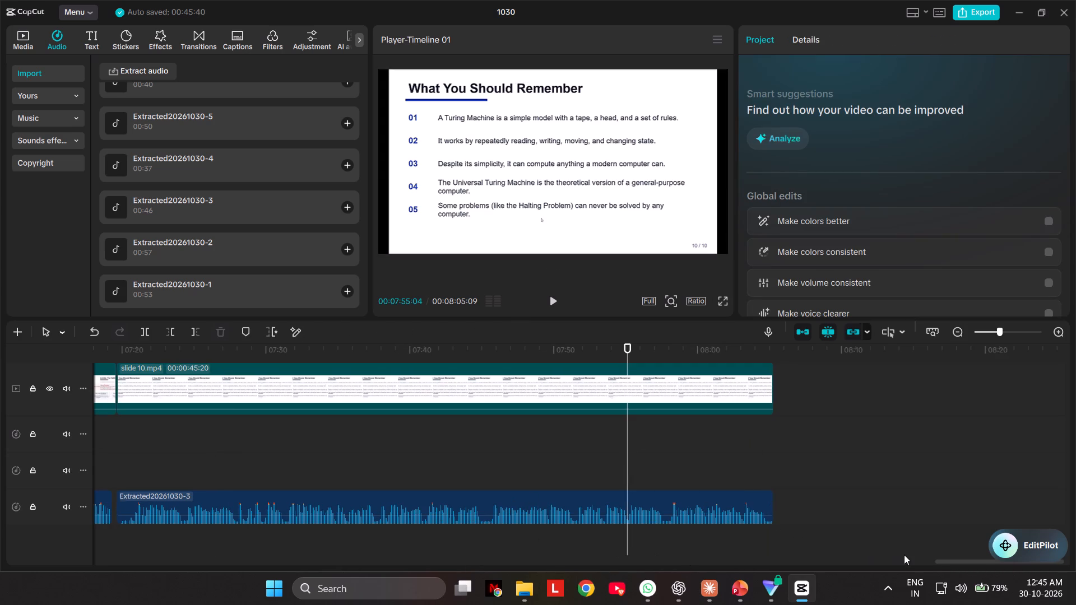
# Play parts of the slide 9 and slide 10 clips to check that the narration matches the visuals.
pyautogui.moveTo(936, 559); pyautogui.dragTo(758, 585)
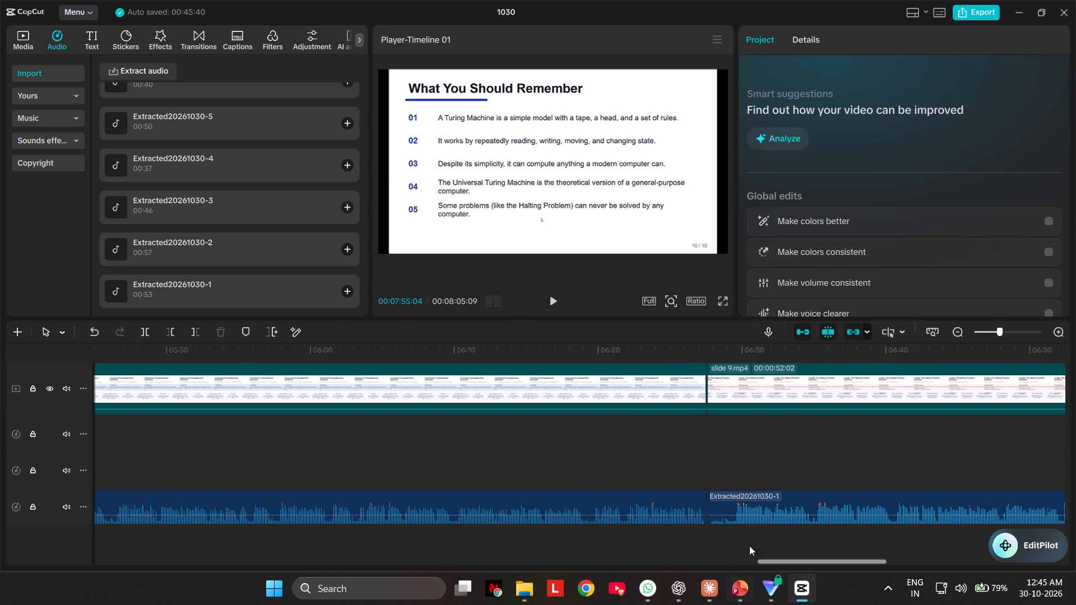
pyautogui.click(771, 430)
pyautogui.click(553, 305)
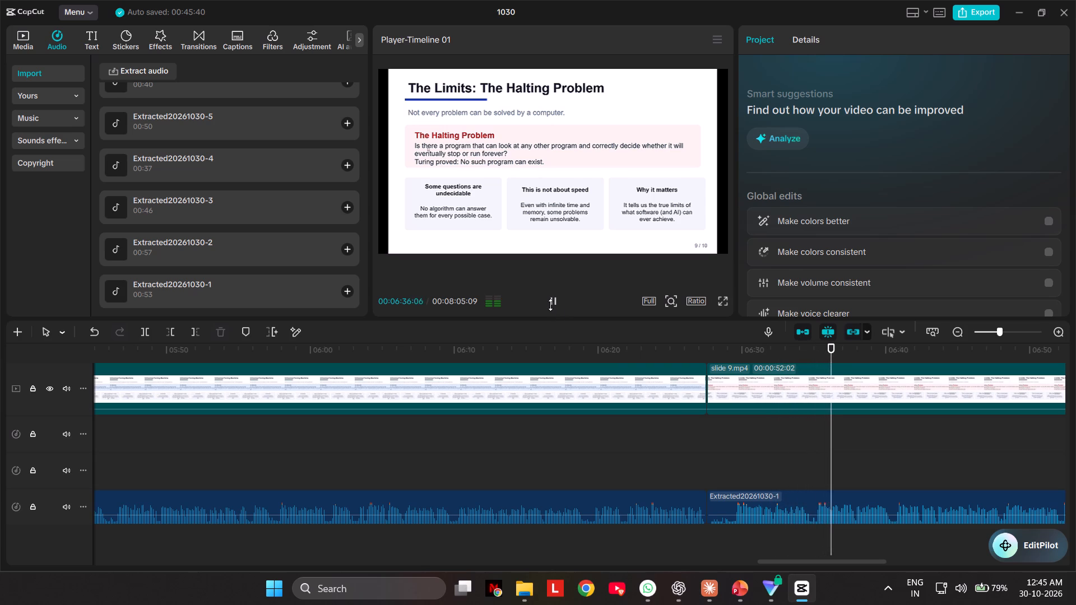
pyautogui.scroll(3, 550, 305)
pyautogui.scroll(3, 293, 277)
pyautogui.scroll(-8, 293, 276)
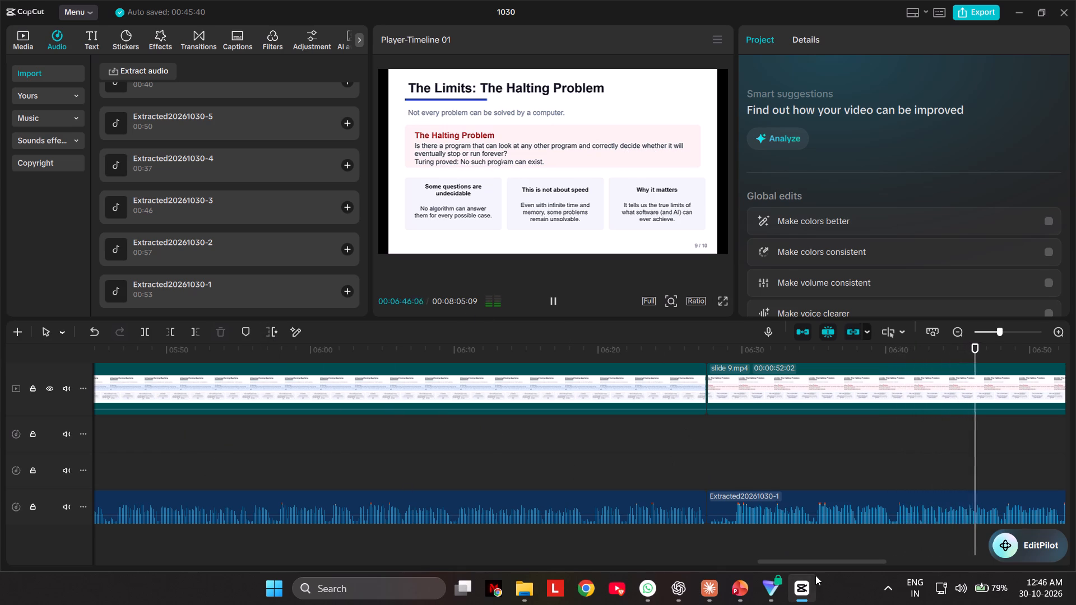
pyautogui.moveTo(790, 559); pyautogui.dragTo(997, 482)
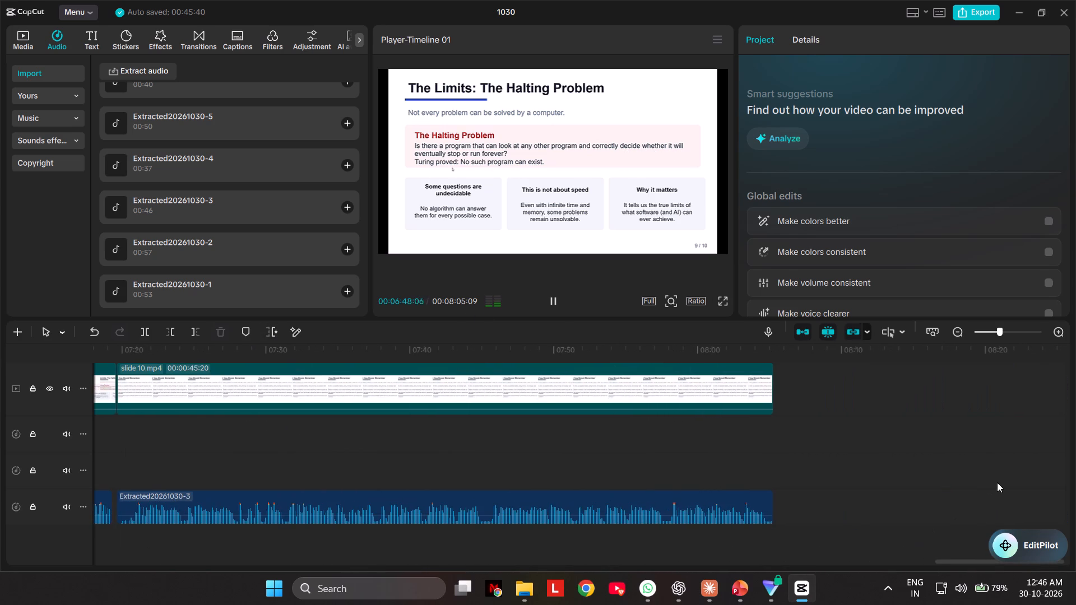
pyautogui.click(393, 451)
pyautogui.click(549, 298)
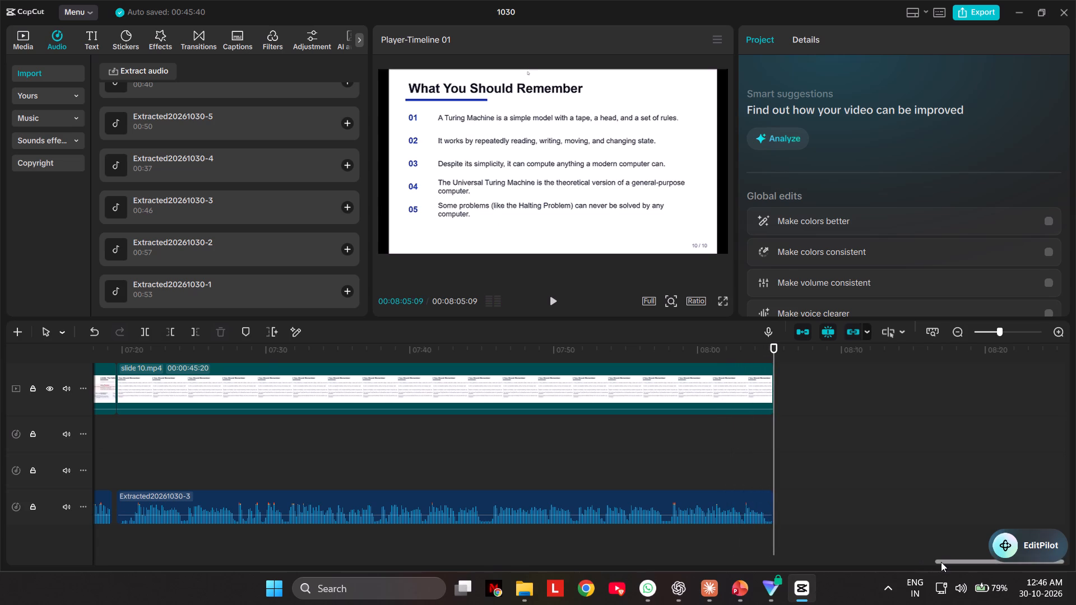
pyautogui.moveTo(941, 561); pyautogui.dragTo(745, 542)
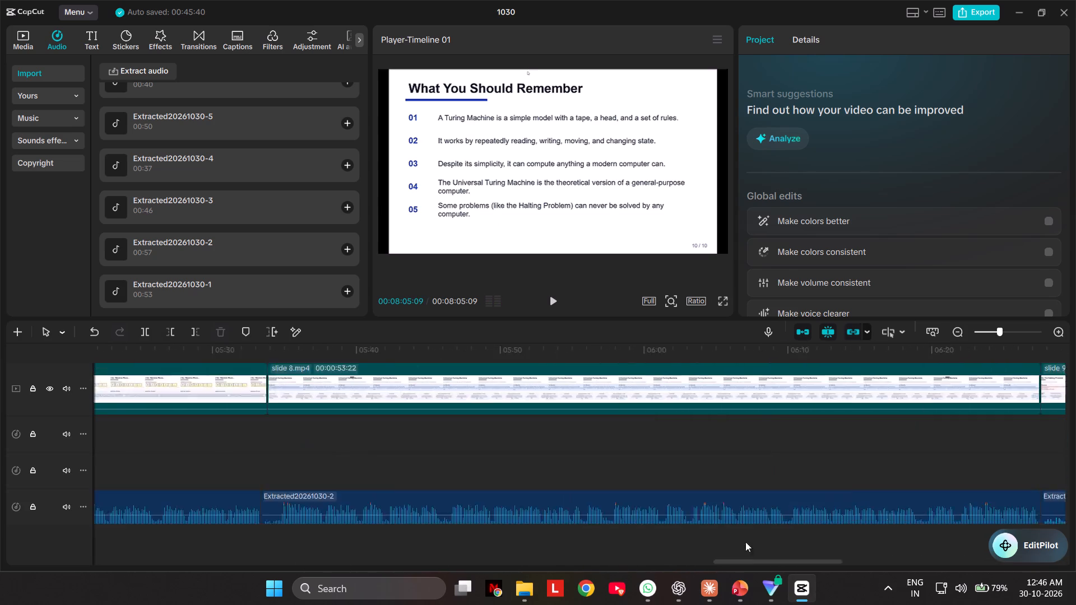
pyautogui.moveTo(745, 542); pyautogui.dragTo(5, 585)
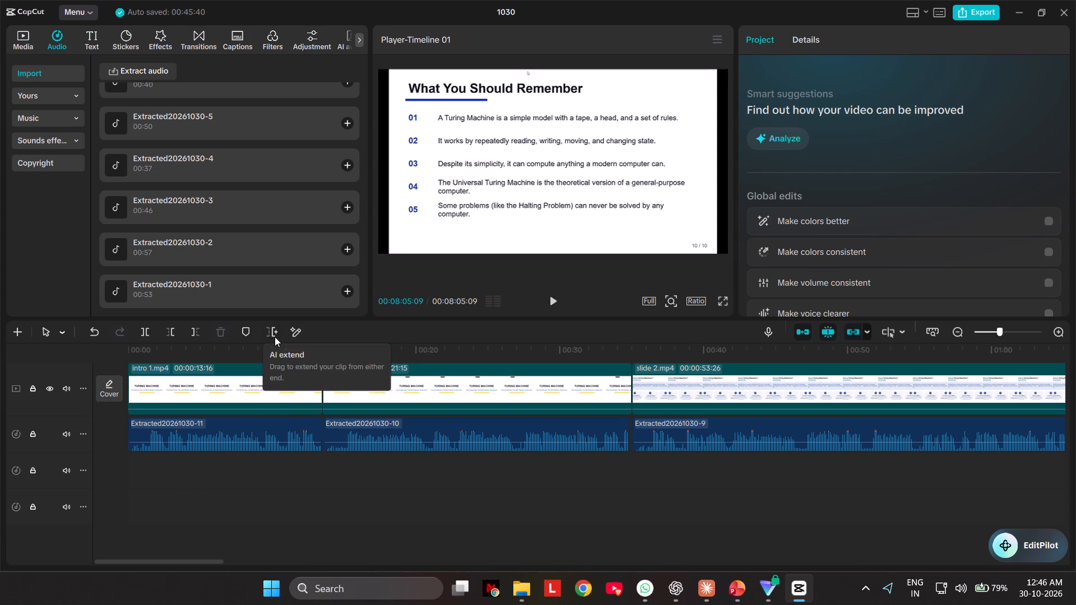
pyautogui.click(271, 435)
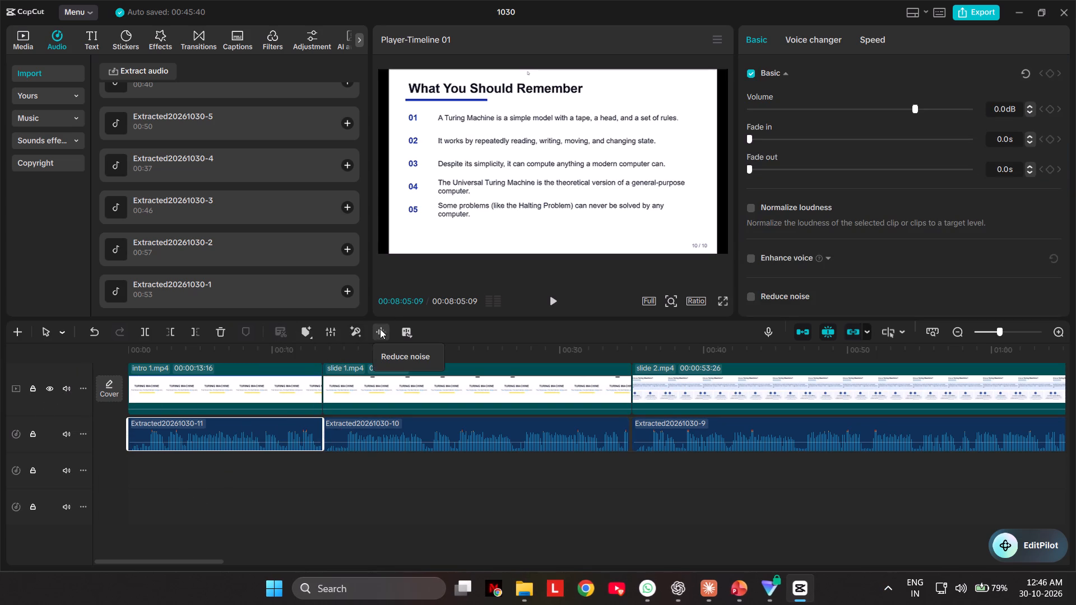
pyautogui.click(377, 331)
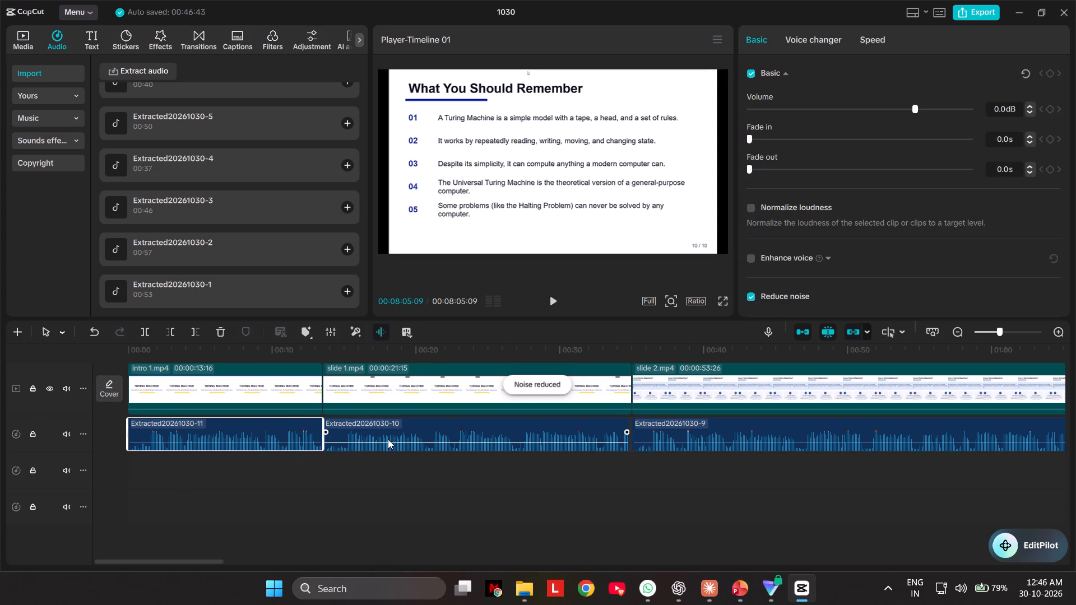
pyautogui.click(388, 439)
pyautogui.click(383, 331)
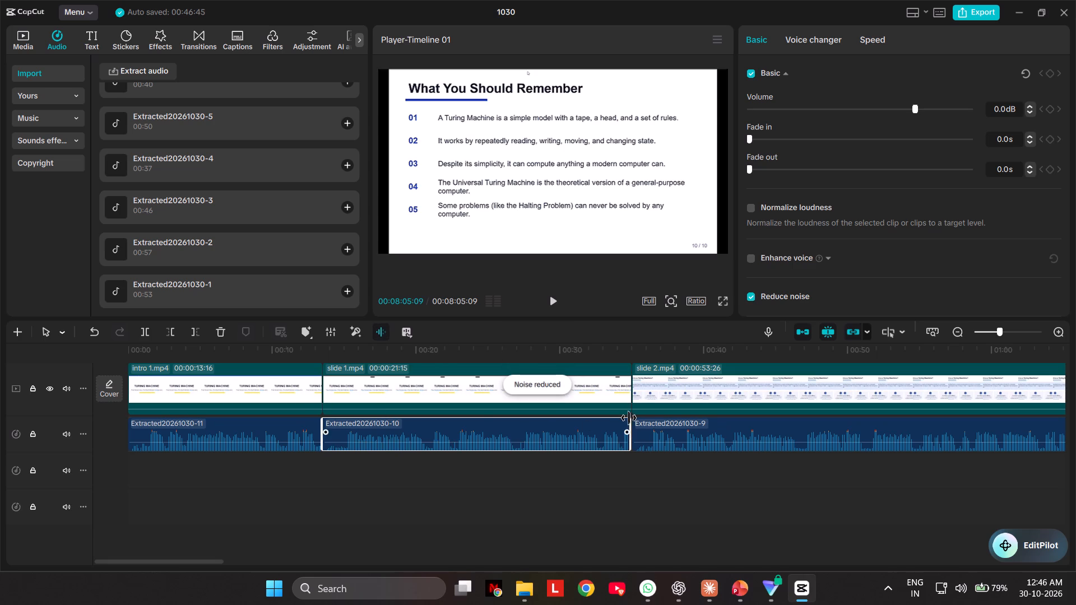
pyautogui.click(657, 439)
pyautogui.click(378, 327)
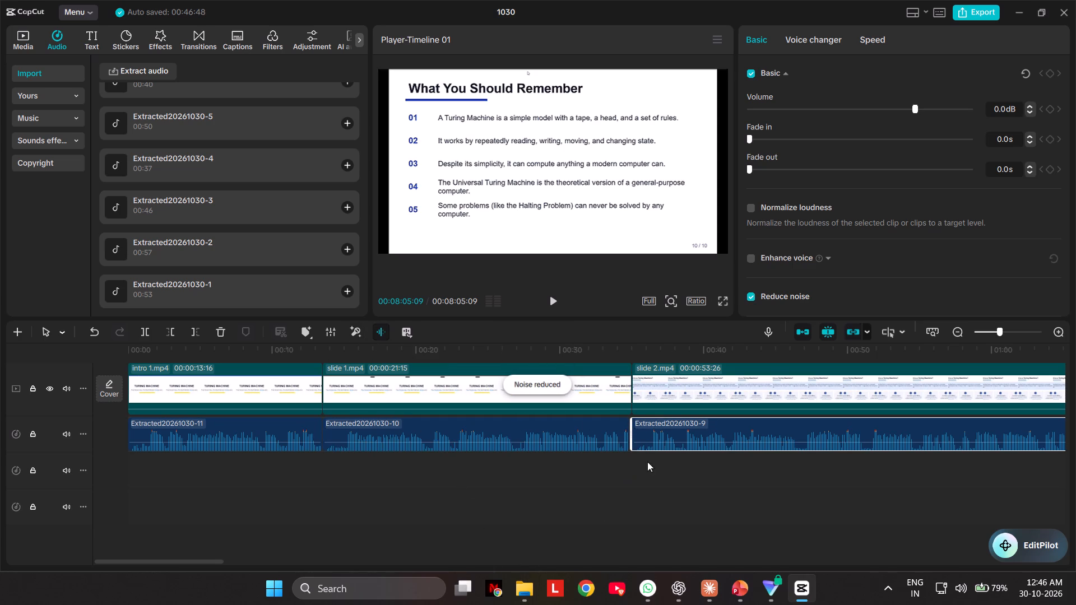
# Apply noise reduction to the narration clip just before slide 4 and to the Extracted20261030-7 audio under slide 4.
pyautogui.scroll(1, 646, 502)
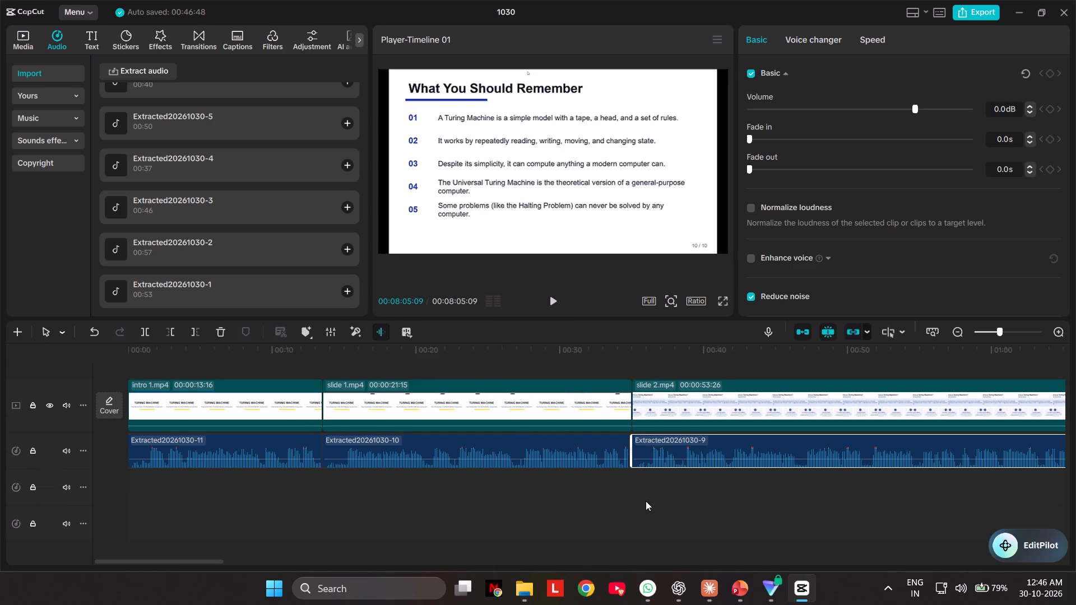
pyautogui.press('Right')
pyautogui.press('Right')
pyautogui.press('Right')
pyautogui.press('Right')
pyautogui.press('Right')
pyautogui.moveTo(214, 562); pyautogui.dragTo(455, 550)
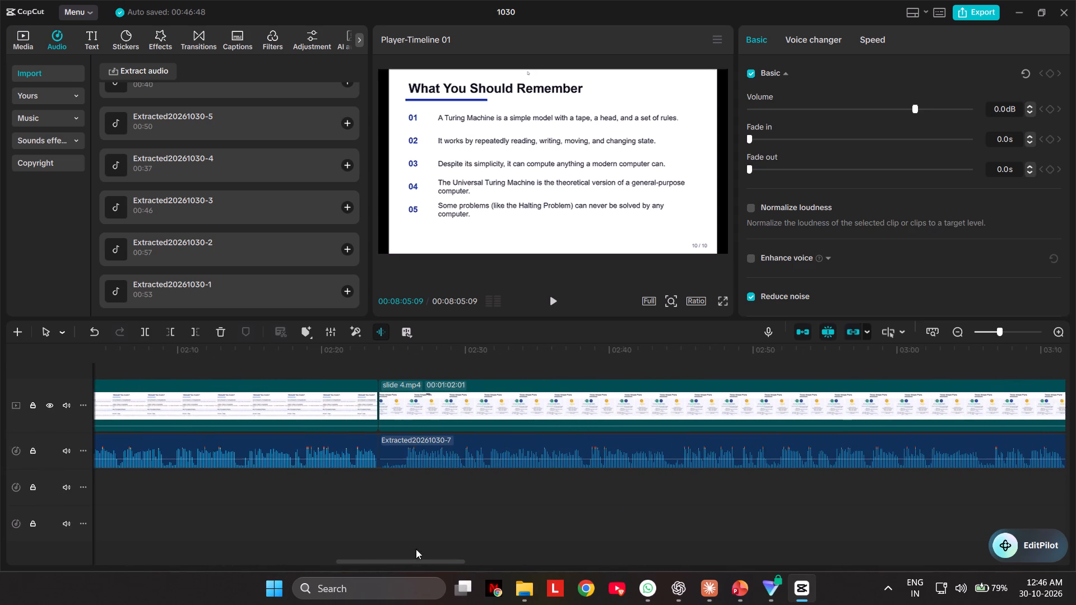
pyautogui.click(263, 466)
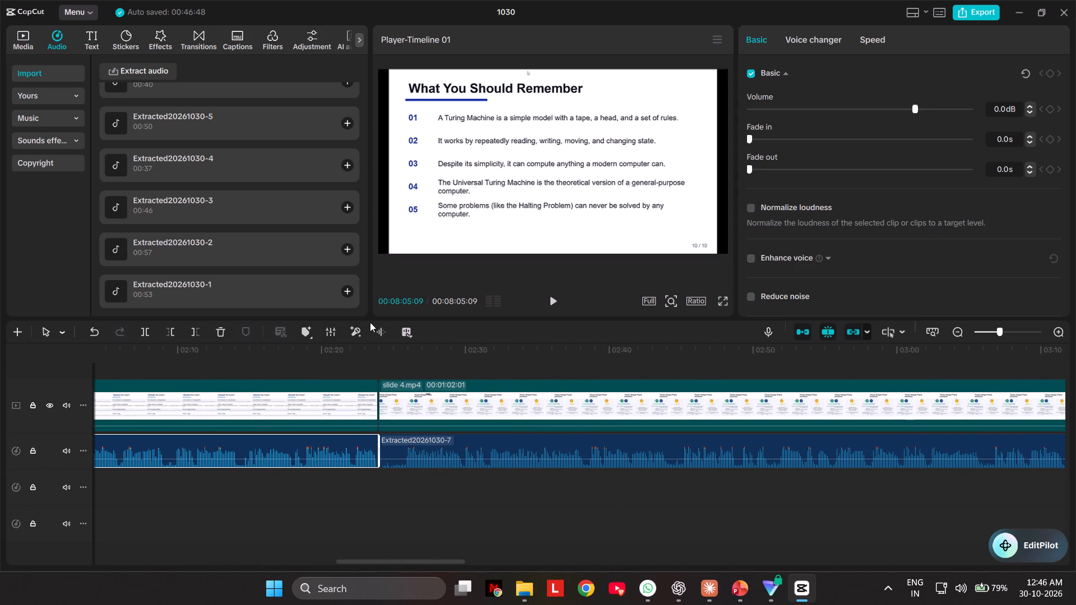
pyautogui.click(376, 335)
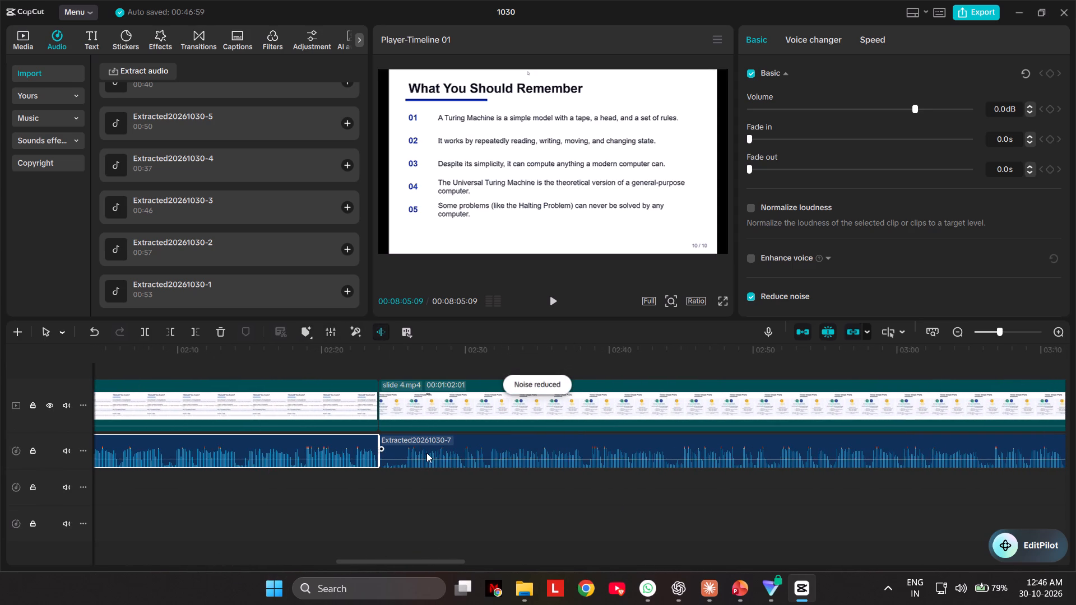
pyautogui.click(428, 453)
pyautogui.click(378, 332)
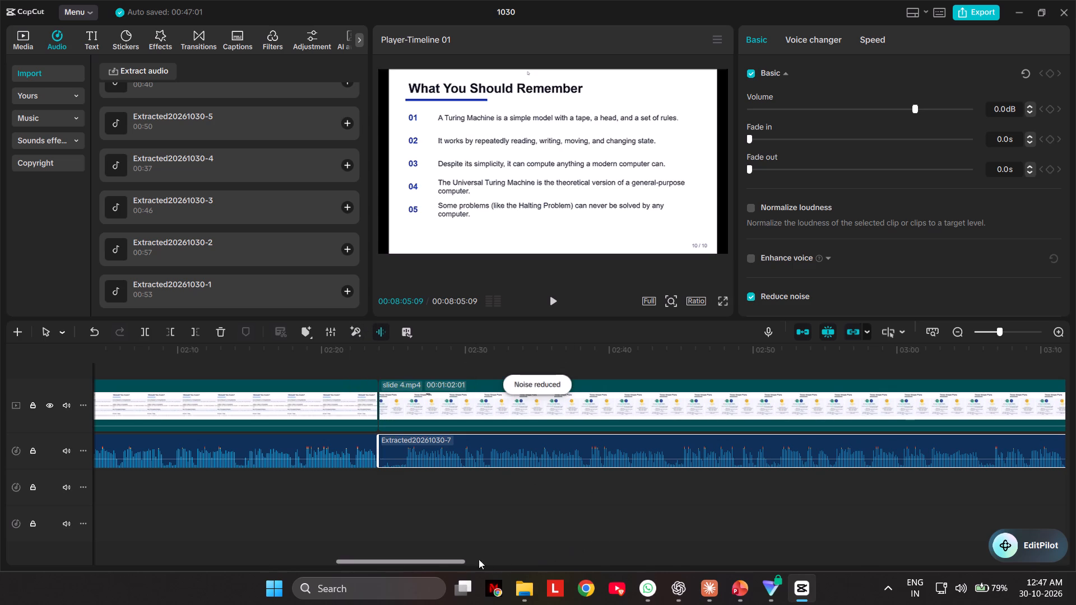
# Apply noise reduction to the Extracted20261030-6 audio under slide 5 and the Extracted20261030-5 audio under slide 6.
pyautogui.moveTo(457, 561); pyautogui.dragTo(590, 538)
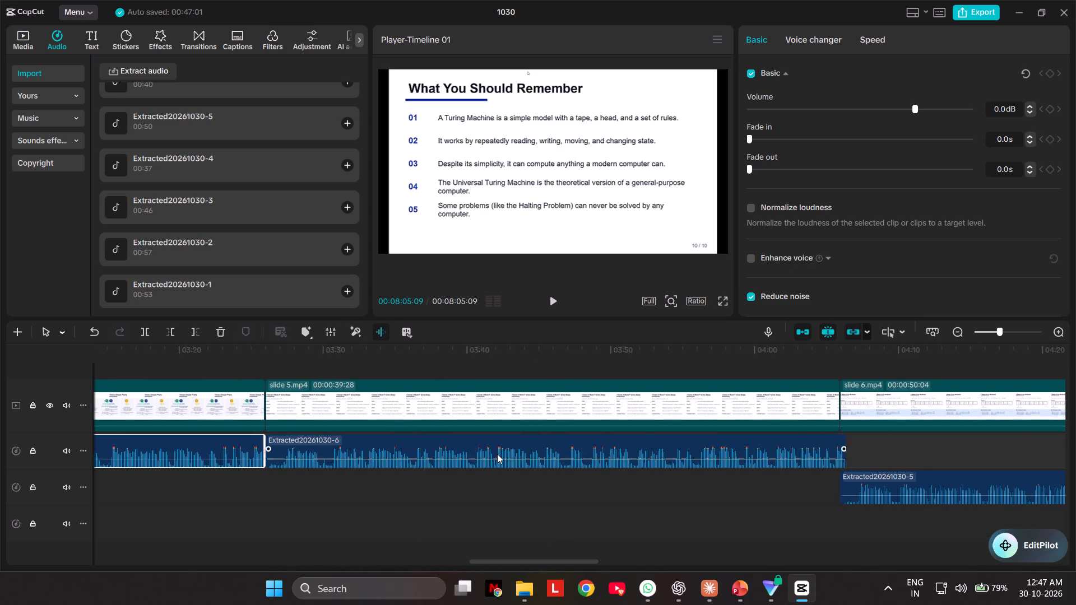
pyautogui.click(497, 454)
pyautogui.click(378, 332)
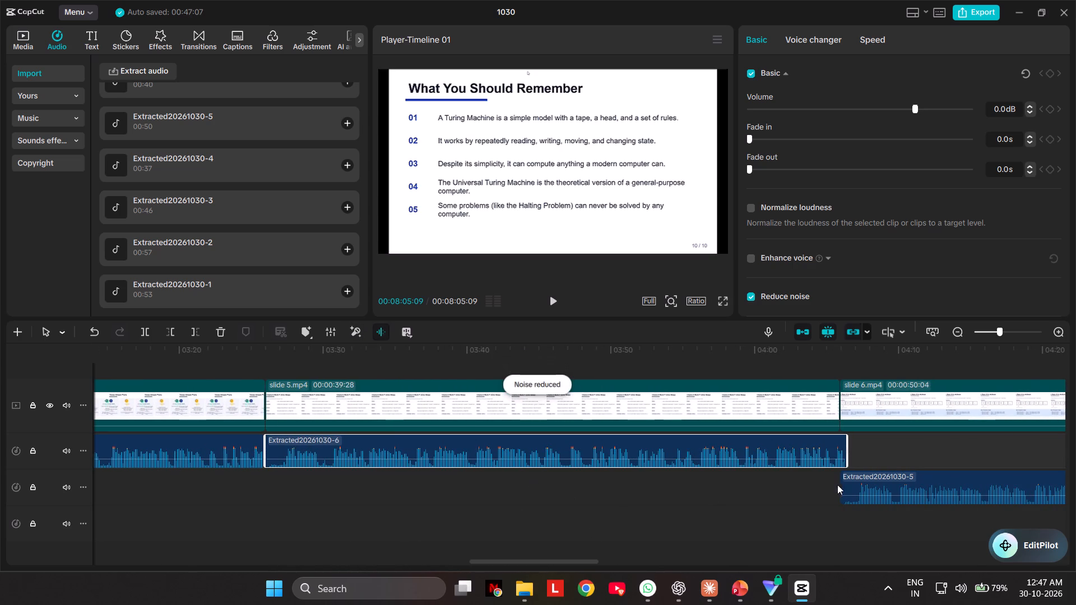
pyautogui.click(847, 487)
pyautogui.click(383, 333)
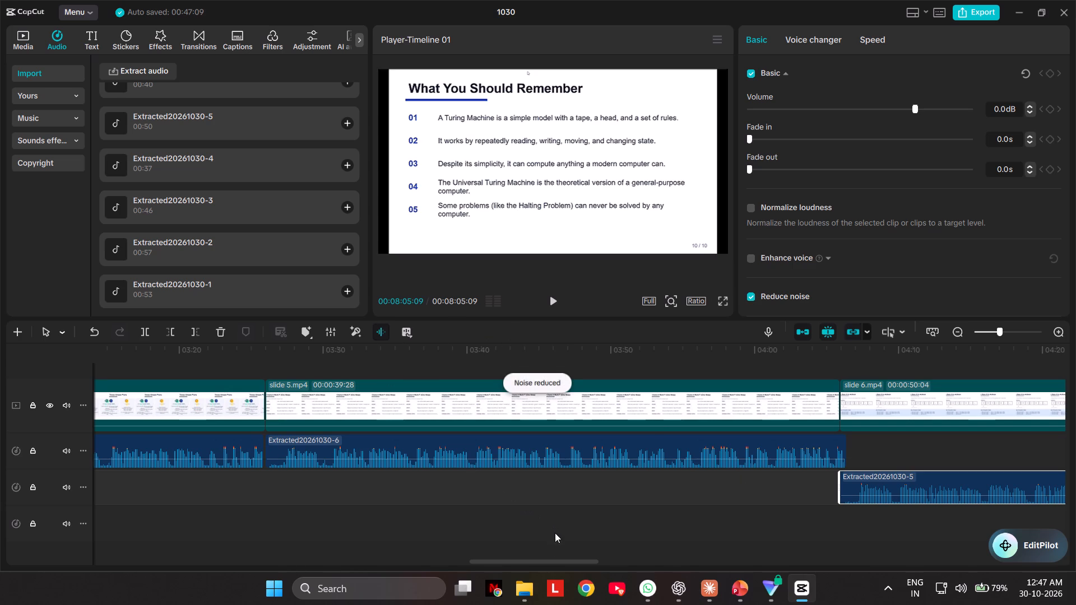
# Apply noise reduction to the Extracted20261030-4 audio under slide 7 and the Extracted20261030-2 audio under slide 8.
pyautogui.moveTo(550, 561); pyautogui.dragTo(707, 523)
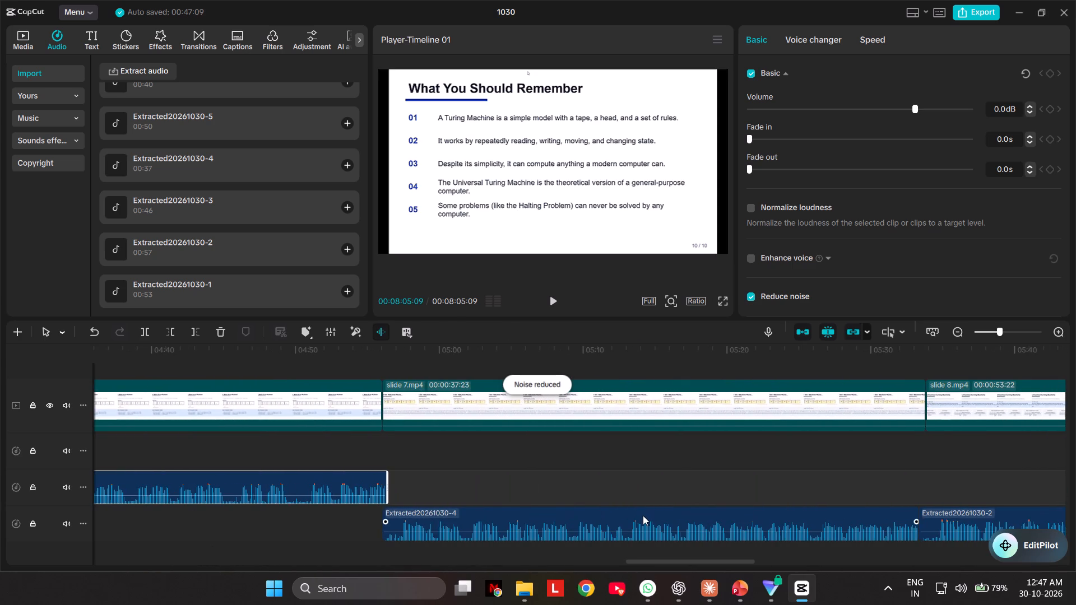
pyautogui.click(643, 516)
pyautogui.click(375, 332)
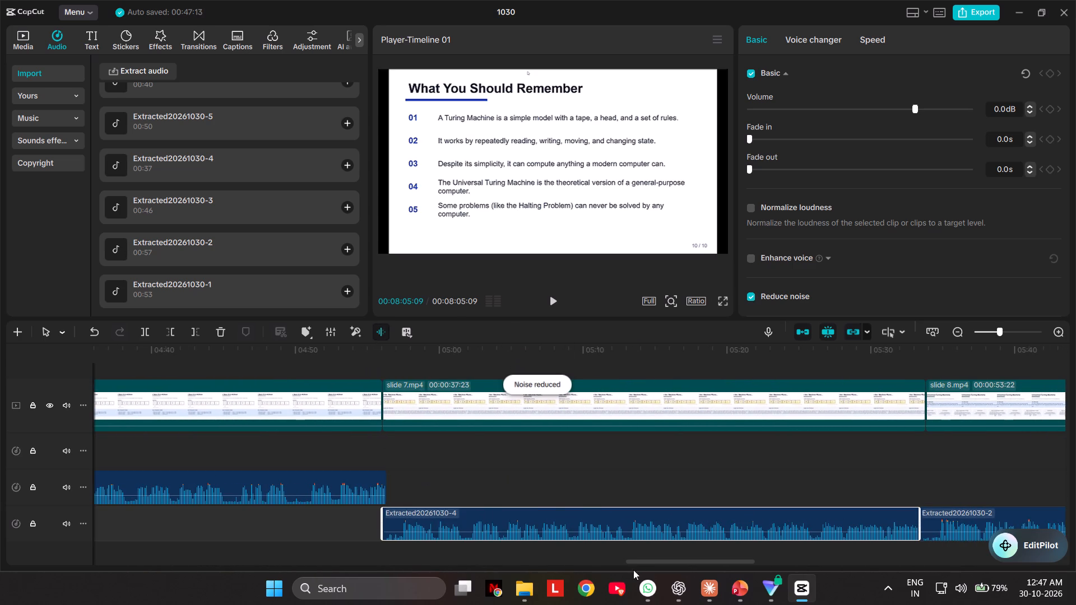
pyautogui.moveTo(688, 559); pyautogui.dragTo(754, 538)
pyautogui.click(720, 527)
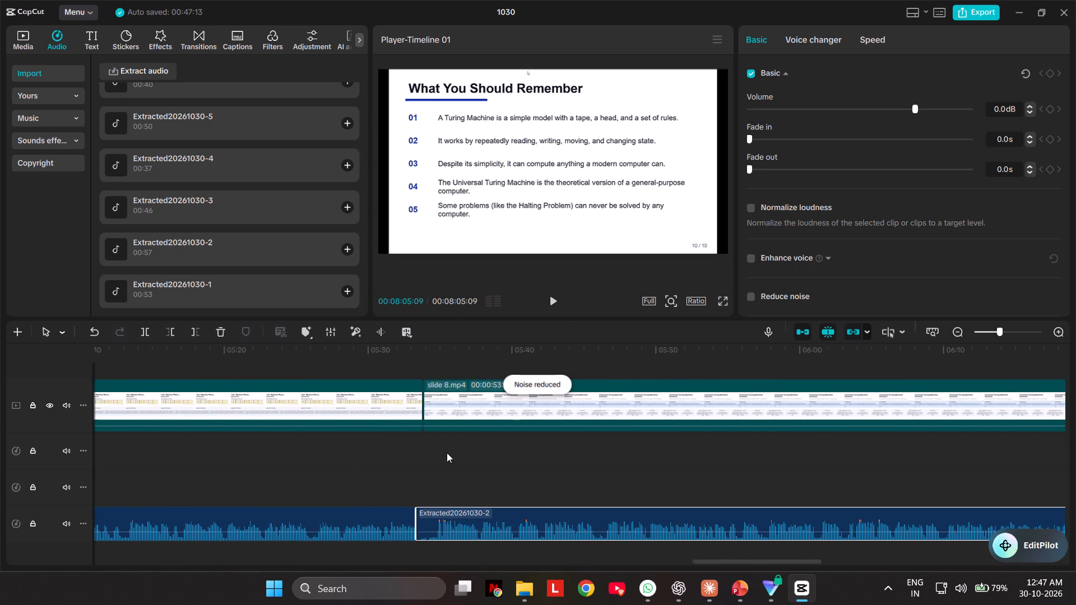
pyautogui.click(378, 328)
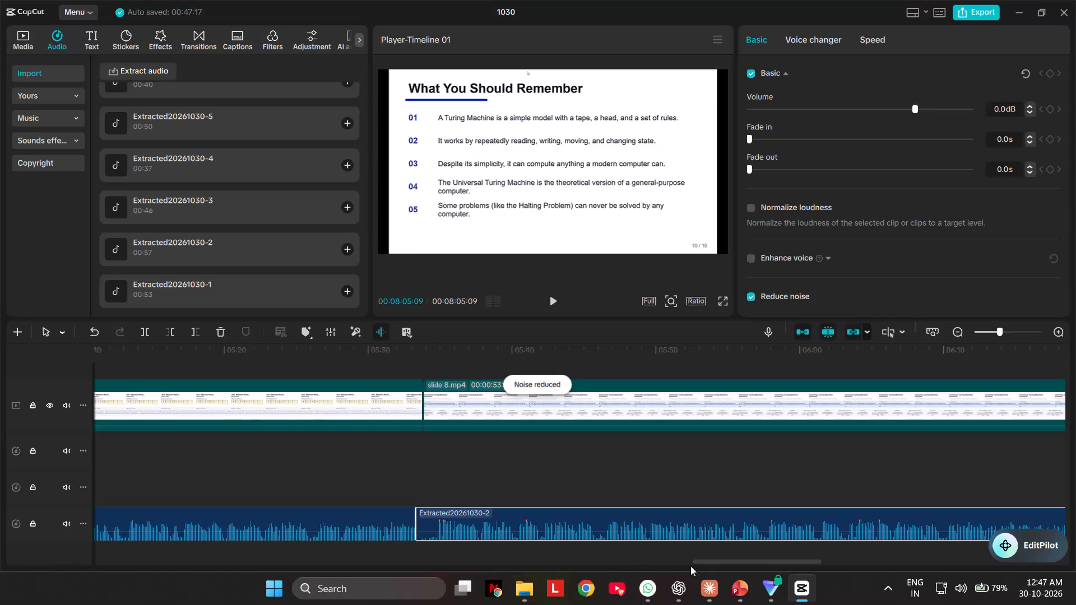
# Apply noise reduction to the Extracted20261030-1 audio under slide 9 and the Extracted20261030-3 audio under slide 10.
pyautogui.moveTo(707, 564); pyautogui.dragTo(806, 557)
pyautogui.click(729, 525)
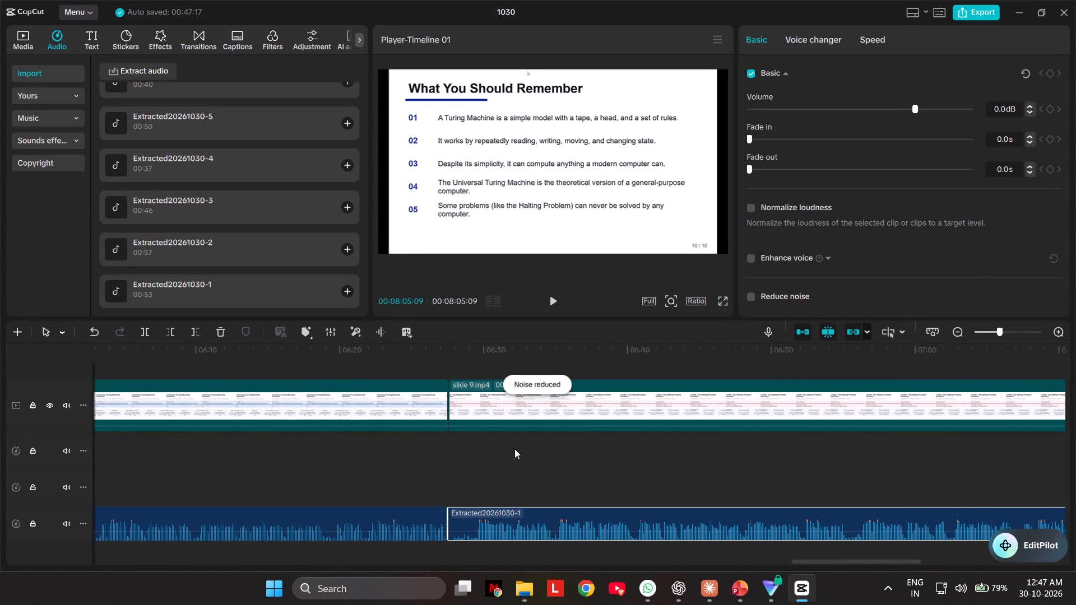
pyautogui.click(380, 323)
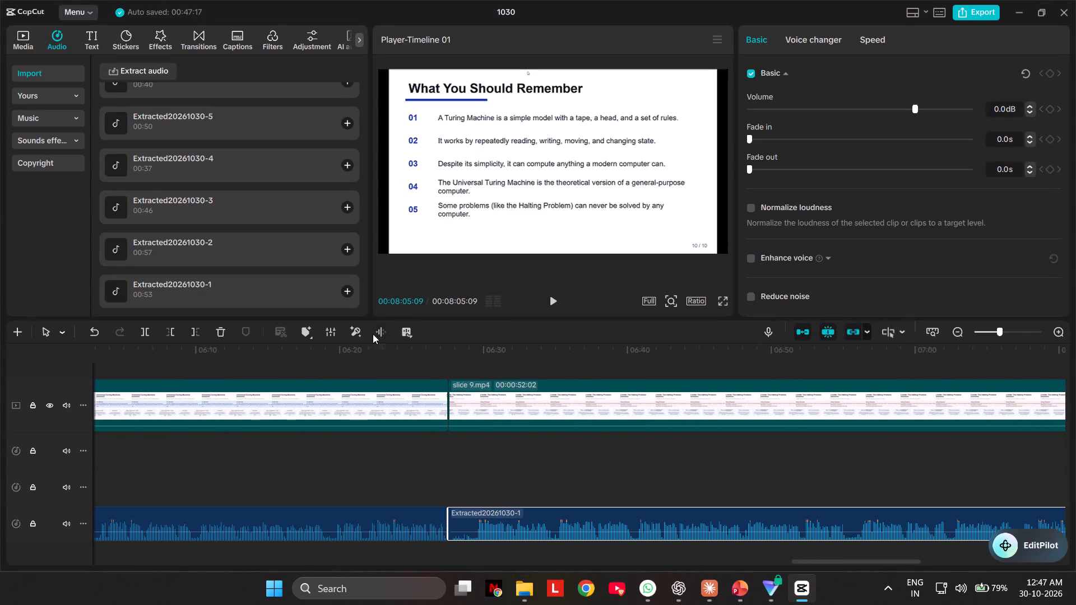
pyautogui.click(373, 333)
pyautogui.moveTo(802, 561); pyautogui.dragTo(814, 560)
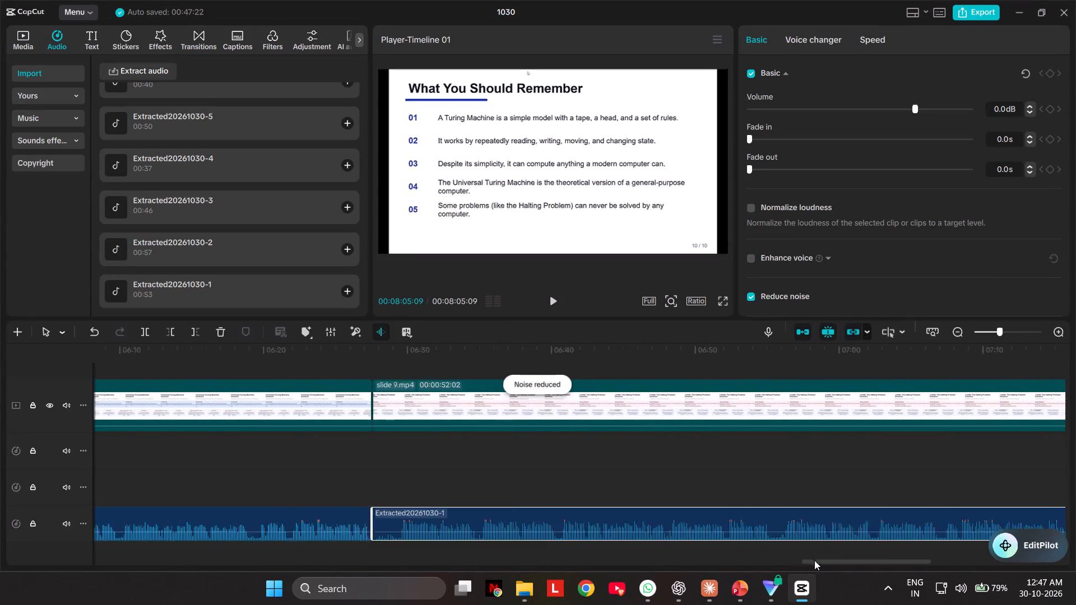
pyautogui.moveTo(814, 560); pyautogui.dragTo(904, 536)
pyautogui.click(824, 506)
pyautogui.click(809, 515)
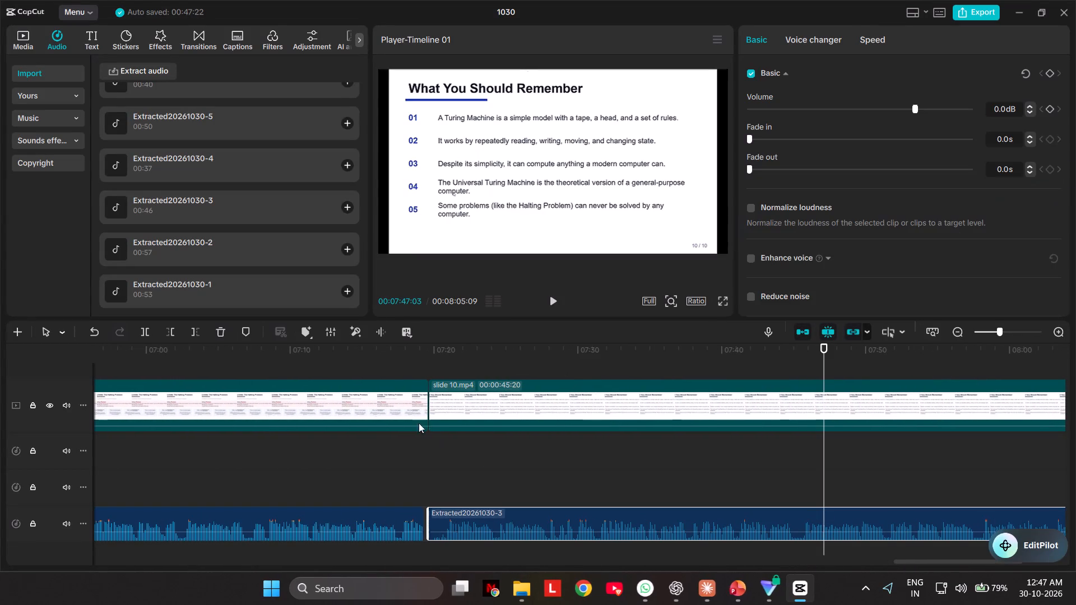
pyautogui.click(374, 327)
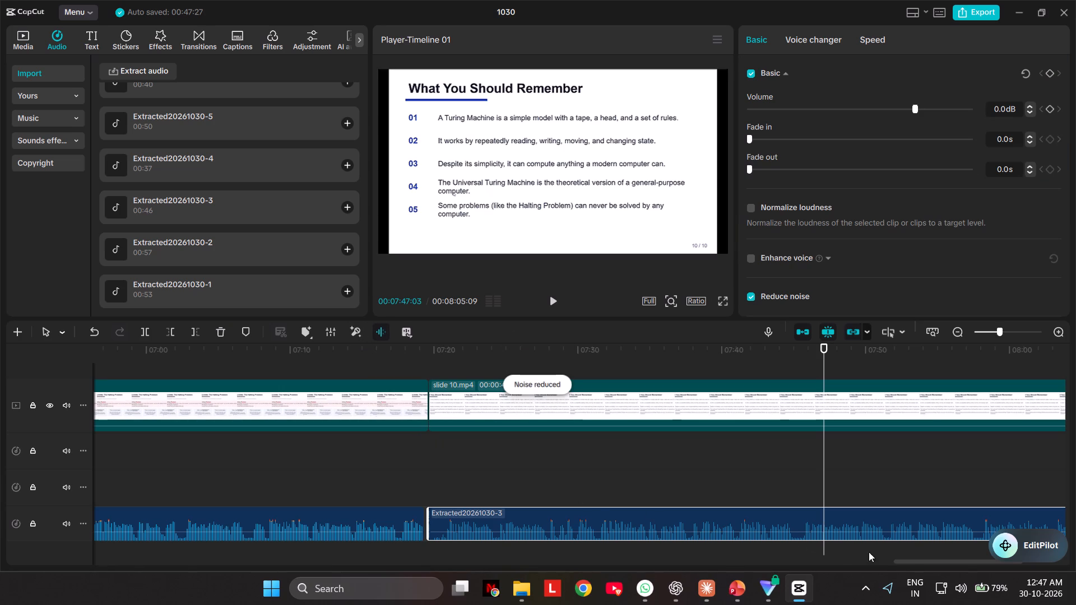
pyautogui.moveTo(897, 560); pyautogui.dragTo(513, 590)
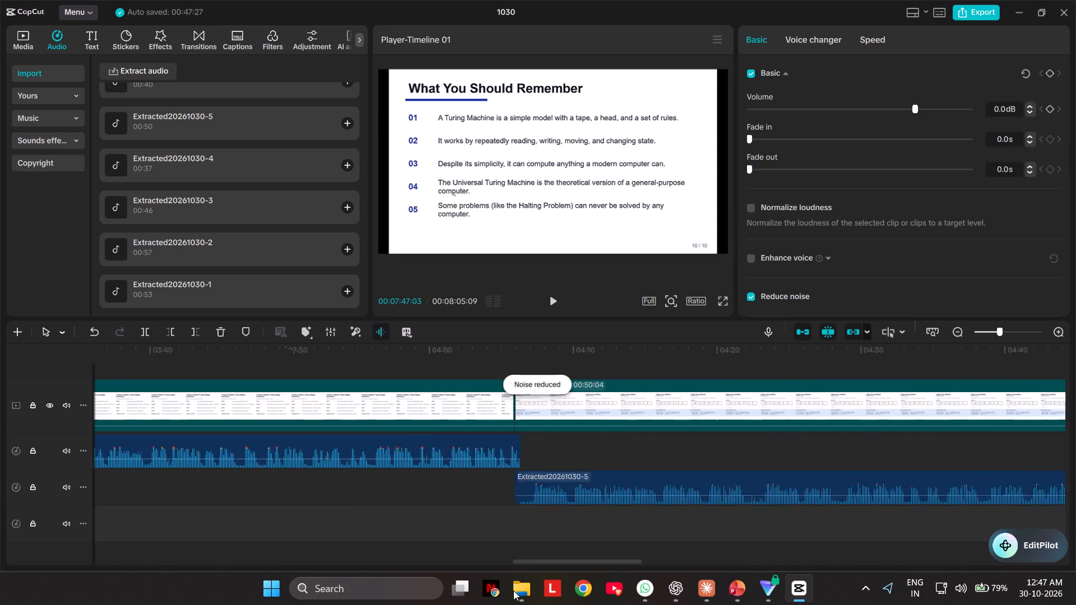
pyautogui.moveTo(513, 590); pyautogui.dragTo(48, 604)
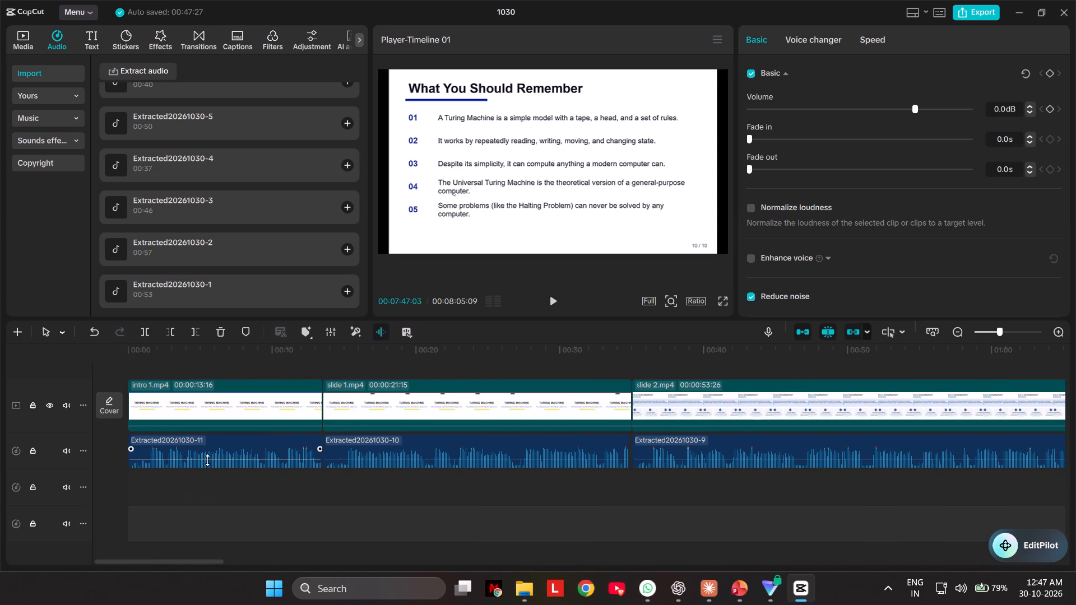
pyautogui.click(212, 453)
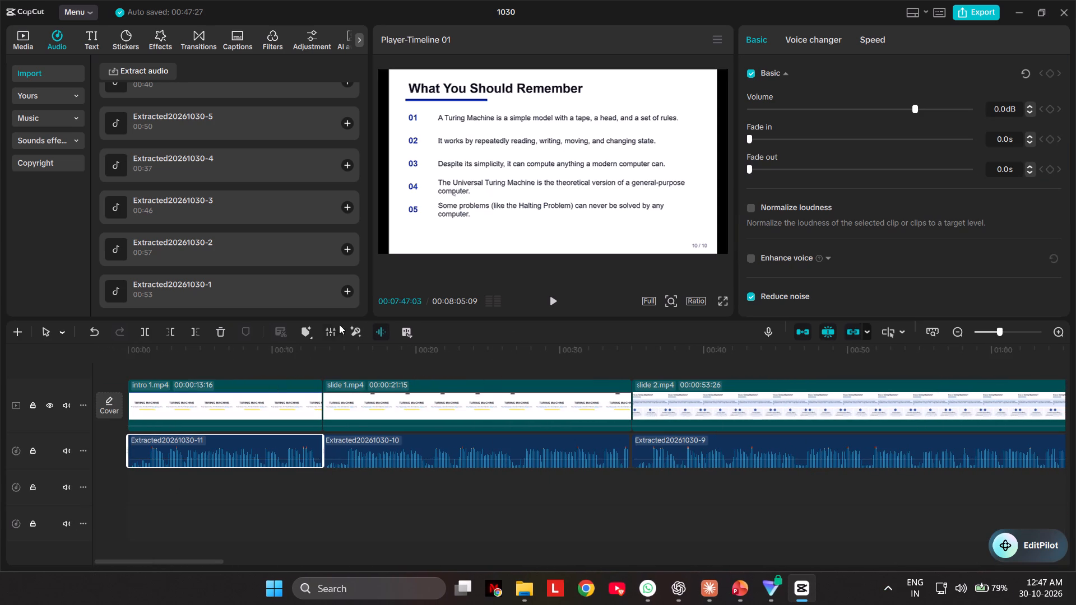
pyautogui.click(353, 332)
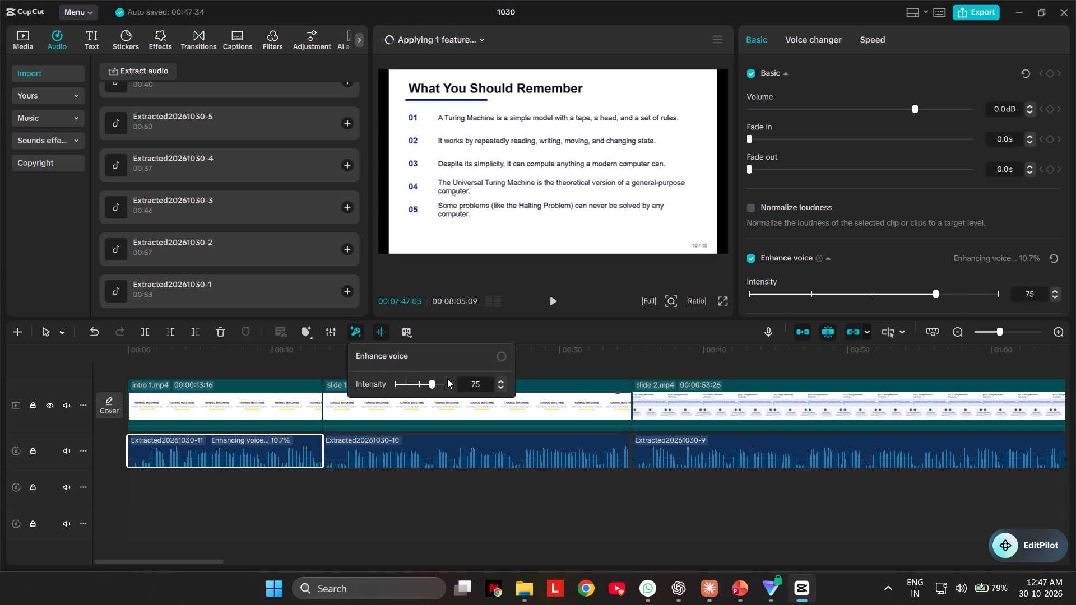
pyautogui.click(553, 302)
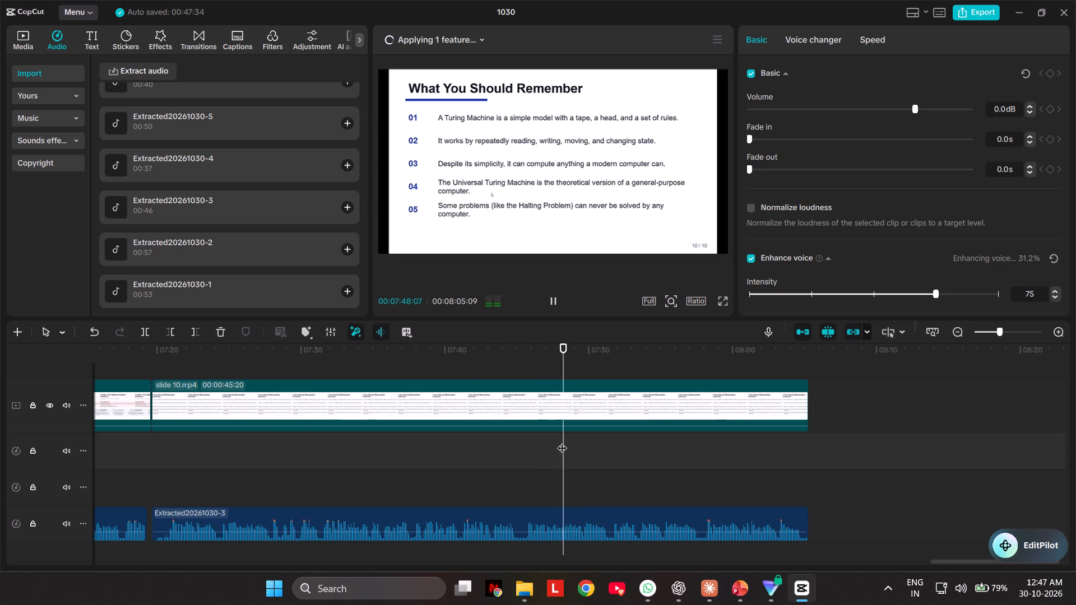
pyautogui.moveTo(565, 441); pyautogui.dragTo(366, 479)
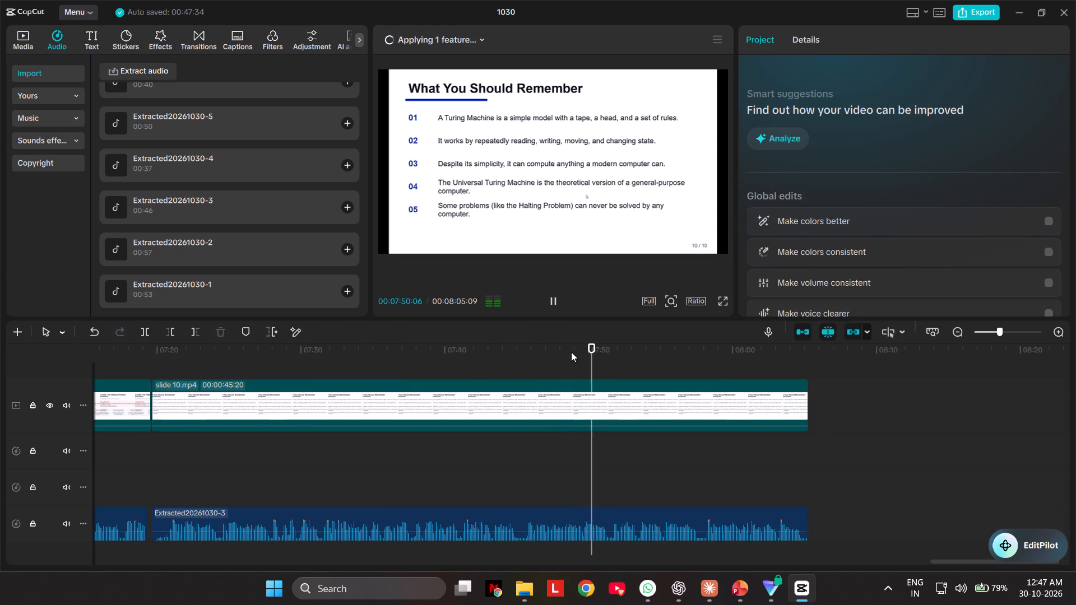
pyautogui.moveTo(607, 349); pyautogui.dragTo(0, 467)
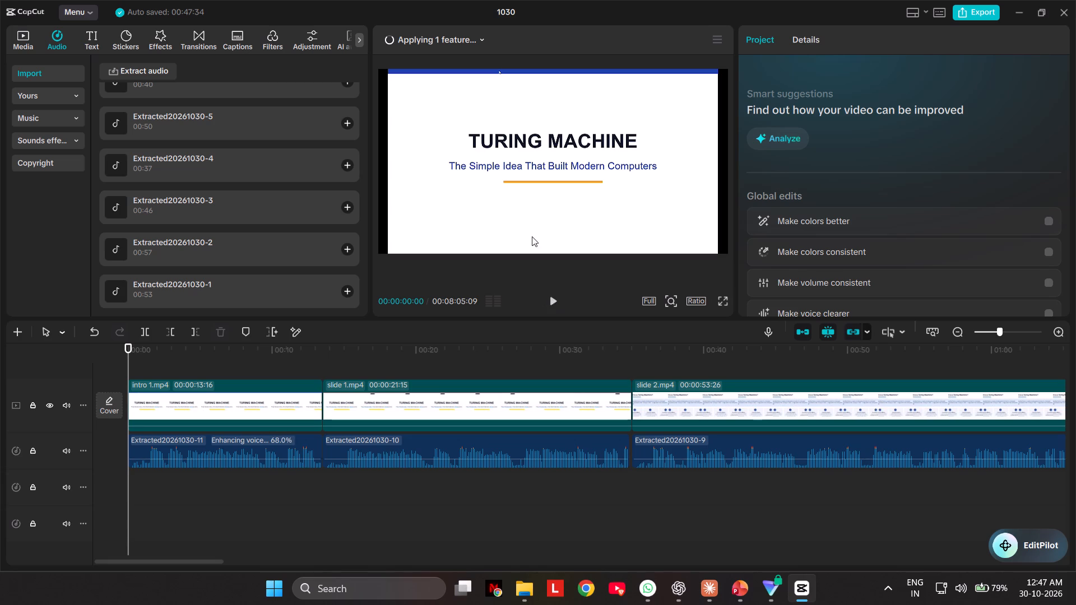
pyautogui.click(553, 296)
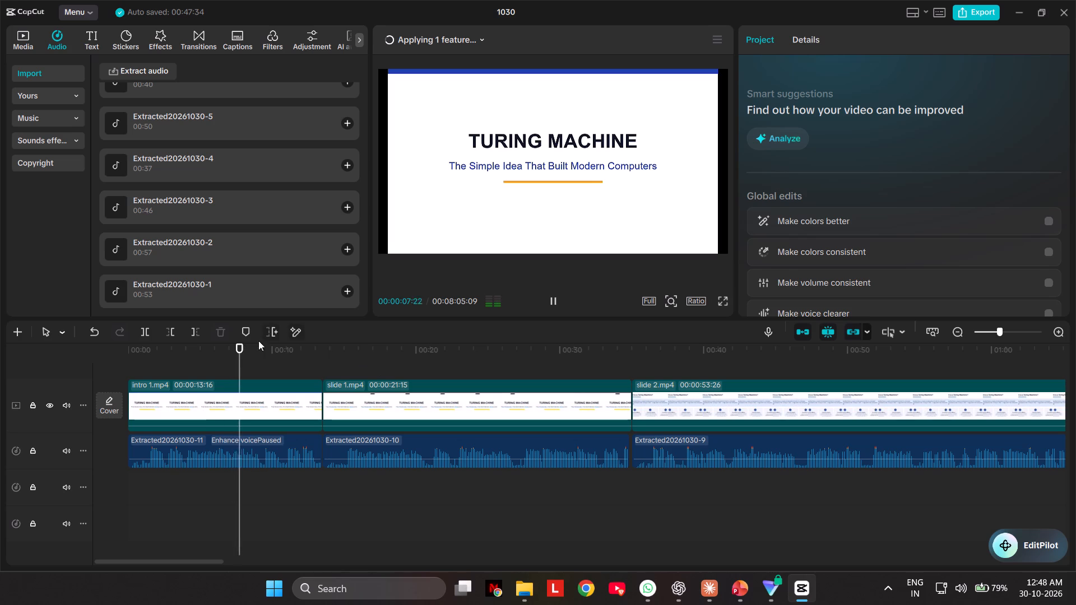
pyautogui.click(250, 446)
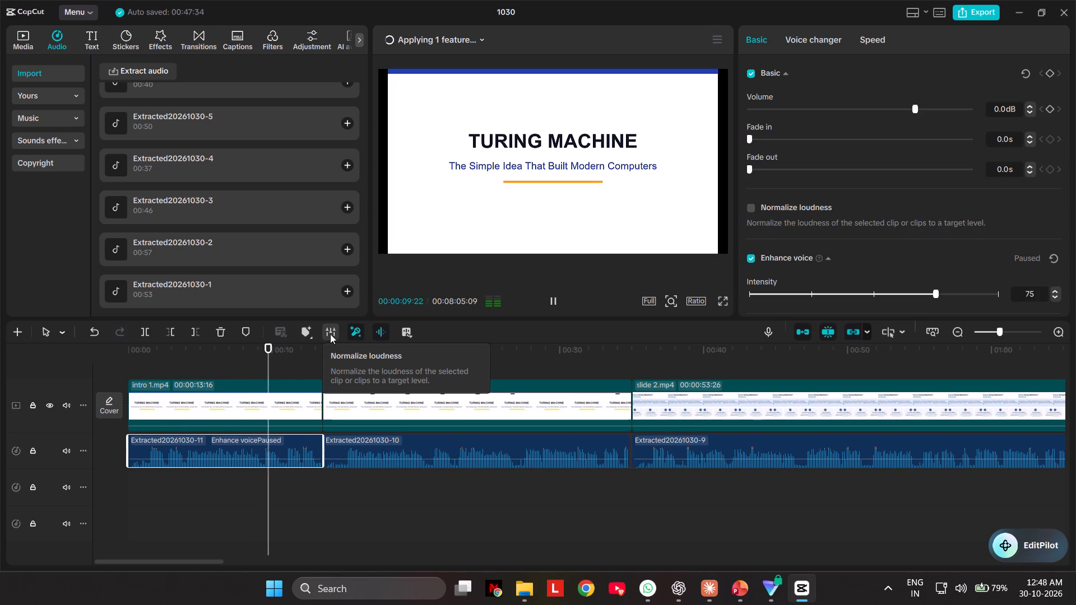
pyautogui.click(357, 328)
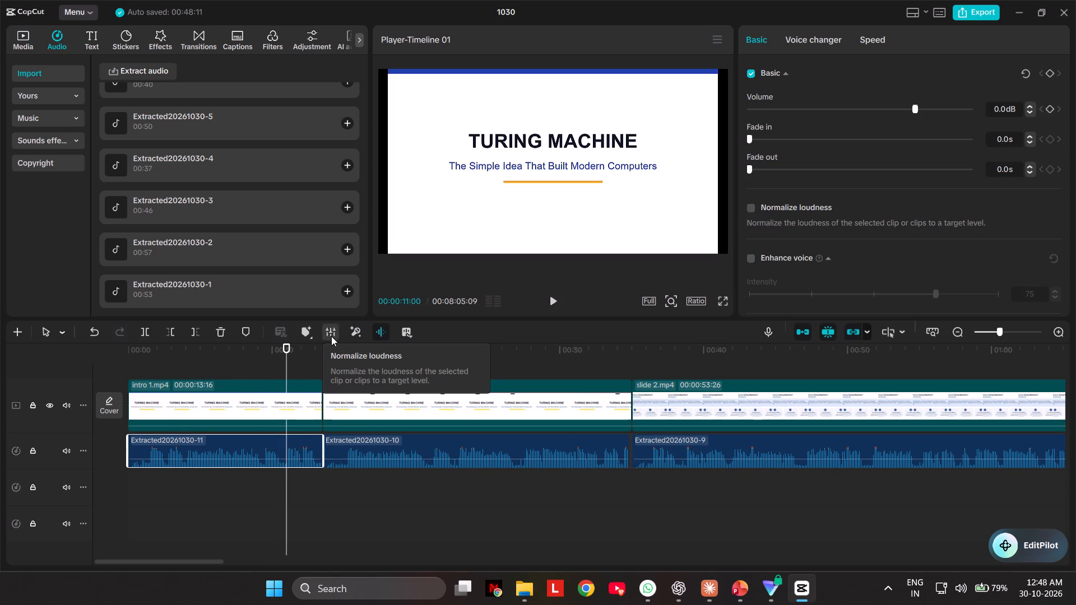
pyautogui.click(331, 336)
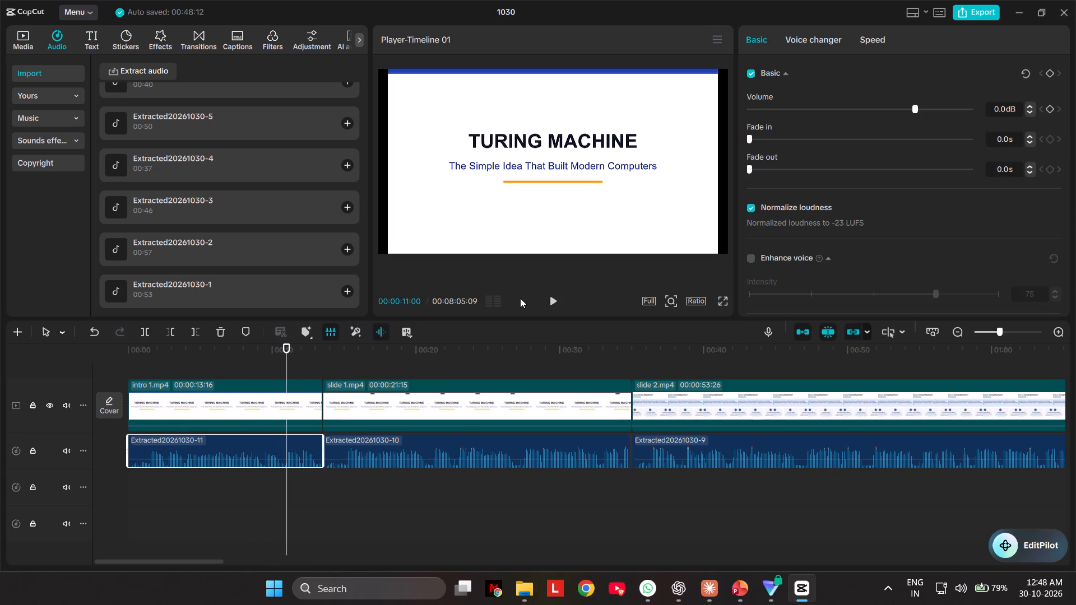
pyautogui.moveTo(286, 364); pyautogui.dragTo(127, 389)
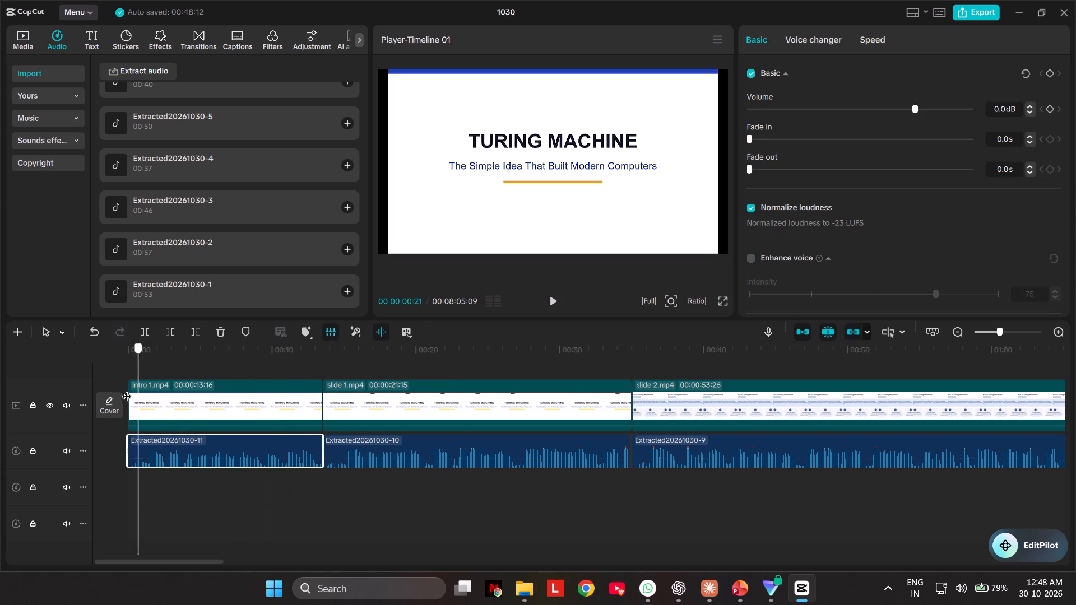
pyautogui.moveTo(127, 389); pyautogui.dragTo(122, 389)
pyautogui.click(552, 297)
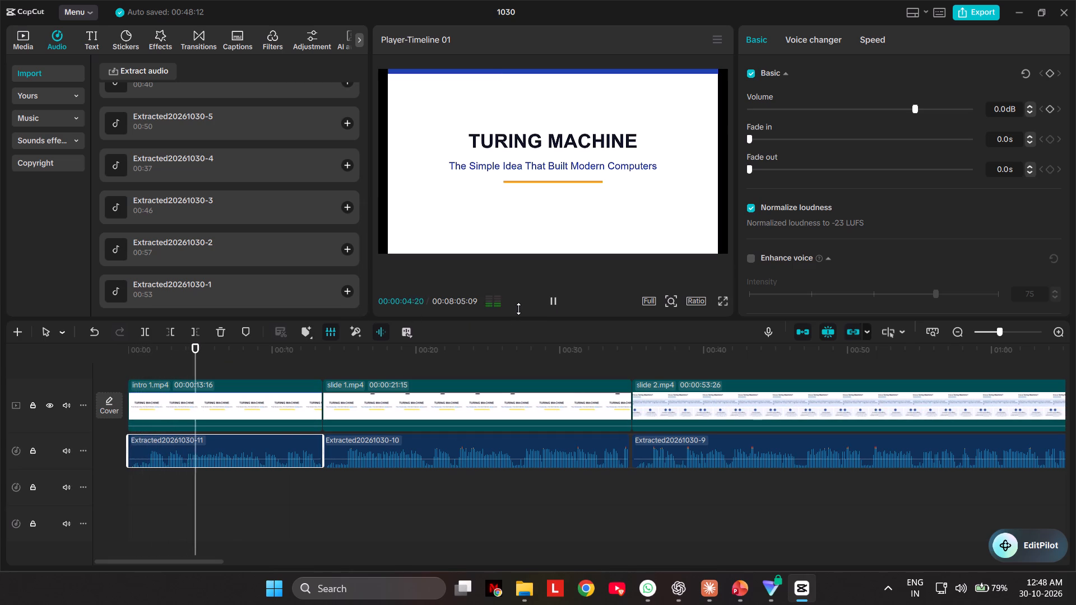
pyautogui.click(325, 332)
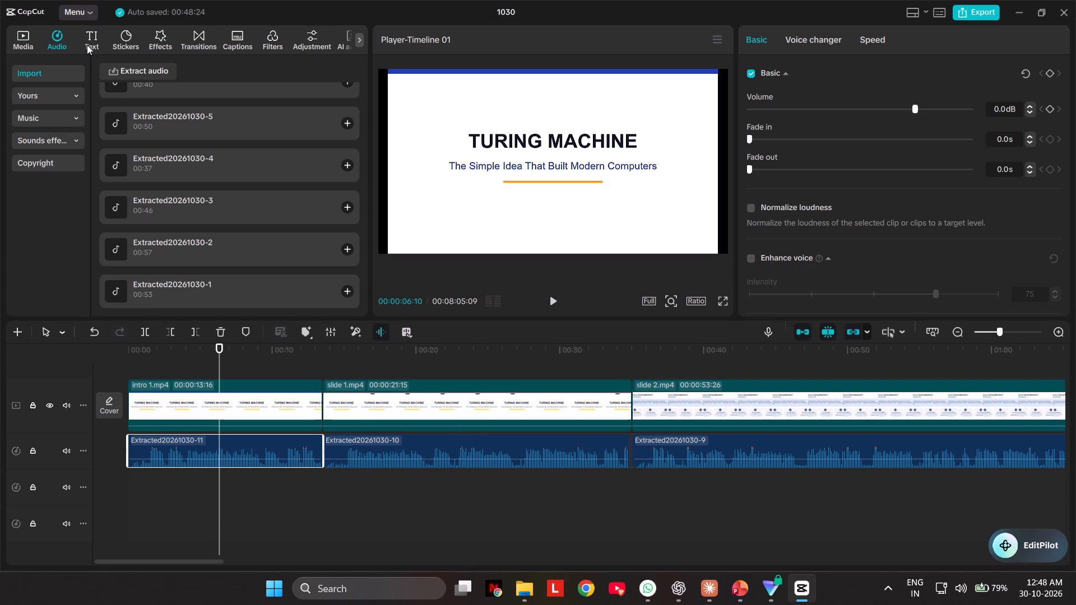
# Browse the Halloween tracks in the music library with the playhead returned to the start of the timeline.
pyautogui.click(45, 107)
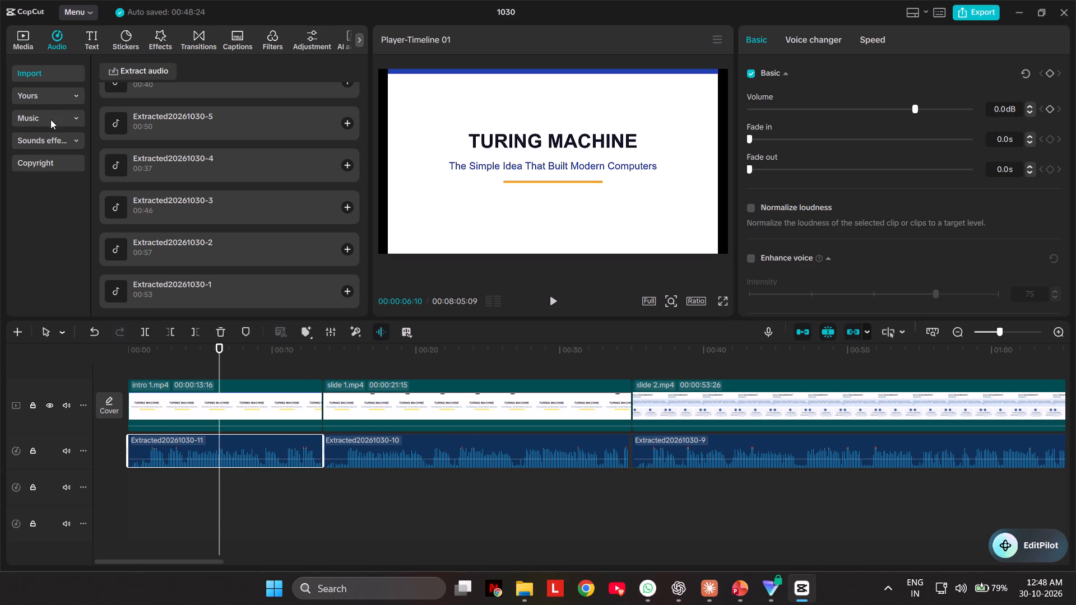
pyautogui.click(50, 119)
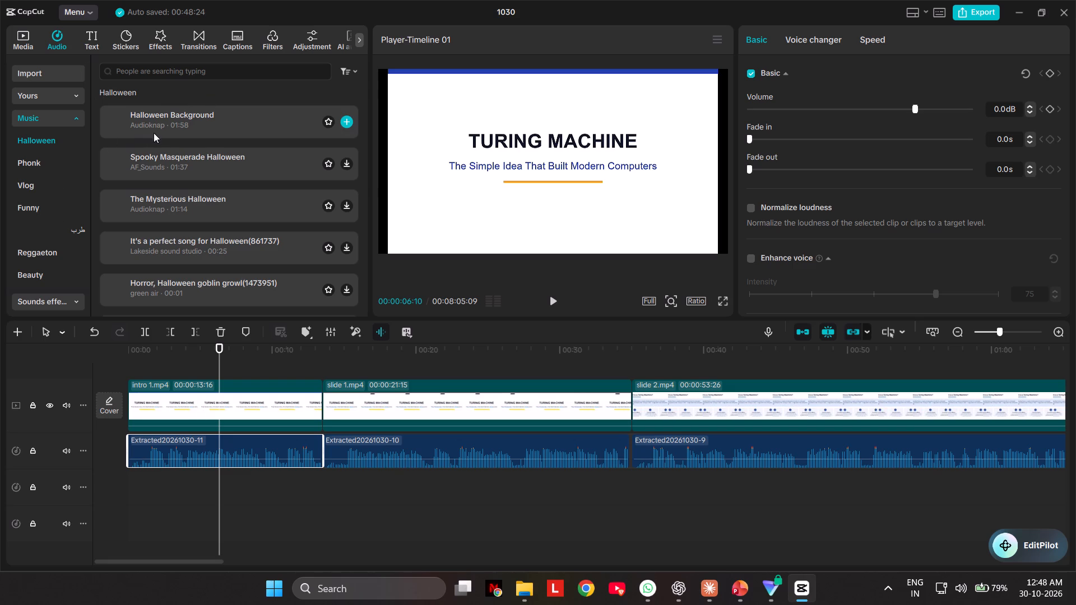
pyautogui.scroll(-6, 160, 152)
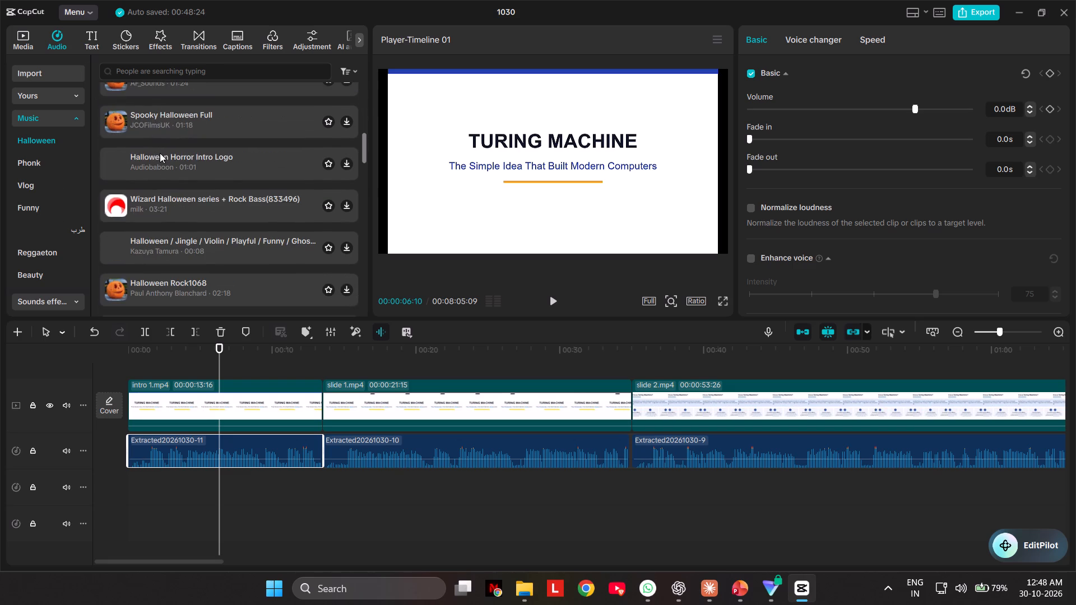
pyautogui.scroll(-10, 160, 153)
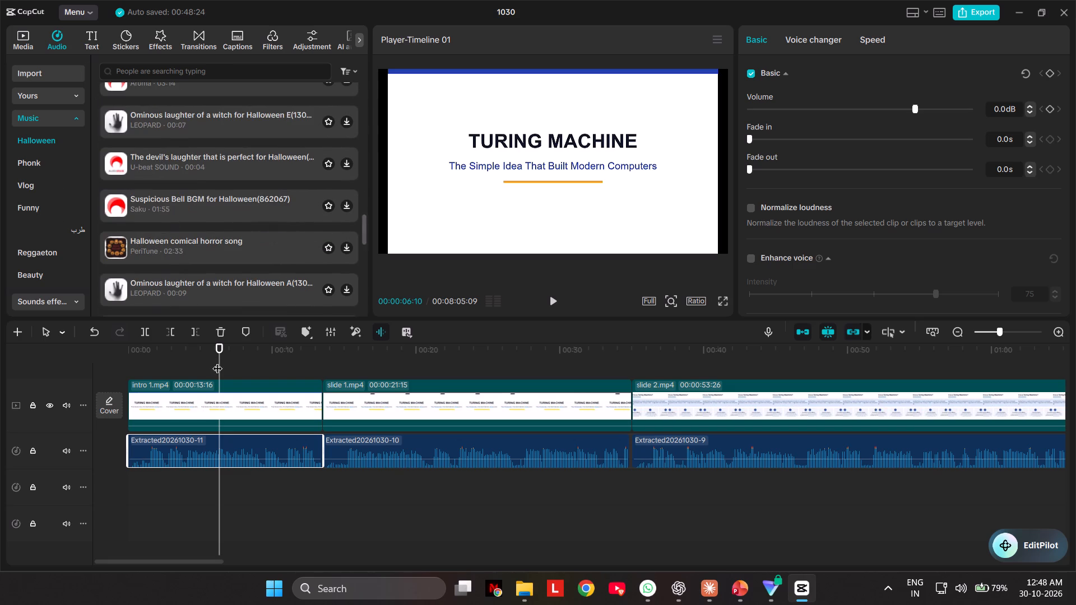
pyautogui.moveTo(220, 361); pyautogui.dragTo(89, 383)
pyautogui.scroll(6, 81, 267)
pyautogui.scroll(8, 196, 187)
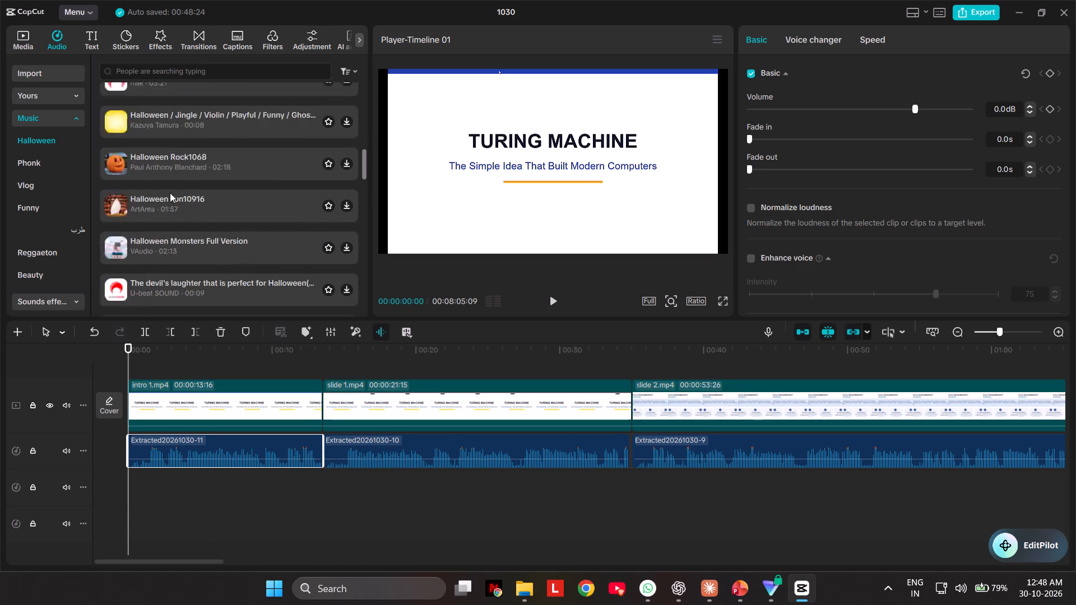
pyautogui.scroll(14, 170, 193)
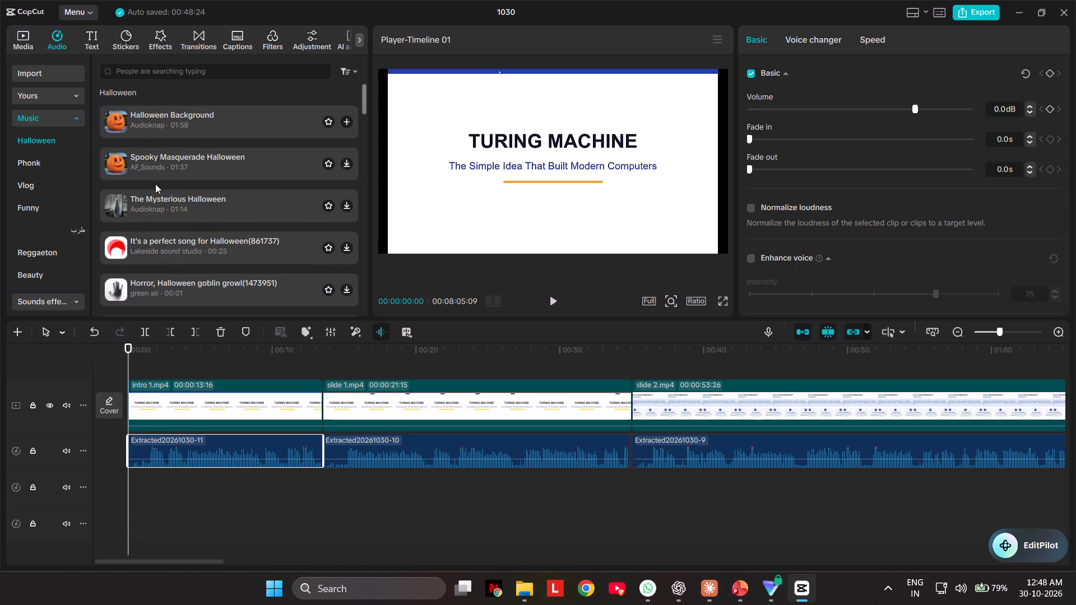
# Search the music library for background music, preview IlyaSound's Background Music, and add it at the start of the timeline.
pyautogui.click(139, 62)
pyautogui.click(139, 67)
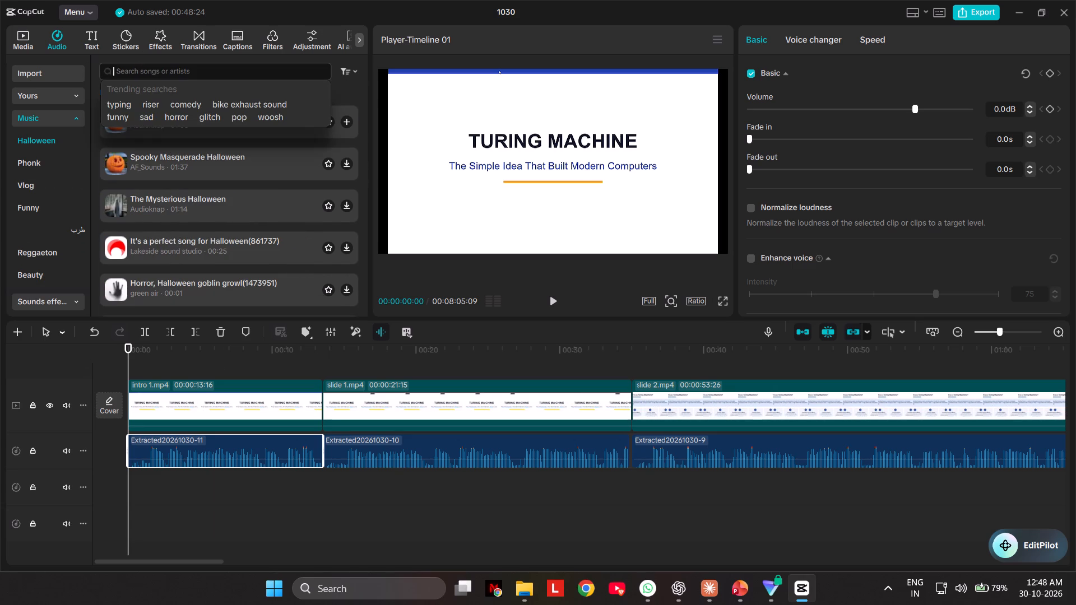
pyautogui.press('b')
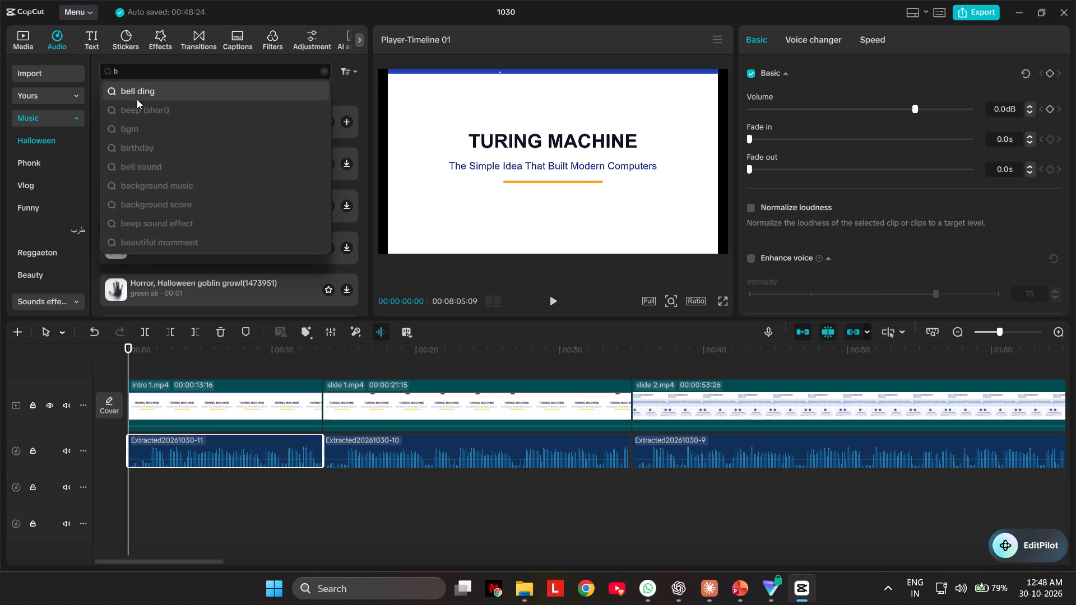
pyautogui.click(178, 179)
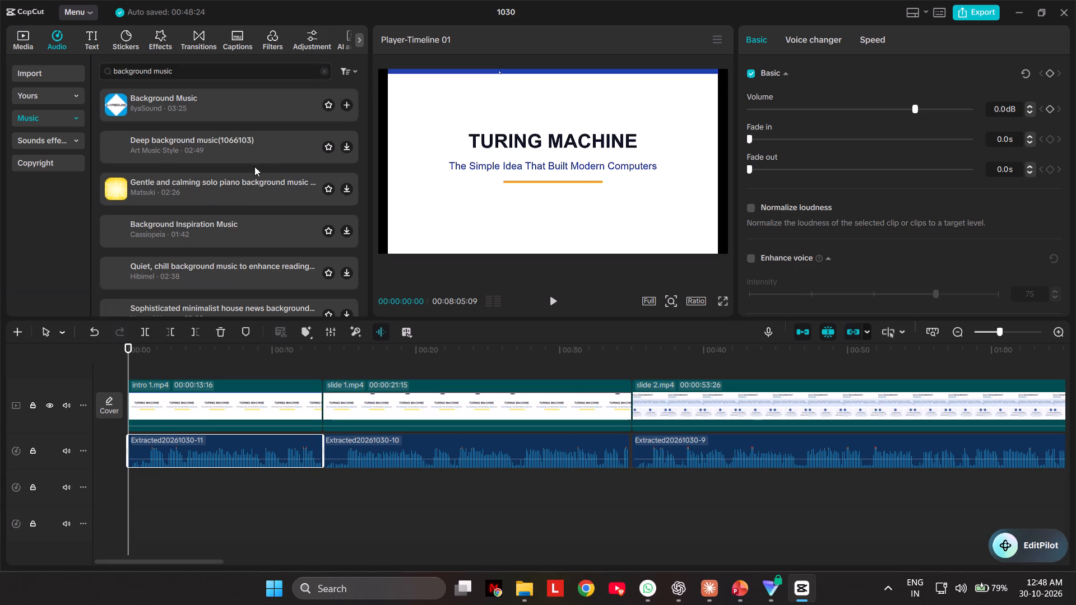
pyautogui.click(212, 101)
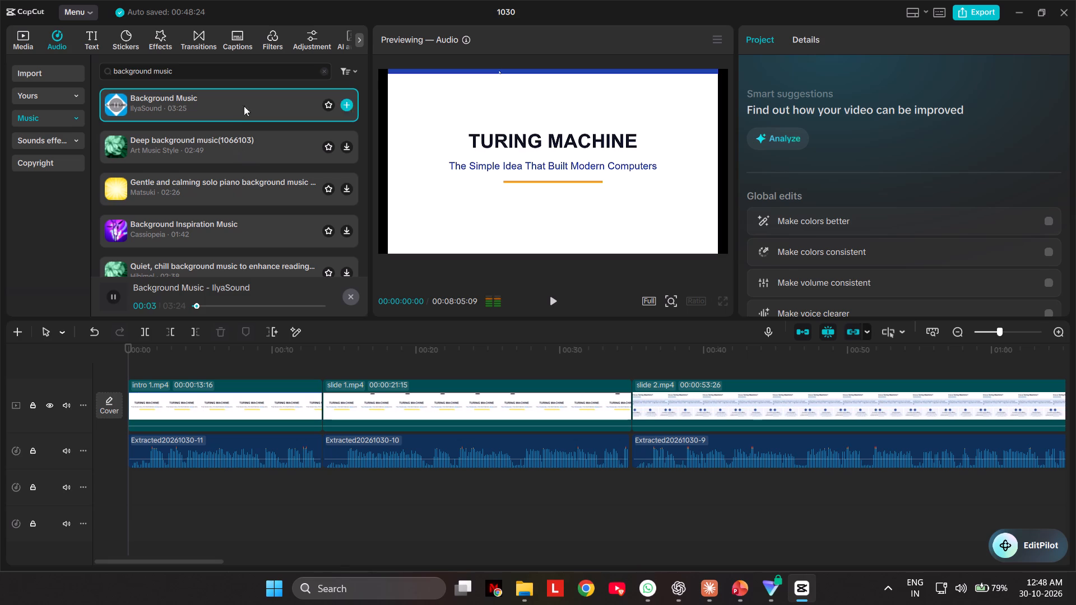
pyautogui.click(347, 103)
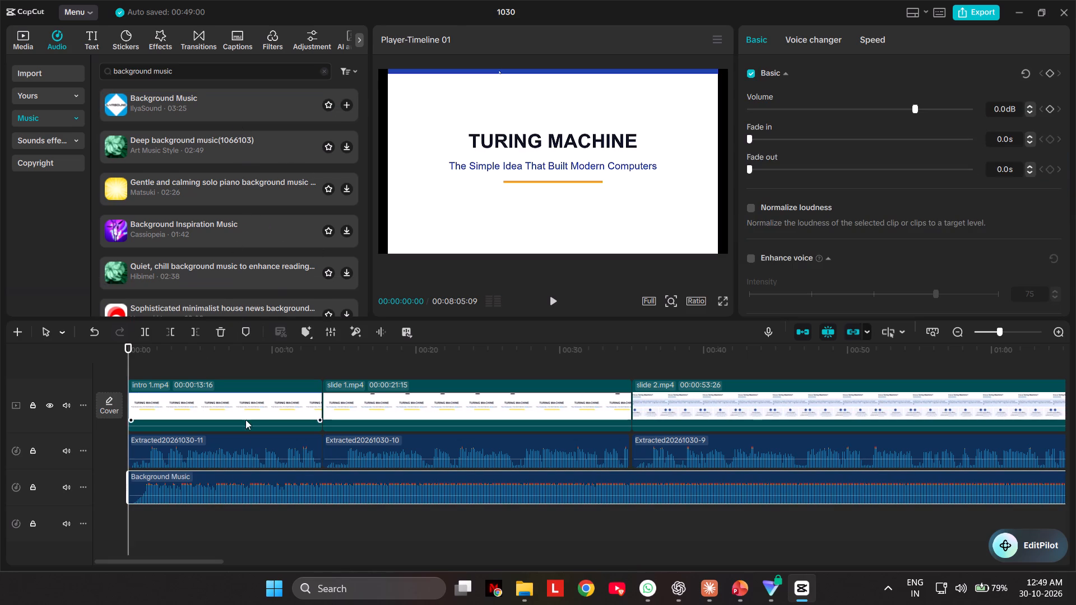
# Normalize the loudness of the Background Music clip.
pyautogui.click(271, 485)
pyautogui.click(326, 334)
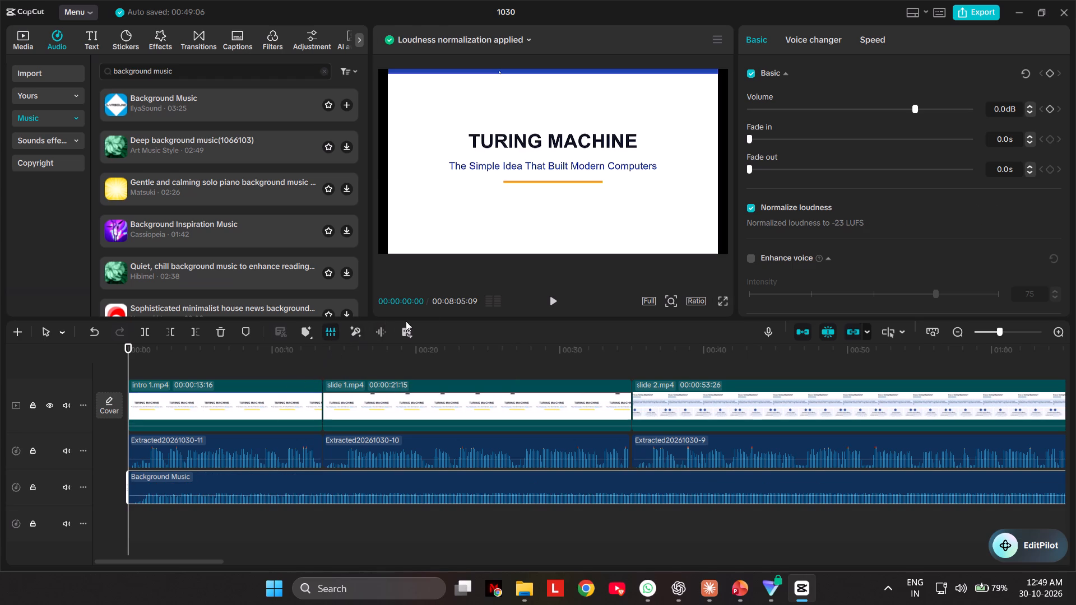
# Play the intro and slide 1 with the background music, raising the system volume to check the mix.
pyautogui.click(554, 301)
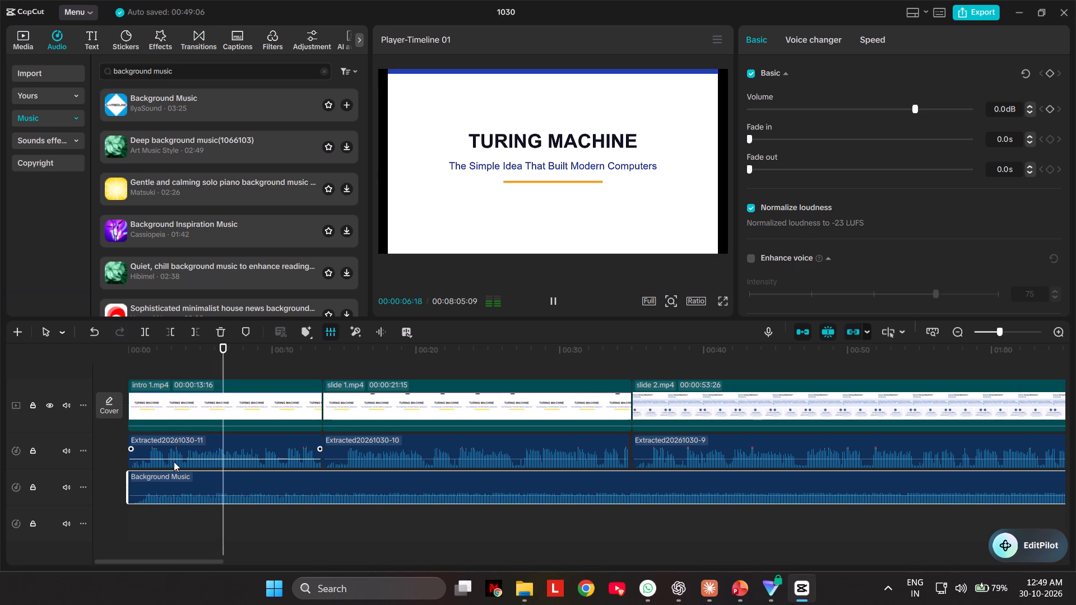
pyautogui.press('F3')
pyautogui.press('F3')
pyautogui.press('F3')
pyautogui.press('F3')
pyautogui.press('F3')
pyautogui.press('F3')
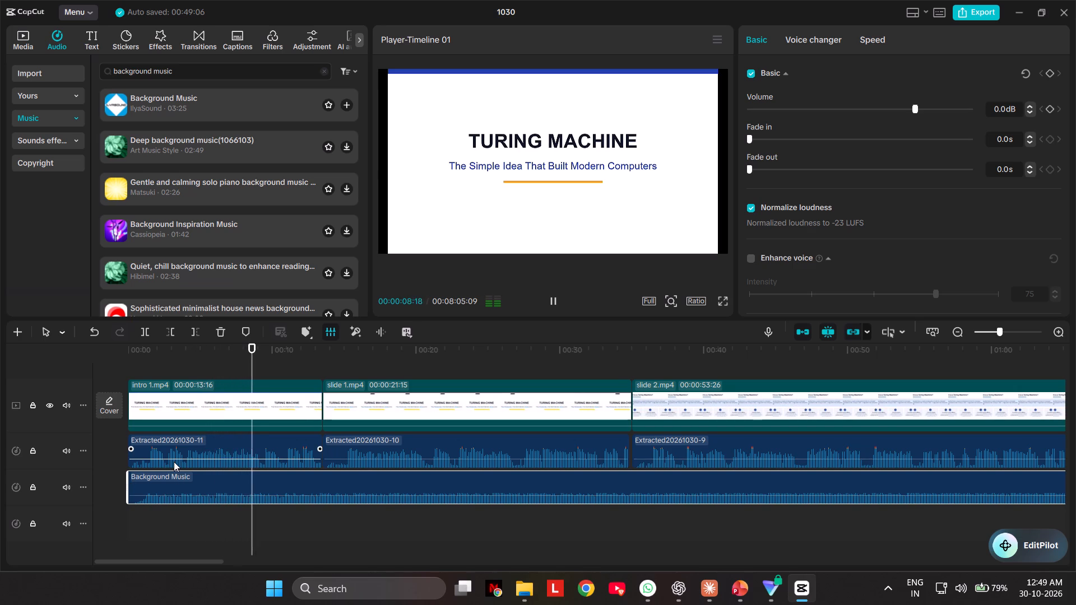
pyautogui.press('F3')
pyautogui.press('F3')
pyautogui.press('F3')
pyautogui.press('F3')
pyautogui.press('F3')
pyautogui.press('F3')
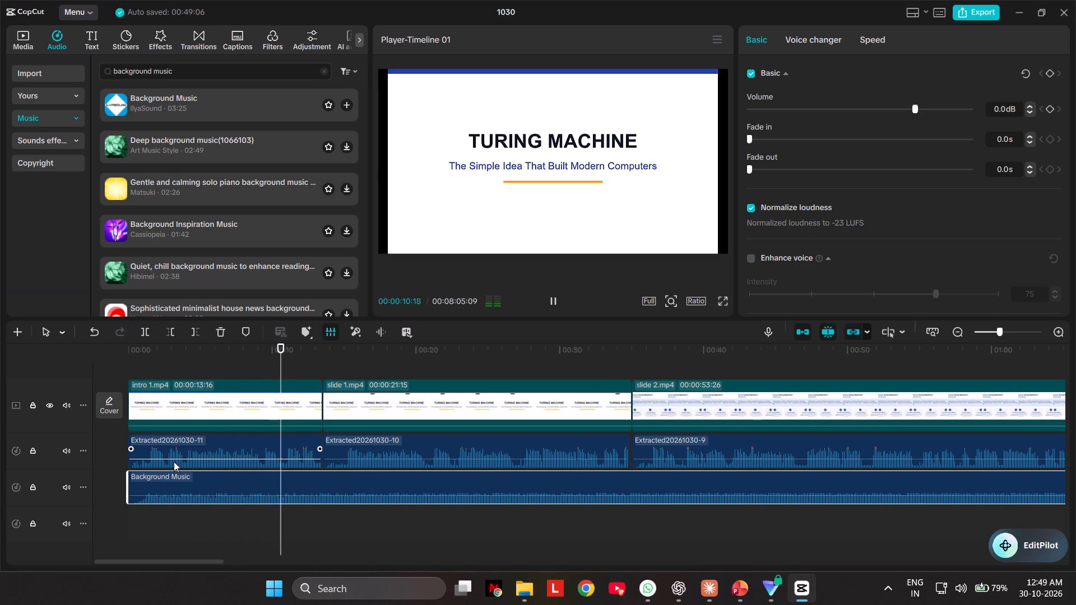
pyautogui.press('F3')
pyautogui.press('F3')
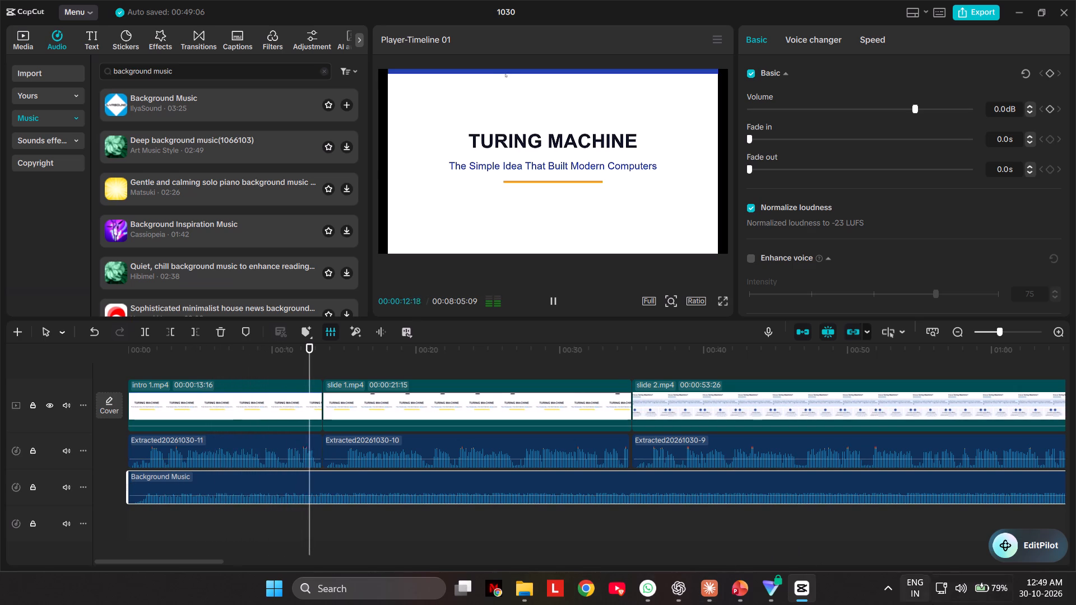
pyautogui.click(958, 586)
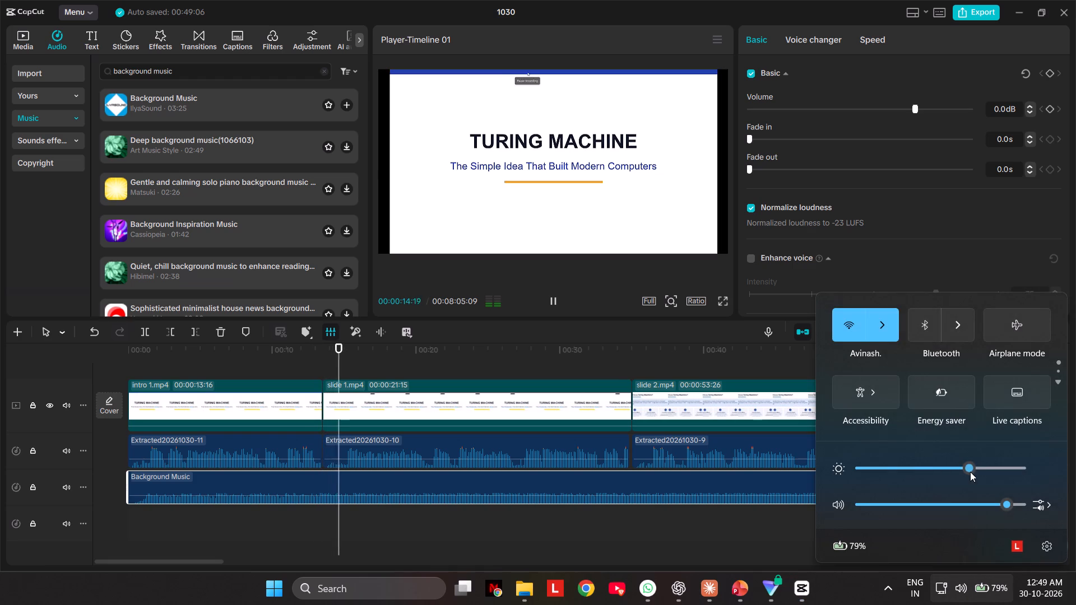
pyautogui.moveTo(1008, 504); pyautogui.dragTo(1041, 492)
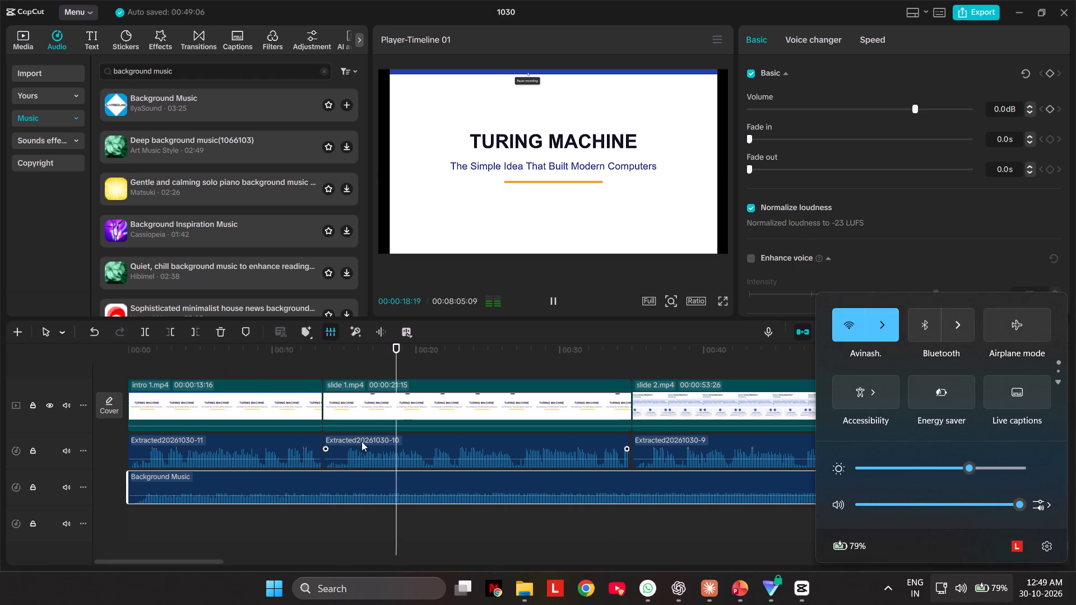
# Apply noise reduction to the Background Music clip and resume playback during slide 1.
pyautogui.click(377, 329)
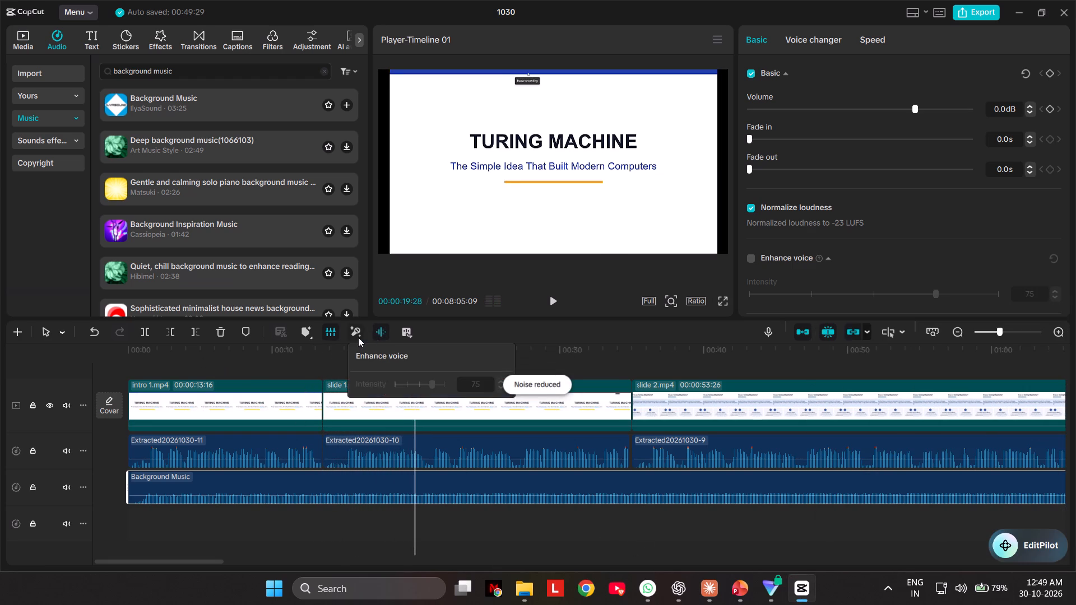
pyautogui.click(555, 303)
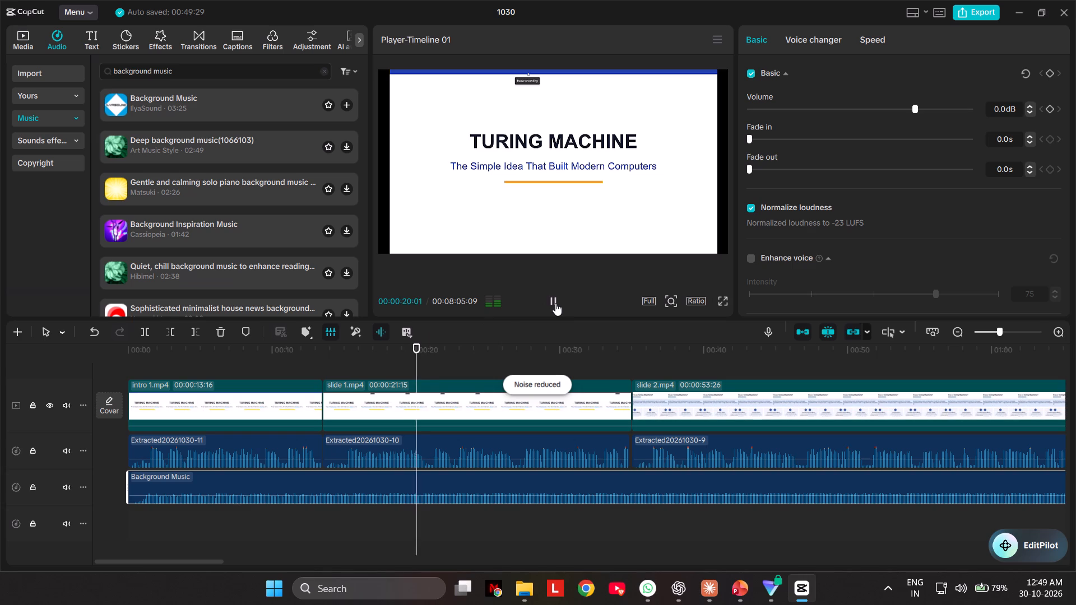
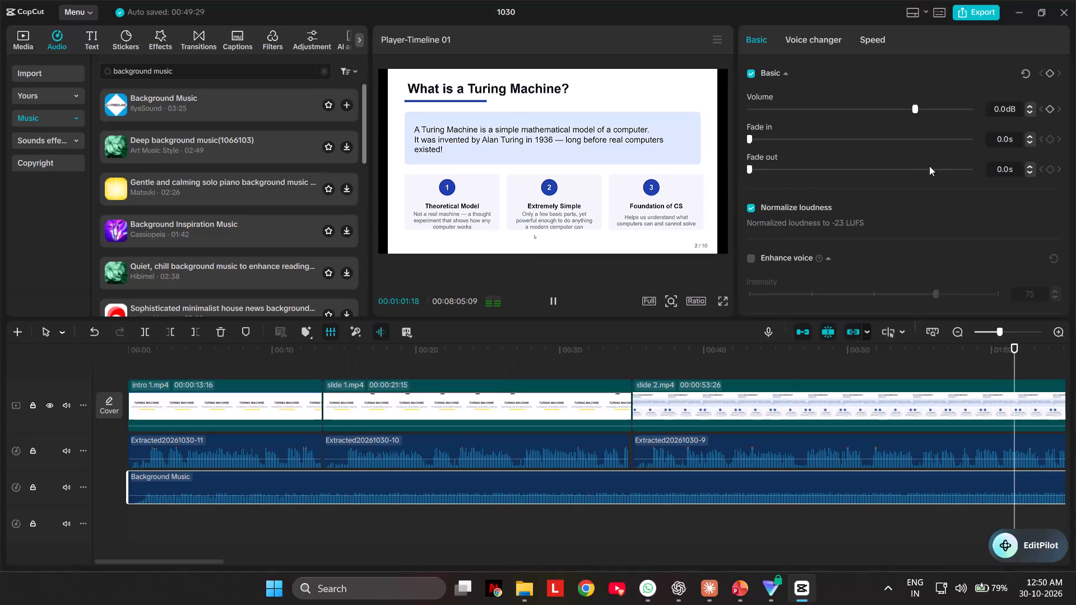
# Lower the Background Music clip's volume to -6.7 dB.
pyautogui.moveTo(913, 109); pyautogui.dragTo(879, 127)
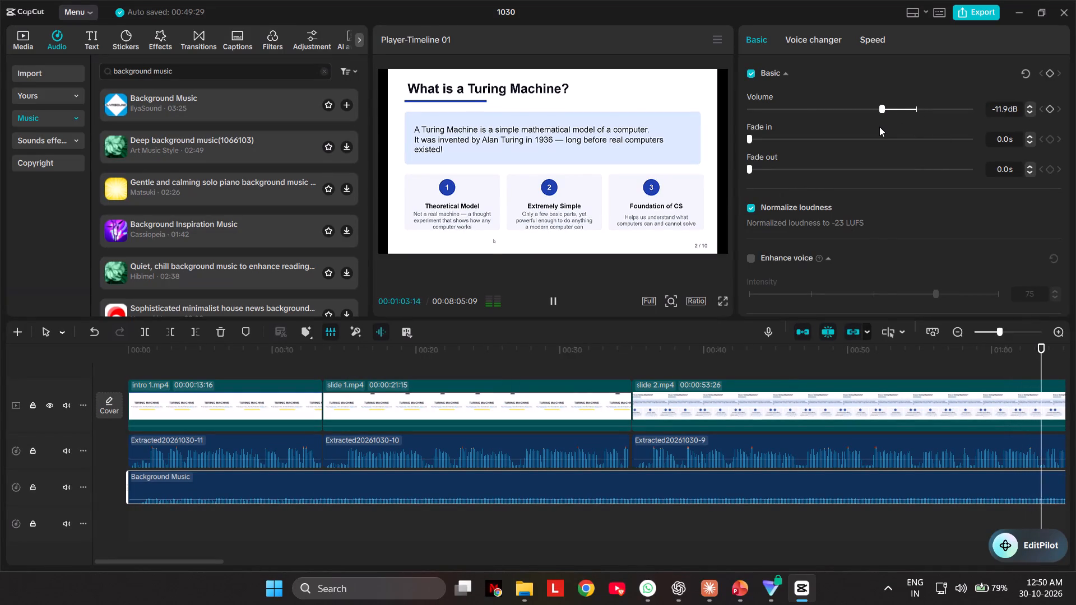
pyautogui.moveTo(879, 127); pyautogui.dragTo(894, 119)
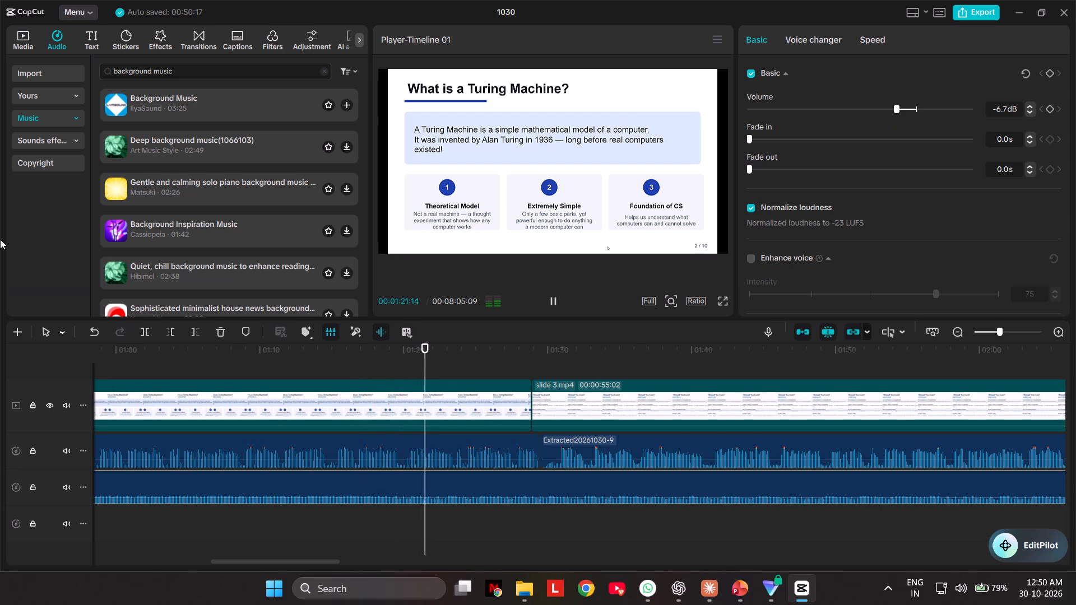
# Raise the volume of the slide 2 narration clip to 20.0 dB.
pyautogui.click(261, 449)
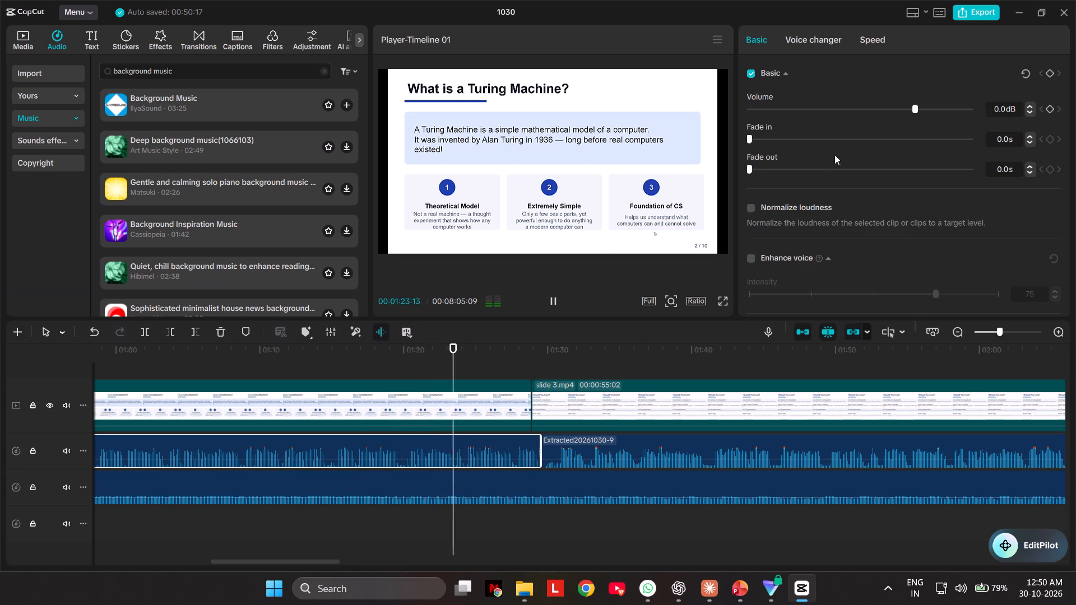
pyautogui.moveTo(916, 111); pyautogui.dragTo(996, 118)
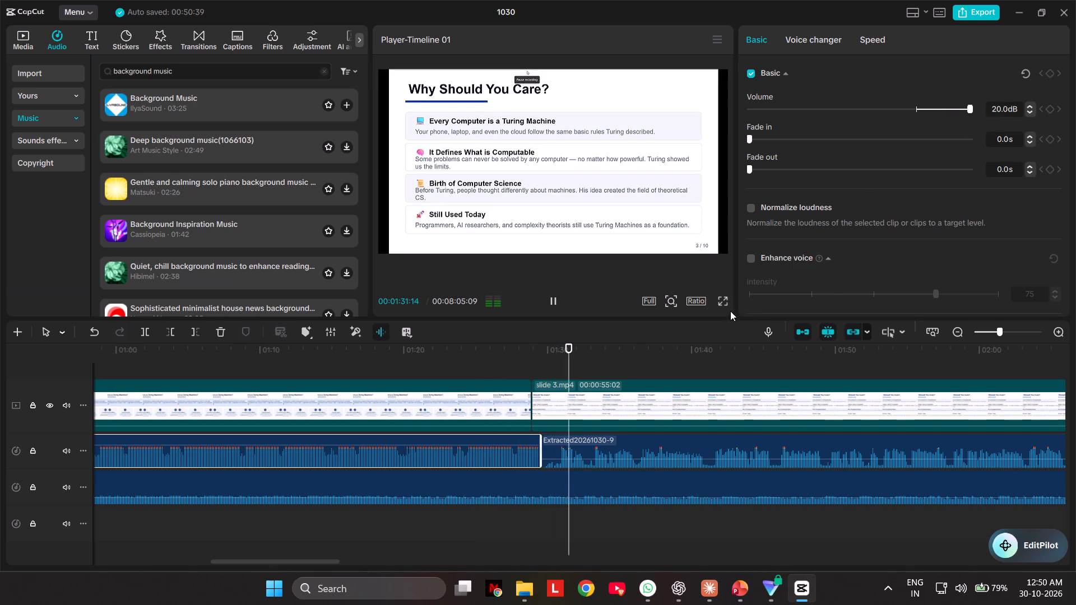
# Set the volume of the slide 3 narration clip to 14.3 dB while listening to the playback.
pyautogui.click(611, 455)
pyautogui.moveTo(913, 106); pyautogui.dragTo(915, 106)
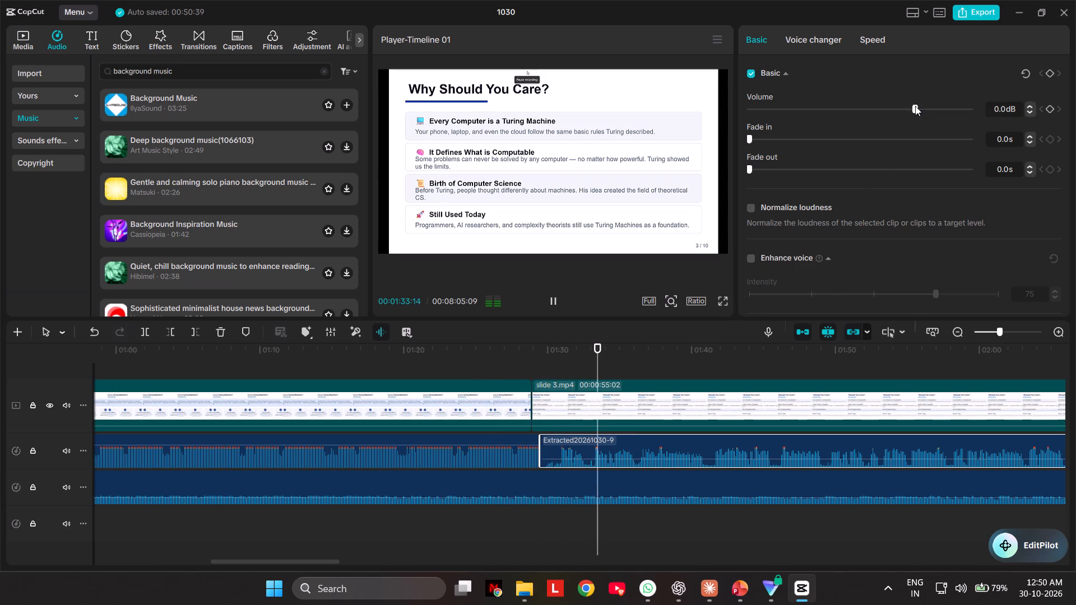
pyautogui.moveTo(915, 106); pyautogui.dragTo(1000, 83)
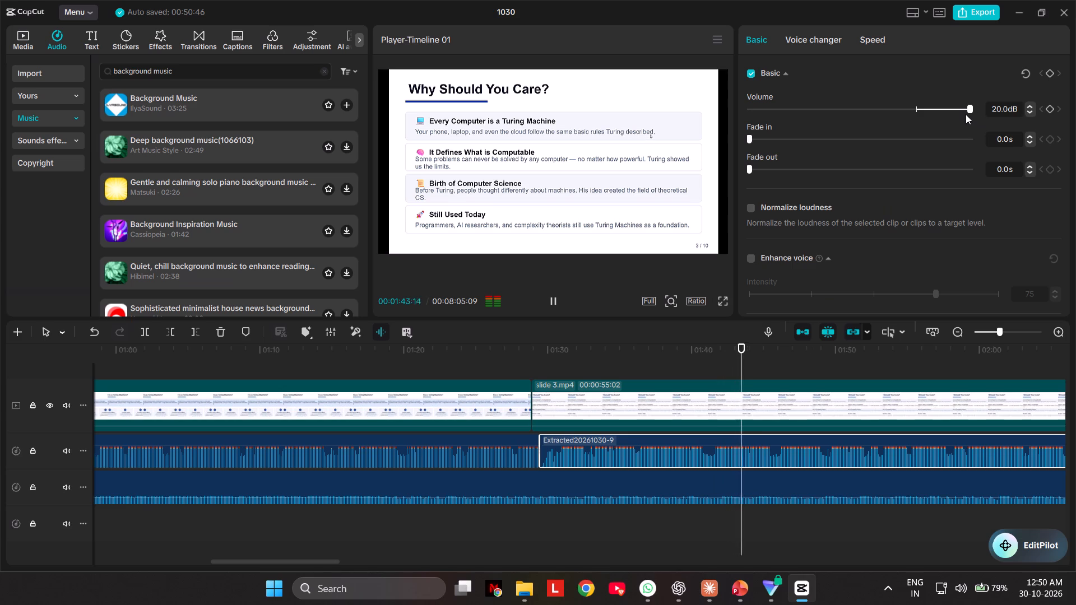
pyautogui.moveTo(970, 106); pyautogui.dragTo(953, 116)
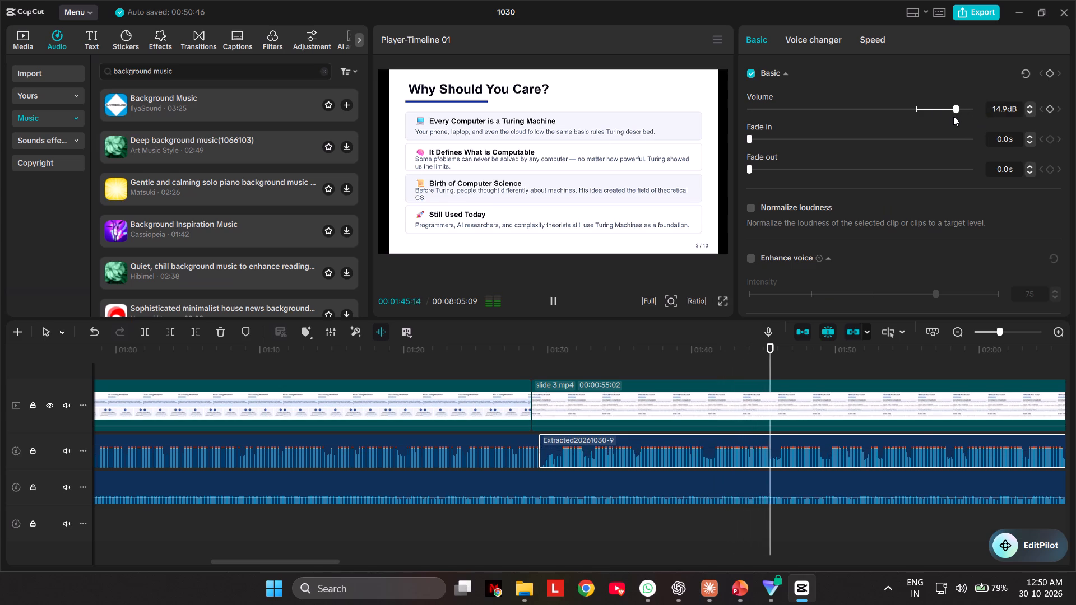
pyautogui.moveTo(953, 116); pyautogui.dragTo(952, 120)
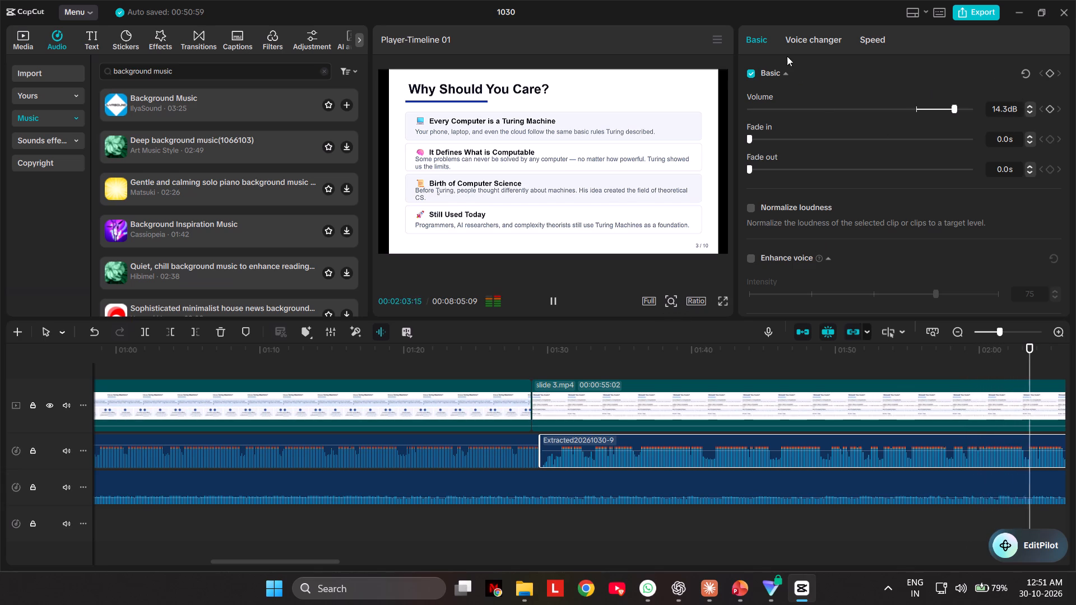
# Review the slide 3 narration's audio options during playback, and move the playhead back near the start of slide 3.
pyautogui.scroll(-8, 875, 244)
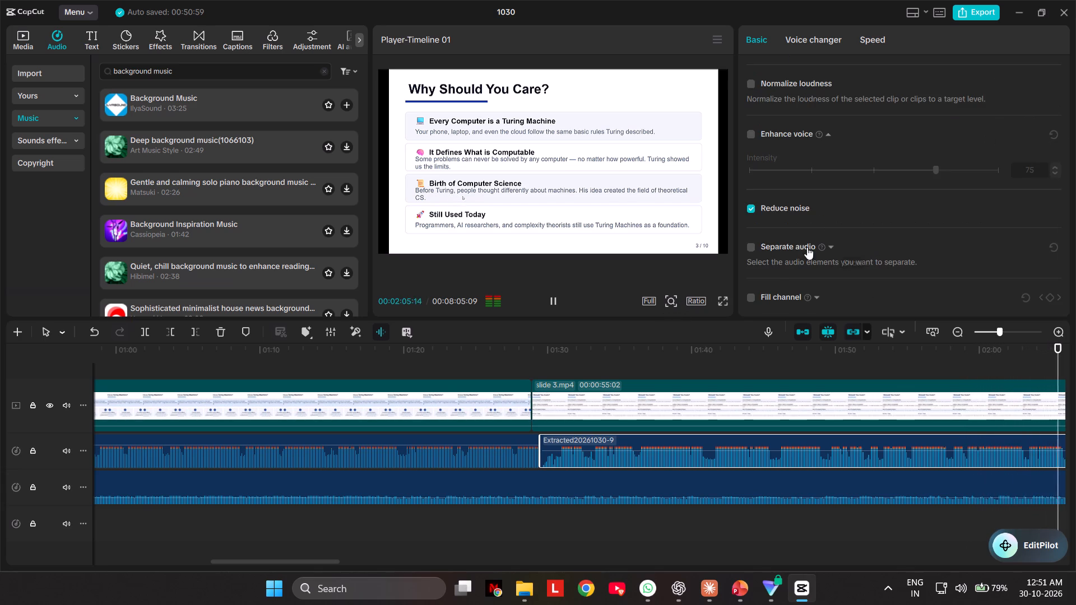
pyautogui.scroll(-1, 819, 270)
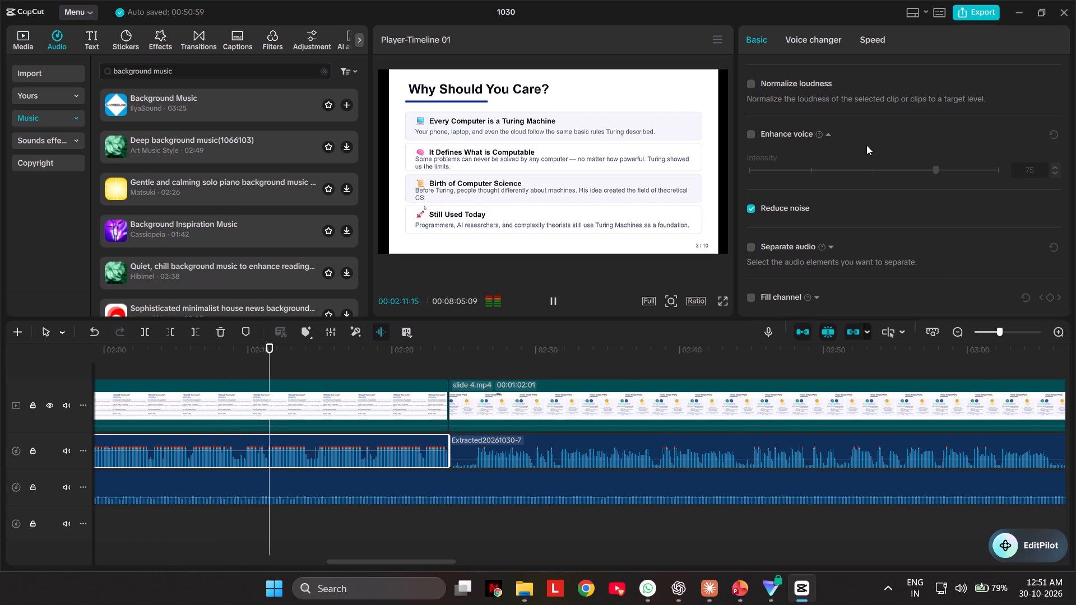
pyautogui.scroll(-7, 866, 145)
pyautogui.scroll(6, 866, 145)
pyautogui.scroll(-7, 866, 145)
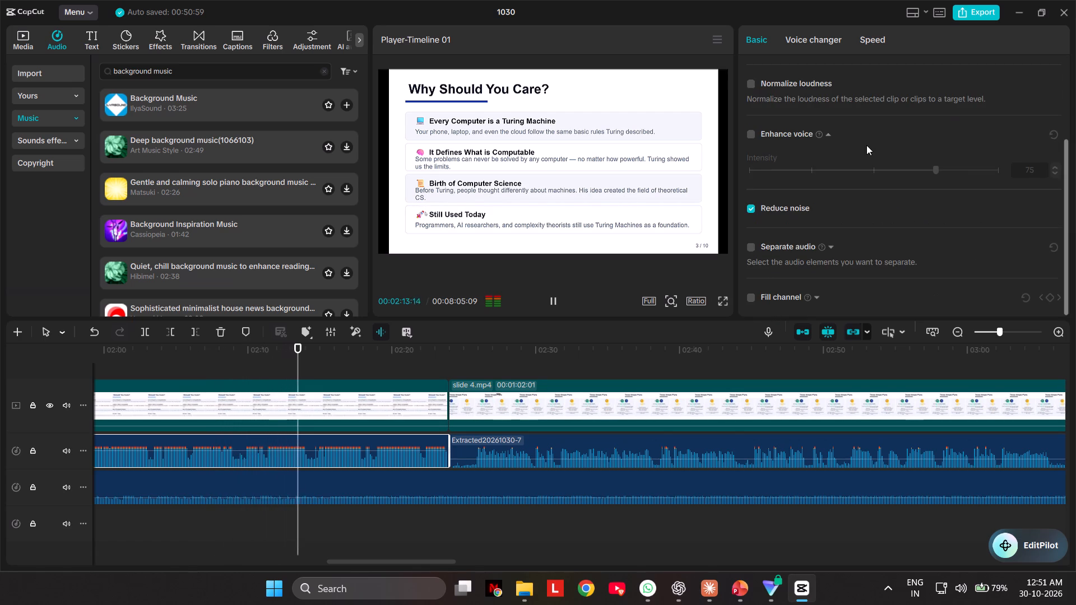
pyautogui.scroll(-2, 873, 172)
pyautogui.scroll(8, 874, 175)
pyautogui.scroll(-6, 874, 171)
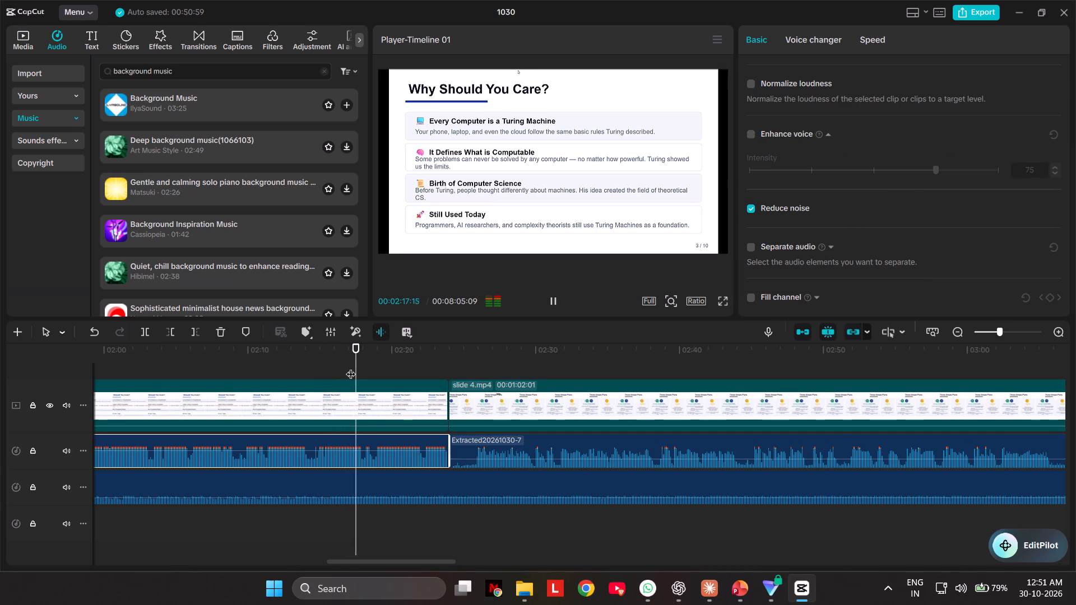
pyautogui.moveTo(366, 364); pyautogui.dragTo(101, 457)
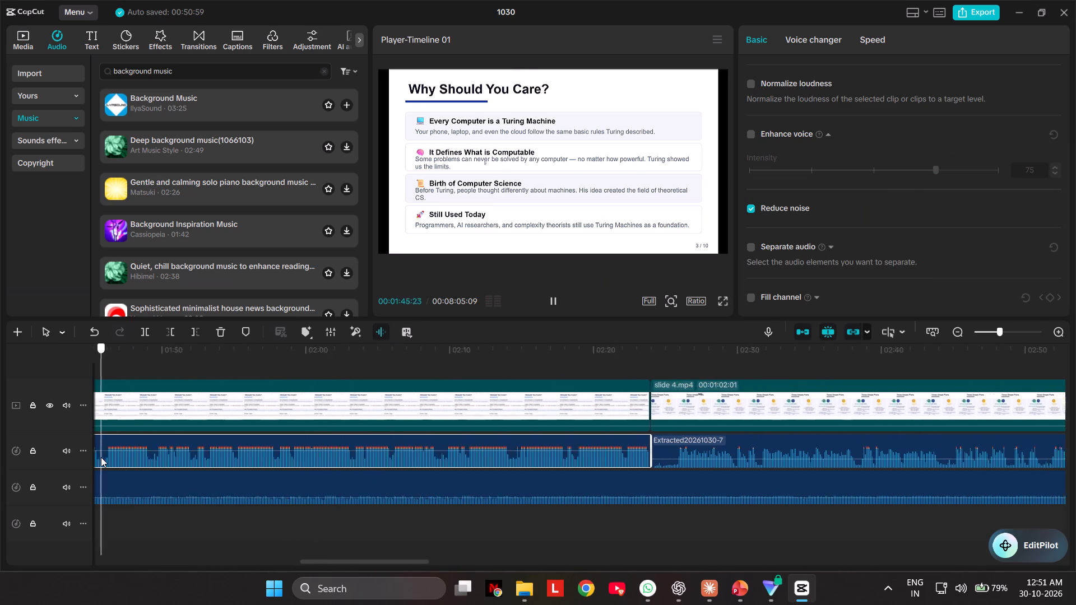
pyautogui.moveTo(101, 457); pyautogui.dragTo(329, 486)
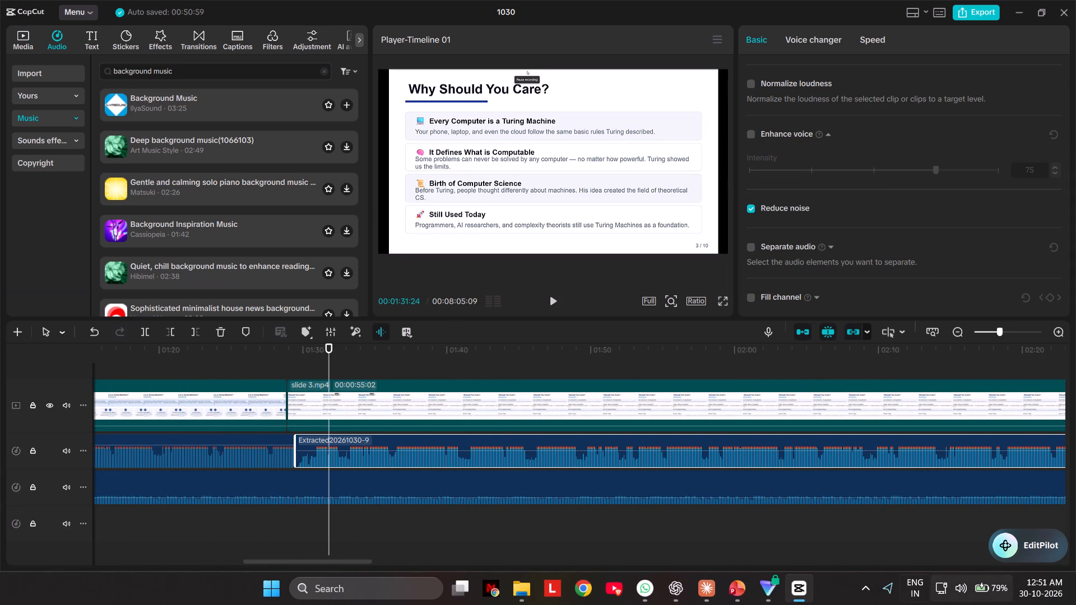
# Compare the slide 2 and slide 3 narration volumes and set the slide 2 narration to the matching 14.3 dB.
pyautogui.scroll(13, 801, 160)
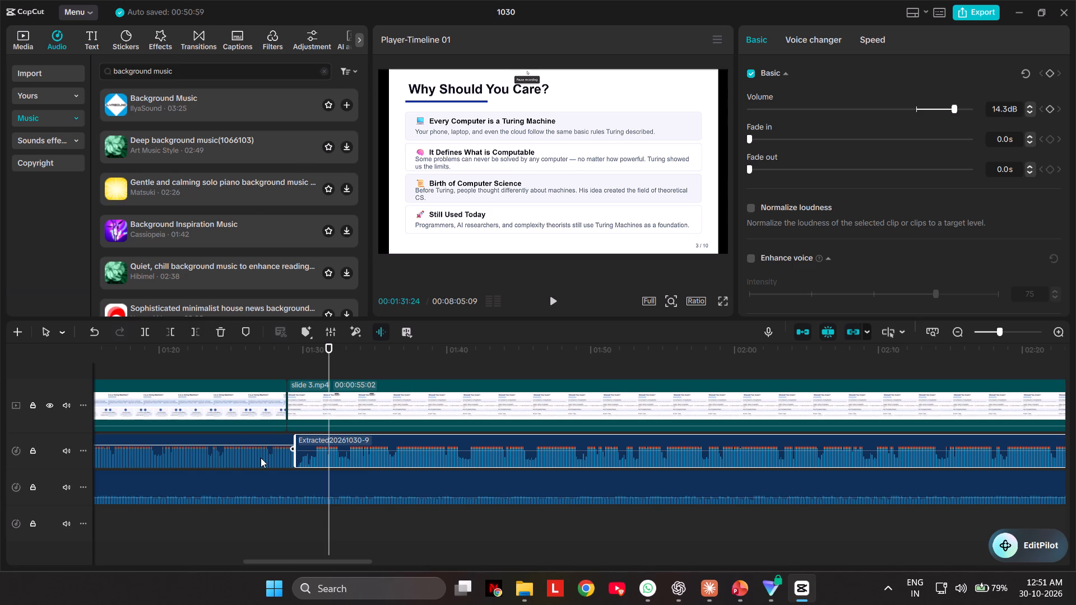
pyautogui.click(230, 455)
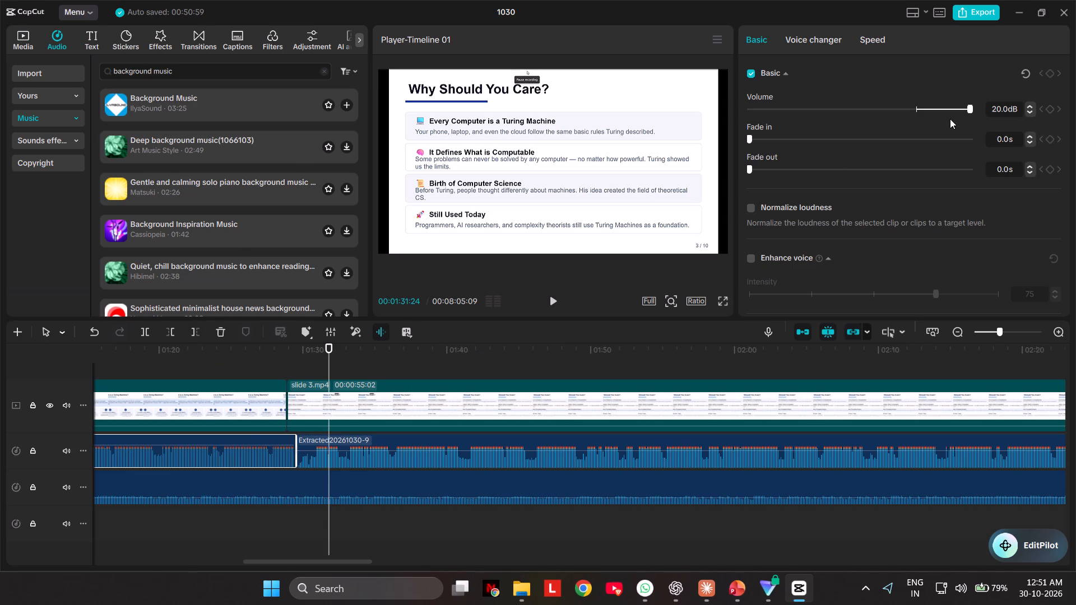
pyautogui.click(633, 455)
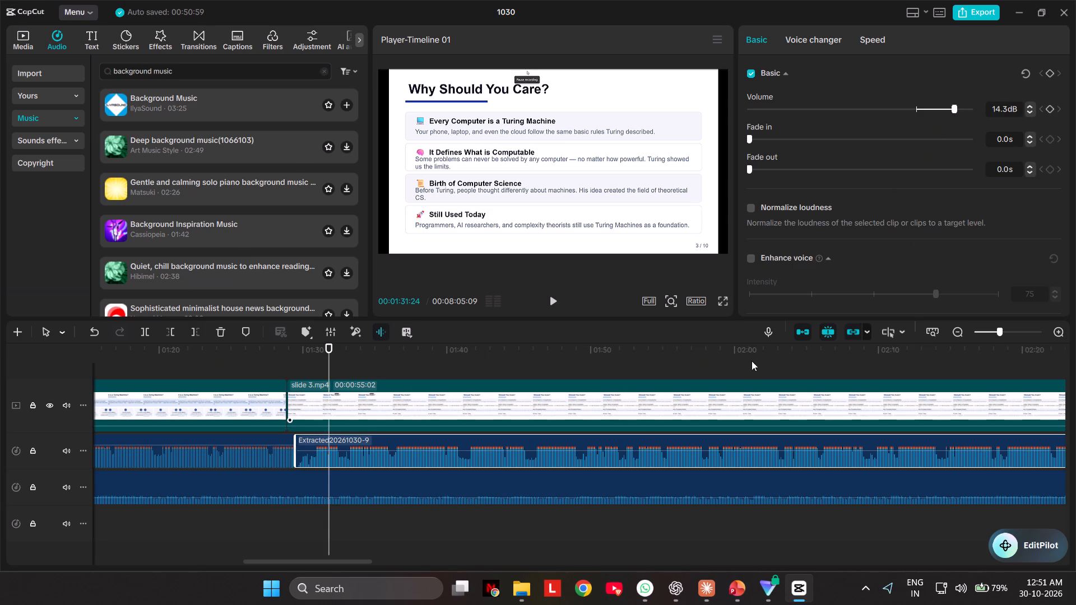
pyautogui.click(235, 465)
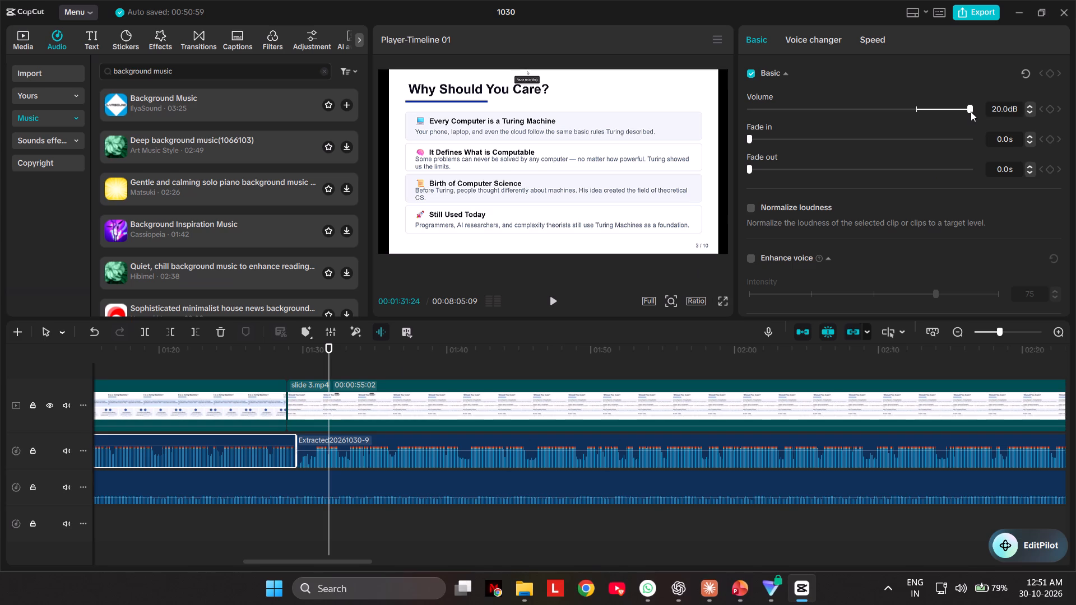
pyautogui.click(971, 111)
pyautogui.moveTo(969, 108); pyautogui.dragTo(959, 112)
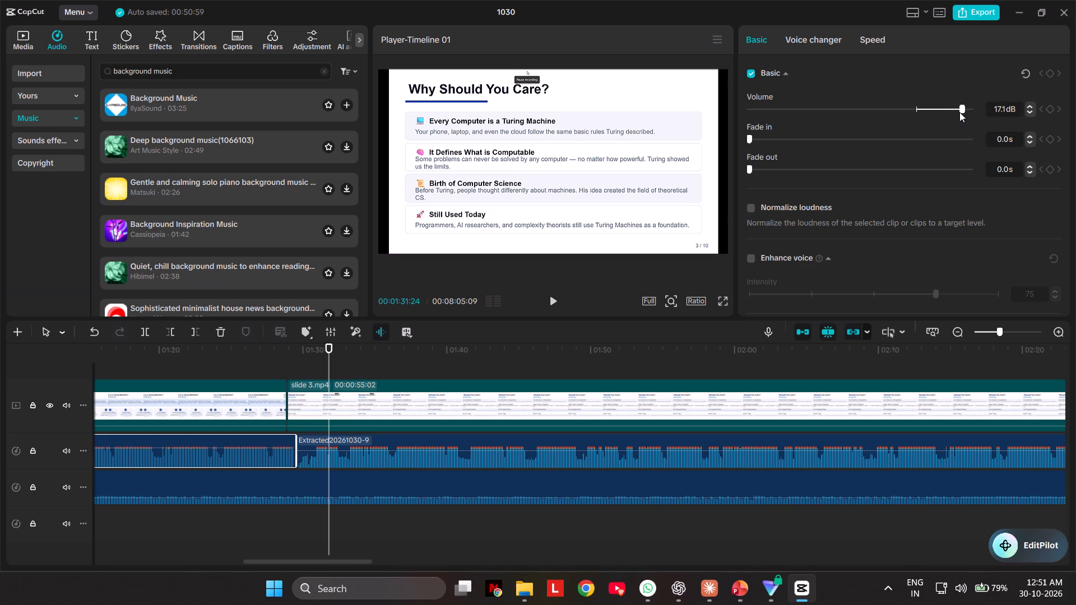
pyautogui.moveTo(959, 112); pyautogui.dragTo(950, 120)
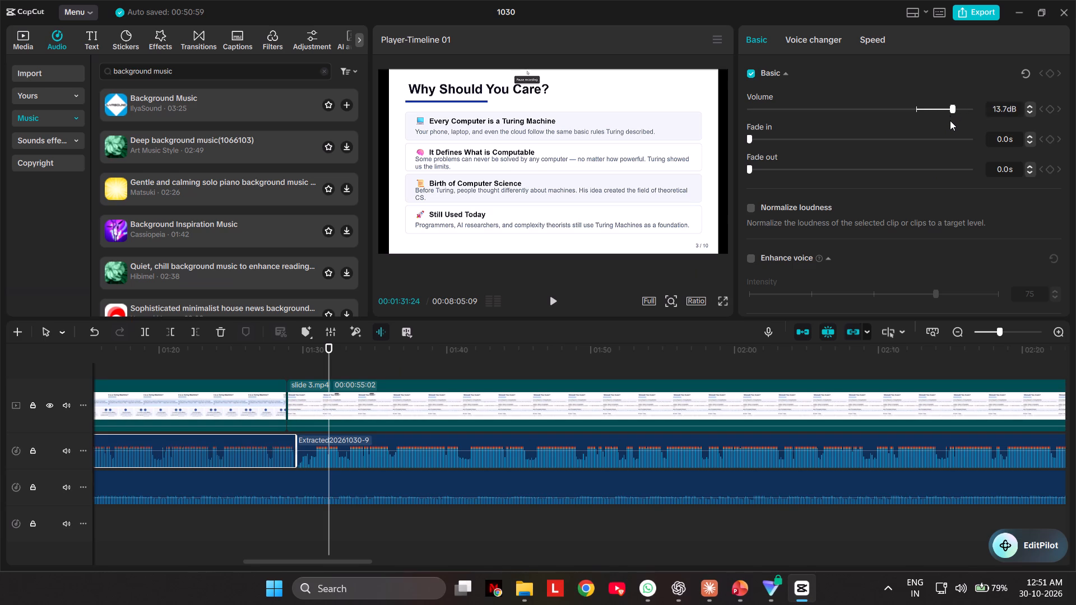
pyautogui.moveTo(950, 120); pyautogui.dragTo(950, 119)
pyautogui.moveTo(950, 119); pyautogui.dragTo(952, 111)
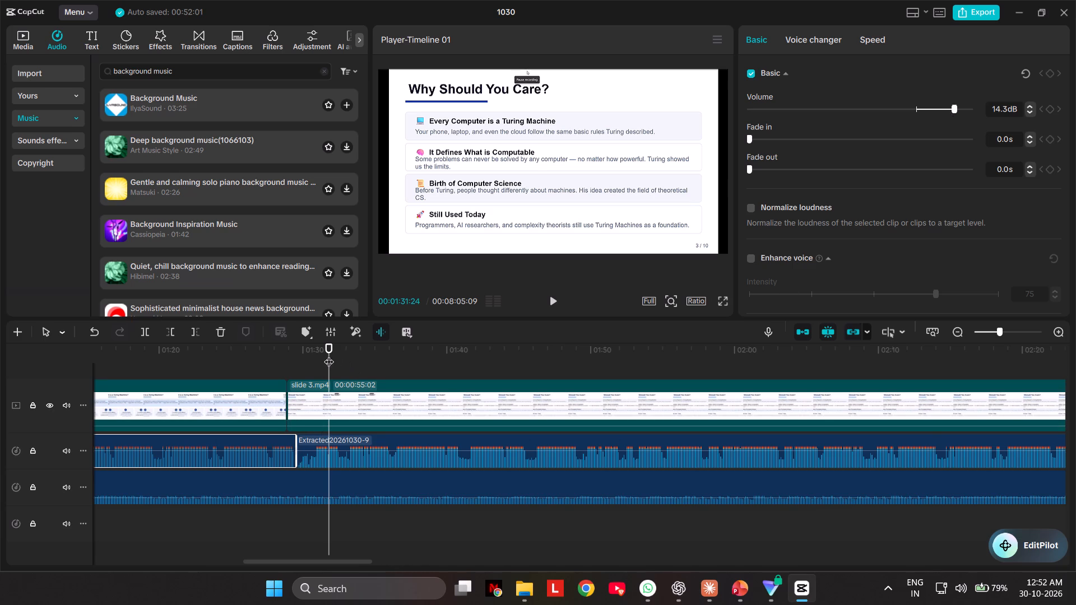
# Set the volume of the slide 1 narration clip to 14.3 dB.
pyautogui.moveTo(330, 354); pyautogui.dragTo(115, 424)
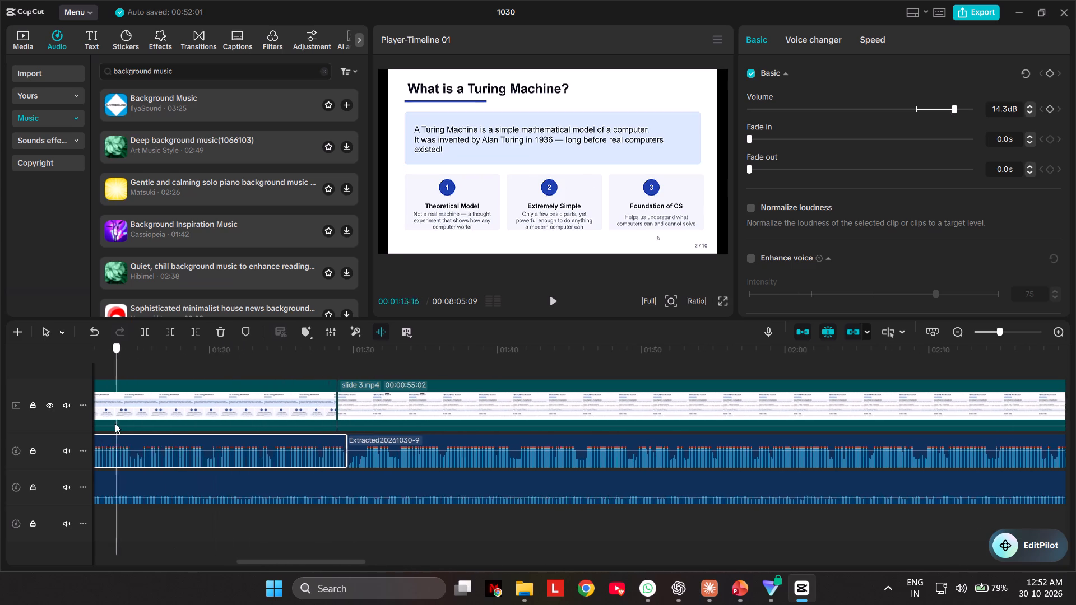
pyautogui.moveTo(115, 424); pyautogui.dragTo(115, 425)
pyautogui.click(312, 449)
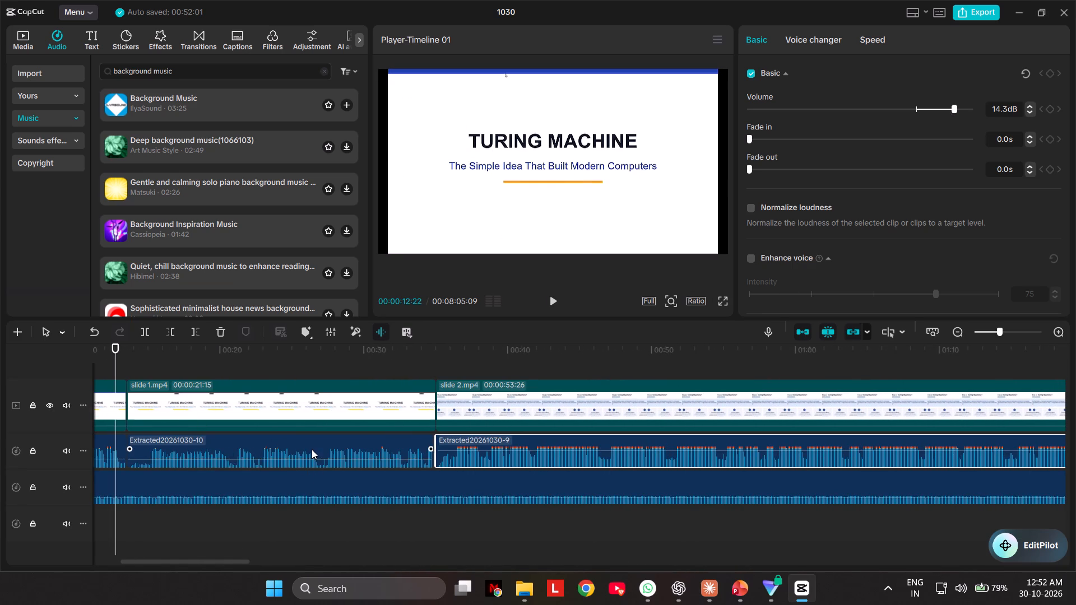
pyautogui.moveTo(914, 108); pyautogui.dragTo(936, 108)
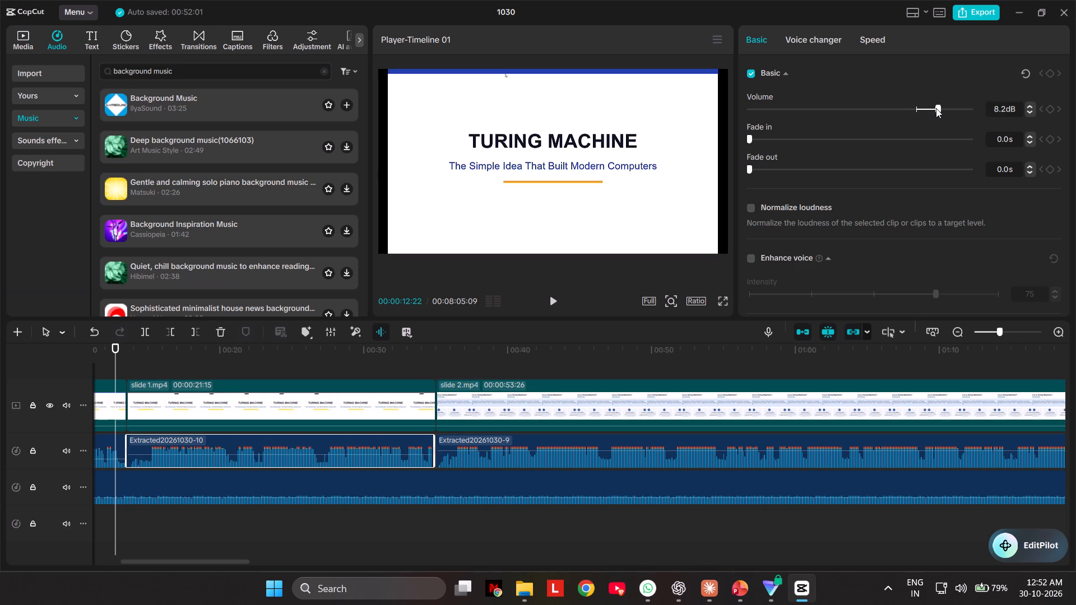
pyautogui.moveTo(936, 108); pyautogui.dragTo(948, 109)
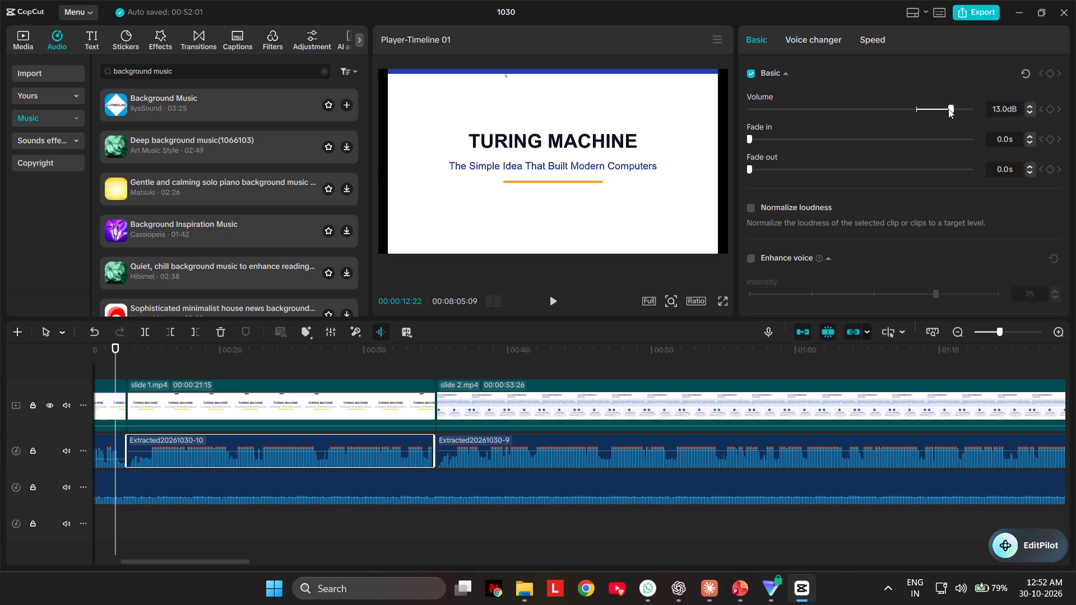
pyautogui.moveTo(948, 109); pyautogui.dragTo(953, 108)
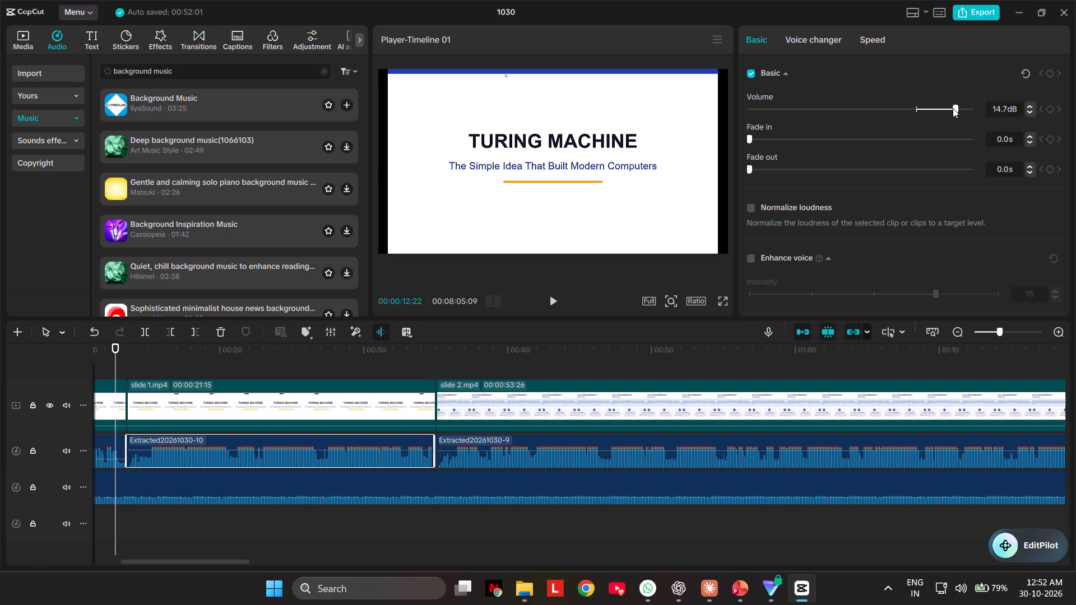
pyautogui.moveTo(953, 108); pyautogui.dragTo(950, 109)
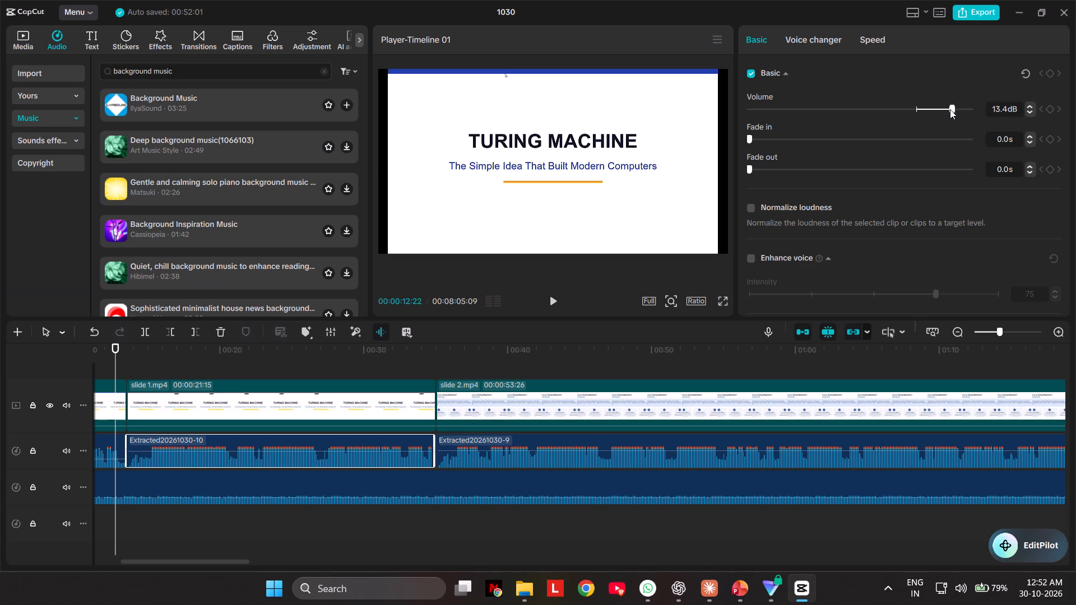
pyautogui.moveTo(950, 109); pyautogui.dragTo(952, 107)
pyautogui.rightClick(950, 108)
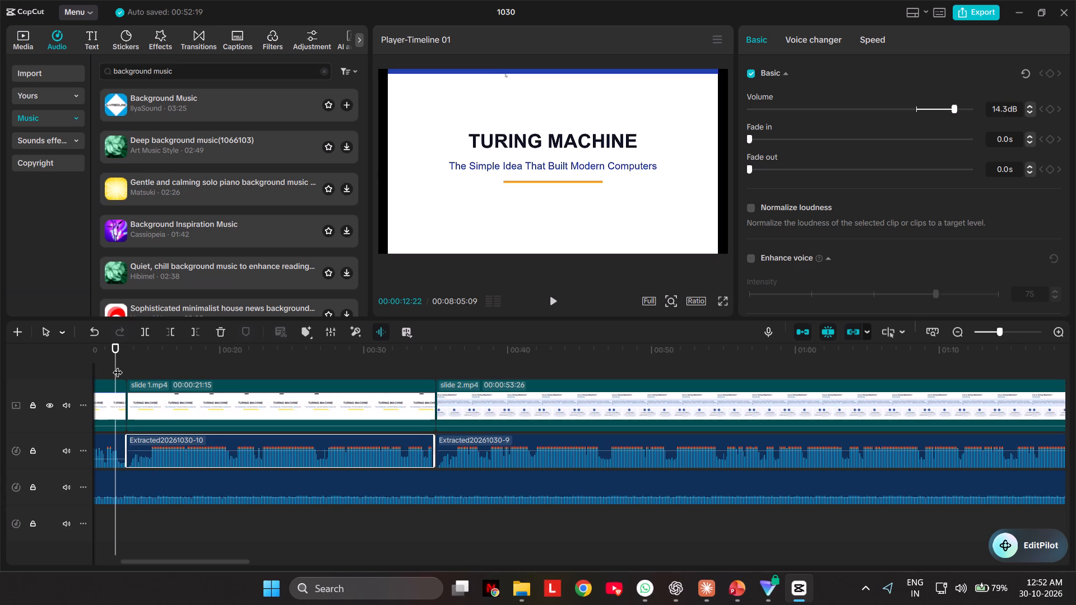
# Return to the start of the timeline and set the intro narration clip's volume to 14.3 dB.
pyautogui.moveTo(118, 365); pyautogui.dragTo(45, 383)
pyautogui.click(198, 436)
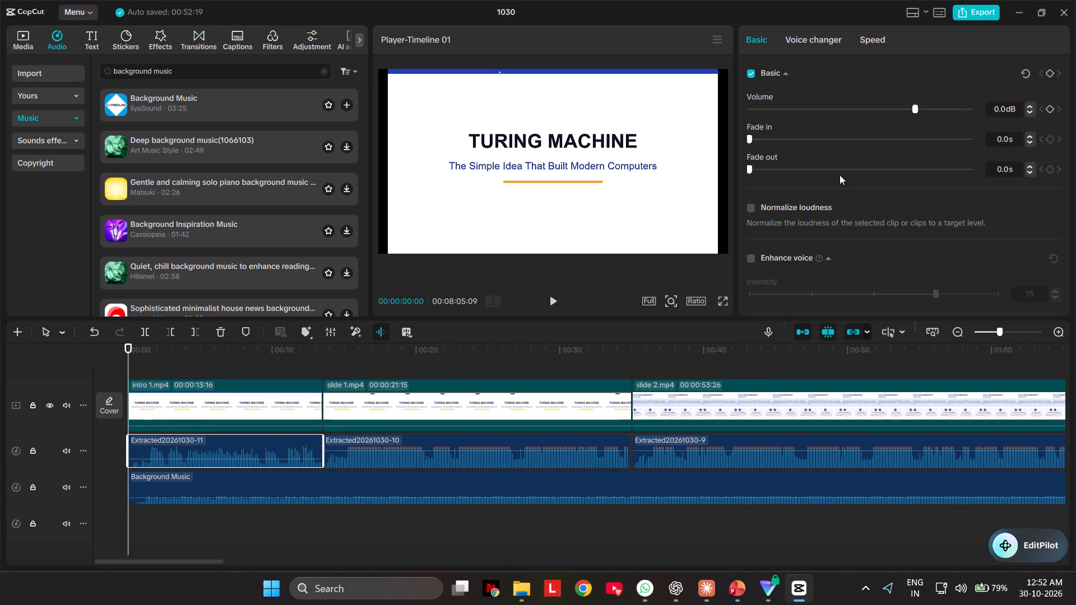
pyautogui.moveTo(913, 108); pyautogui.dragTo(925, 108)
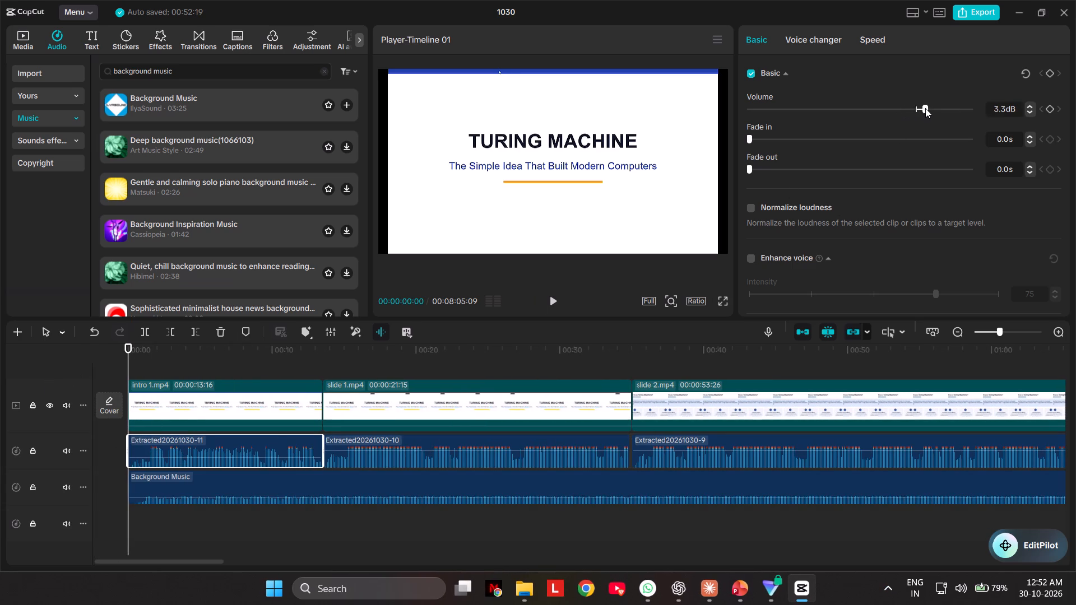
pyautogui.moveTo(925, 108); pyautogui.dragTo(944, 108)
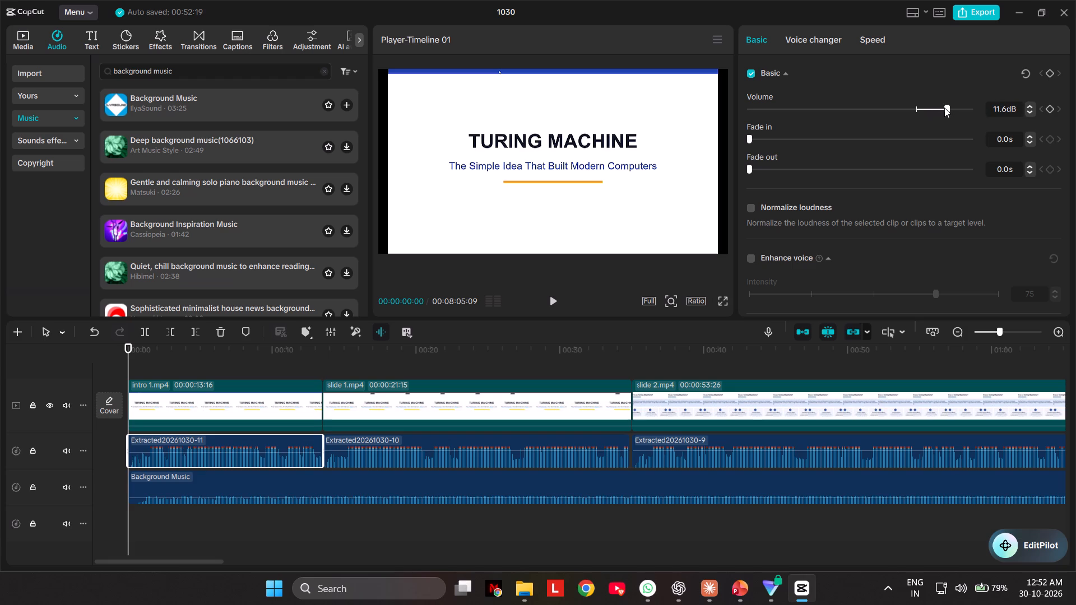
pyautogui.moveTo(944, 108); pyautogui.dragTo(952, 104)
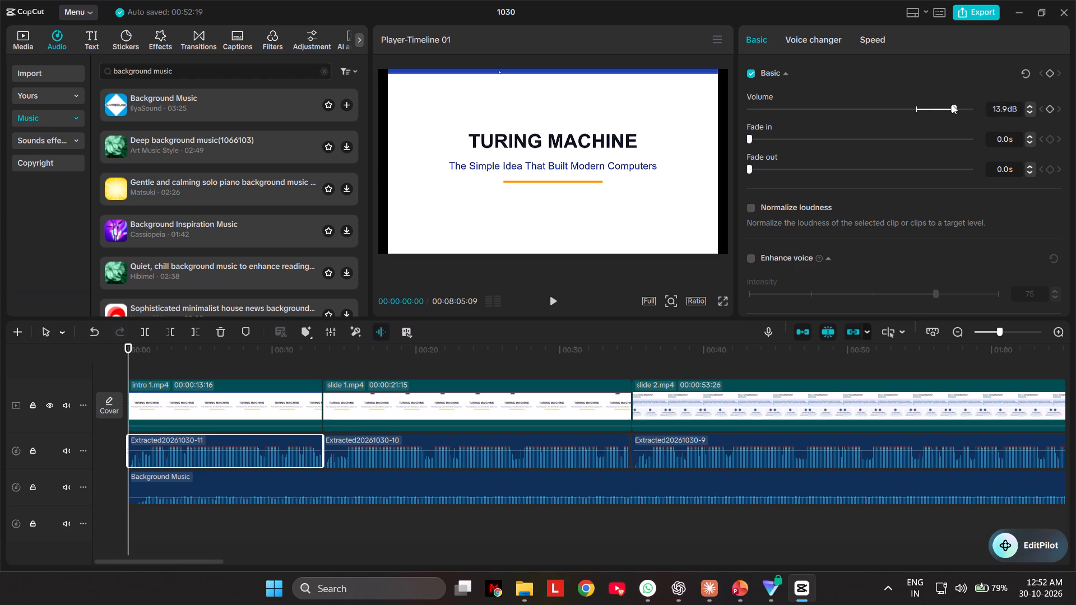
pyautogui.moveTo(952, 104); pyautogui.dragTo(950, 104)
pyautogui.moveTo(950, 104); pyautogui.dragTo(952, 104)
pyautogui.click(912, 86)
# Set the volume of the slide 4 narration clip to 14.3 dB.
pyautogui.moveTo(224, 561); pyautogui.dragTo(367, 545)
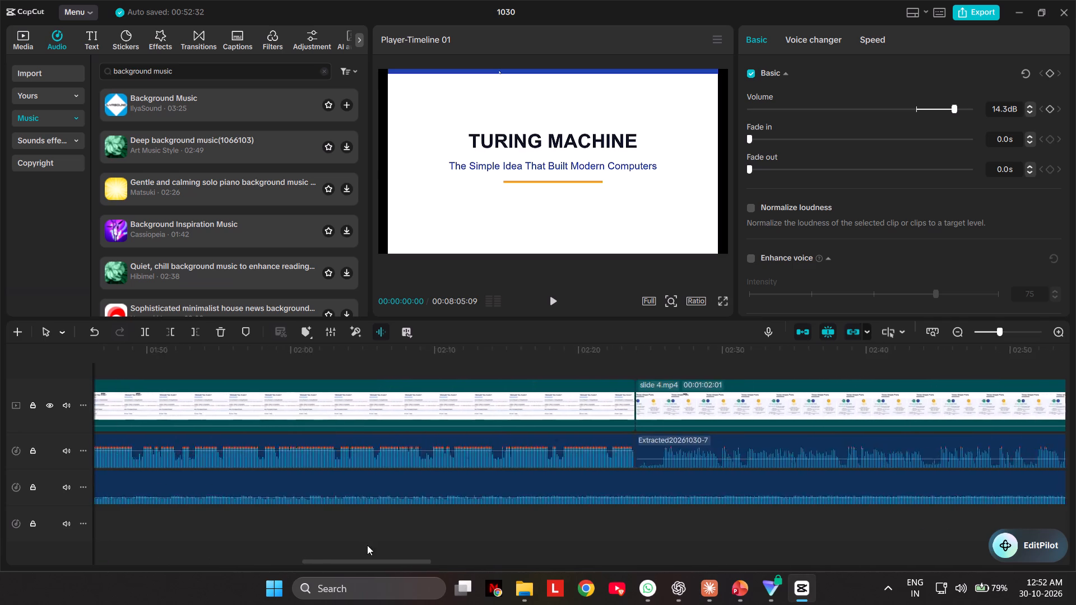
pyautogui.moveTo(367, 545); pyautogui.dragTo(443, 531)
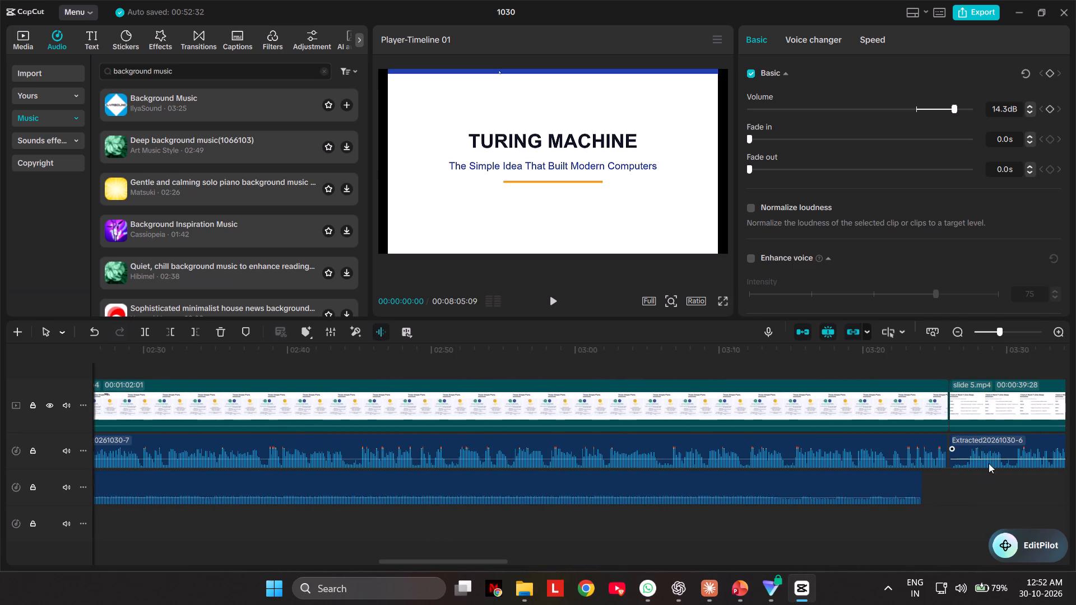
pyautogui.click(758, 460)
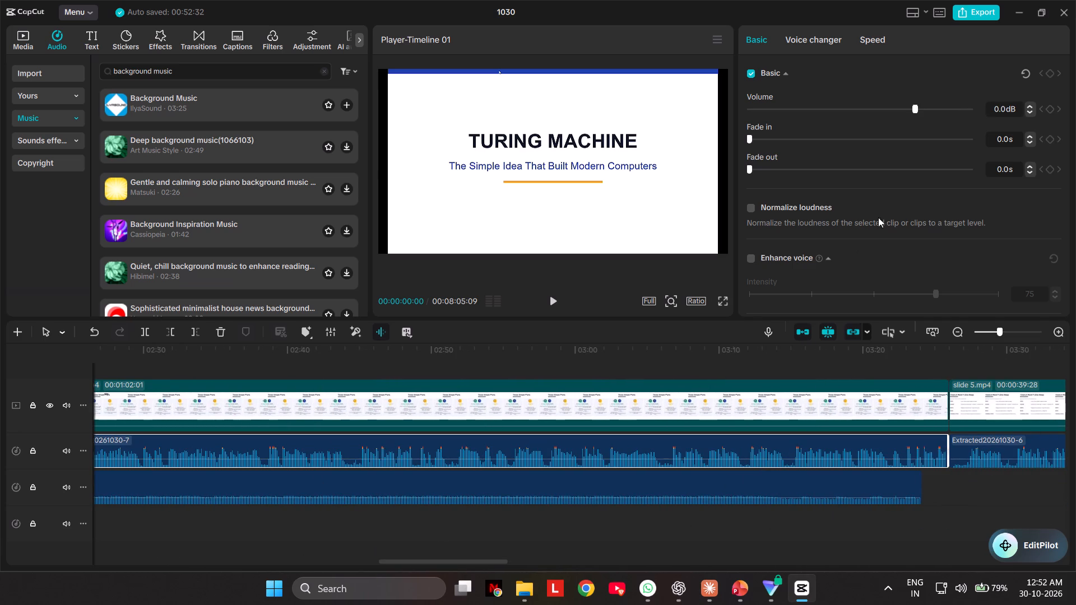
pyautogui.moveTo(914, 111); pyautogui.dragTo(917, 108)
pyautogui.moveTo(917, 108); pyautogui.dragTo(946, 108)
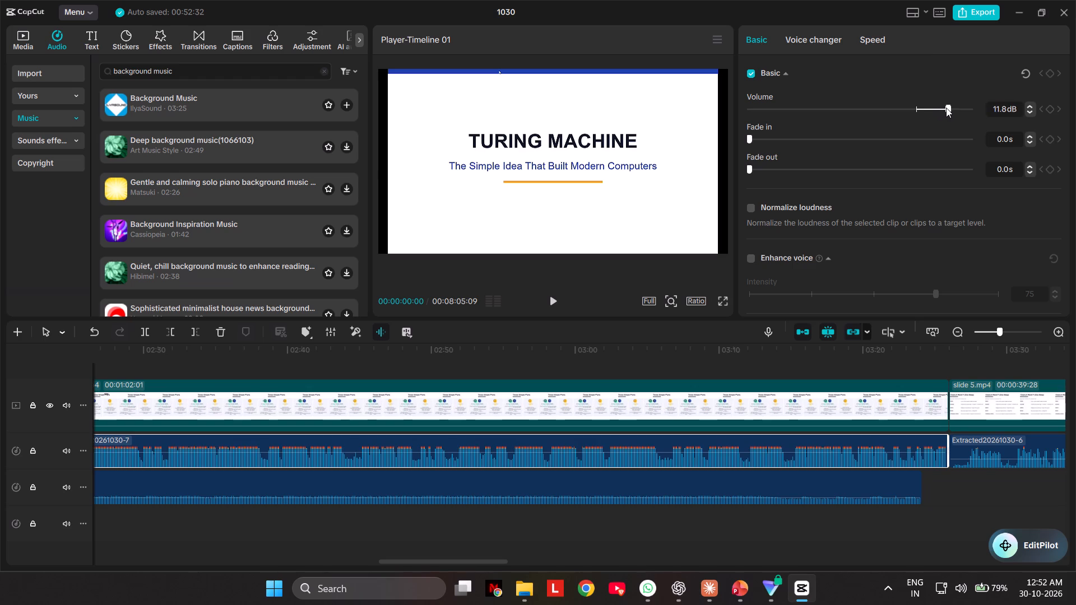
pyautogui.moveTo(946, 108); pyautogui.dragTo(954, 101)
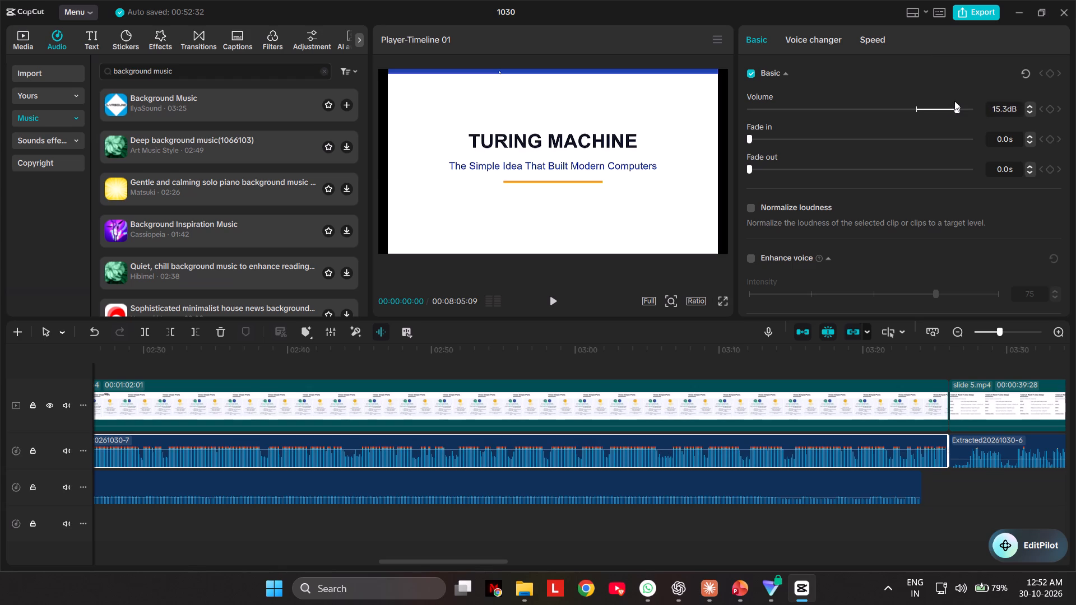
pyautogui.moveTo(954, 101); pyautogui.dragTo(952, 107)
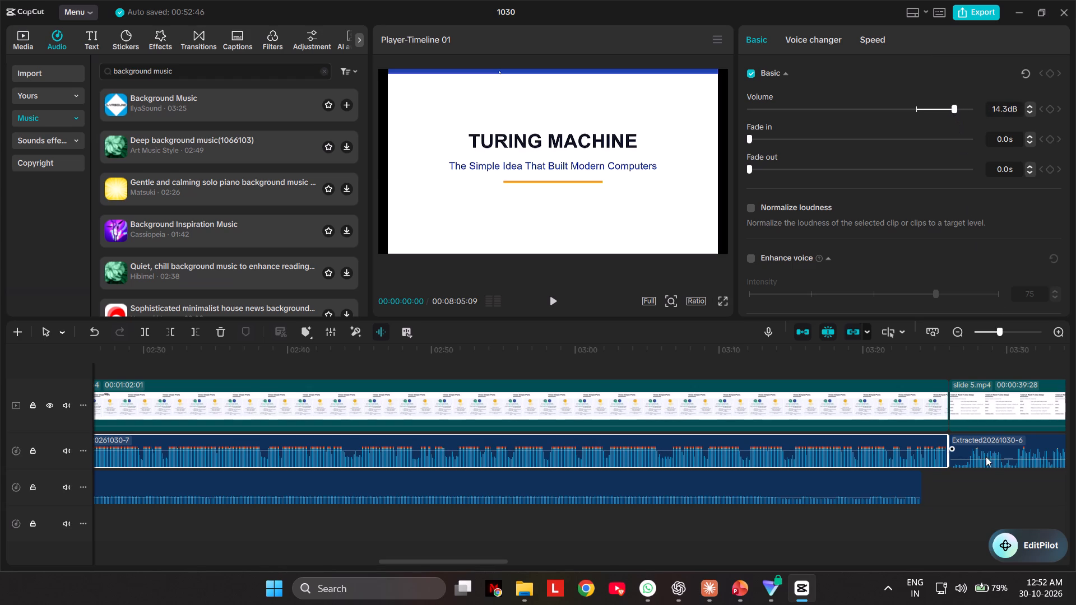
# Set the volume of the slide 5 narration clip to 14.3 dB.
pyautogui.click(986, 457)
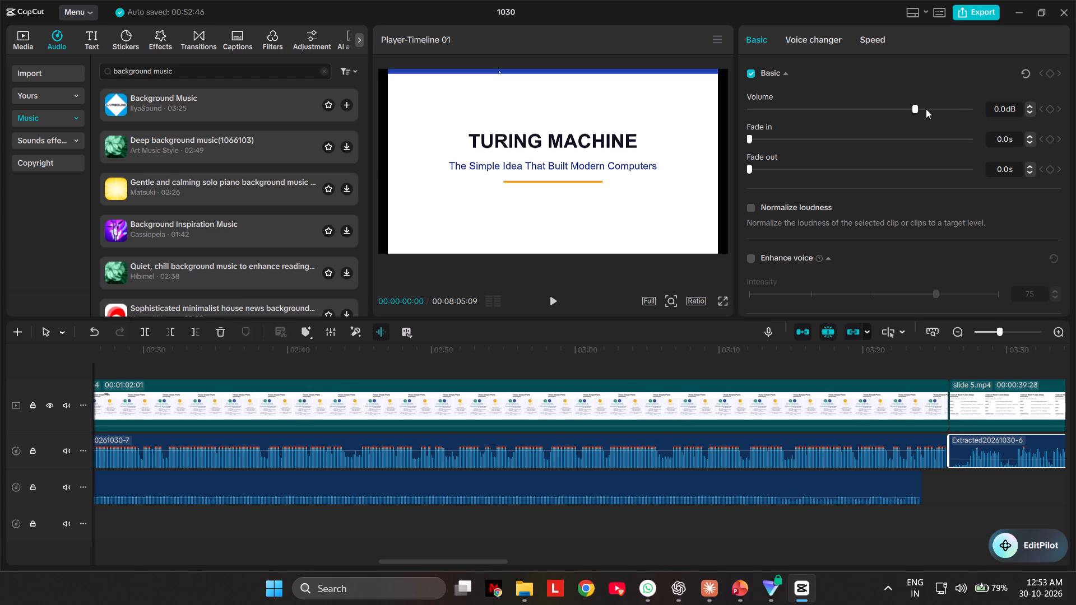
pyautogui.moveTo(915, 110); pyautogui.dragTo(940, 108)
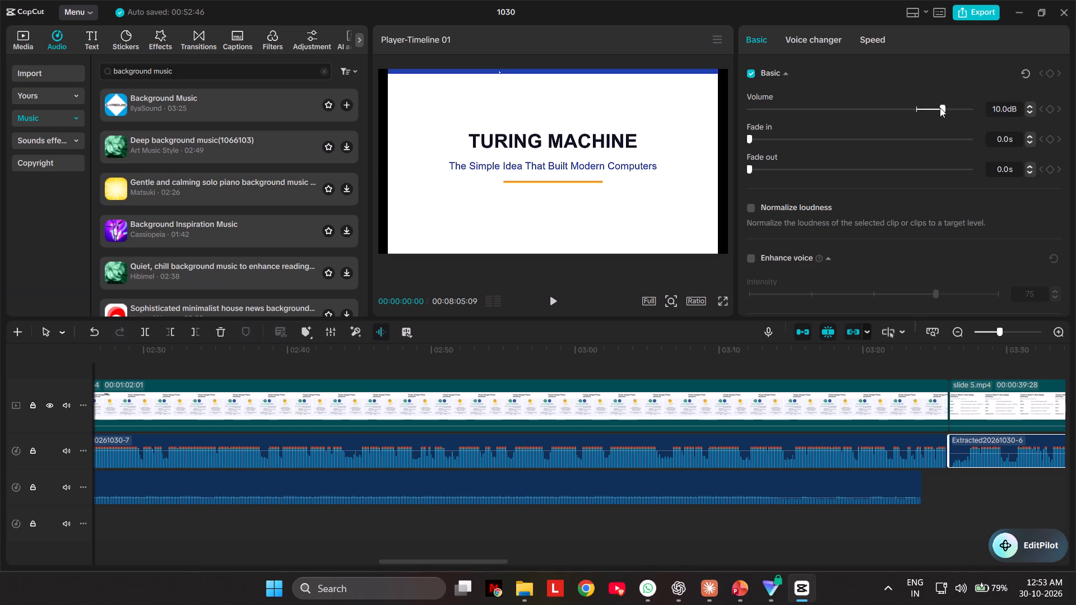
pyautogui.moveTo(940, 108); pyautogui.dragTo(949, 103)
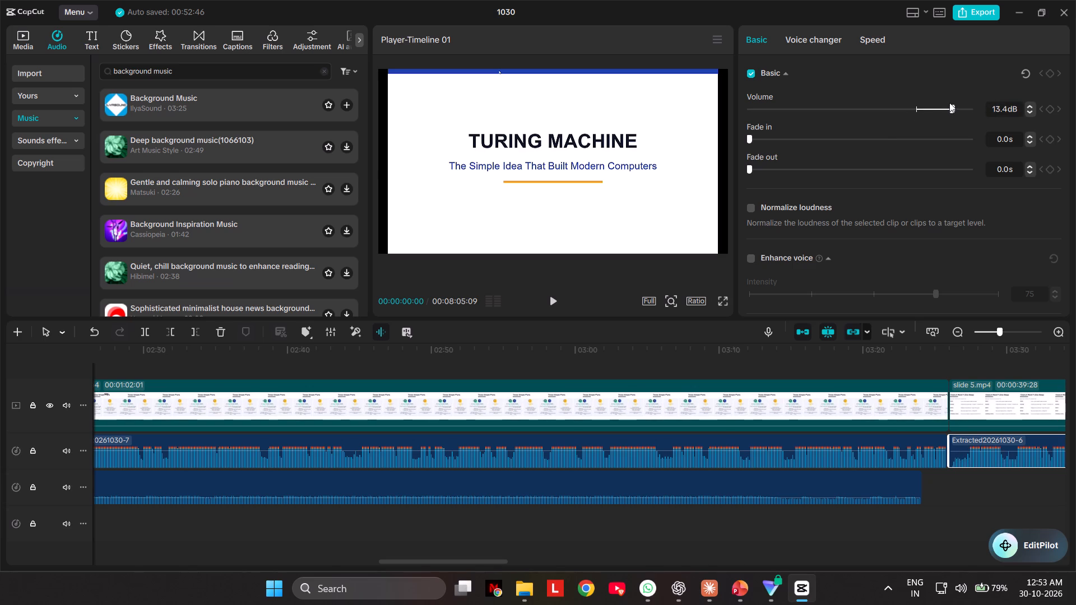
pyautogui.moveTo(949, 103); pyautogui.dragTo(952, 98)
# Boost the volume of the slide 6 narration clip to match the preceding narration clips.
pyautogui.moveTo(501, 564); pyautogui.dragTo(510, 565)
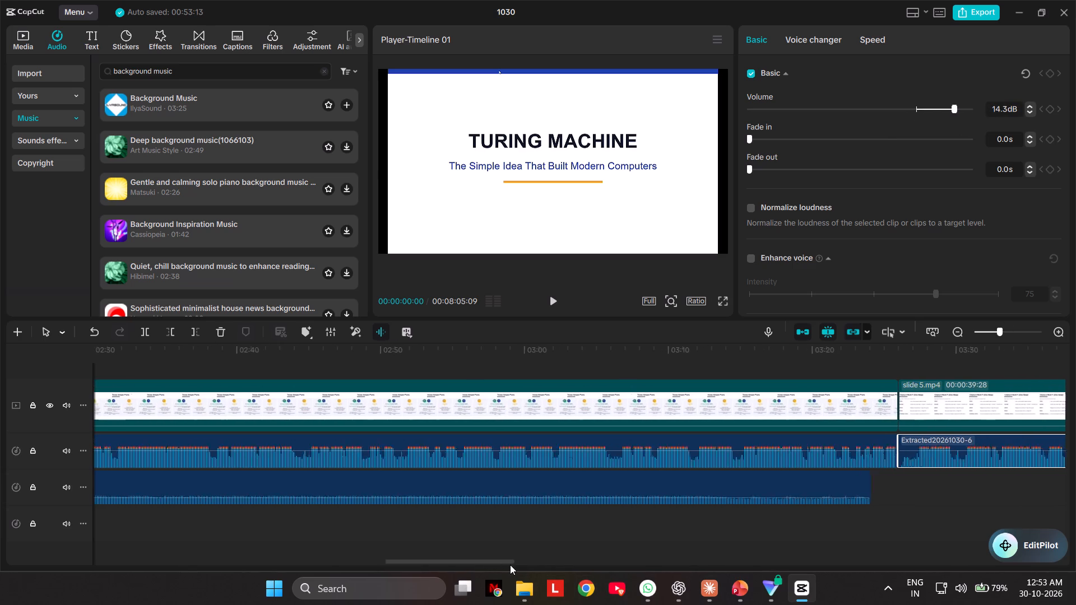
pyautogui.moveTo(510, 565); pyautogui.dragTo(679, 560)
pyautogui.click(581, 508)
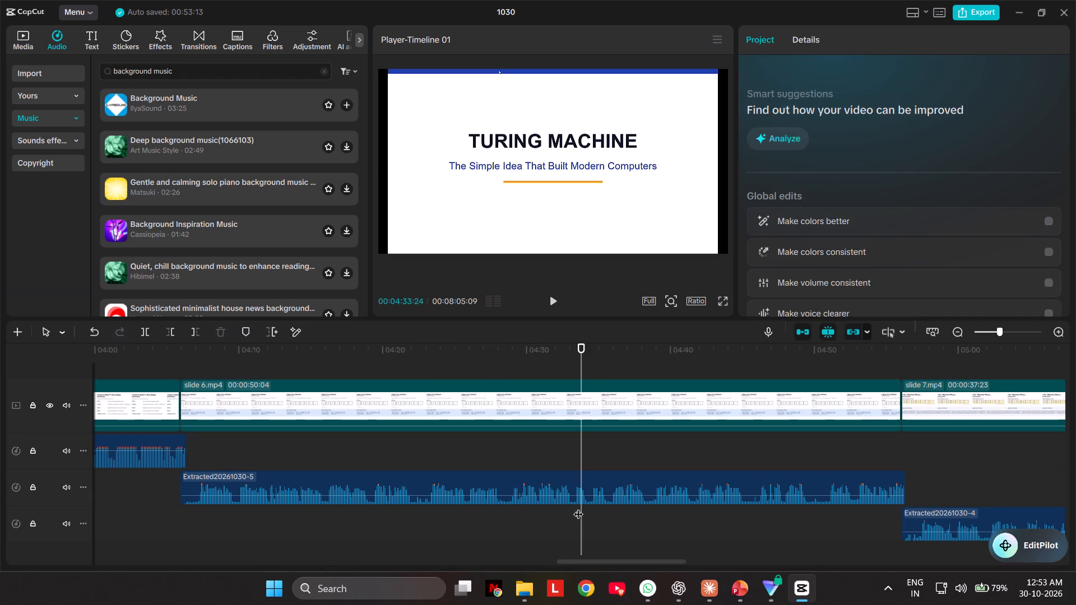
pyautogui.click(565, 502)
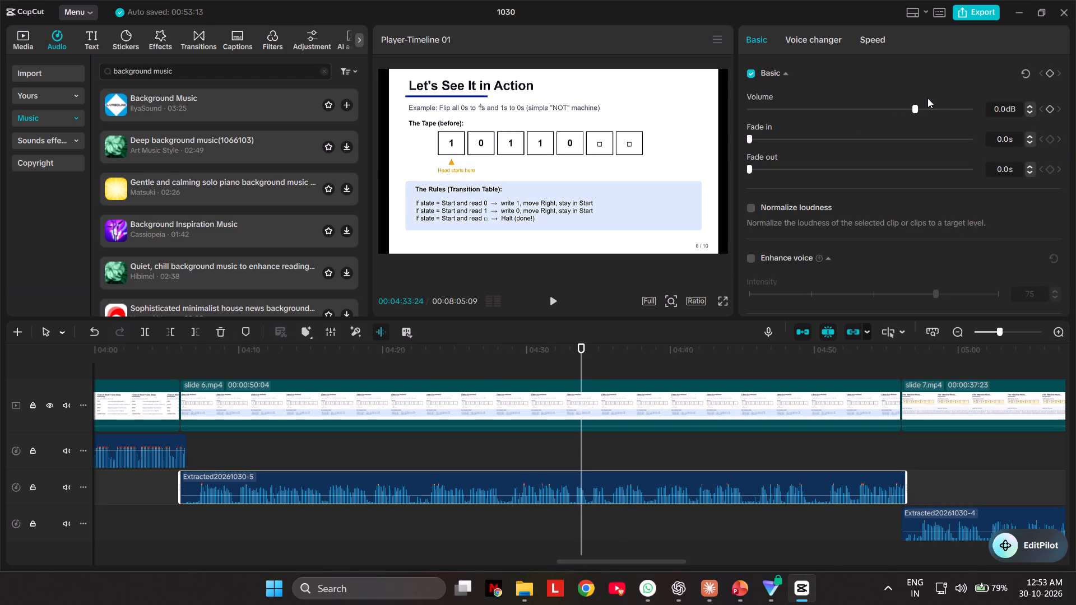
pyautogui.moveTo(915, 108); pyautogui.dragTo(937, 107)
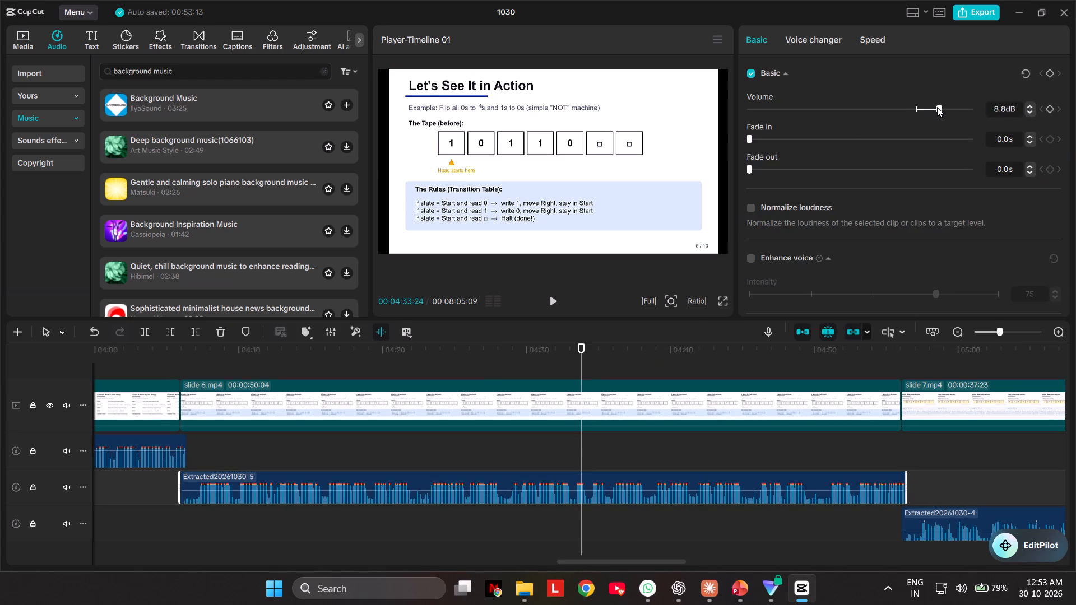
pyautogui.moveTo(937, 107); pyautogui.dragTo(952, 103)
# Set the volume of the slide 7 narration clip to 14.3 dB.
pyautogui.click(953, 523)
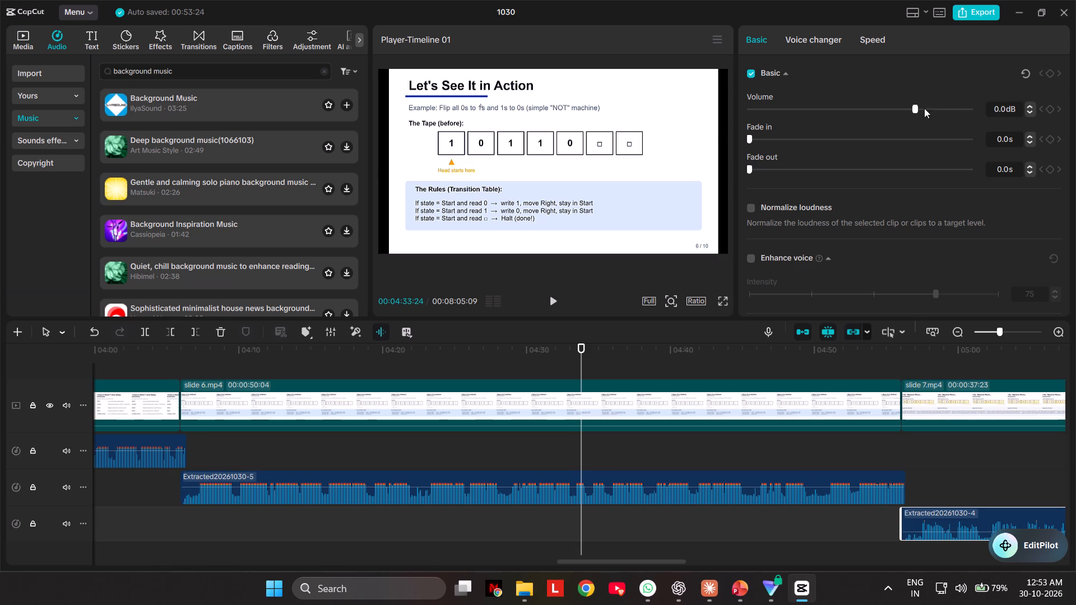
pyautogui.moveTo(917, 110); pyautogui.dragTo(935, 108)
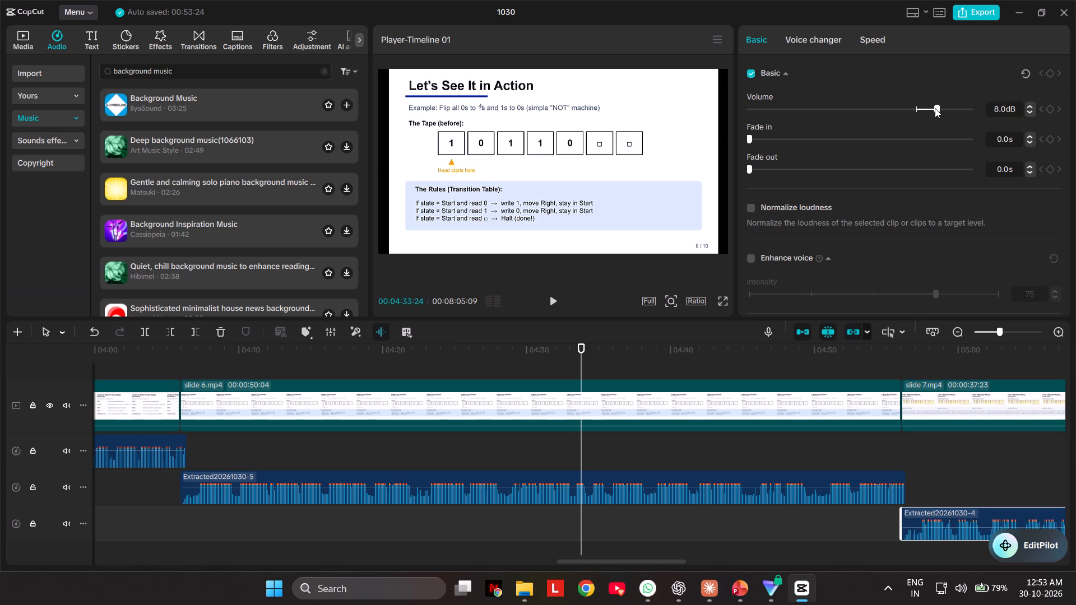
pyautogui.moveTo(935, 108); pyautogui.dragTo(940, 106)
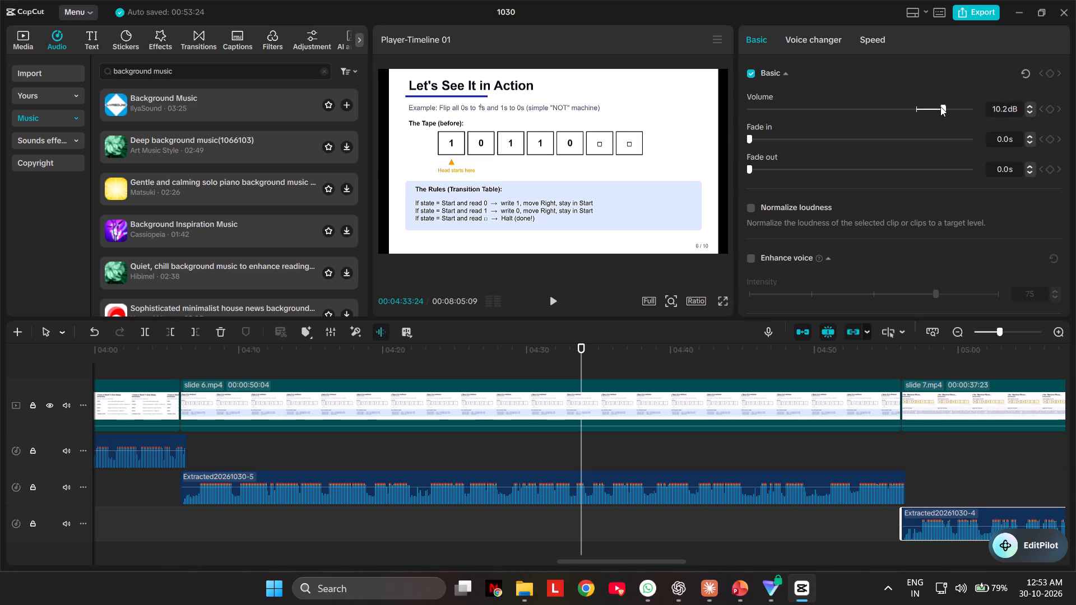
pyautogui.moveTo(940, 106); pyautogui.dragTo(940, 106)
pyautogui.moveTo(940, 106); pyautogui.dragTo(947, 107)
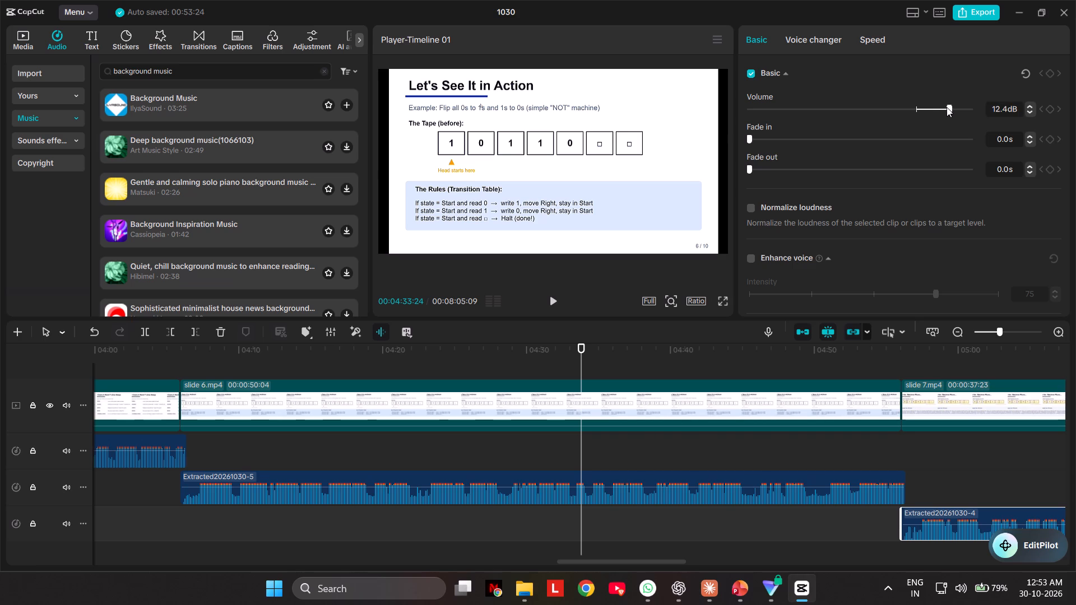
pyautogui.moveTo(947, 107); pyautogui.dragTo(951, 101)
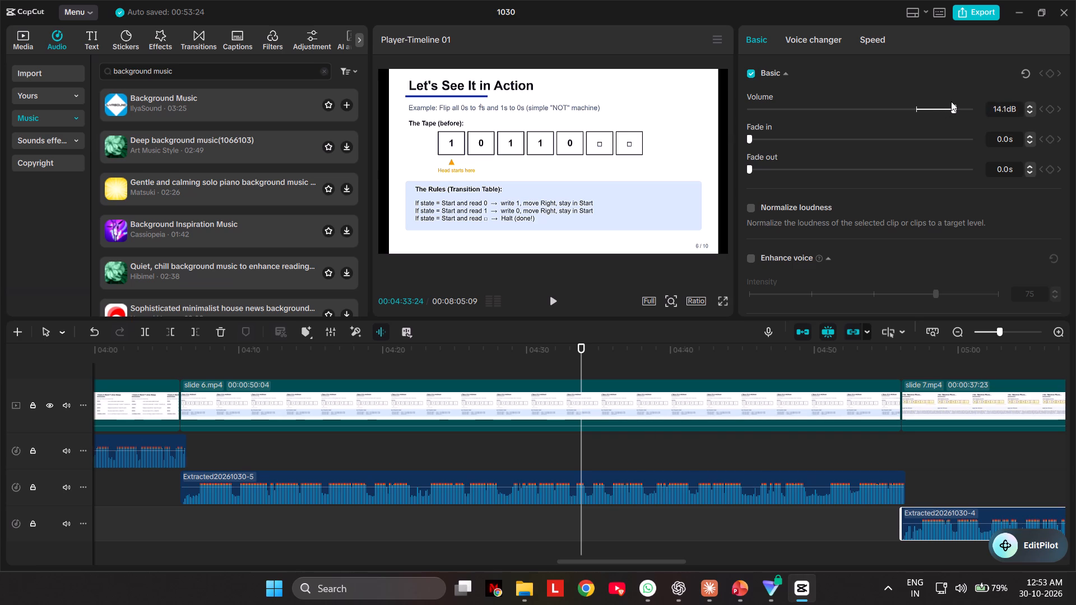
pyautogui.moveTo(951, 101); pyautogui.dragTo(952, 107)
# Set the volume of the slide 8 narration clip to 14.3 dB.
pyautogui.moveTo(690, 560); pyautogui.dragTo(750, 565)
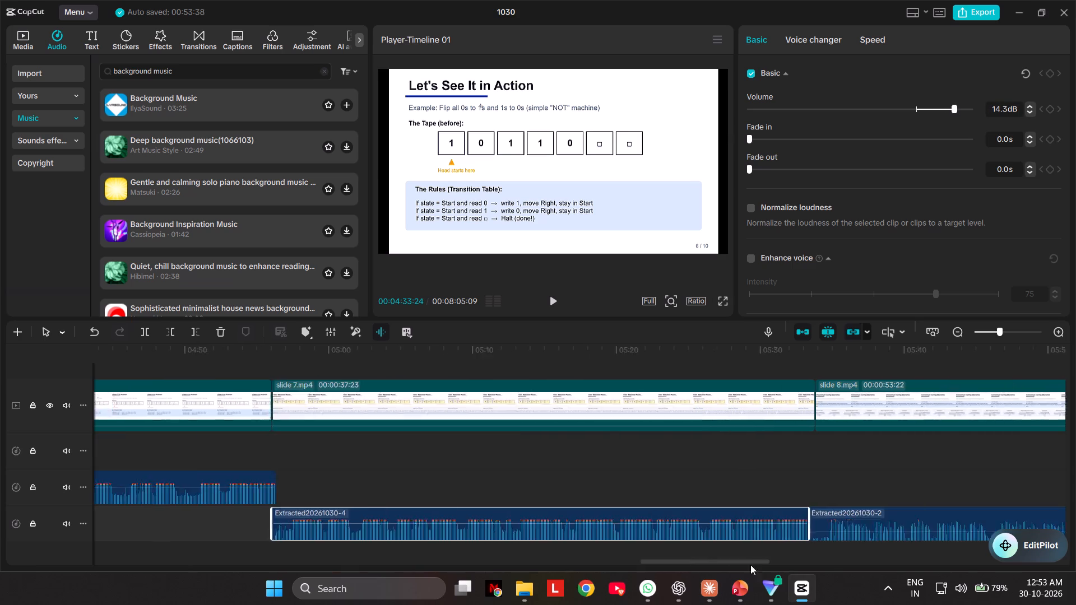
pyautogui.moveTo(750, 565); pyautogui.dragTo(827, 561)
pyautogui.click(722, 520)
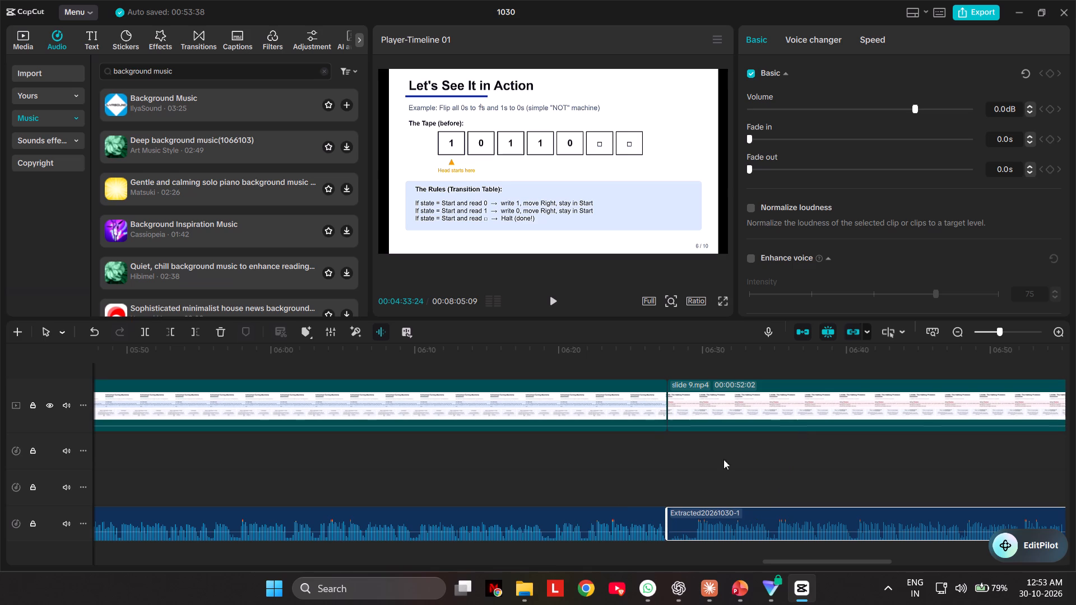
pyautogui.click(539, 513)
pyautogui.moveTo(913, 112); pyautogui.dragTo(944, 115)
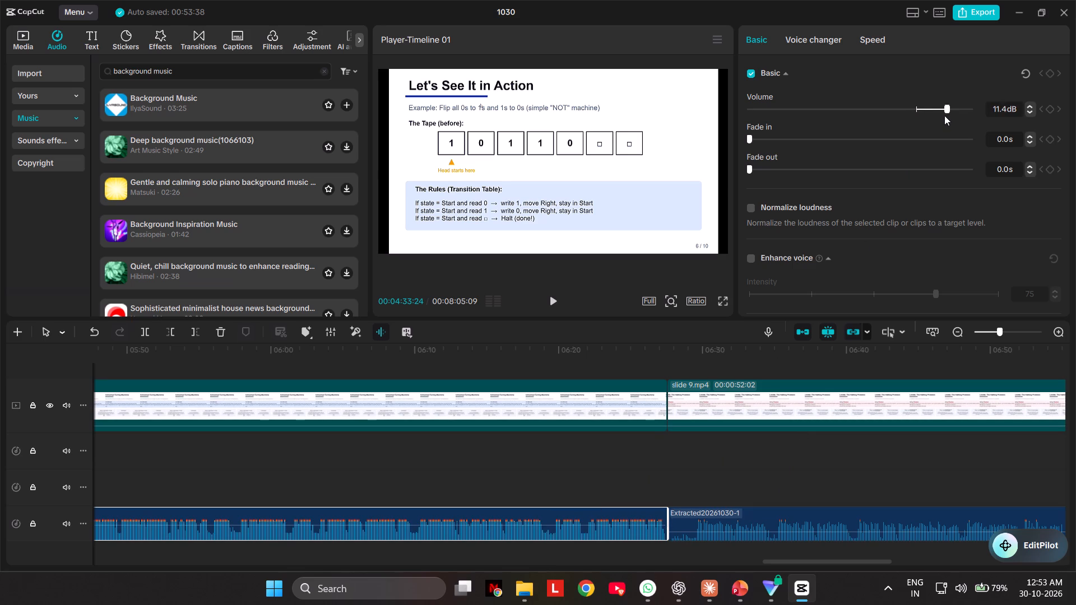
pyautogui.moveTo(944, 115); pyautogui.dragTo(950, 108)
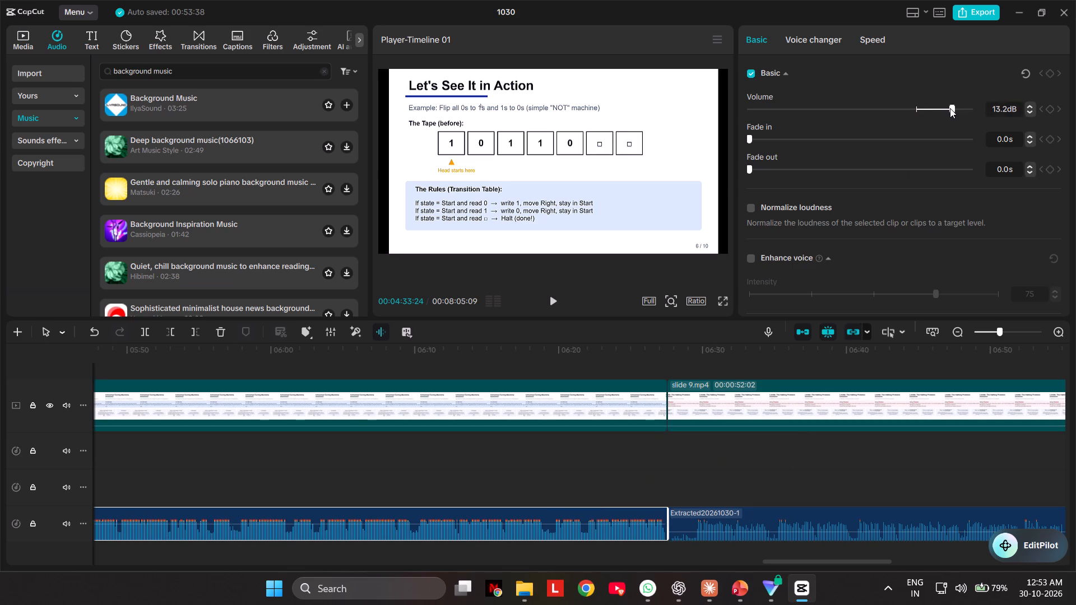
pyautogui.moveTo(950, 108); pyautogui.dragTo(954, 109)
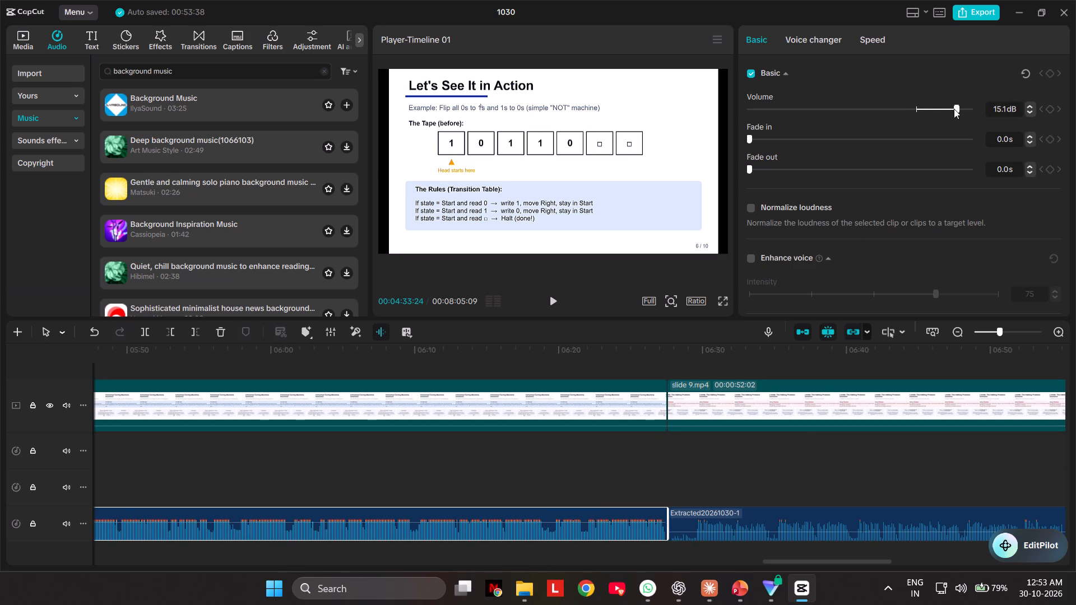
pyautogui.moveTo(954, 109); pyautogui.dragTo(954, 113)
pyautogui.moveTo(954, 113); pyautogui.dragTo(952, 115)
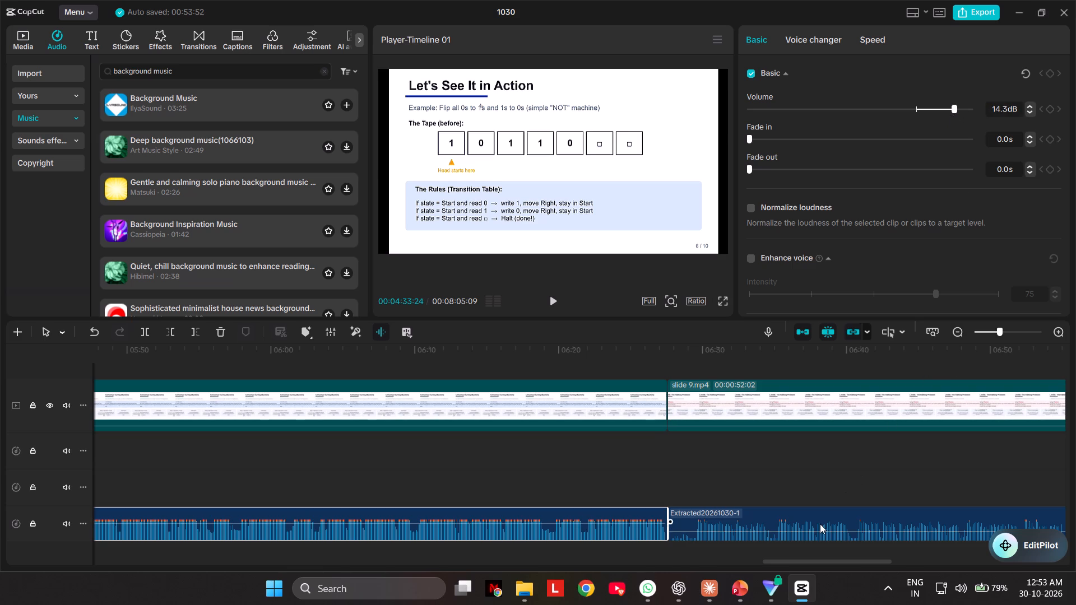
# Set the volume of the slide 9 narration clip to 14.3 dB.
pyautogui.click(820, 524)
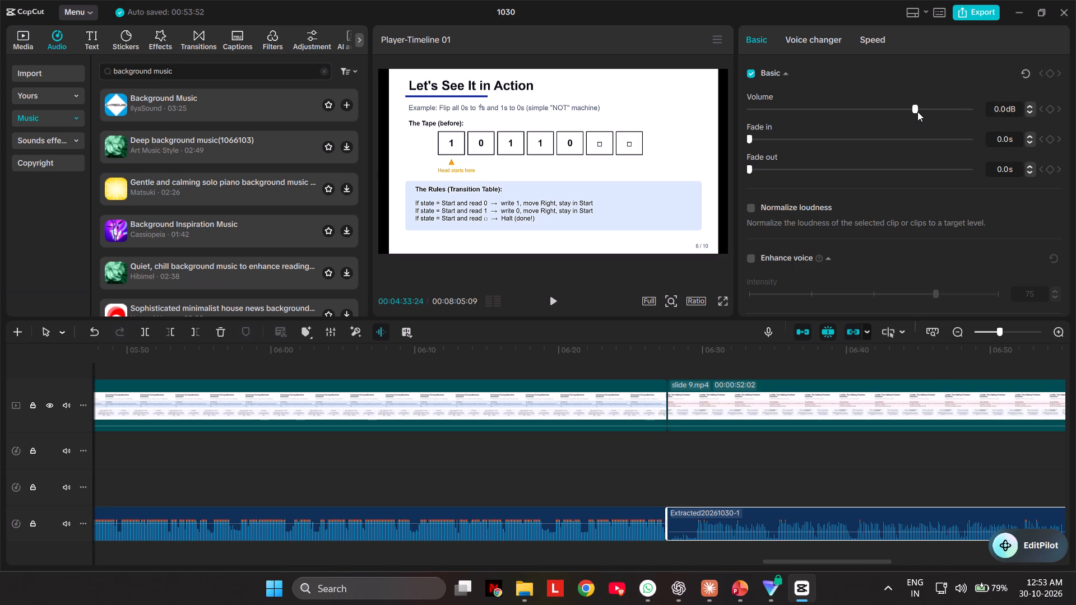
pyautogui.moveTo(917, 111); pyautogui.dragTo(941, 107)
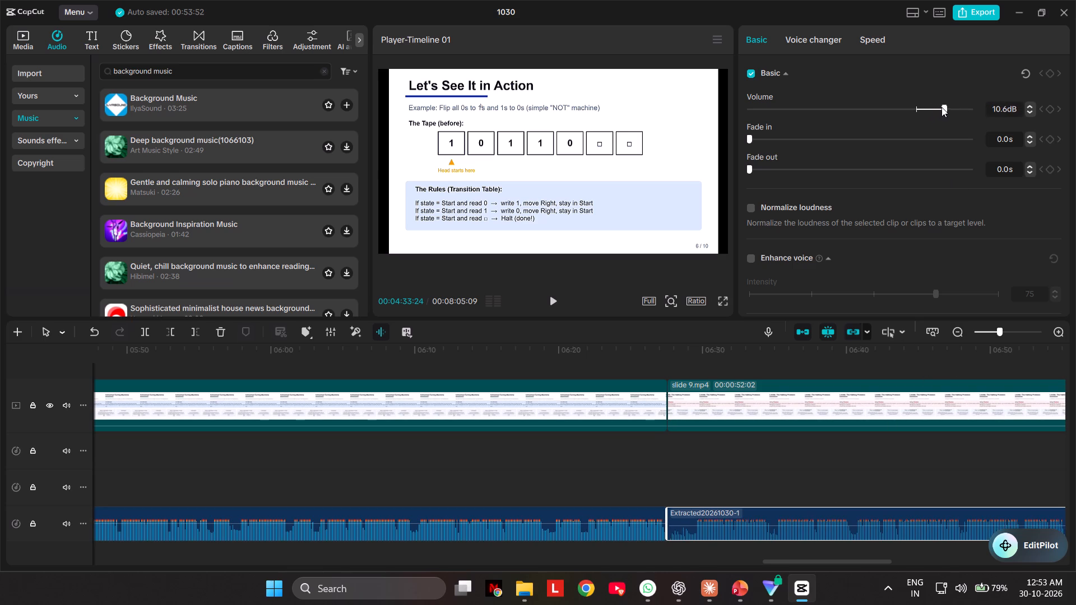
pyautogui.moveTo(941, 107); pyautogui.dragTo(956, 109)
pyautogui.rightClick(947, 104)
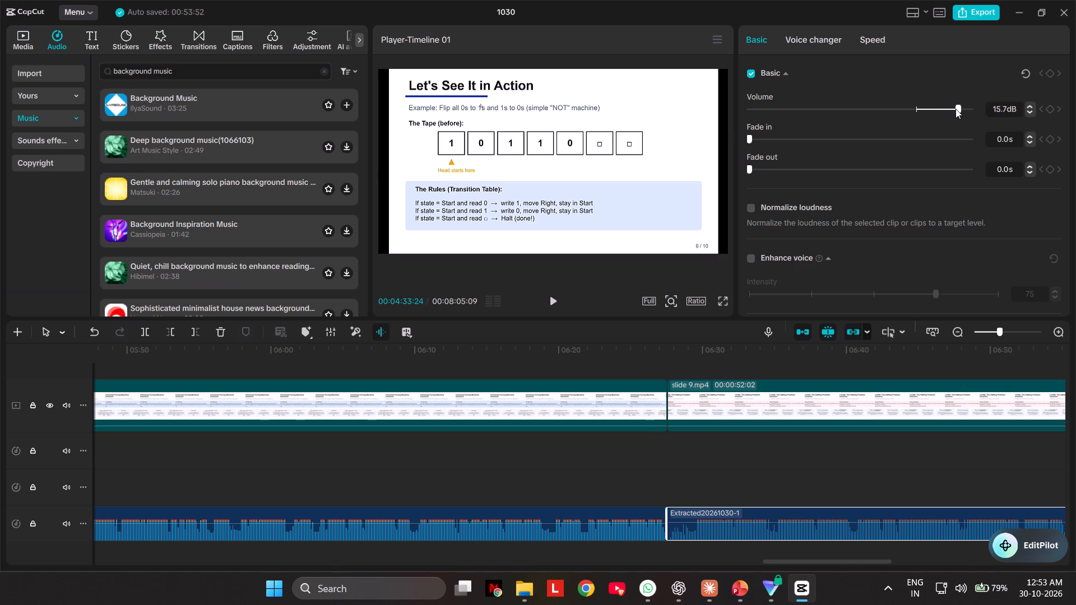
pyautogui.moveTo(956, 109); pyautogui.dragTo(953, 112)
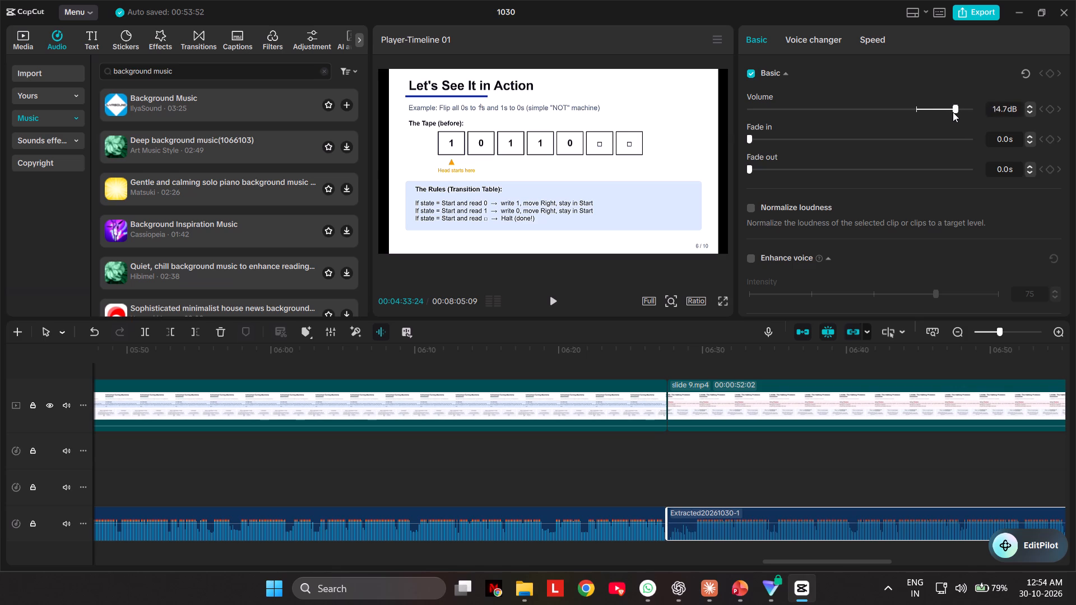
pyautogui.moveTo(953, 112); pyautogui.dragTo(952, 113)
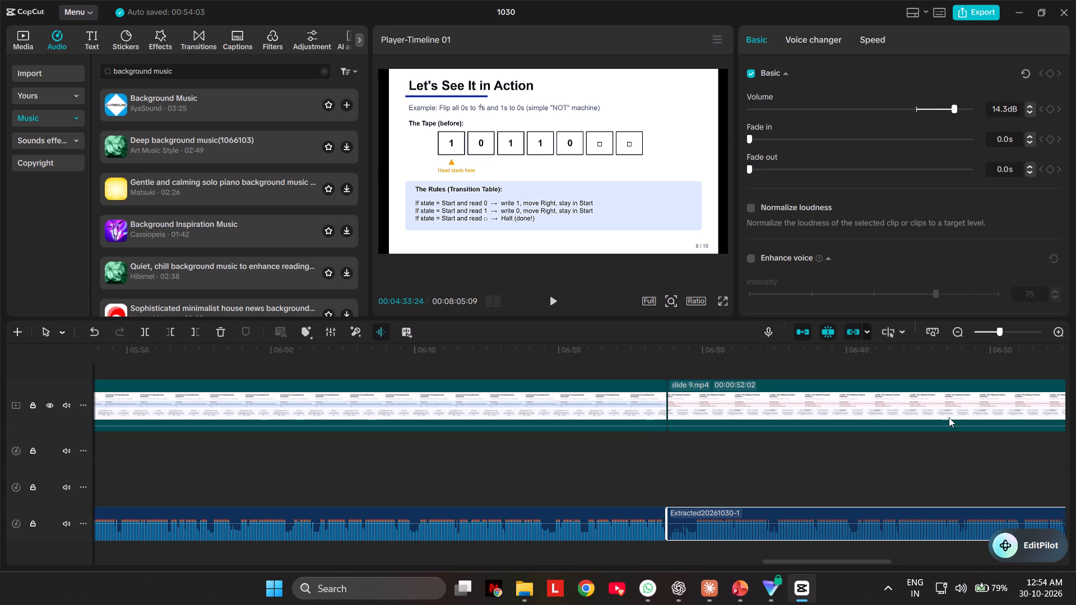
# Boost the volume of the slide 10 narration clip to match the preceding narration clips.
pyautogui.moveTo(832, 558); pyautogui.dragTo(866, 565)
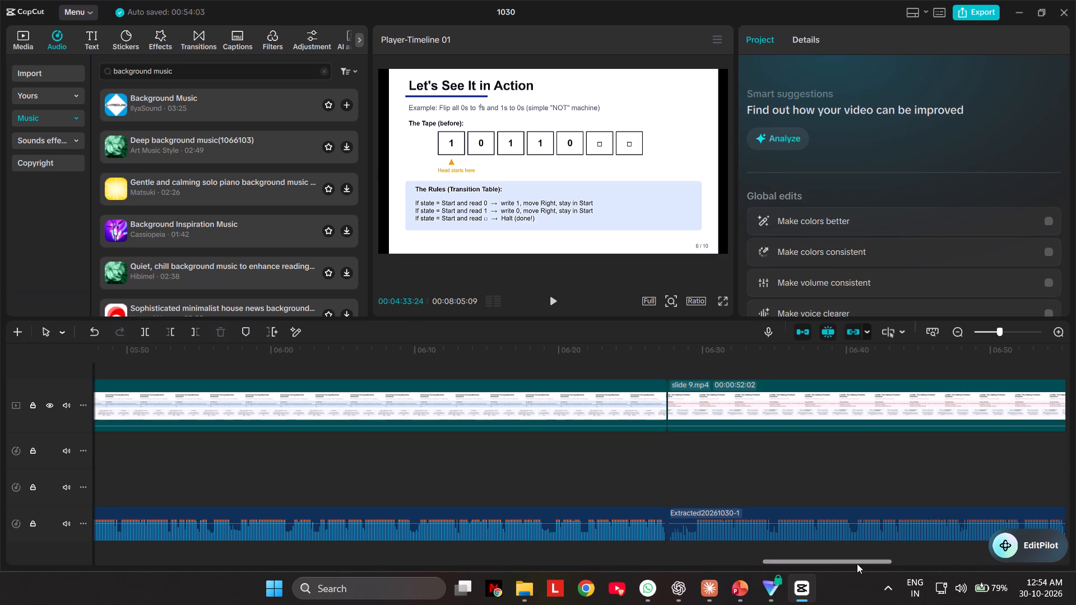
pyautogui.moveTo(855, 560); pyautogui.dragTo(928, 565)
pyautogui.click(911, 538)
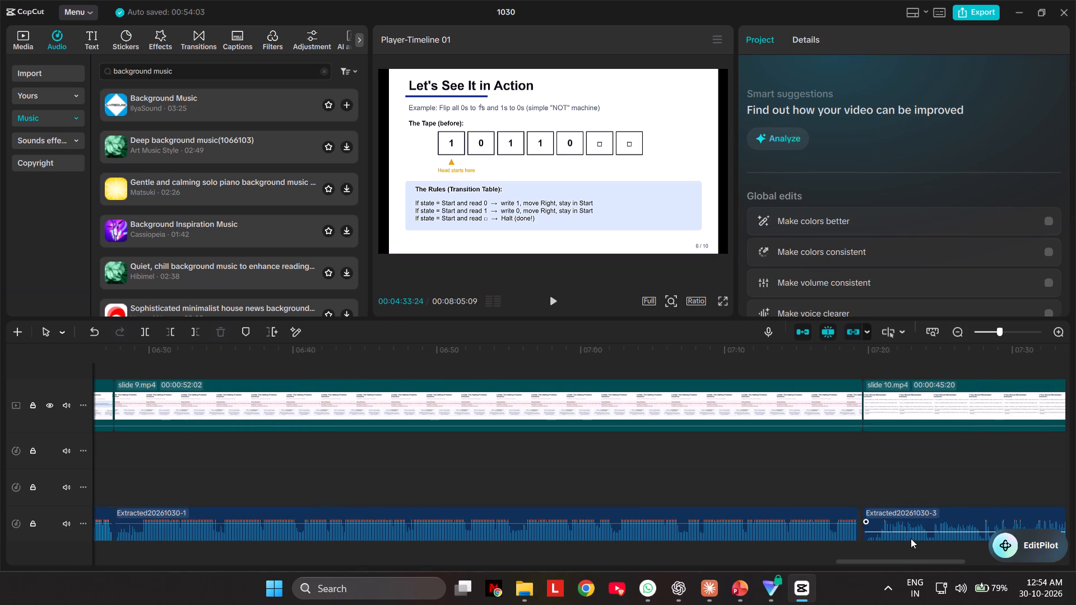
pyautogui.moveTo(914, 111); pyautogui.dragTo(929, 106)
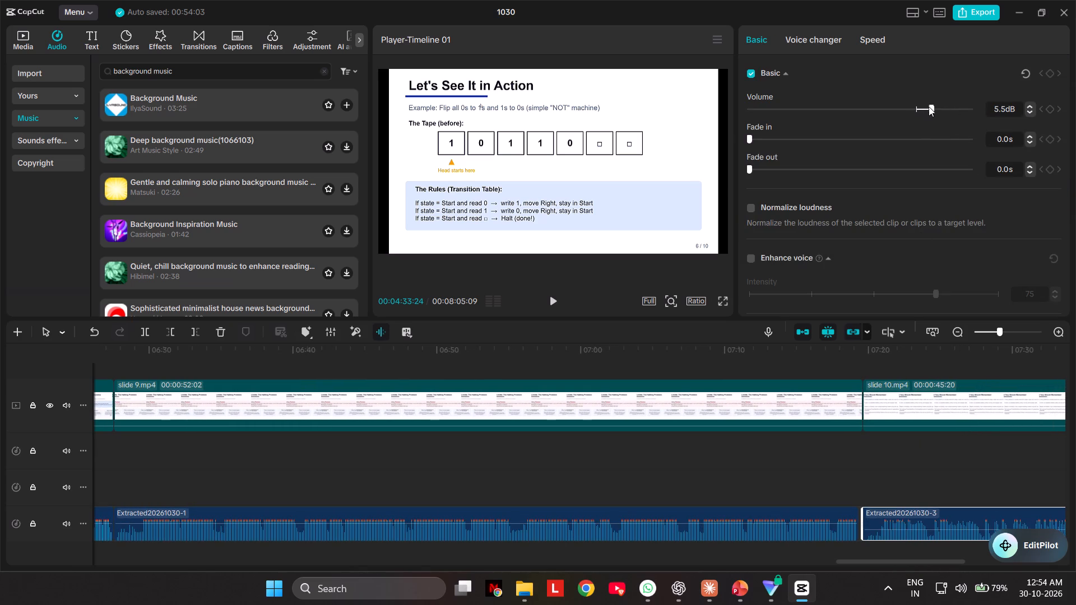
pyautogui.moveTo(929, 106); pyautogui.dragTo(955, 108)
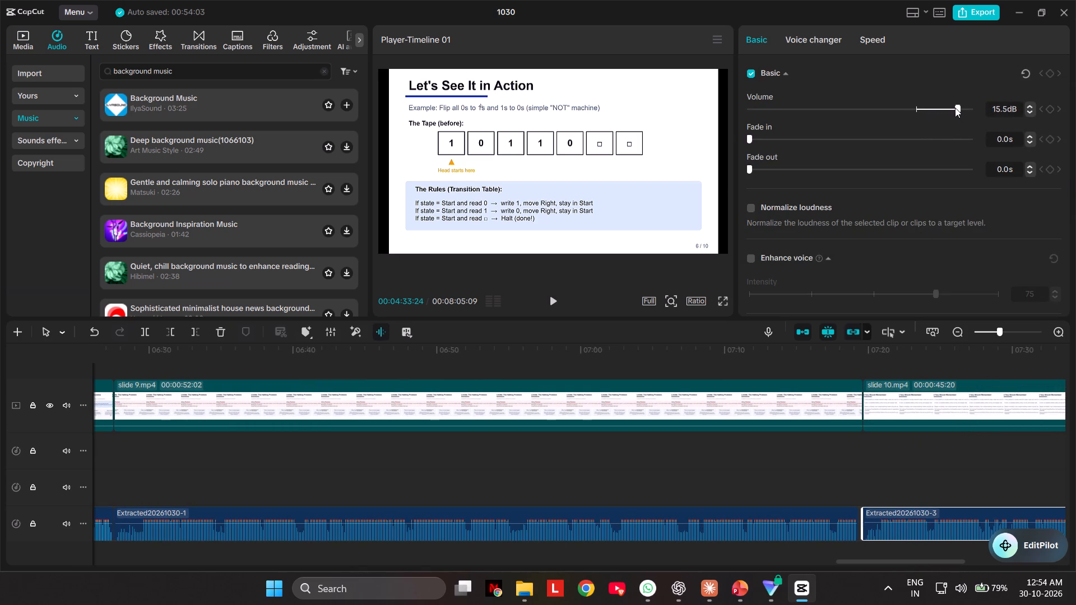
pyautogui.moveTo(955, 108); pyautogui.dragTo(952, 111)
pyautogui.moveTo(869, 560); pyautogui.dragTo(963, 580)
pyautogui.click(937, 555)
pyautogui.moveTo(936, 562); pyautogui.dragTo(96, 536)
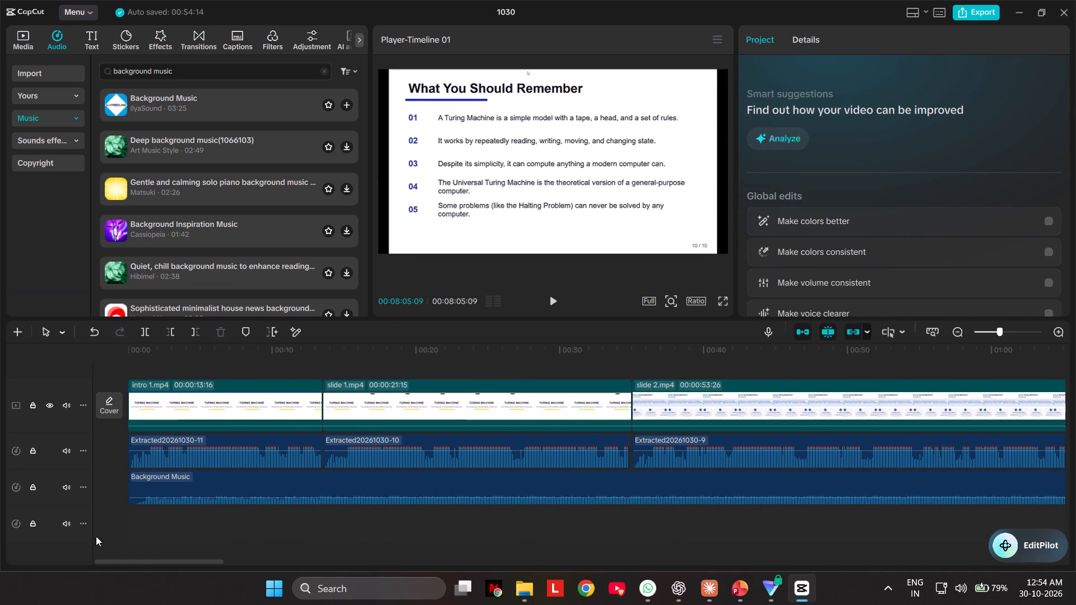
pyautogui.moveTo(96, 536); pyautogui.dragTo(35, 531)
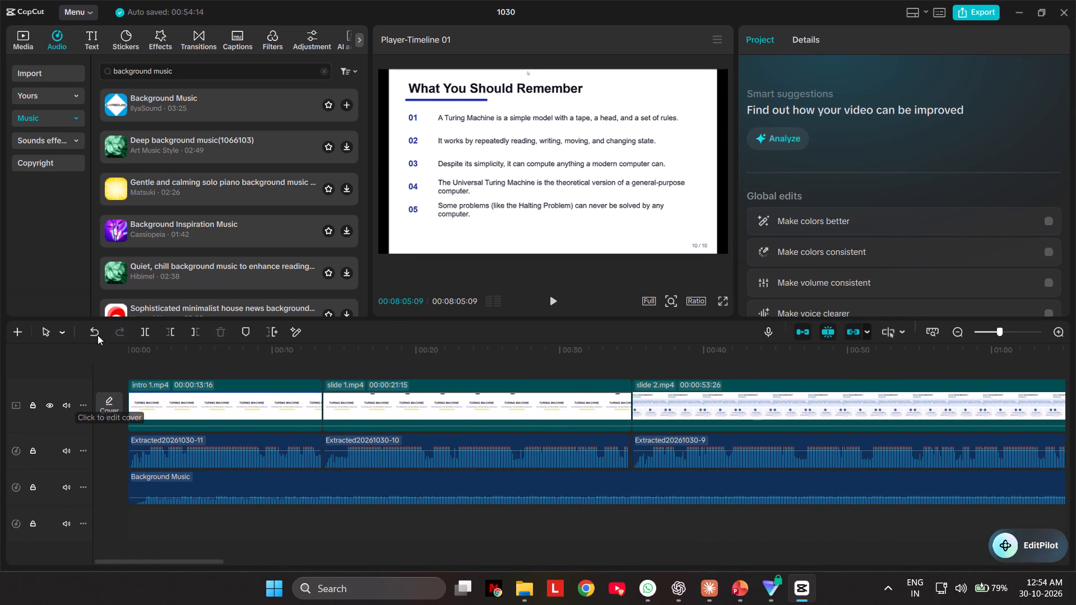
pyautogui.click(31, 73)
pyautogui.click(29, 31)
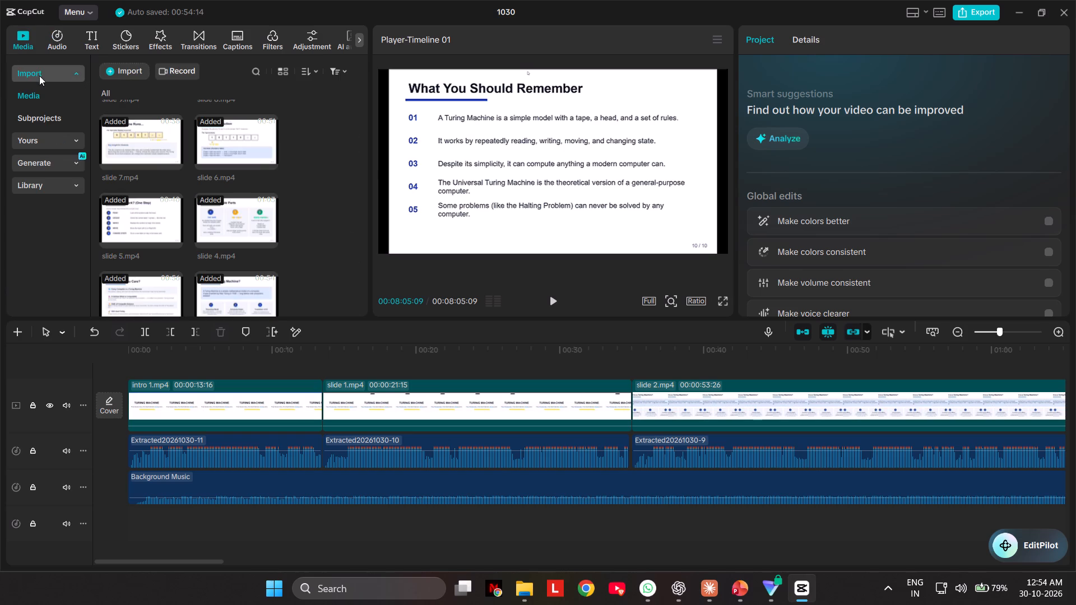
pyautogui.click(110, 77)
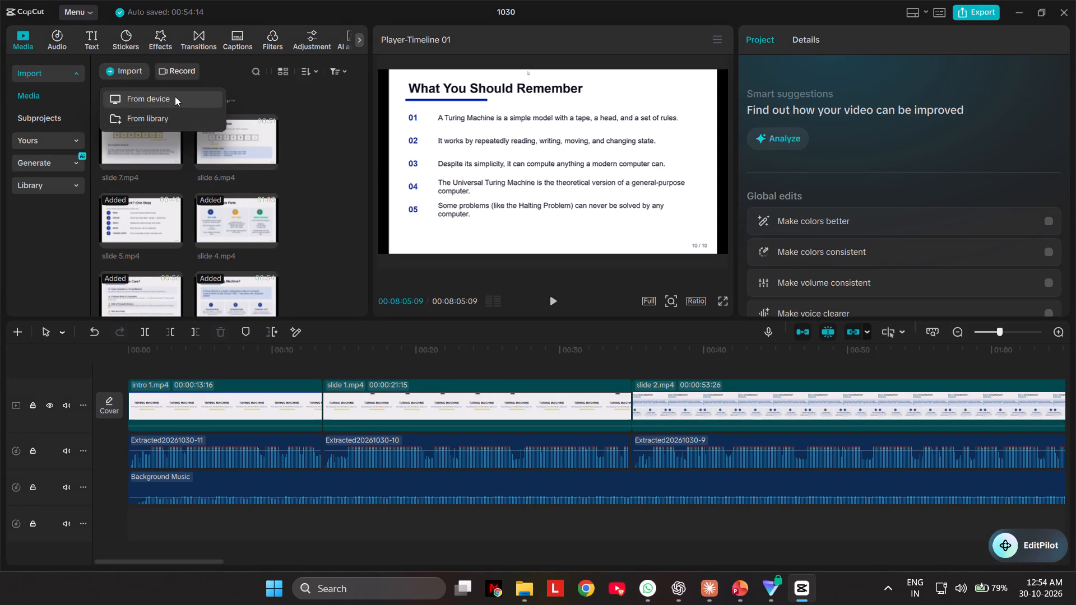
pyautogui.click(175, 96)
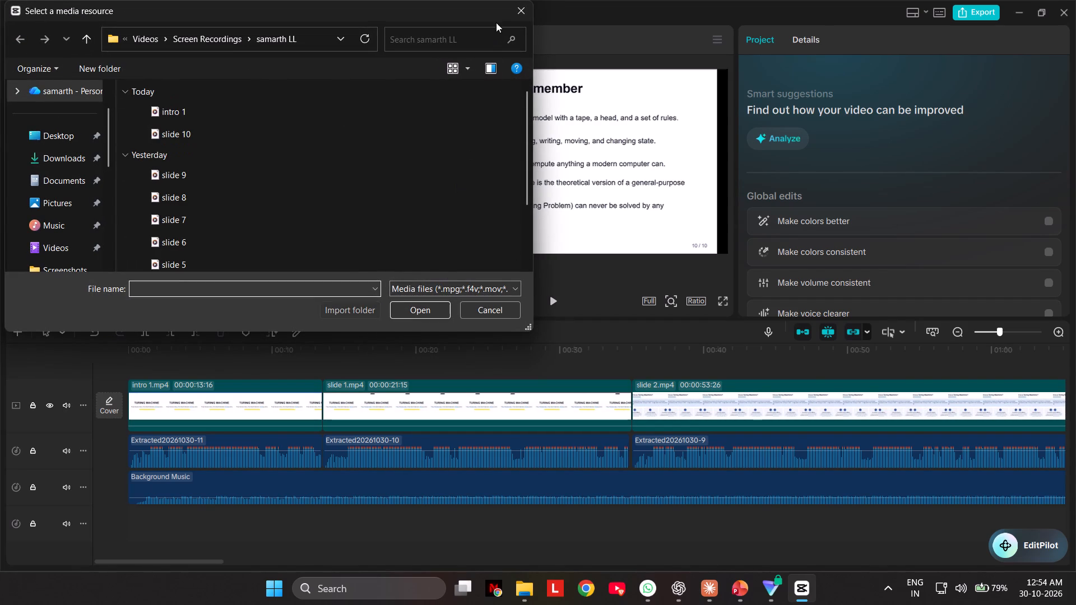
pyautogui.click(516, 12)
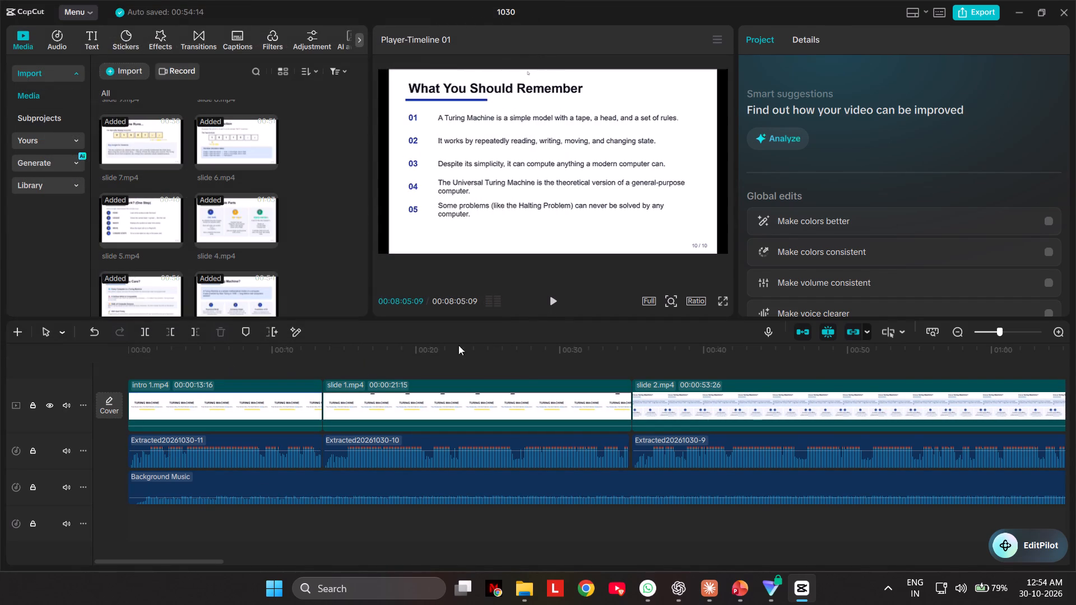
# Play the opening of the timeline and set the volume of the background music clip to 0.0 dB.
pyautogui.click(550, 306)
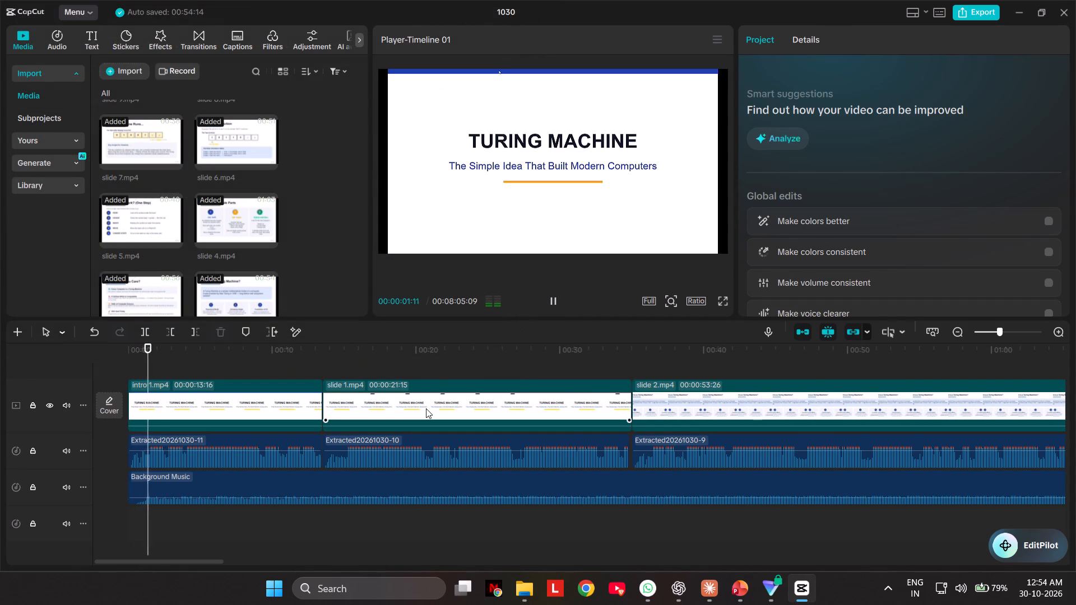
pyautogui.press('F3')
pyautogui.press('F3')
pyautogui.press('F3')
pyautogui.press('F3')
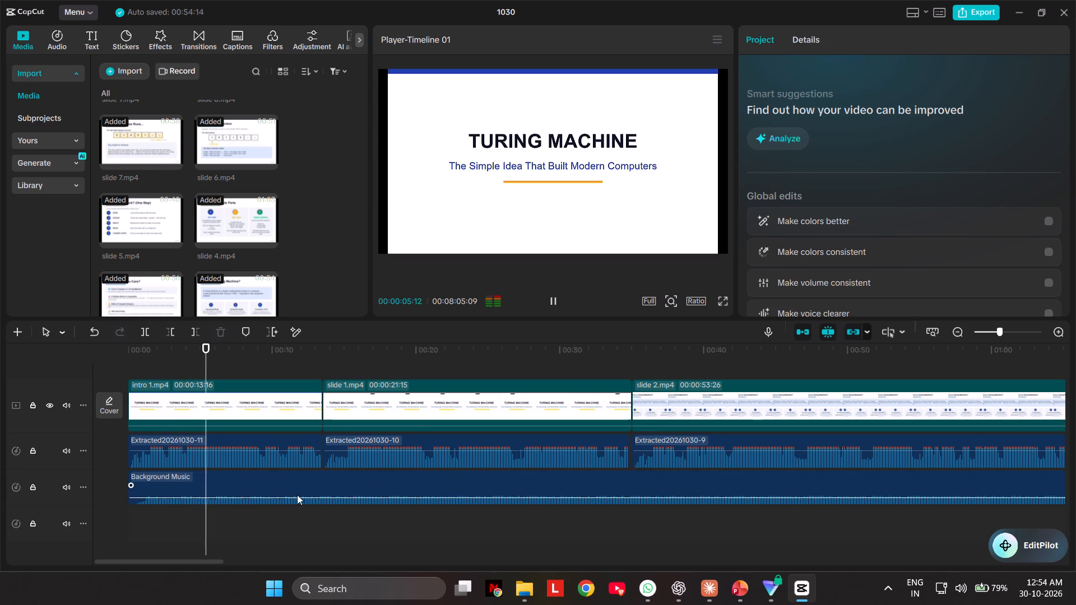
pyautogui.click(231, 490)
pyautogui.moveTo(897, 106); pyautogui.dragTo(906, 106)
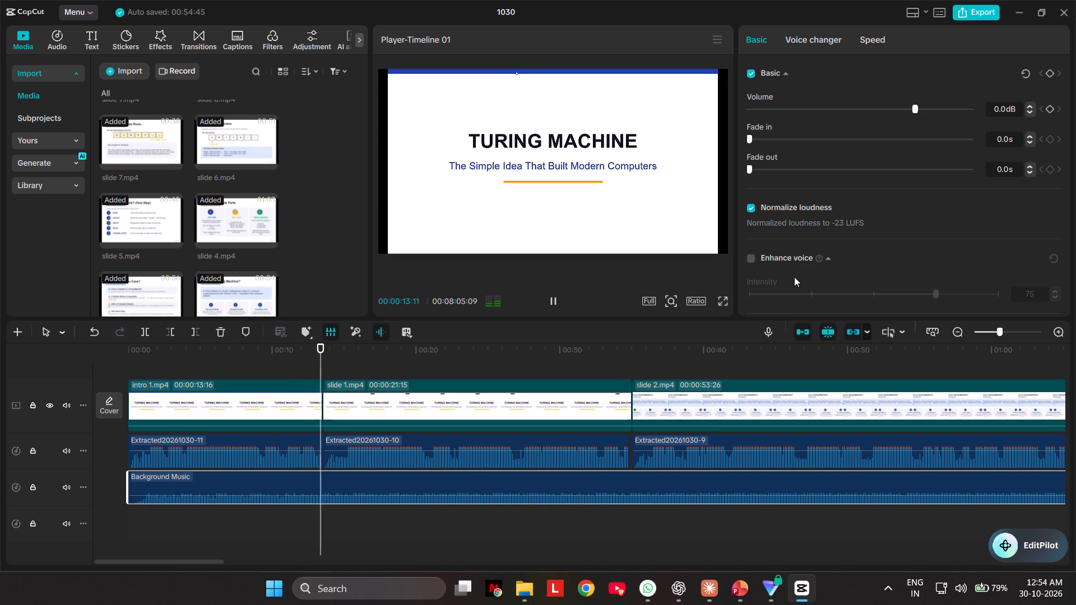
pyautogui.click(446, 455)
pyautogui.click(303, 458)
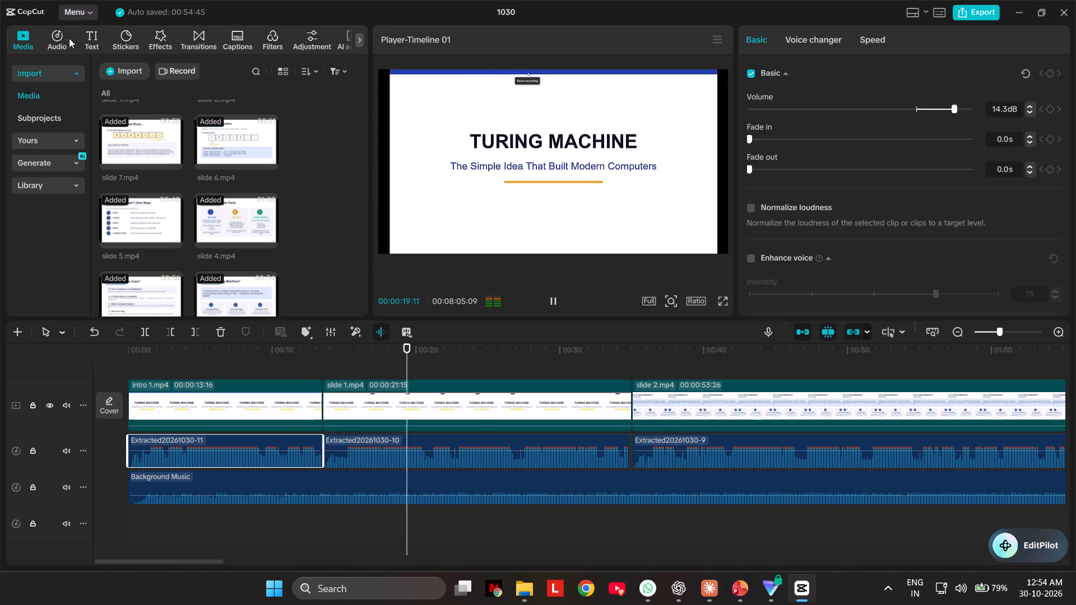
# Export the timeline as the mp4 video 1030 at 1080P resolution.
pyautogui.click(978, 8)
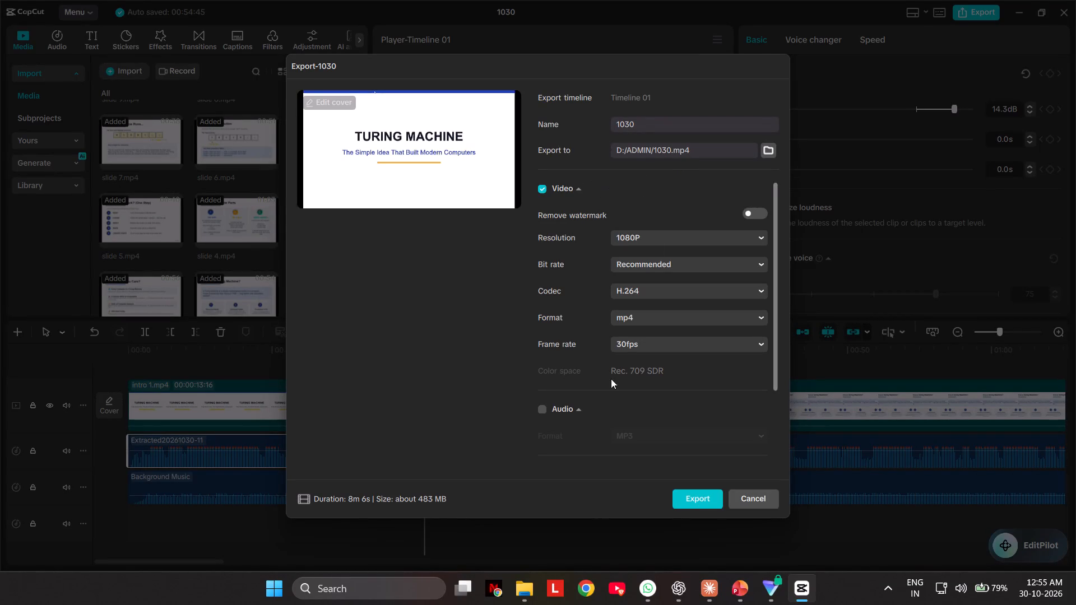
pyautogui.click(651, 234)
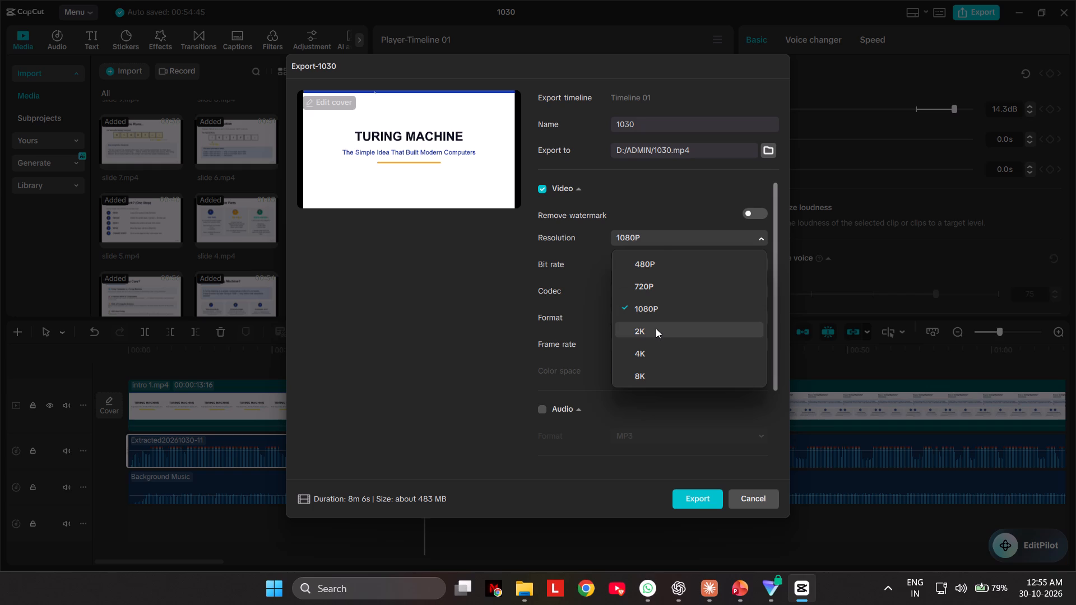
pyautogui.click(650, 310)
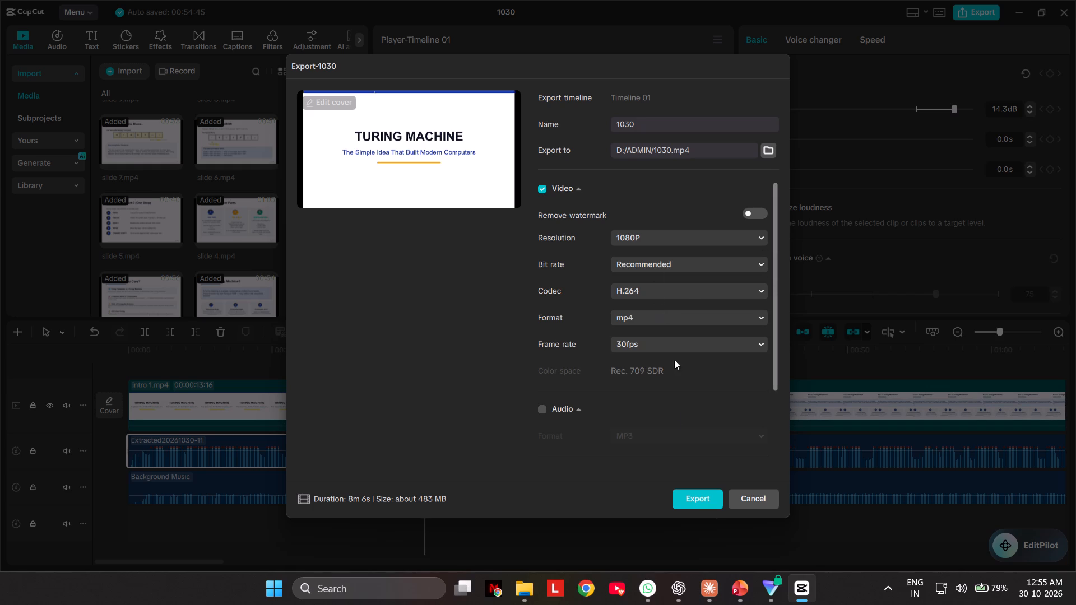
pyautogui.scroll(-3, 648, 409)
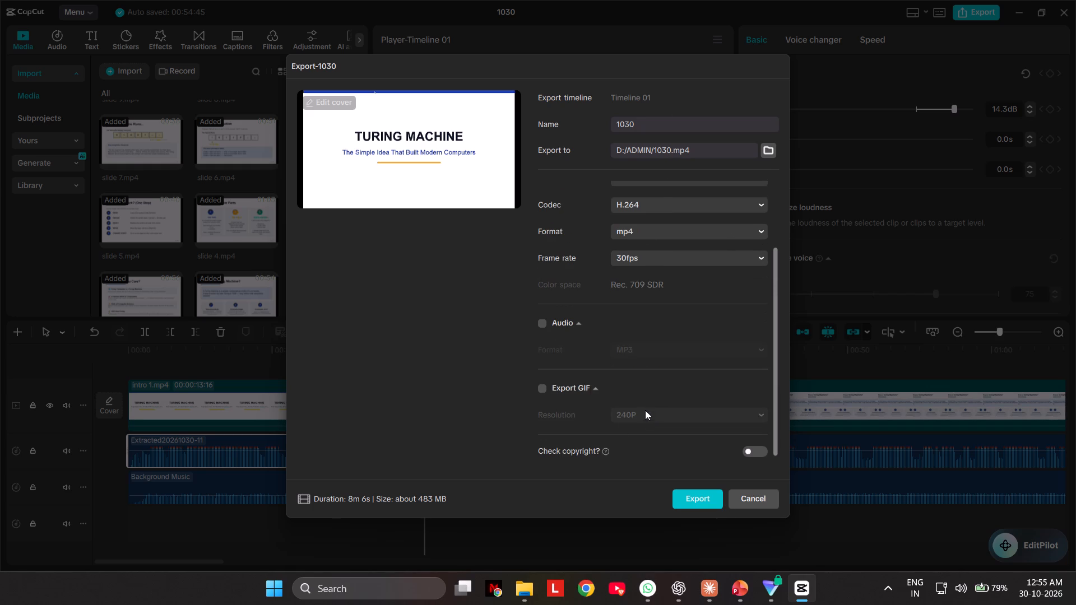
pyautogui.scroll(-6, 615, 425)
pyautogui.click(692, 497)
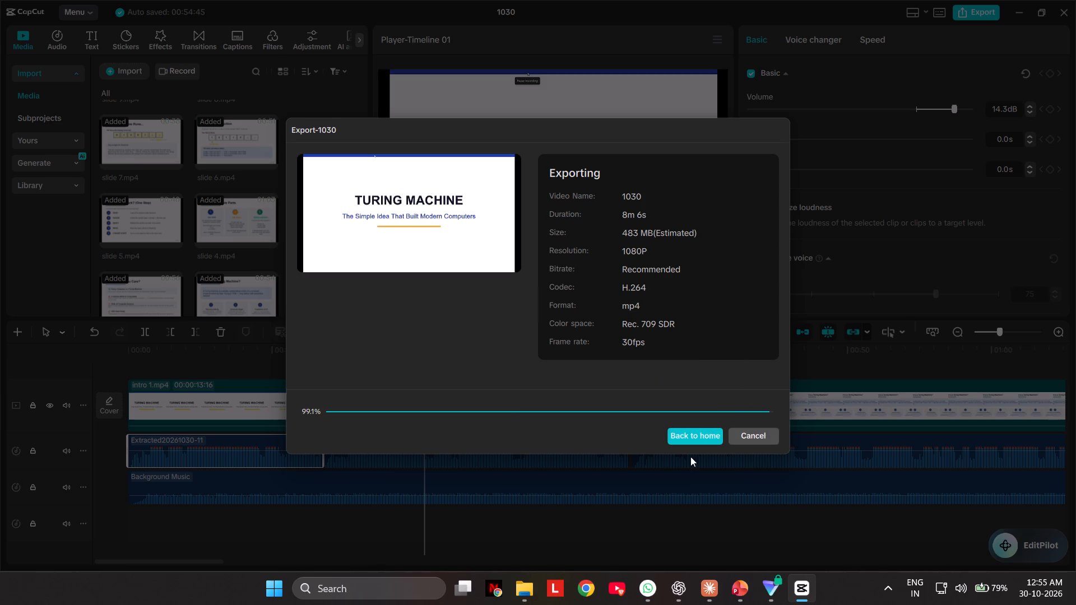
# Open the export folder, check the exported 1030 video file there, and close the folder.
pyautogui.scroll(-7, 683, 457)
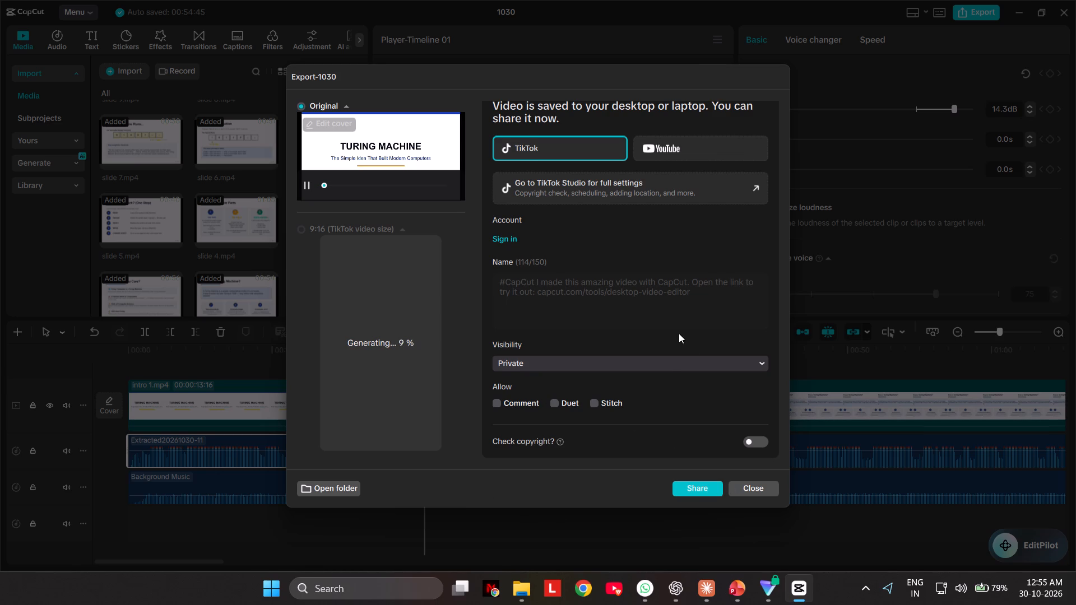
pyautogui.scroll(-1, 674, 359)
pyautogui.scroll(4, 669, 373)
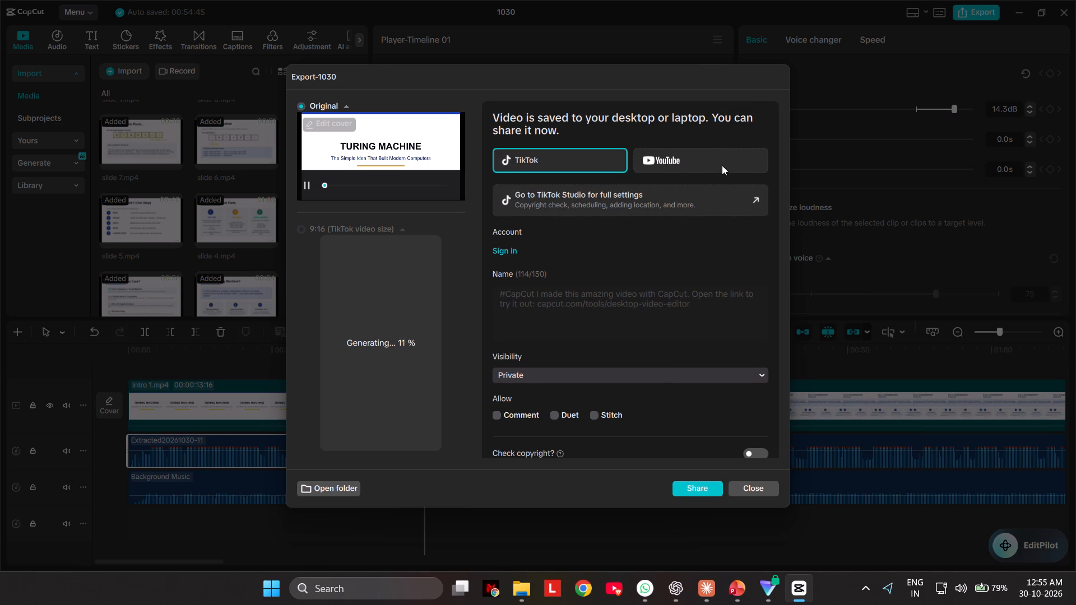
pyautogui.scroll(-3, 576, 473)
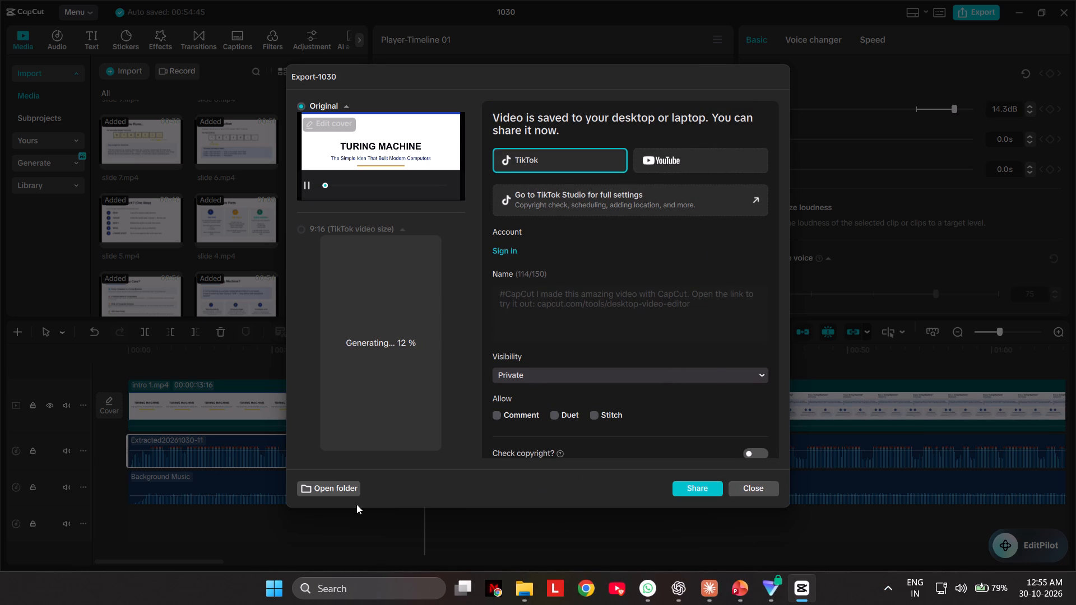
pyautogui.click(314, 491)
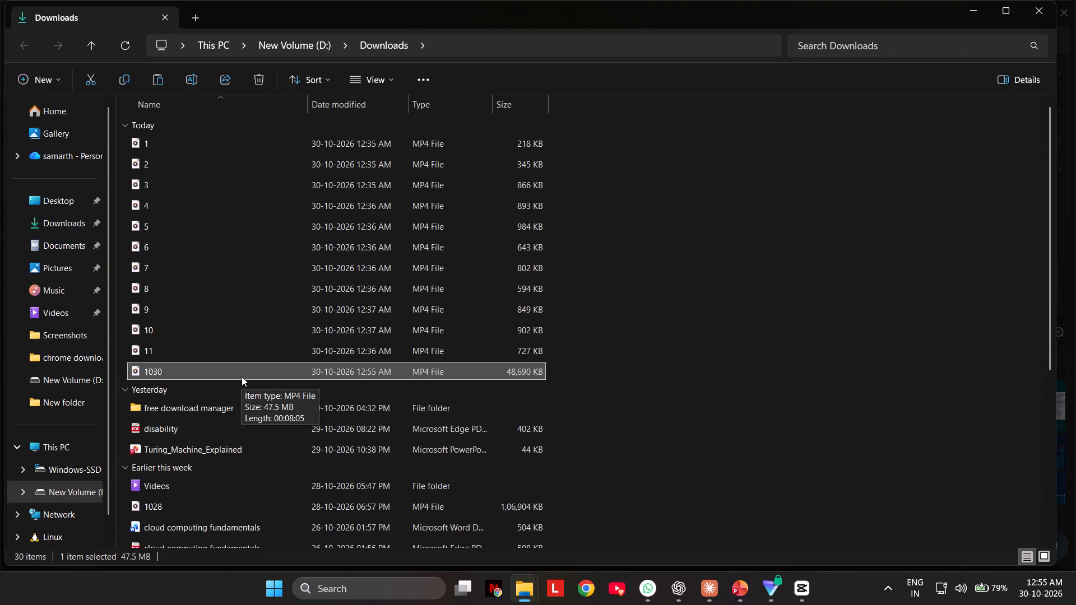
pyautogui.click(713, 365)
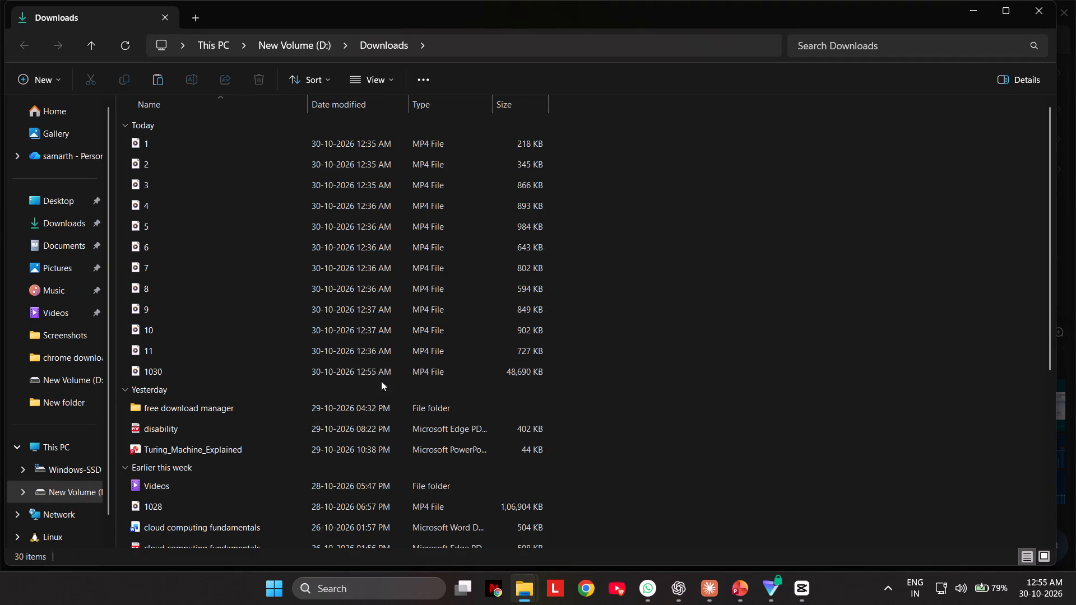
pyautogui.click(1043, 7)
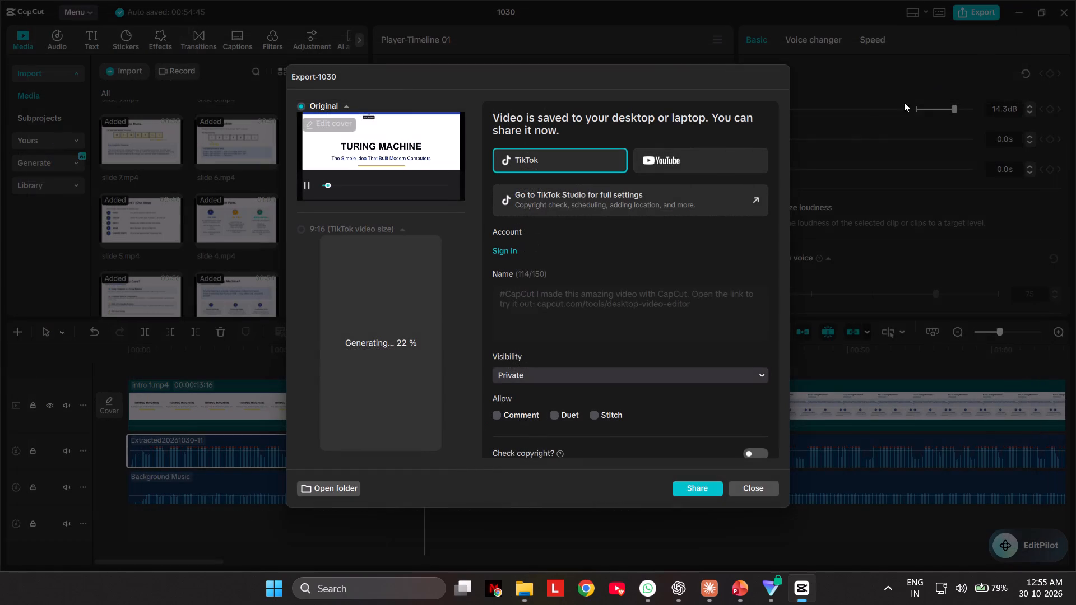
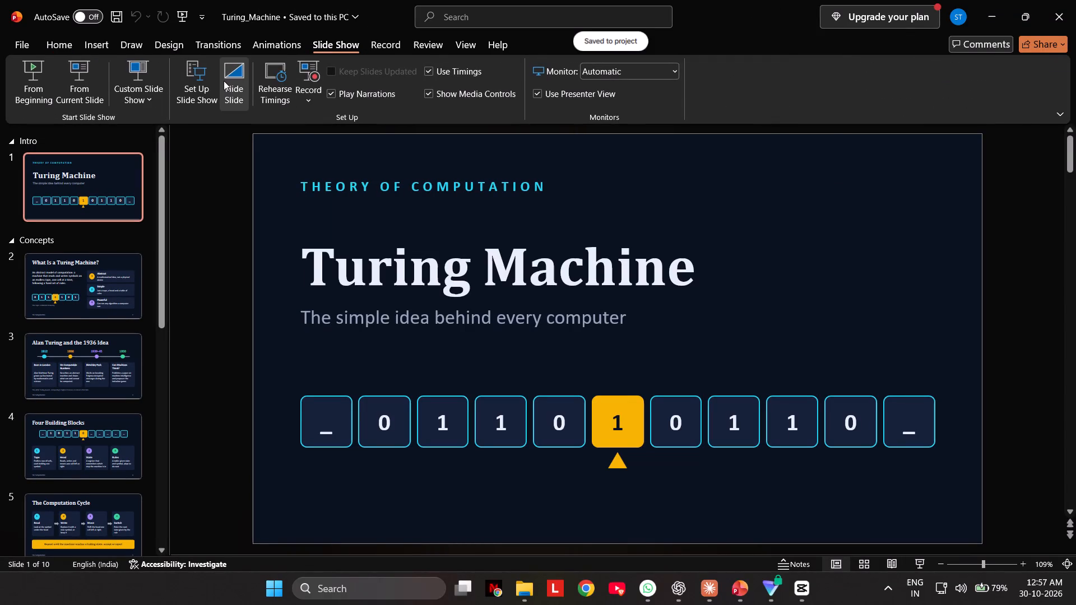
# Run the Turing Machine slide show from the beginning and page through its slides until the show closes.
pyautogui.click(31, 87)
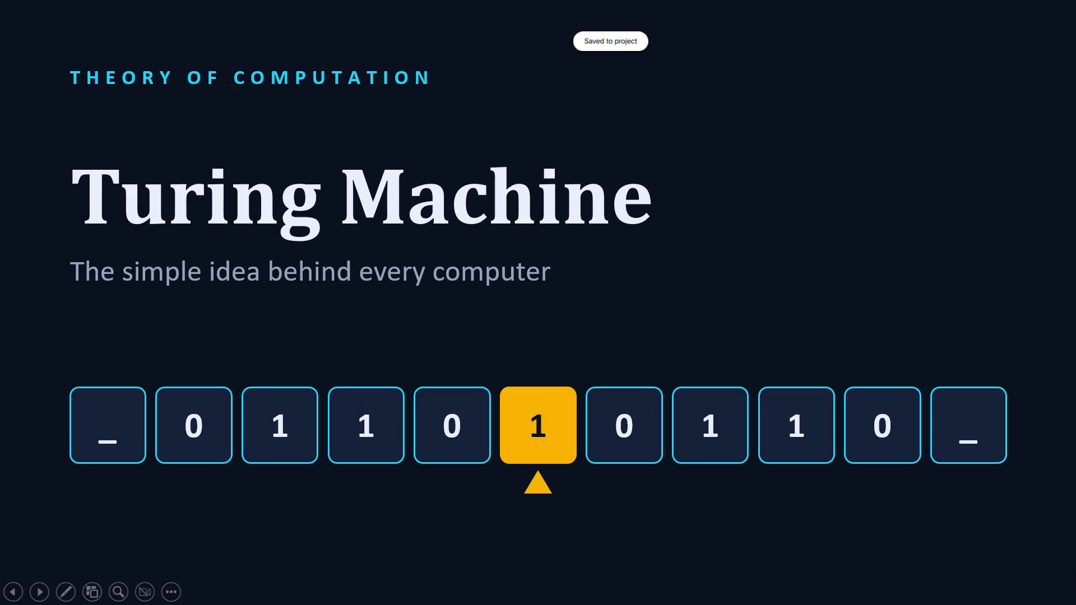
pyautogui.press('Right')
pyautogui.press('Left')
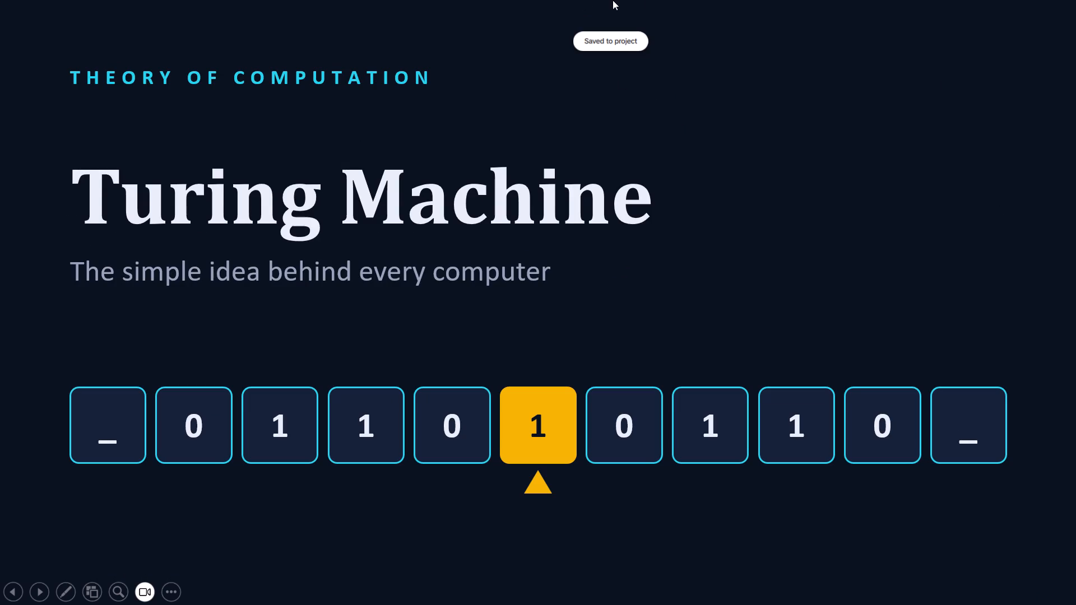
pyautogui.click(586, 39)
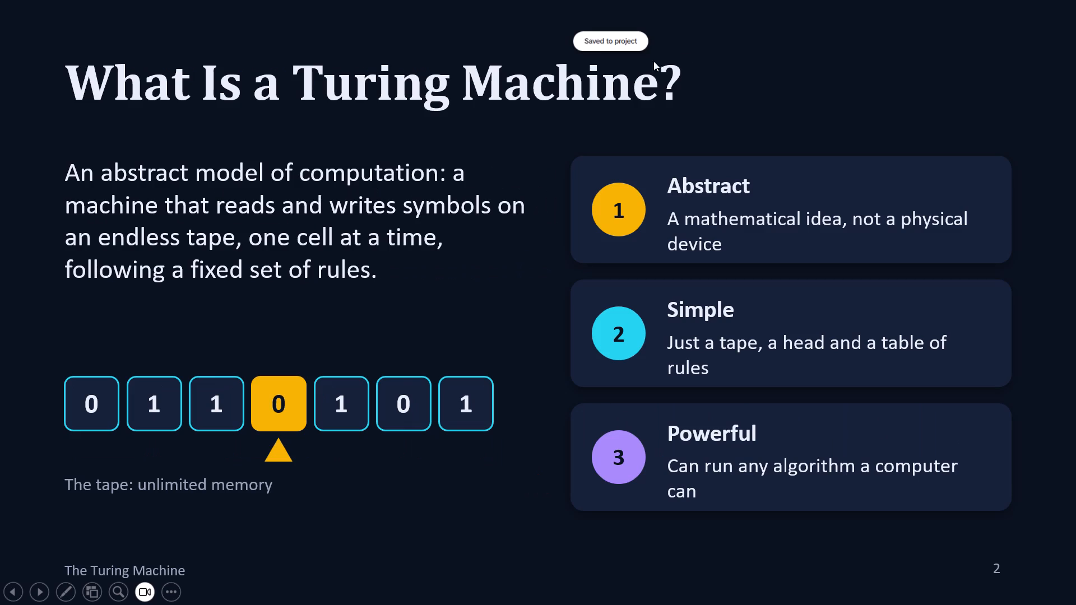
pyautogui.click(601, 44)
pyautogui.click(601, 44)
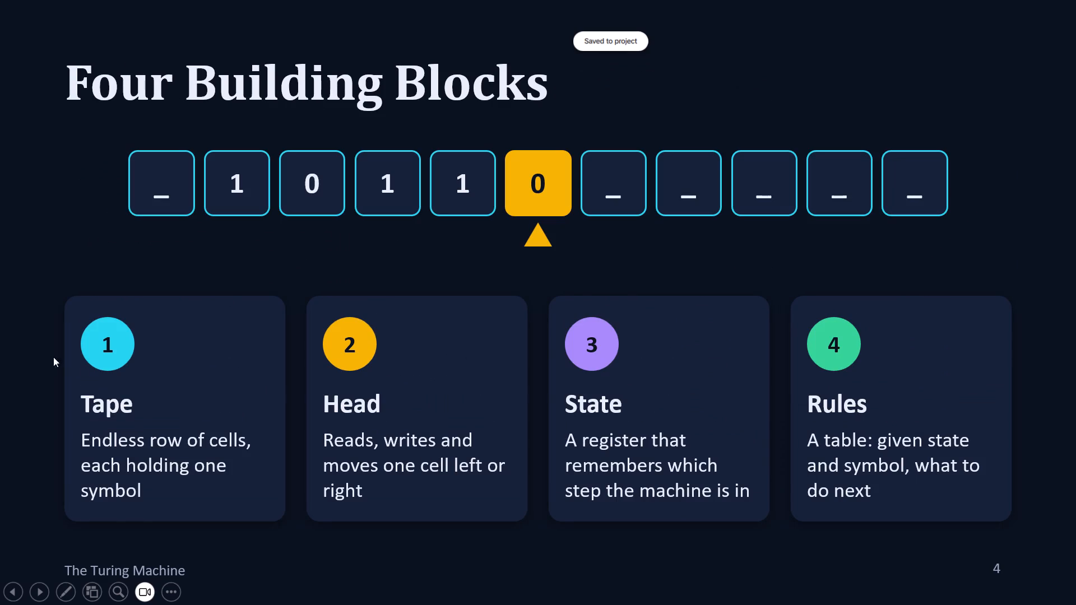
pyautogui.tripleClick(41, 353)
pyautogui.click(41, 353)
pyautogui.tripleClick(41, 353)
pyautogui.click(41, 353)
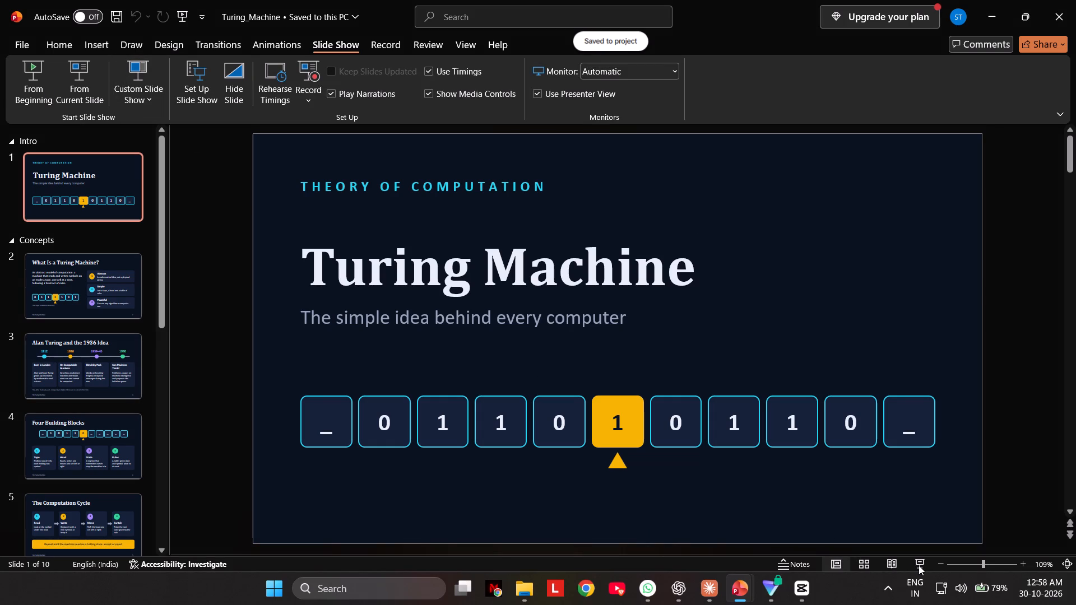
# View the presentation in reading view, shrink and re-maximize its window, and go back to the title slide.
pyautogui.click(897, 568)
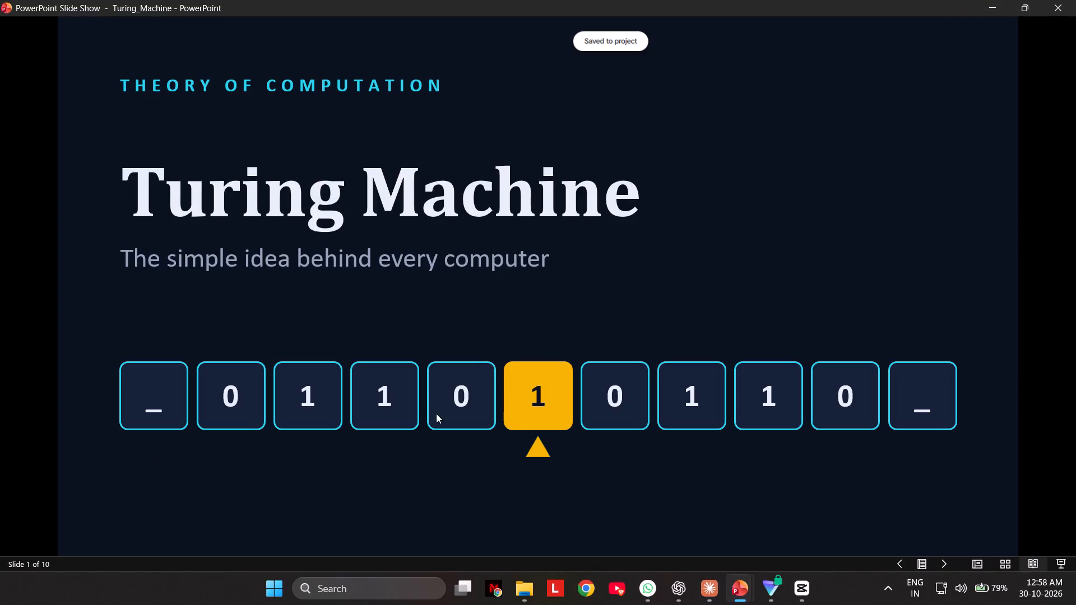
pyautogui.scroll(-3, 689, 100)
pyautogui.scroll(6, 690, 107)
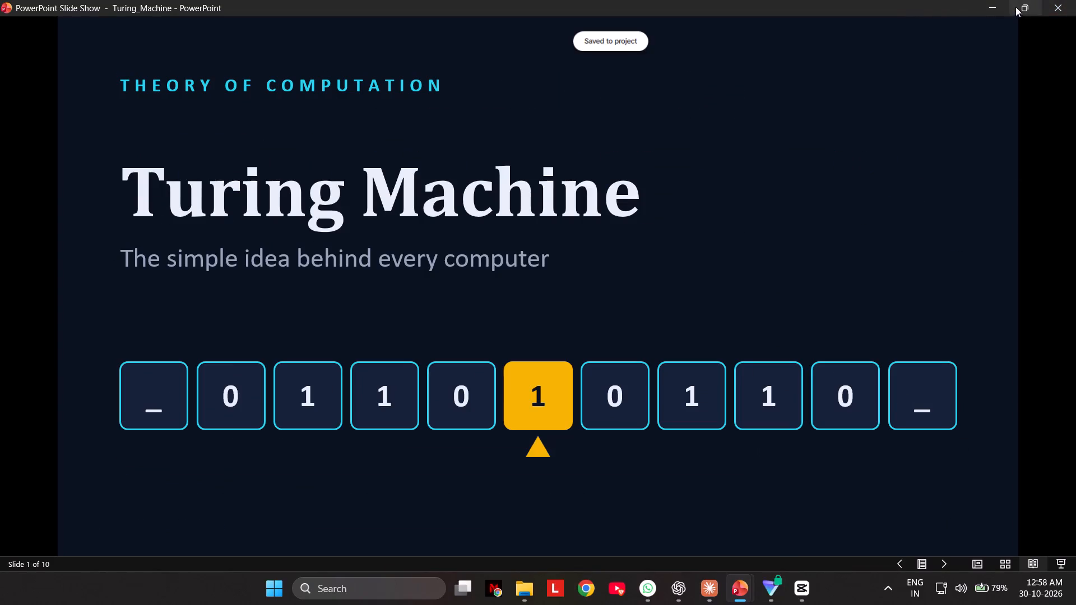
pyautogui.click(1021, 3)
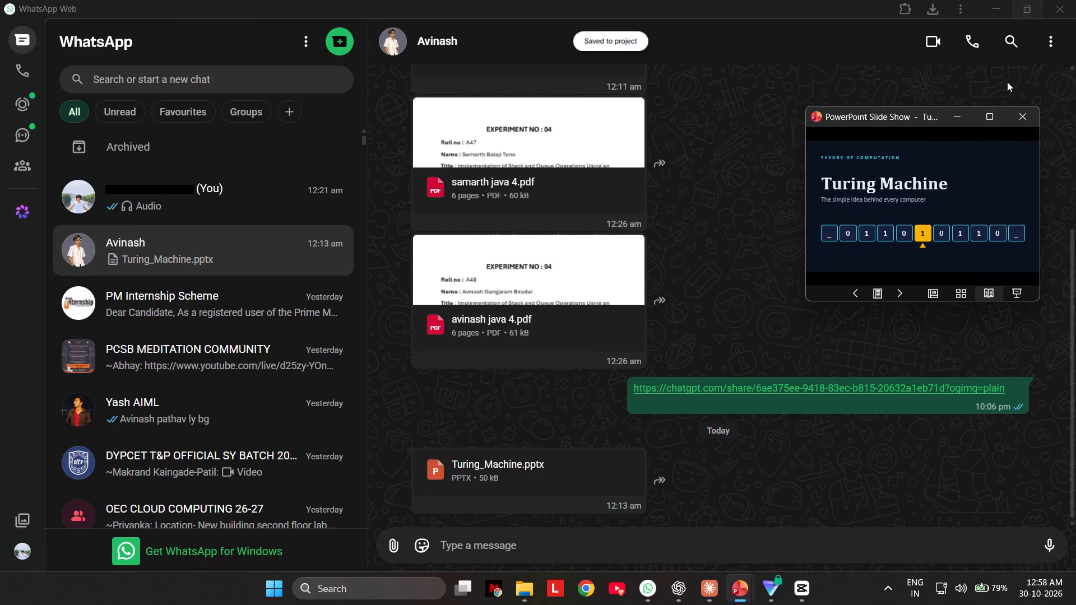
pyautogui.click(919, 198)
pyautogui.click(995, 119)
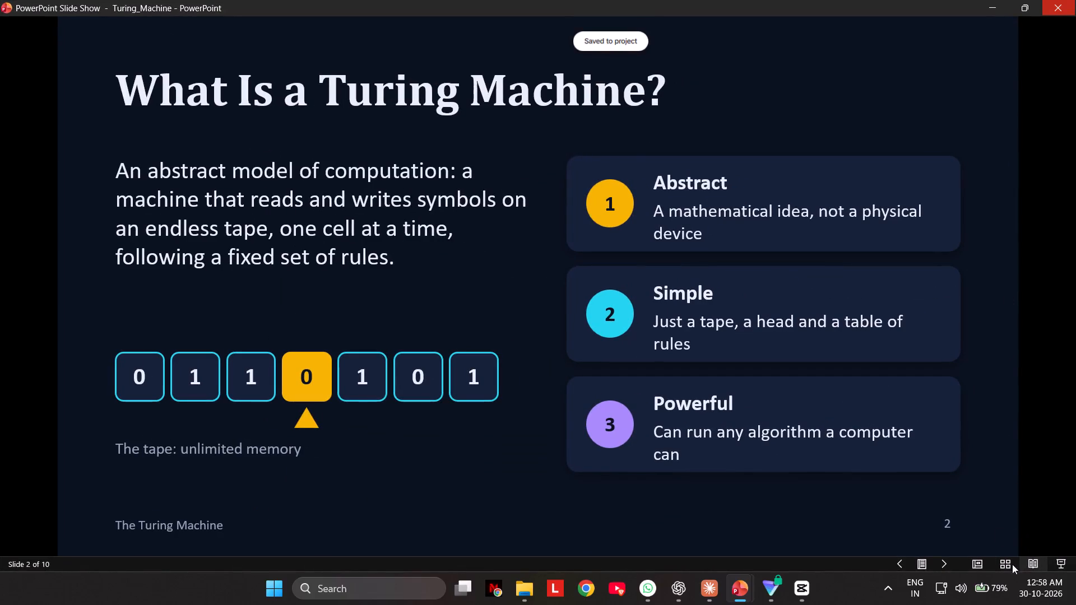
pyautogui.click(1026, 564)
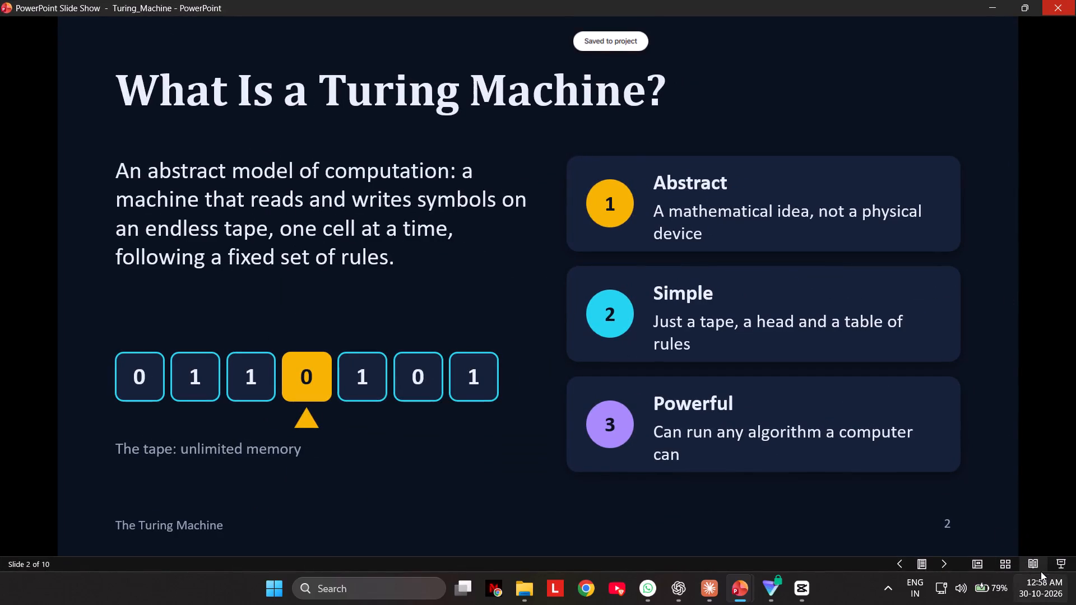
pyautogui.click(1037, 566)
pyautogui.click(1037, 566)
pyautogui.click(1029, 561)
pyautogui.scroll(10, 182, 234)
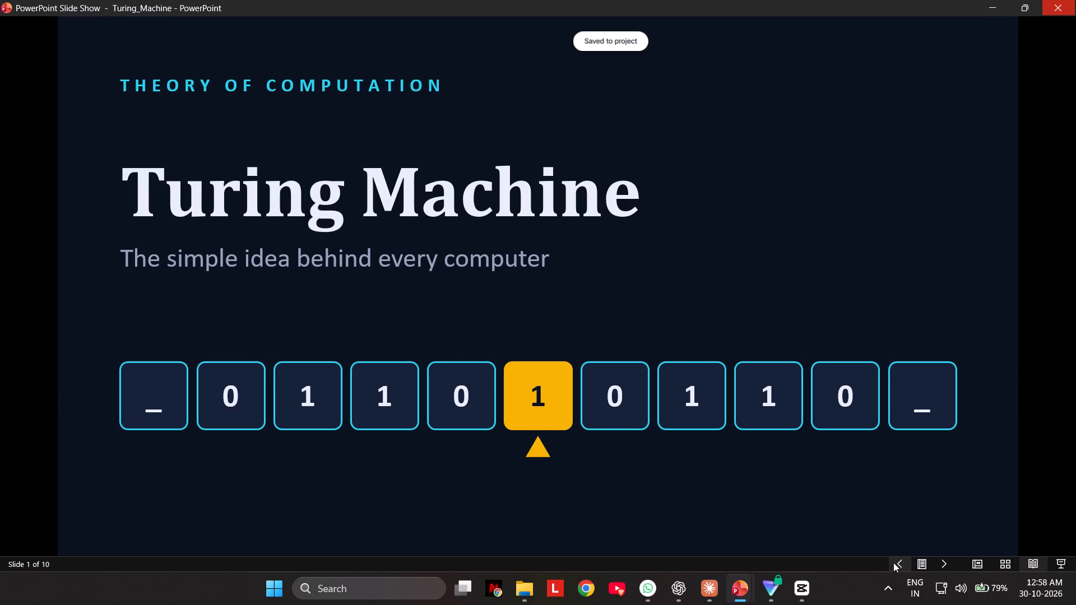
# Present the title slide full screen and start a Snipping Tool video recording covering the whole screen.
pyautogui.click(1064, 569)
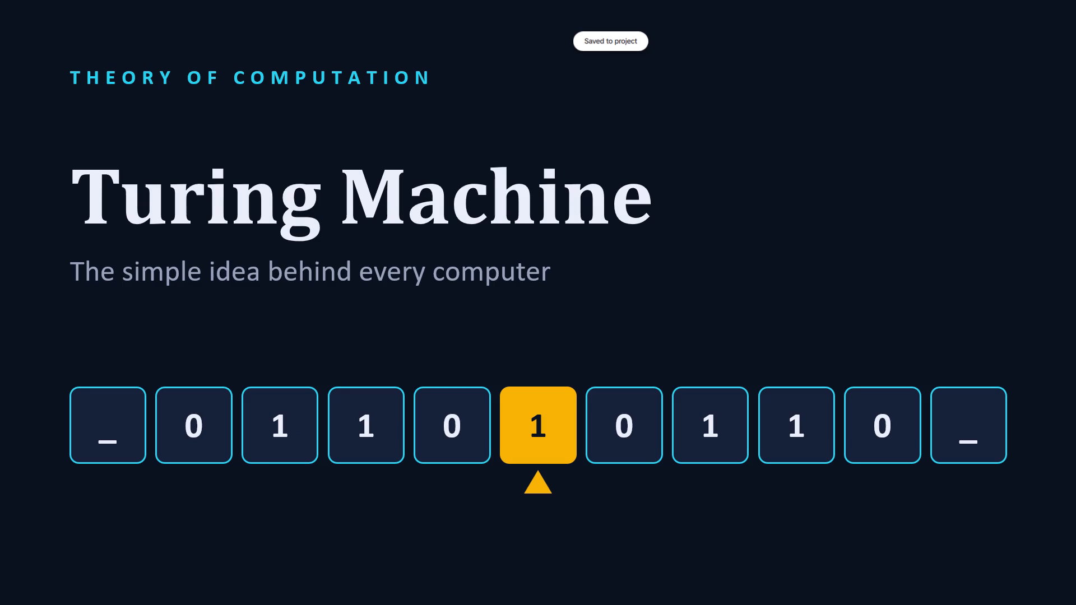
pyautogui.press('Print')
pyautogui.click(469, 25)
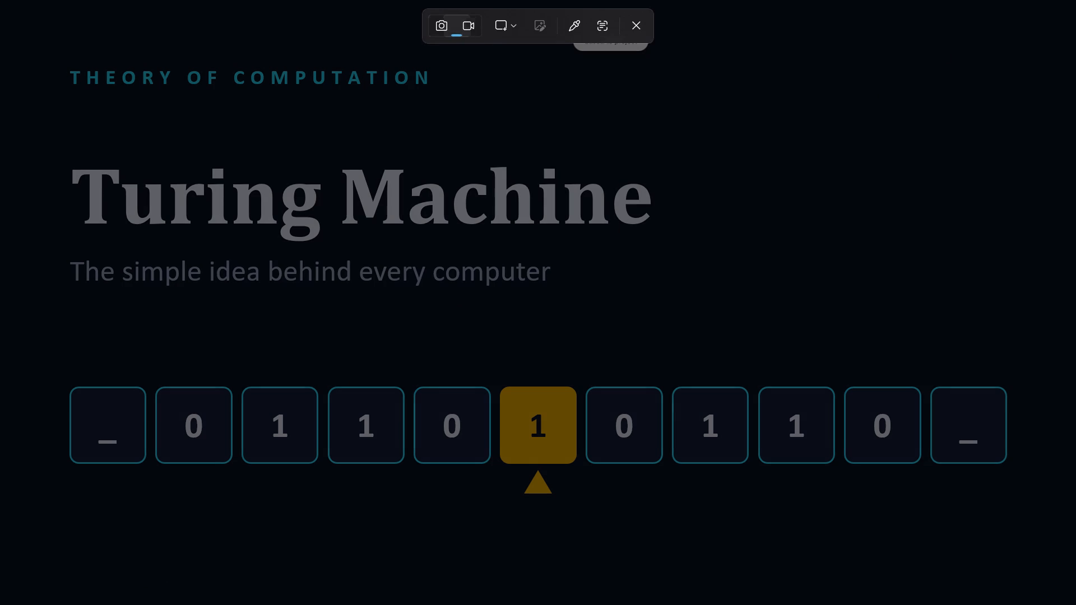
pyautogui.moveTo(0, 0); pyautogui.dragTo(961, 336)
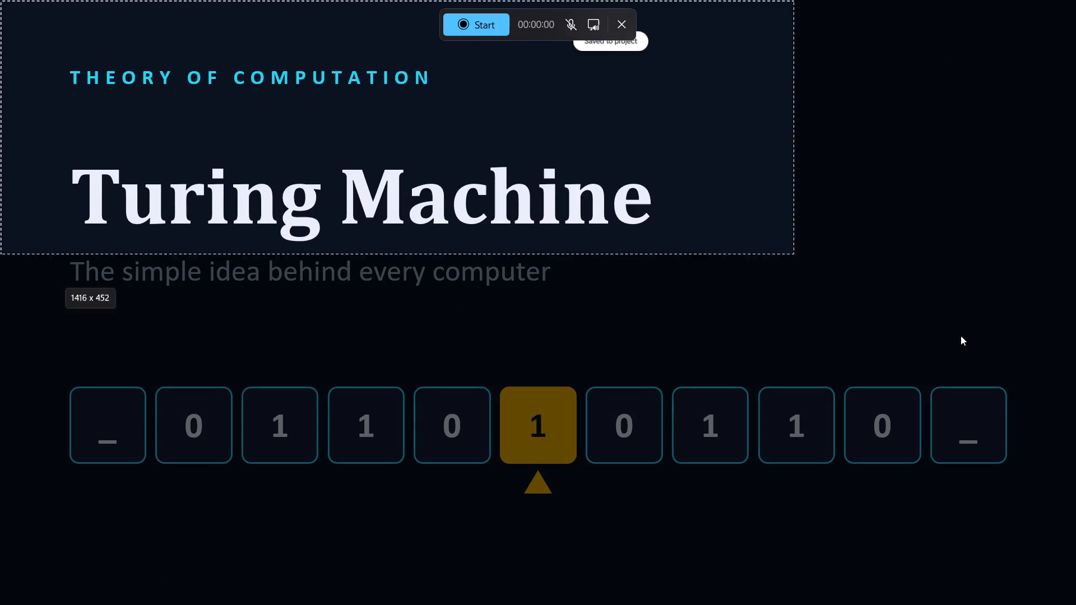
pyautogui.moveTo(961, 336); pyautogui.dragTo(1075, 604)
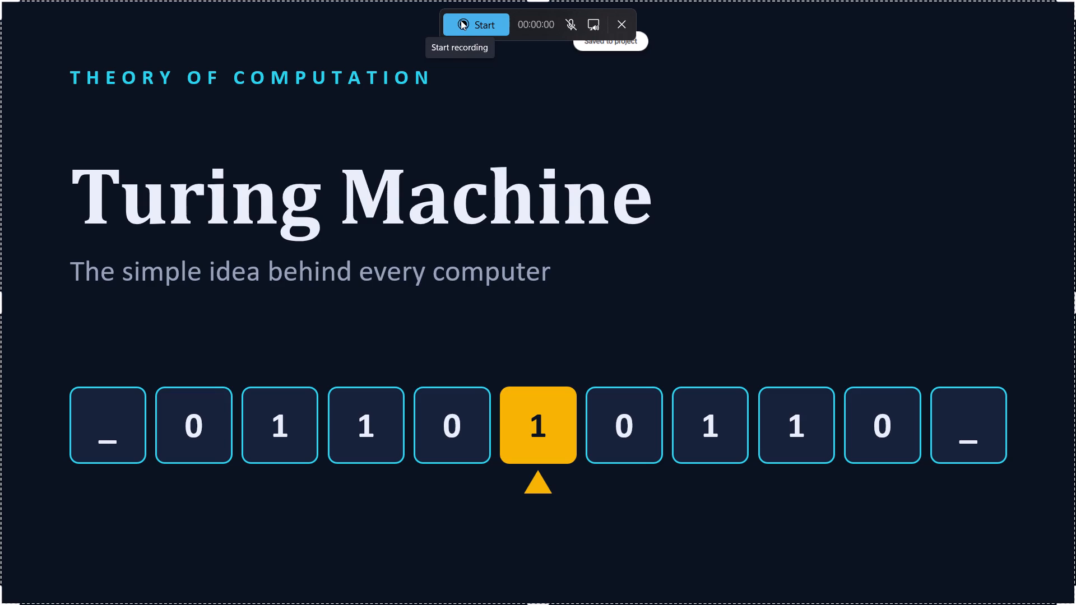
pyautogui.click(461, 20)
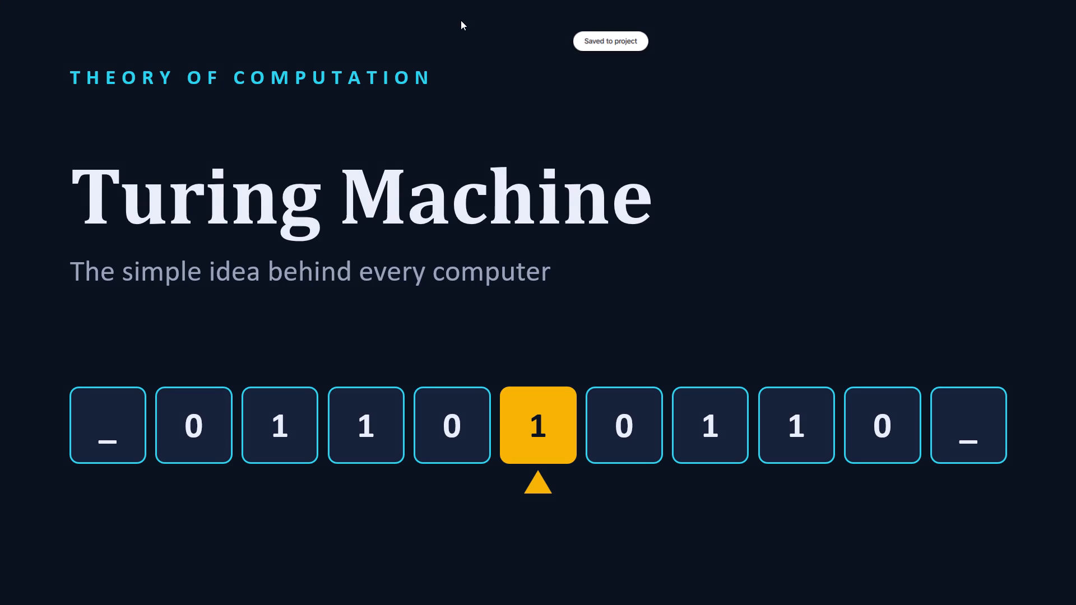
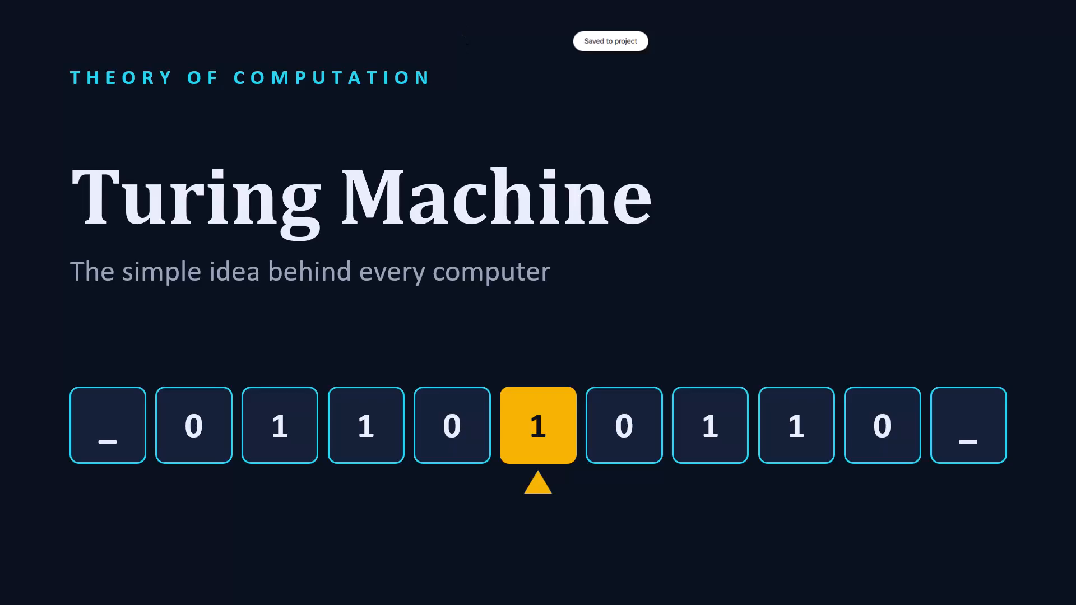
# Finish the screen recording of the title slide and dismiss the notice about automatically saved recordings.
pyautogui.click(458, 23)
pyautogui.click(490, 21)
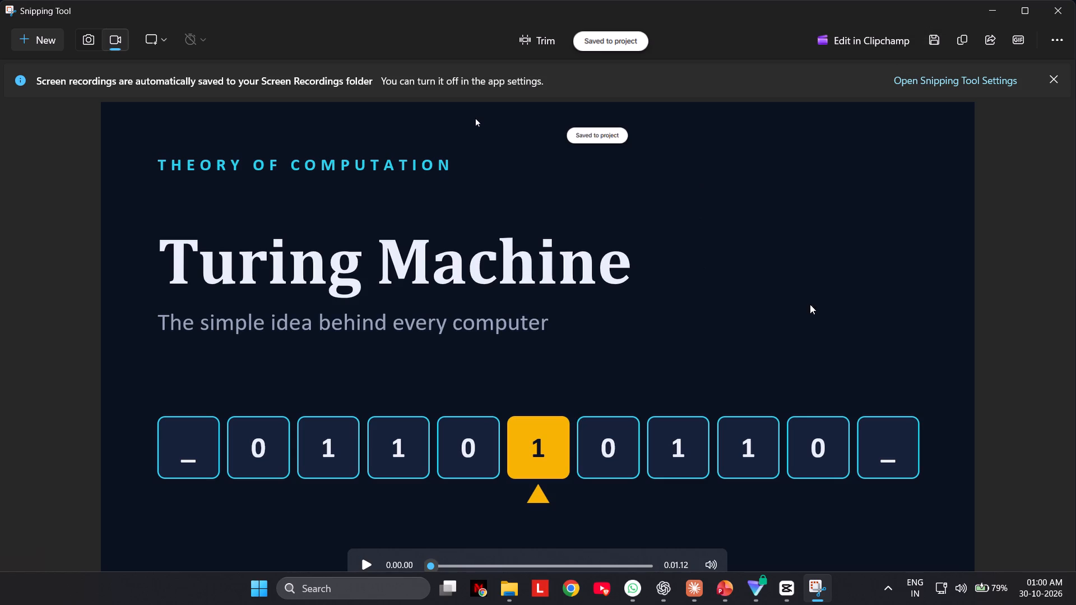
pyautogui.scroll(-2, 834, 246)
pyautogui.click(1052, 80)
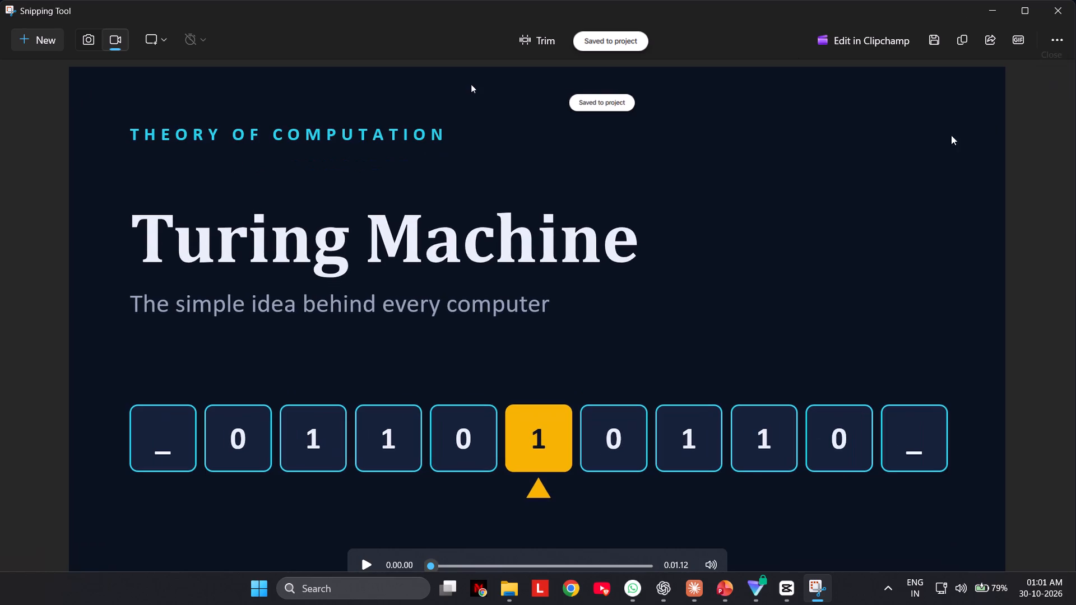
# Rename the new recording in Downloads > Videos > Screen Recordings as 1 and play it briefly to check it.
pyautogui.click(513, 594)
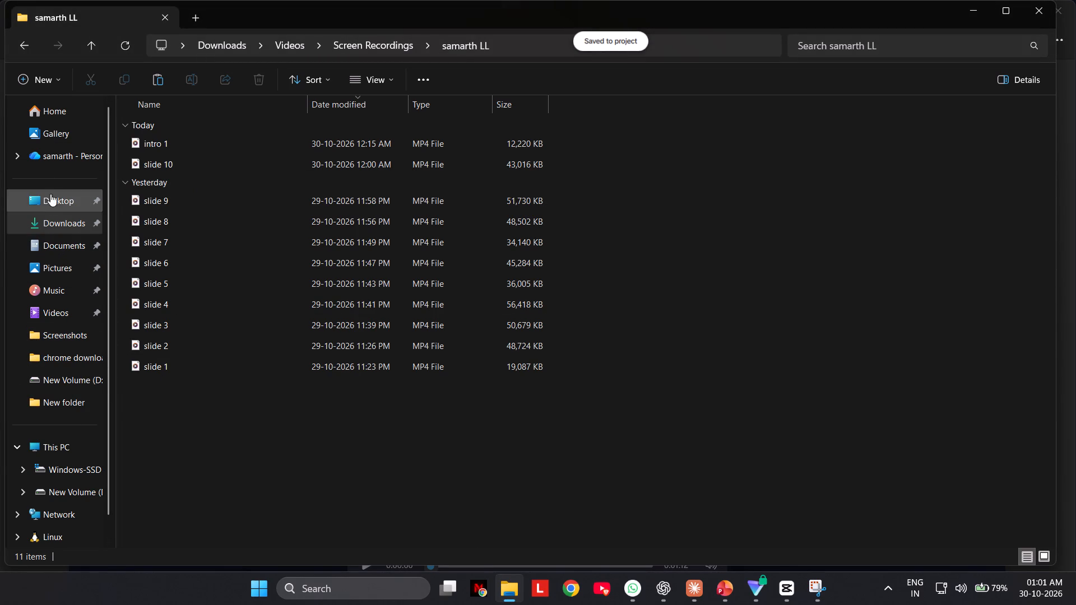
pyautogui.click(50, 216)
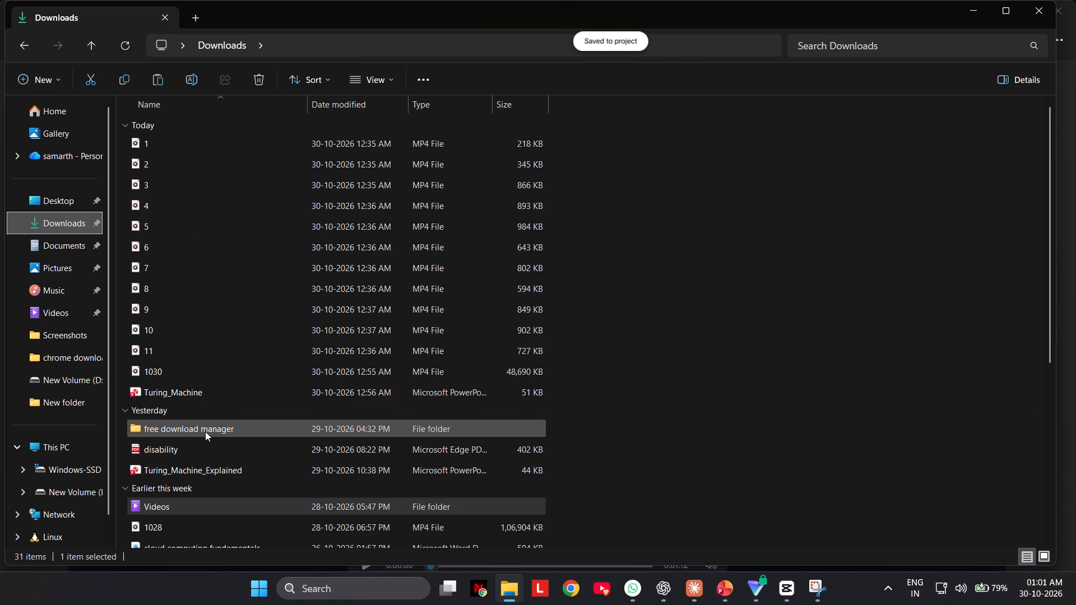
pyautogui.scroll(-2, 193, 384)
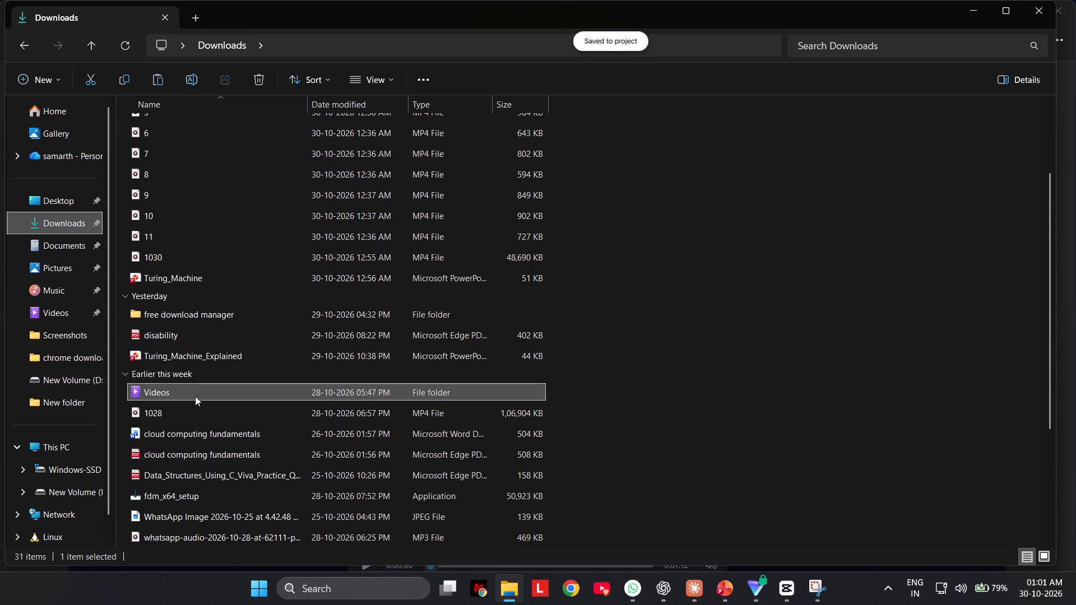
pyautogui.doubleClick(192, 390)
pyautogui.doubleClick(176, 145)
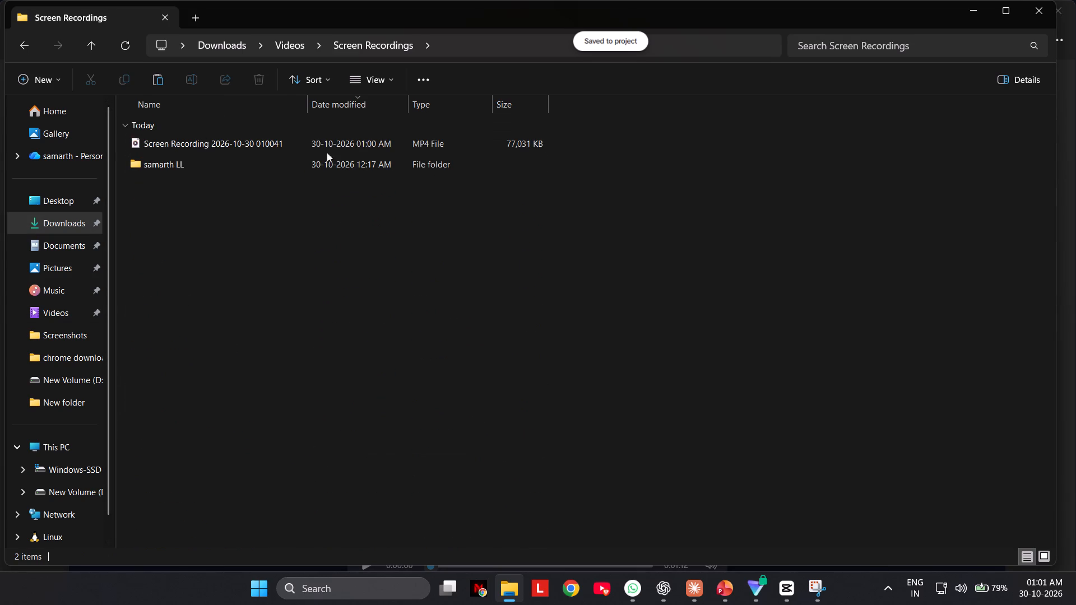
pyautogui.click(276, 142)
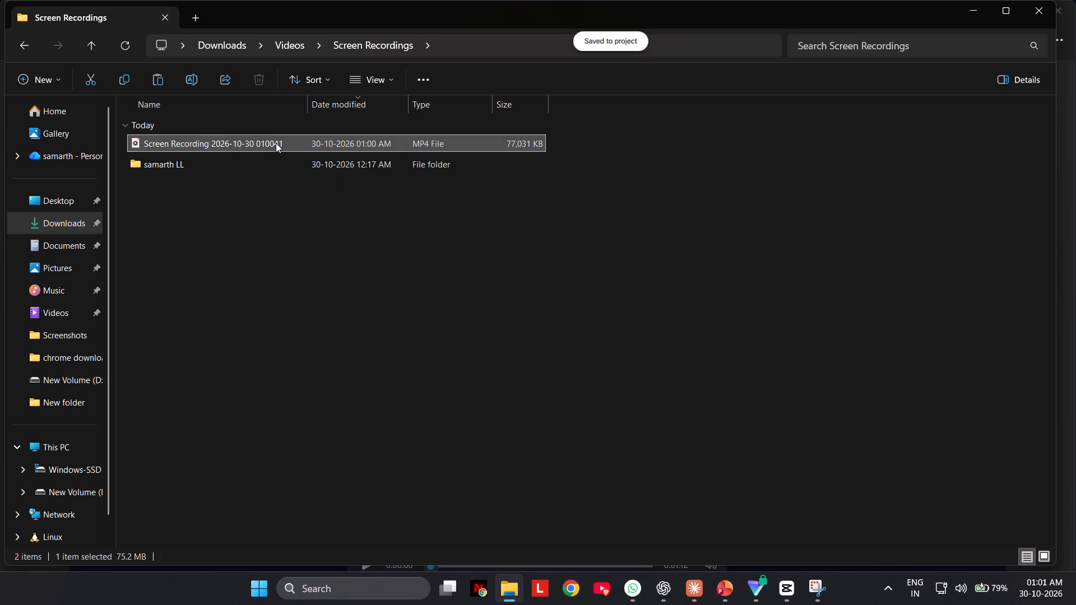
pyautogui.click(191, 80)
pyautogui.press('BackSpace')
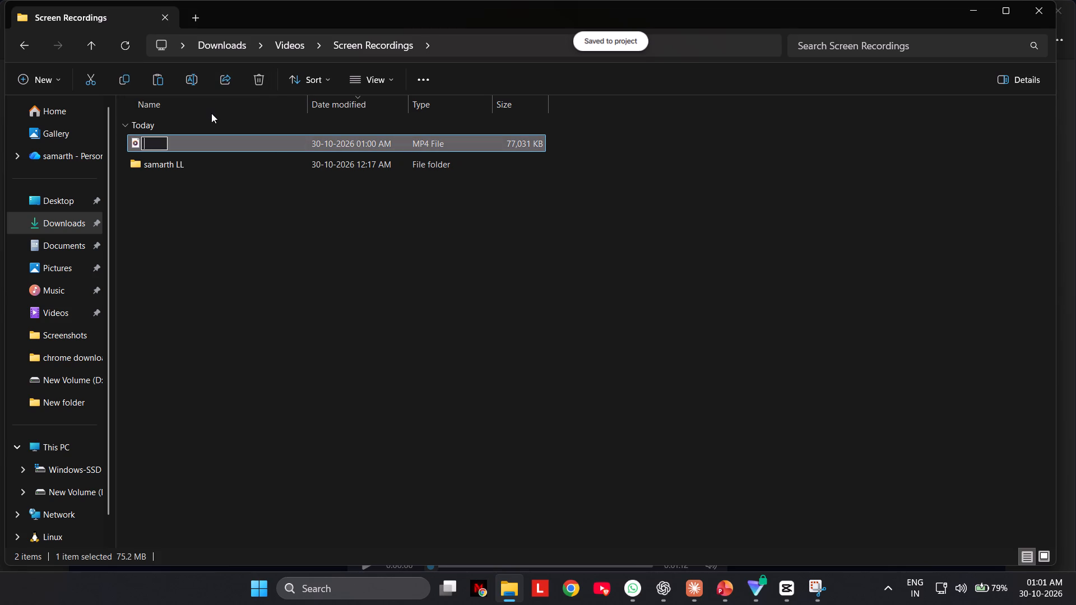
pyautogui.press('1')
pyautogui.press('Return')
pyautogui.doubleClick(334, 143)
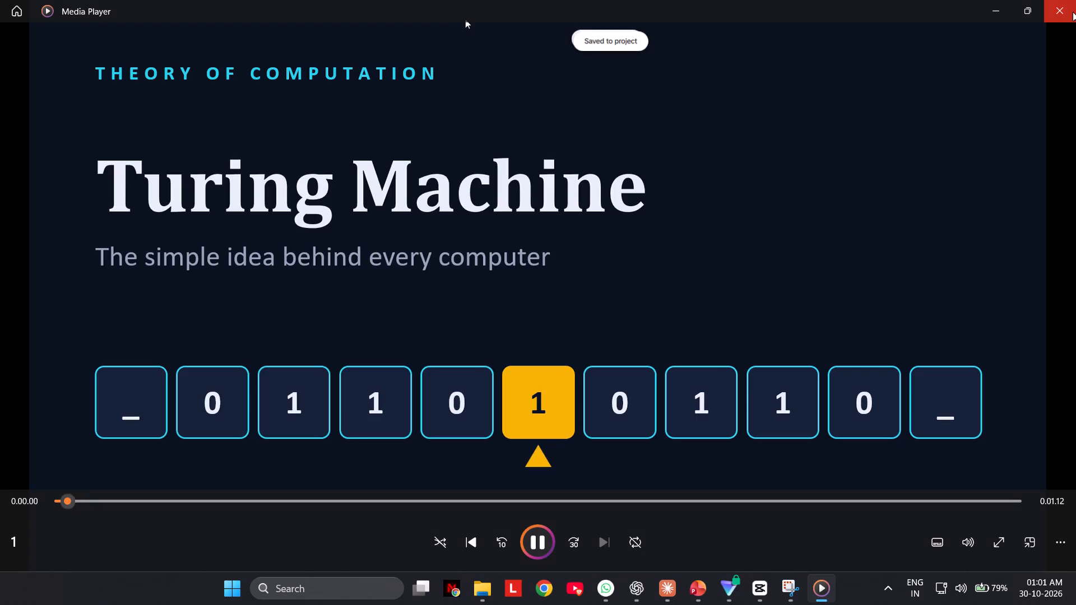
pyautogui.click(1068, 6)
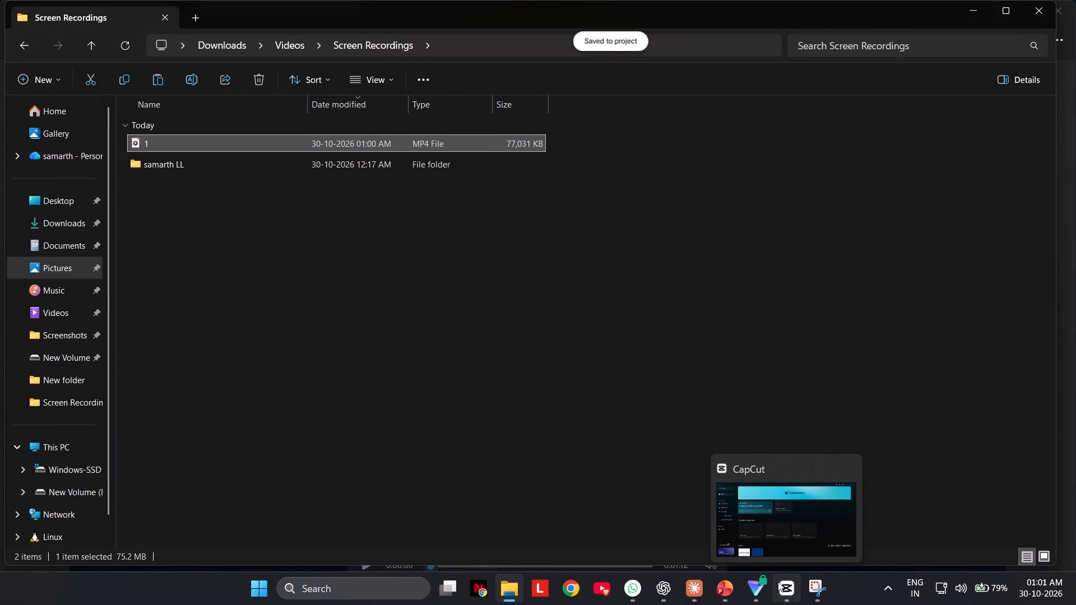
# Advance the slide show to "What Is a Turing Machine?" and record that slide as a full-screen Snipping Tool video.
pyautogui.click(830, 522)
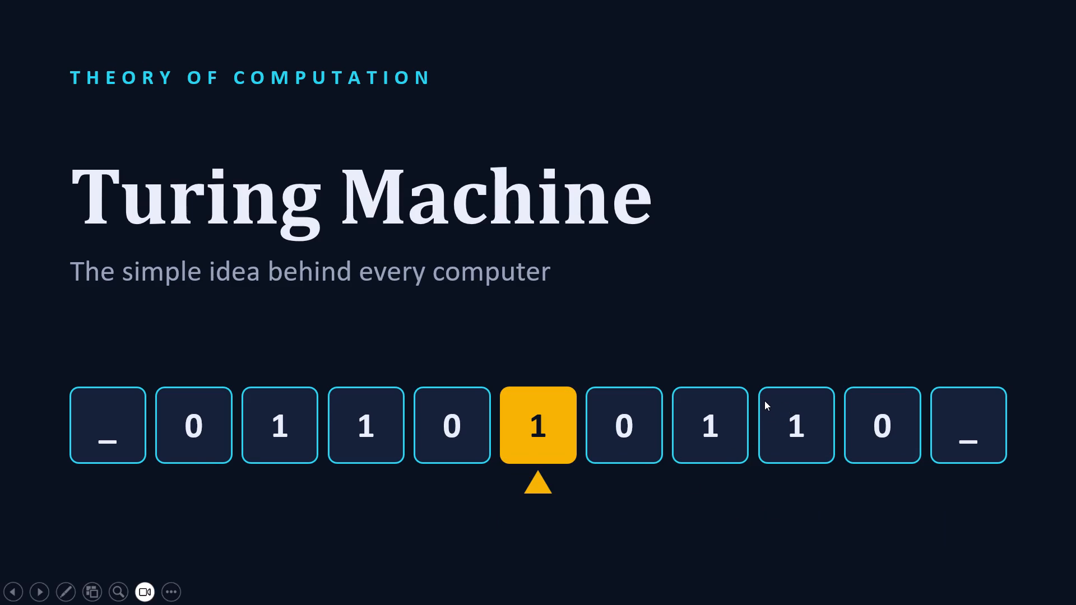
pyautogui.press('Right')
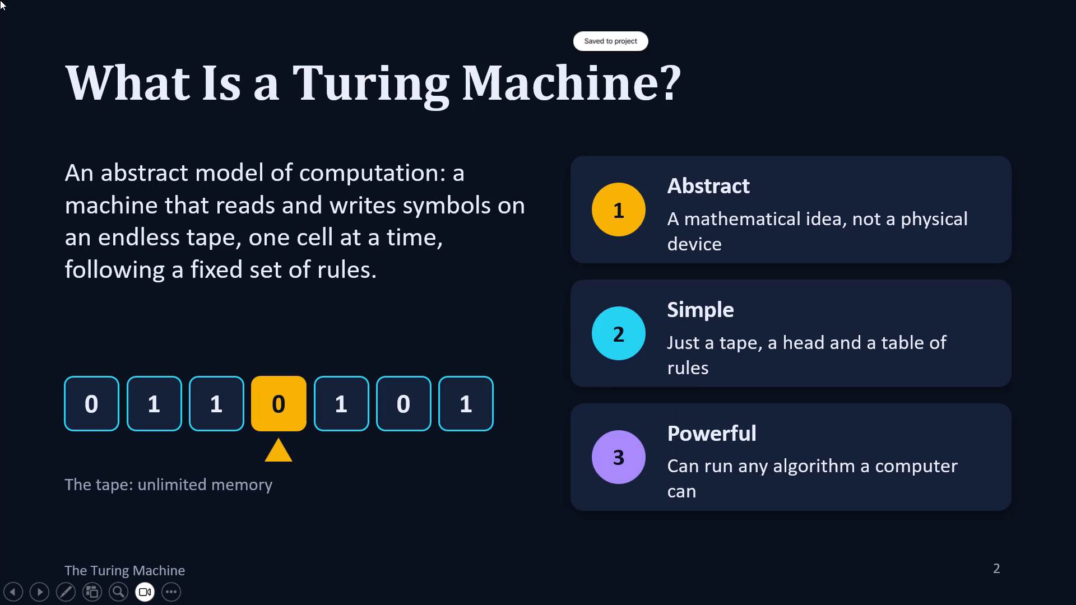
pyautogui.press('Print')
pyautogui.click(460, 24)
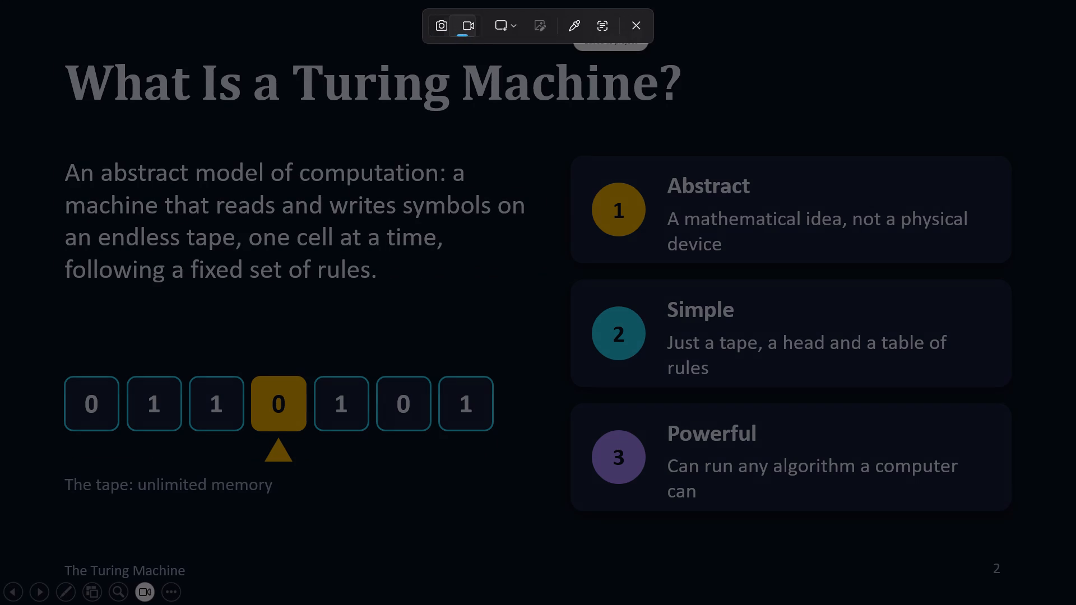
pyautogui.moveTo(0, 0); pyautogui.dragTo(1075, 604)
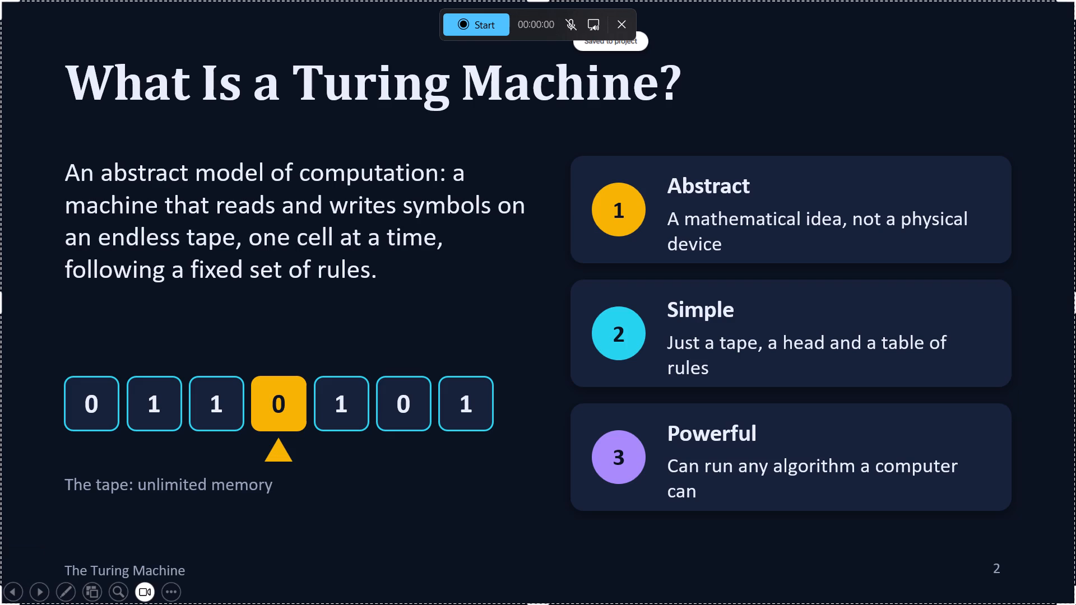
pyautogui.click(479, 28)
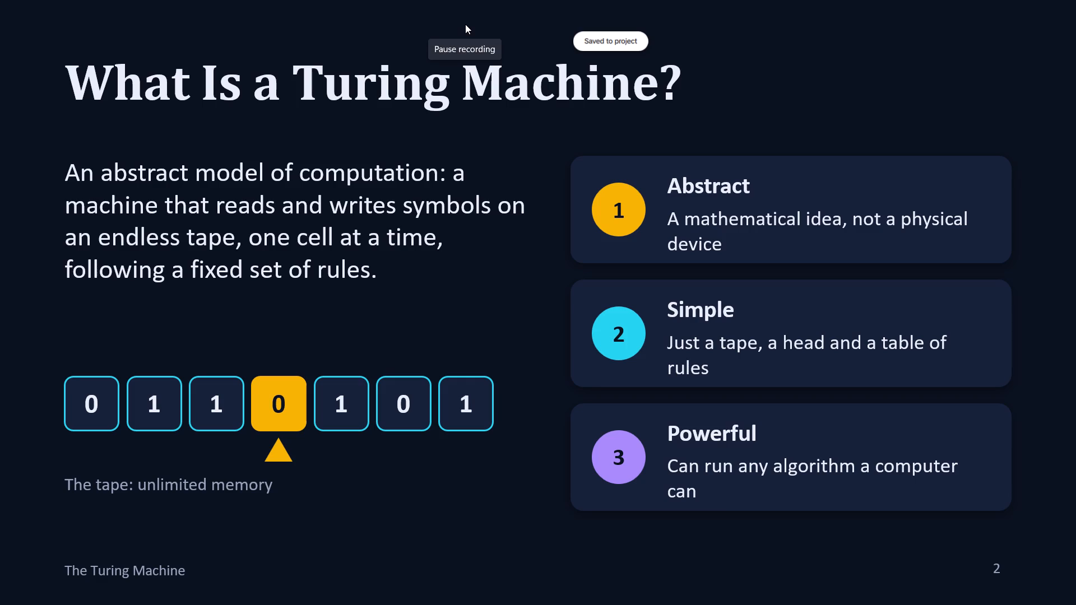
pyautogui.click(465, 24)
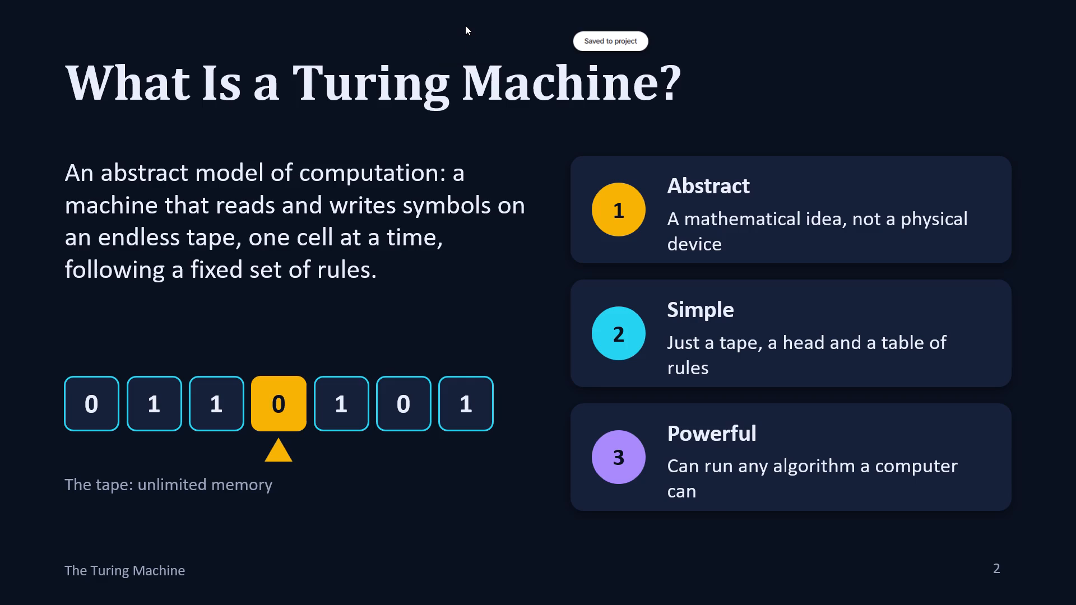
pyautogui.click(497, 31)
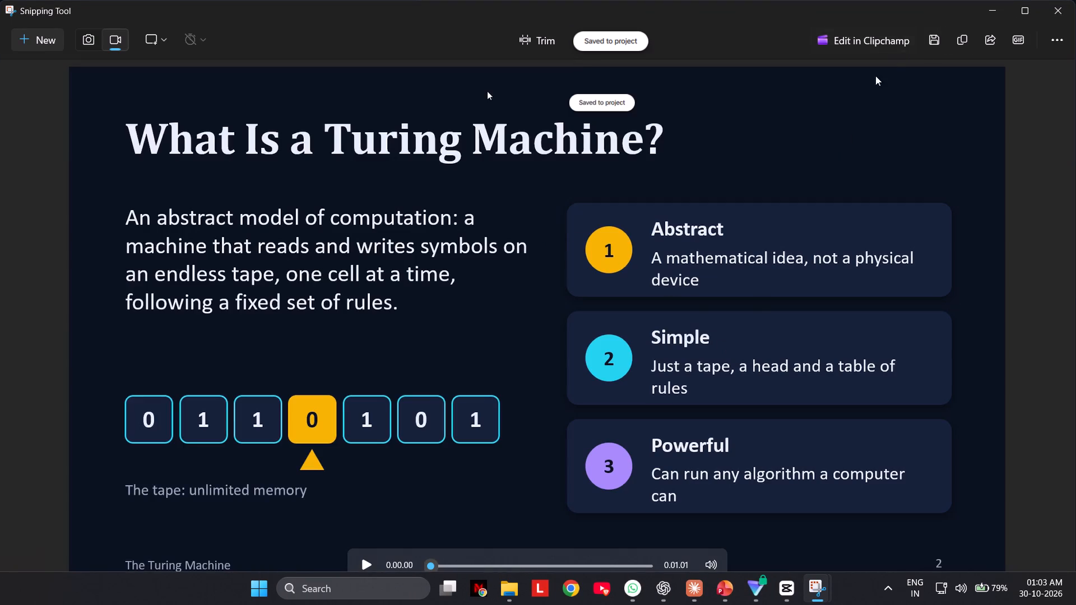
# Rename the newest recording in the Screen Recordings folder as 2.
pyautogui.click(495, 599)
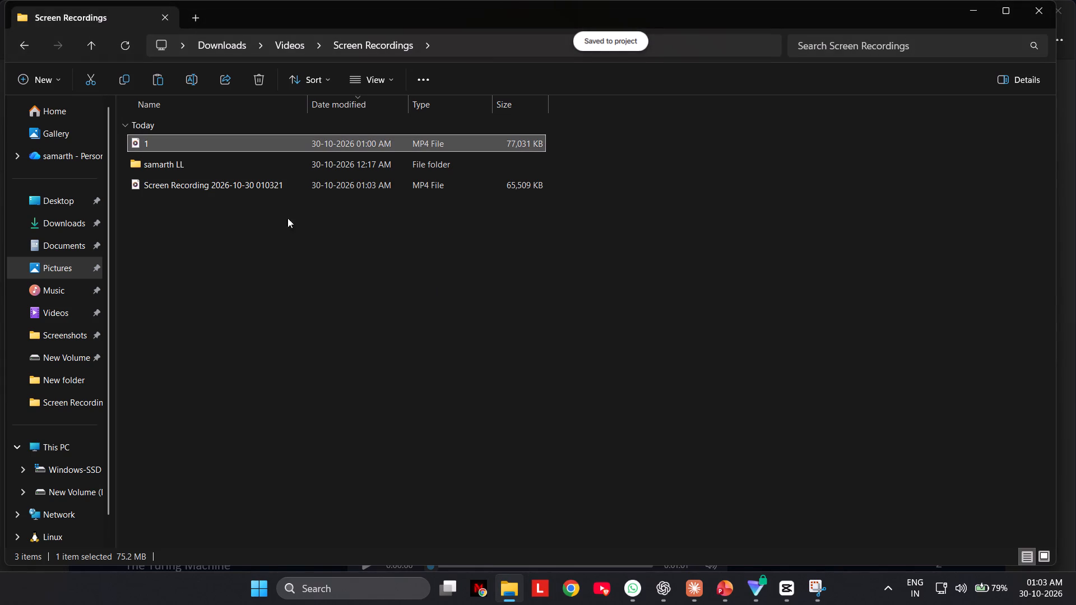
pyautogui.click(230, 185)
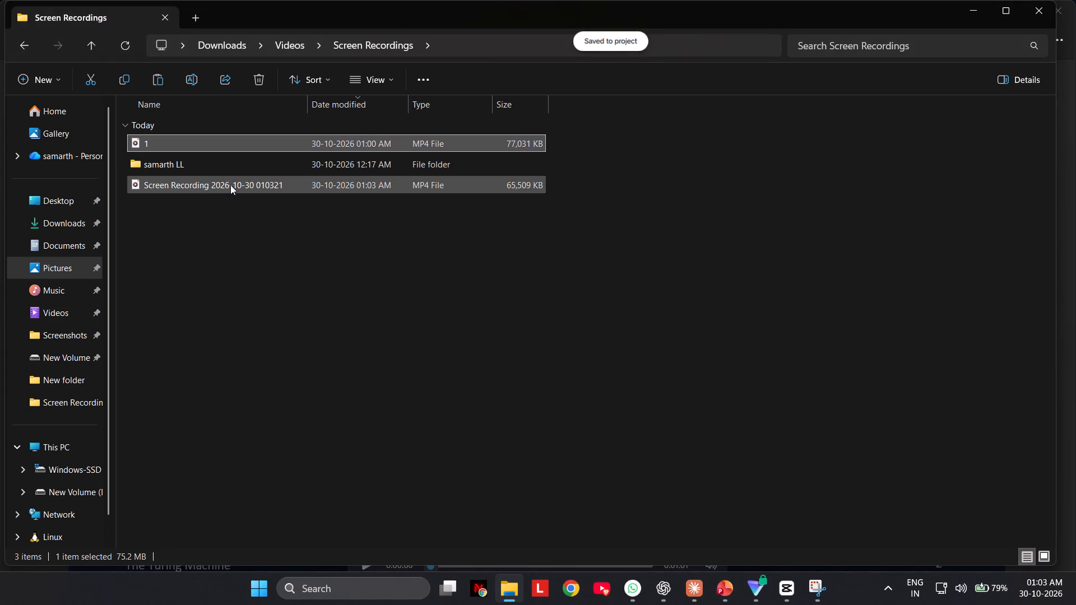
pyautogui.click(196, 81)
pyautogui.press('2')
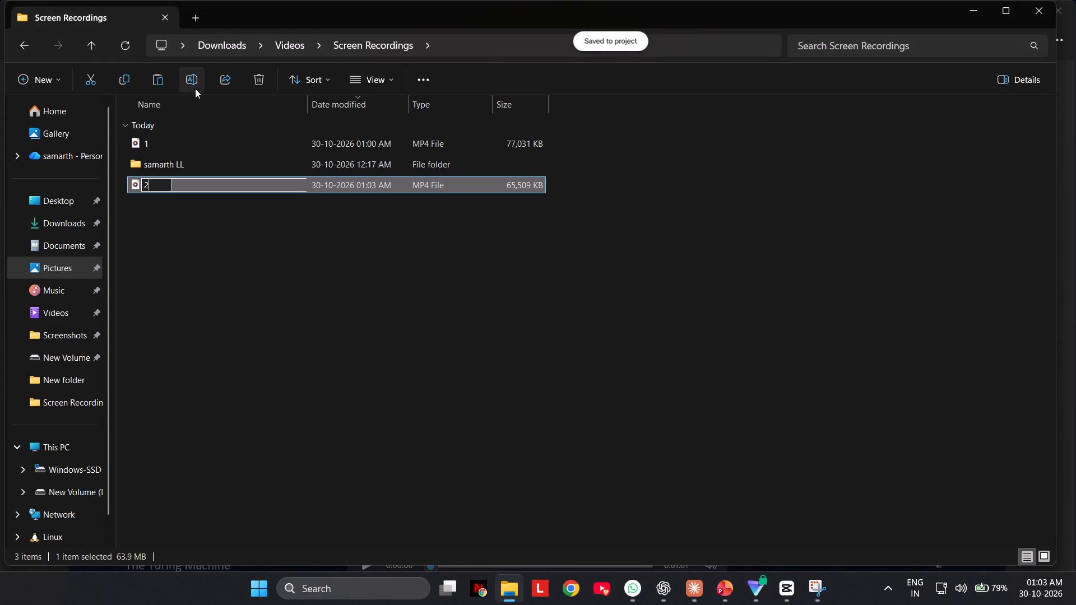
pyautogui.press('Return')
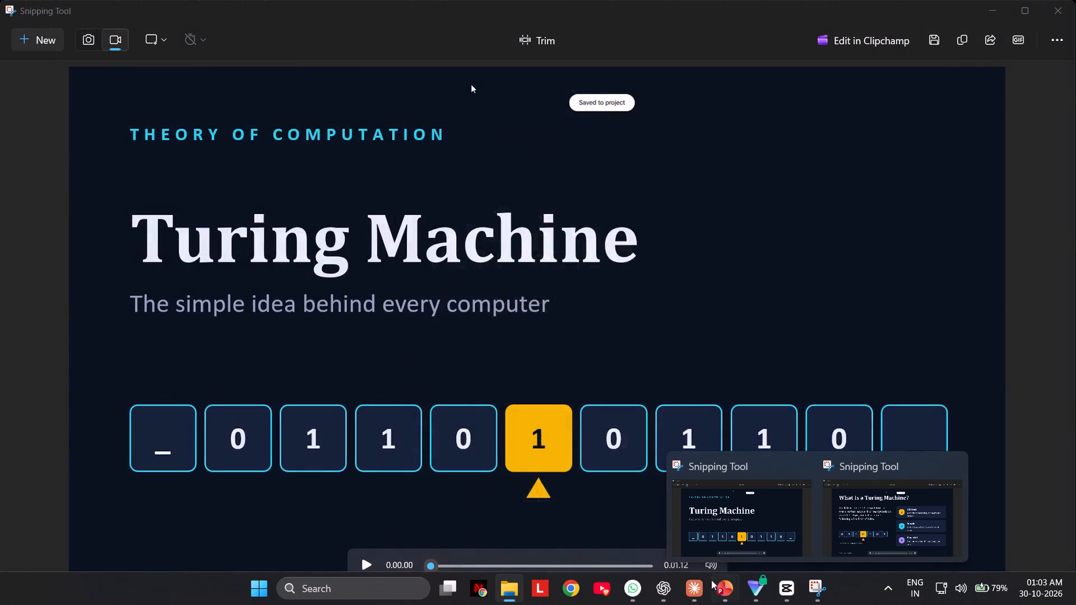
# Return to the PowerPoint slide show and advance it to the "Alan Turing and the 1936 Idea" slide.
pyautogui.click(874, 509)
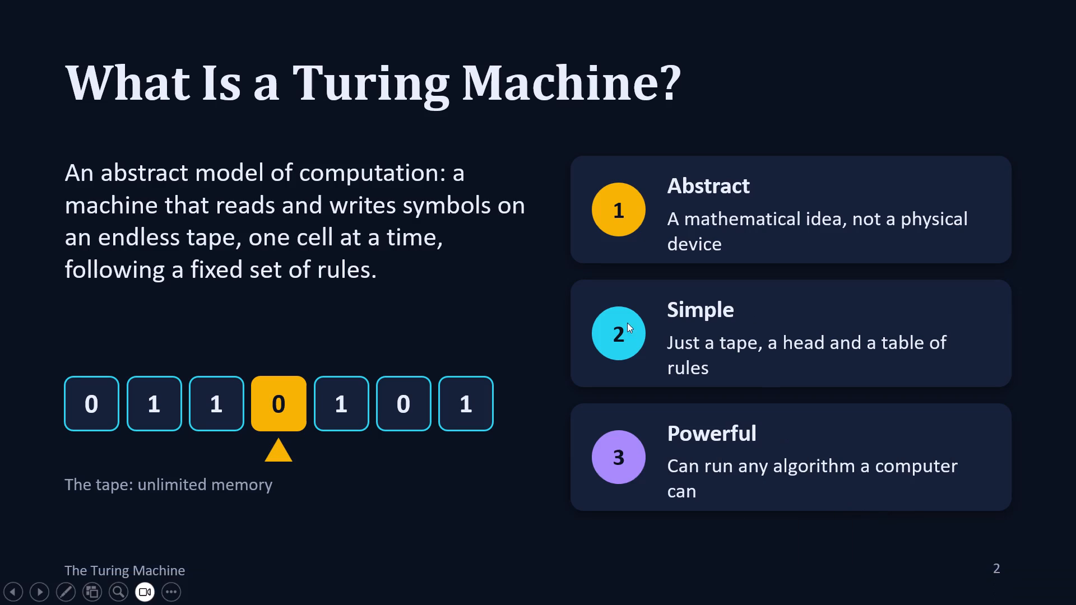
pyautogui.press('Right')
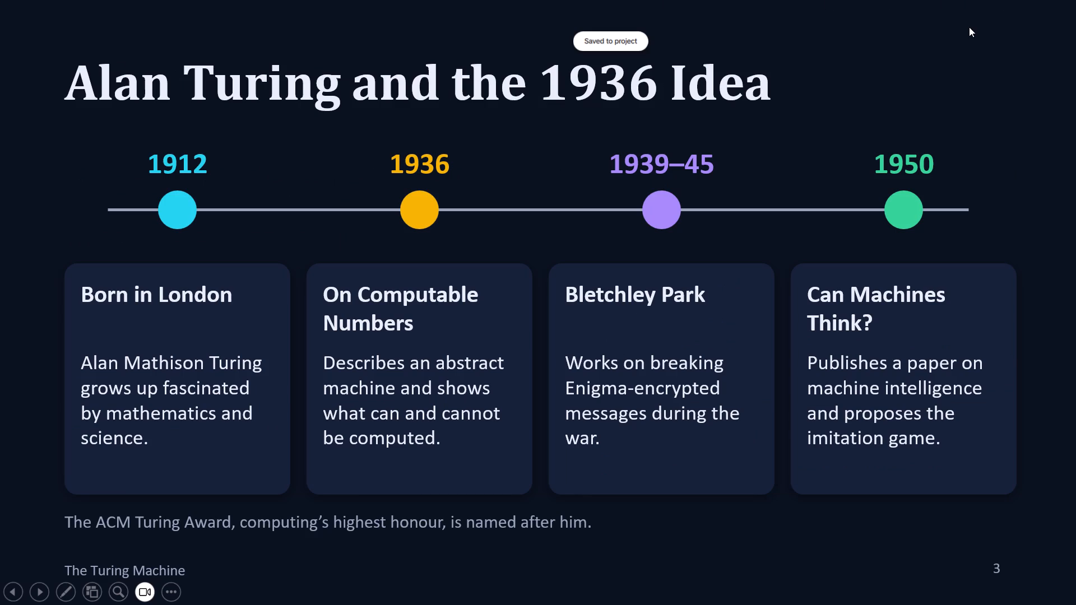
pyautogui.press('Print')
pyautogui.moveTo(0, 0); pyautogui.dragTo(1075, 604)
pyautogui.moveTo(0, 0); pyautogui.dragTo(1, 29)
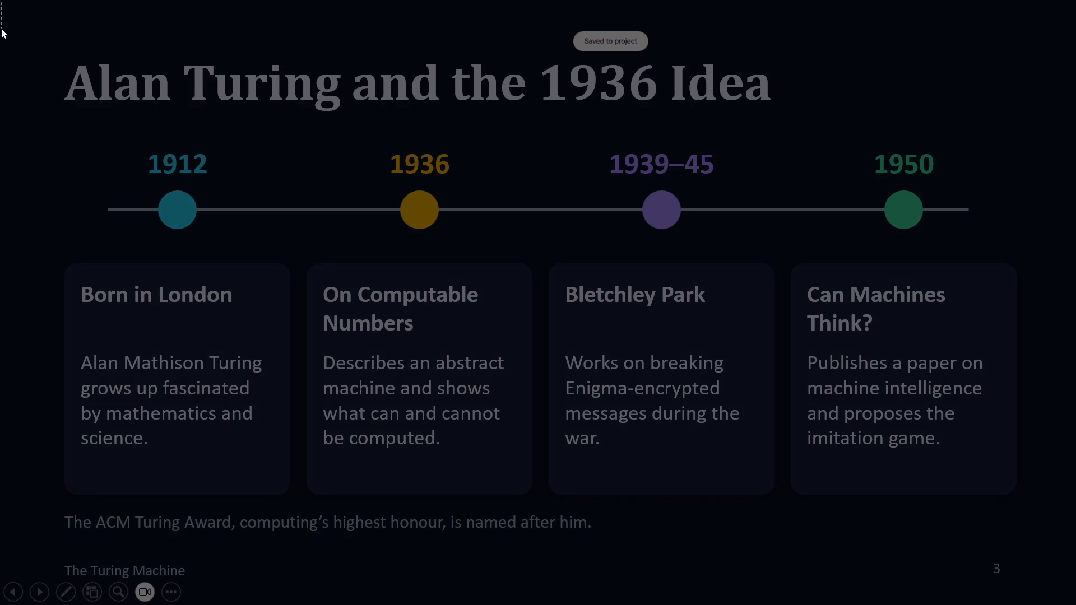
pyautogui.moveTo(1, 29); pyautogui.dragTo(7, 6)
# Record the "Alan Turing and the 1936 Idea" slide as a Snipping Tool video covering the whole screen.
pyautogui.press('Print')
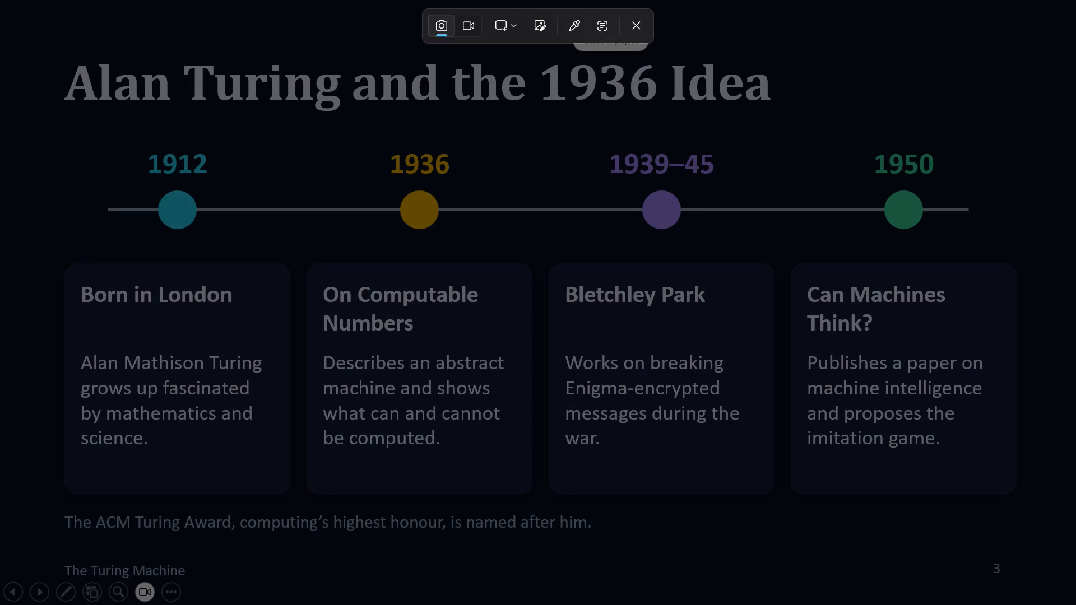
pyautogui.click(462, 28)
pyautogui.moveTo(0, 0); pyautogui.dragTo(836, 604)
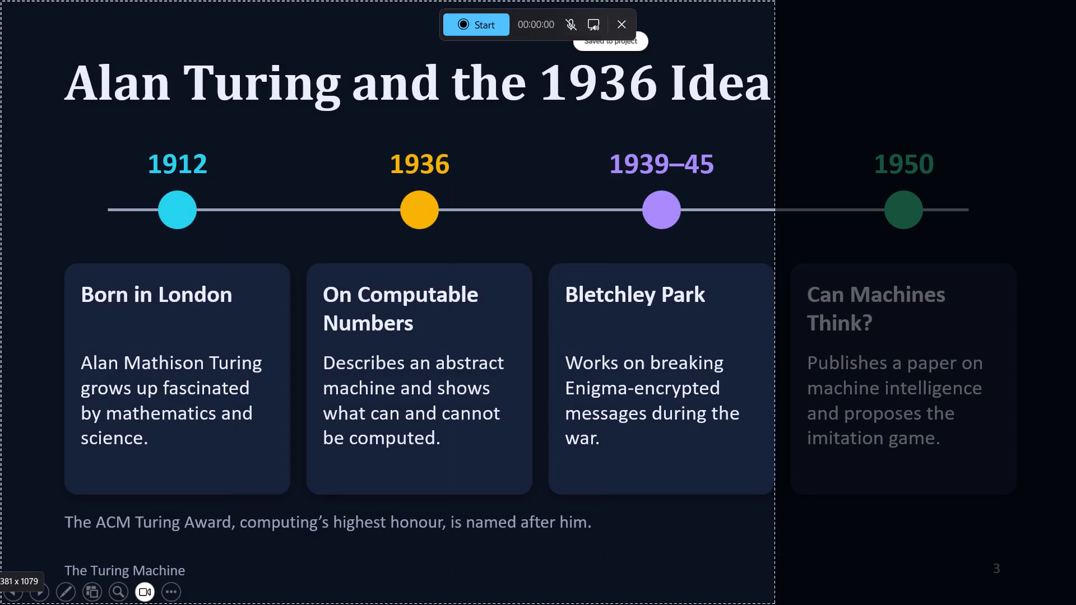
pyautogui.moveTo(836, 604); pyautogui.dragTo(1075, 604)
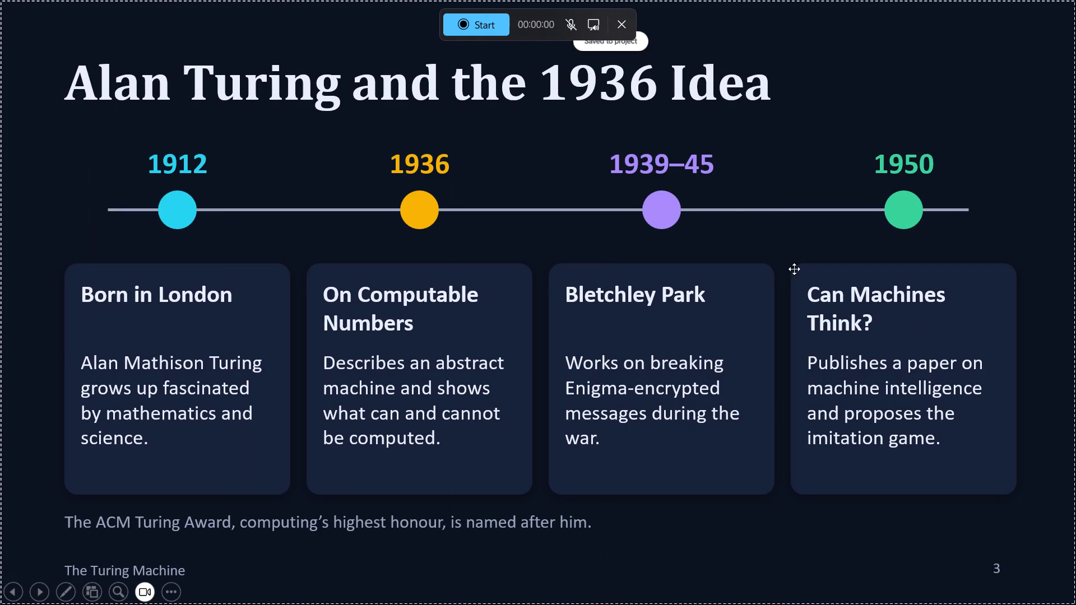
pyautogui.click(462, 21)
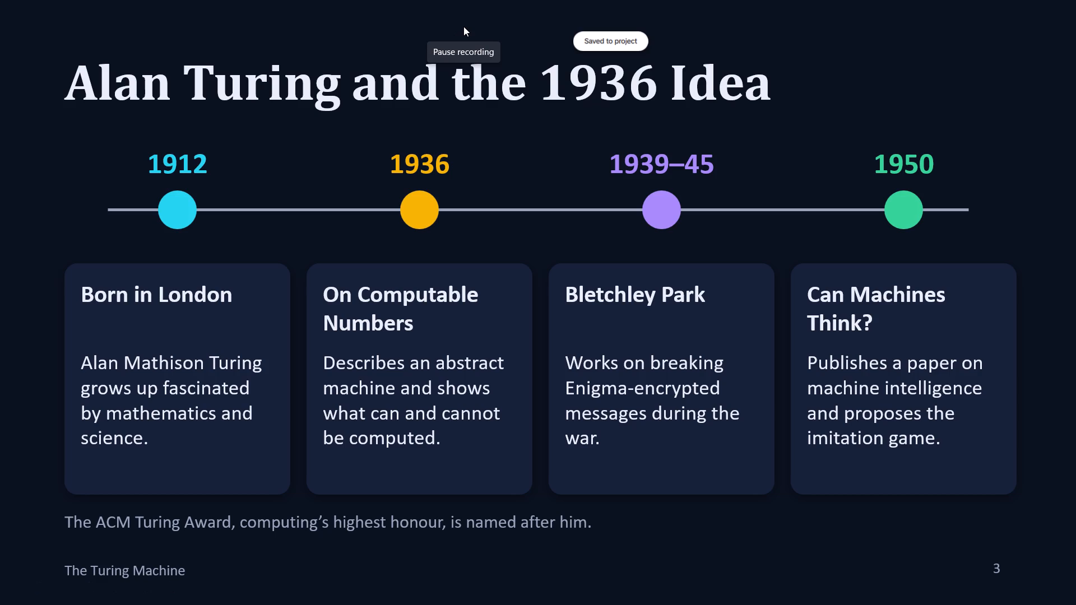
pyautogui.click(463, 26)
pyautogui.click(490, 30)
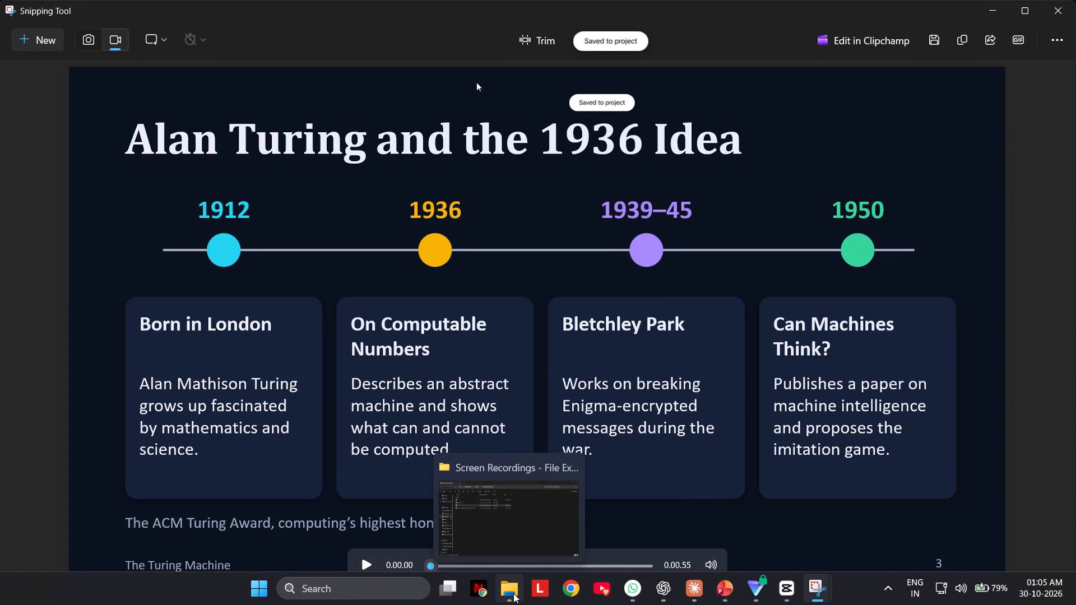
# Open the newest recording in the Screen Recordings folder for a quick check, close it, and rename the file as 3.
pyautogui.click(513, 525)
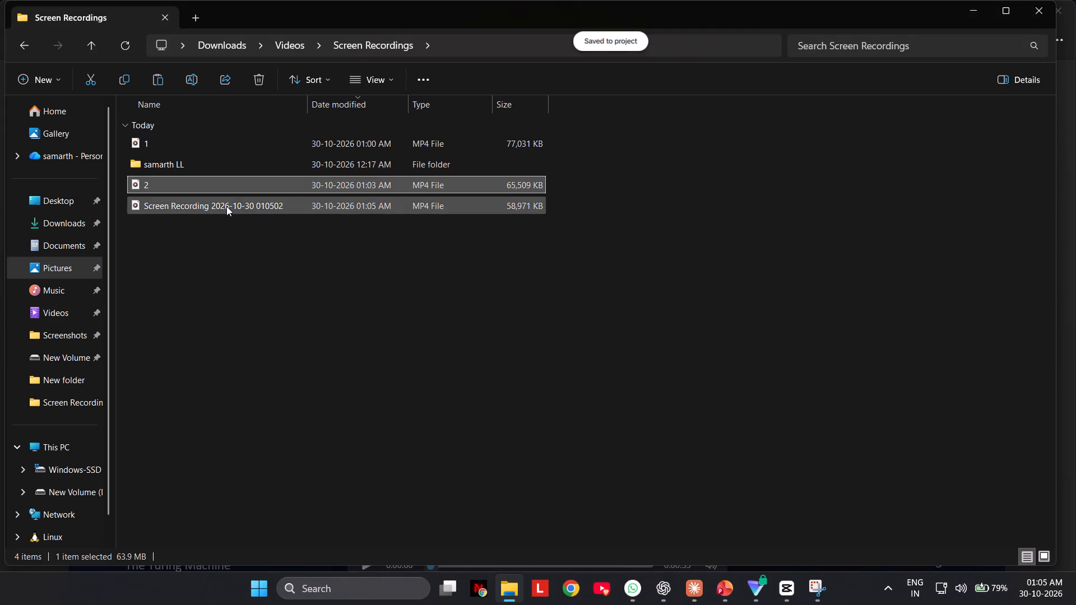
pyautogui.doubleClick(226, 206)
pyautogui.click(1065, 0)
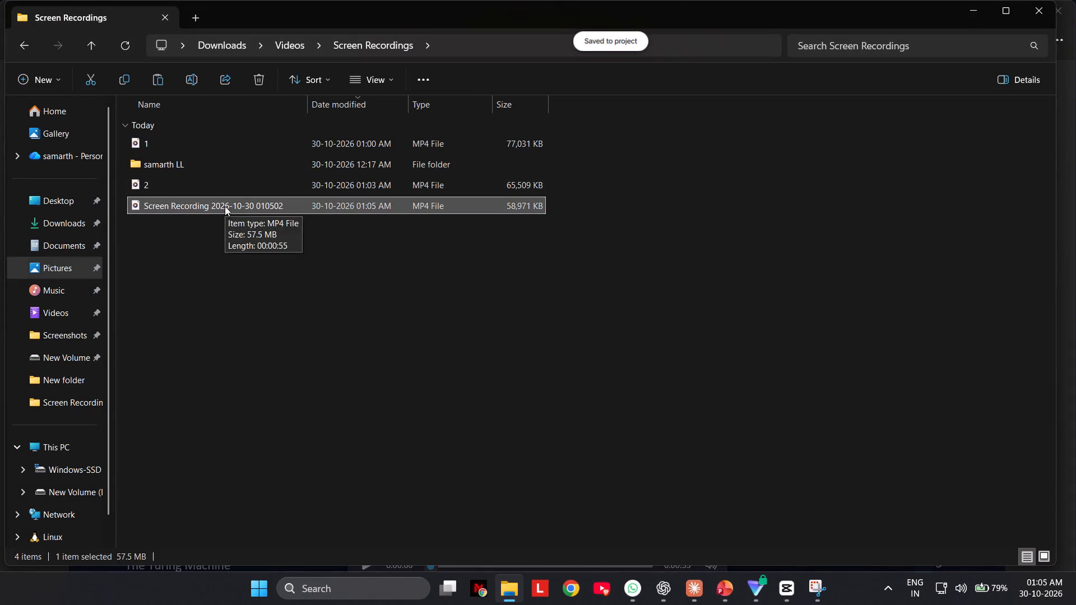
pyautogui.click(187, 77)
pyautogui.press('3')
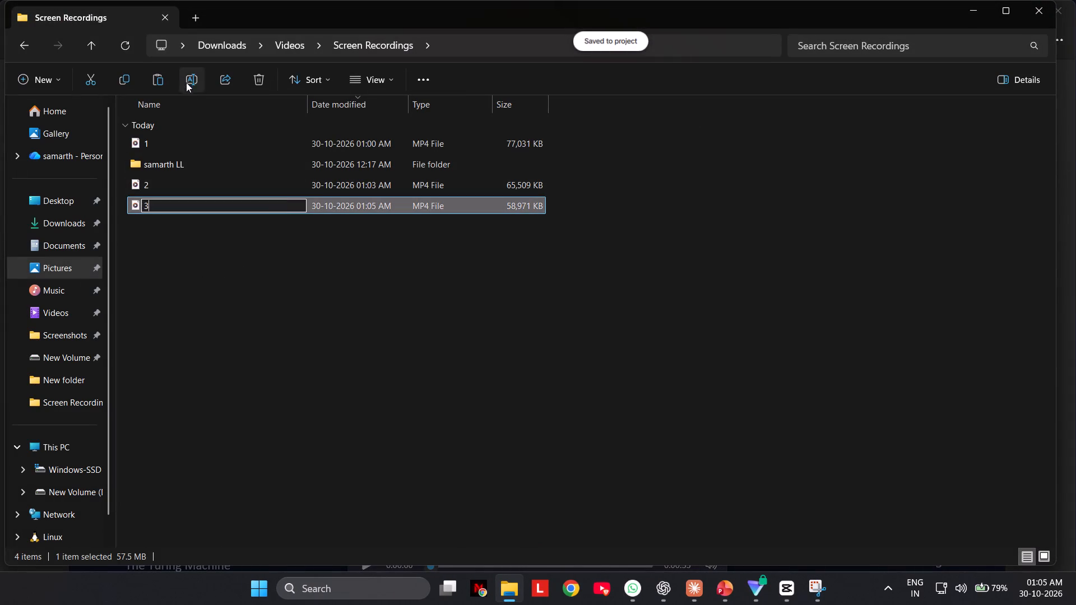
pyautogui.press('Return')
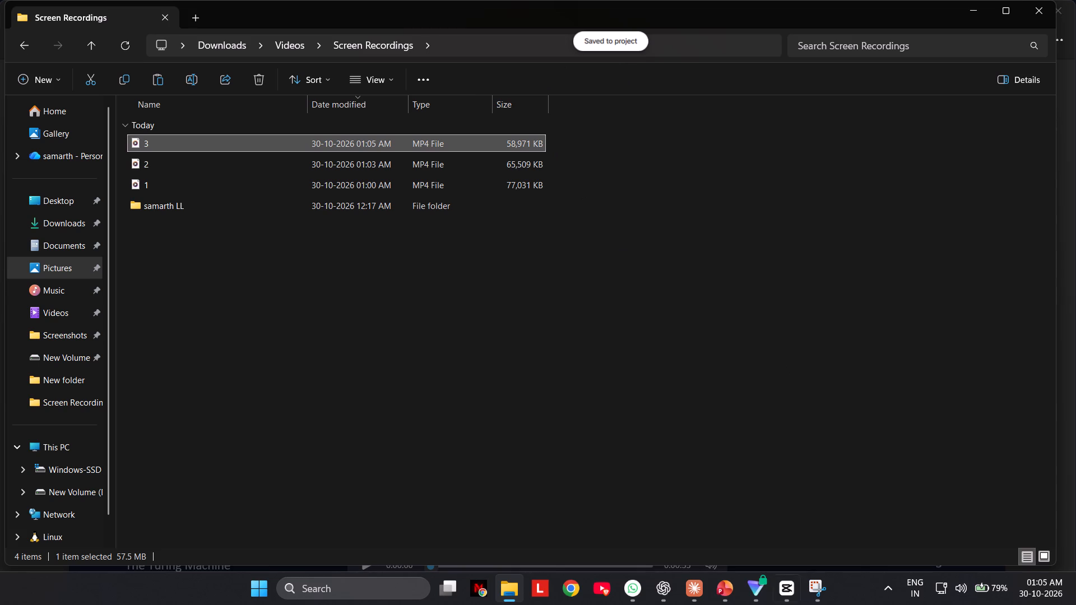
# Return to the PowerPoint slide show at the "Alan Turing and the 1936 Idea" slide.
pyautogui.click(875, 475)
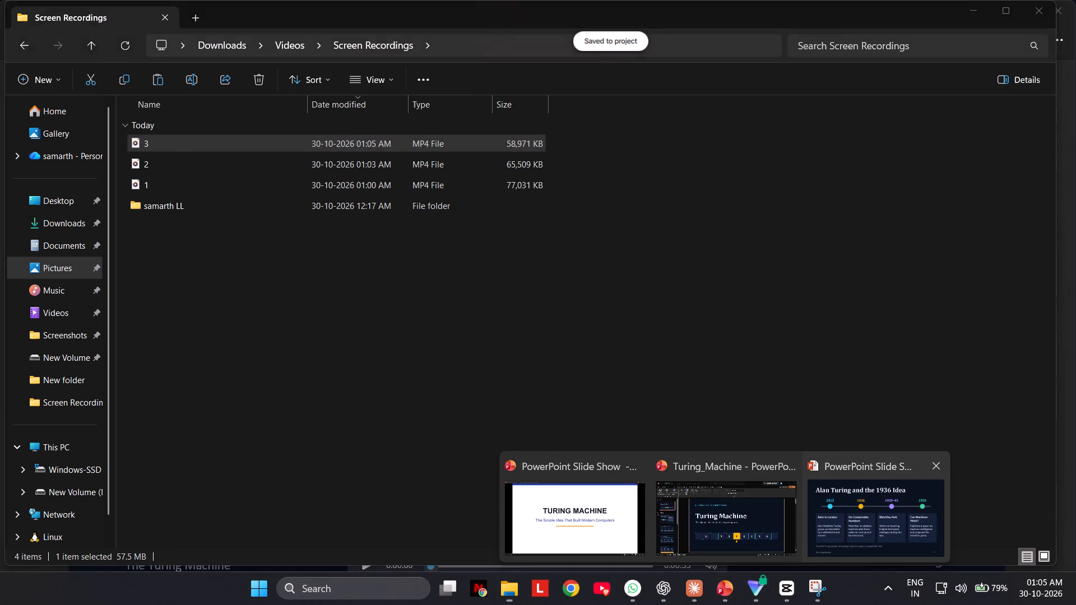
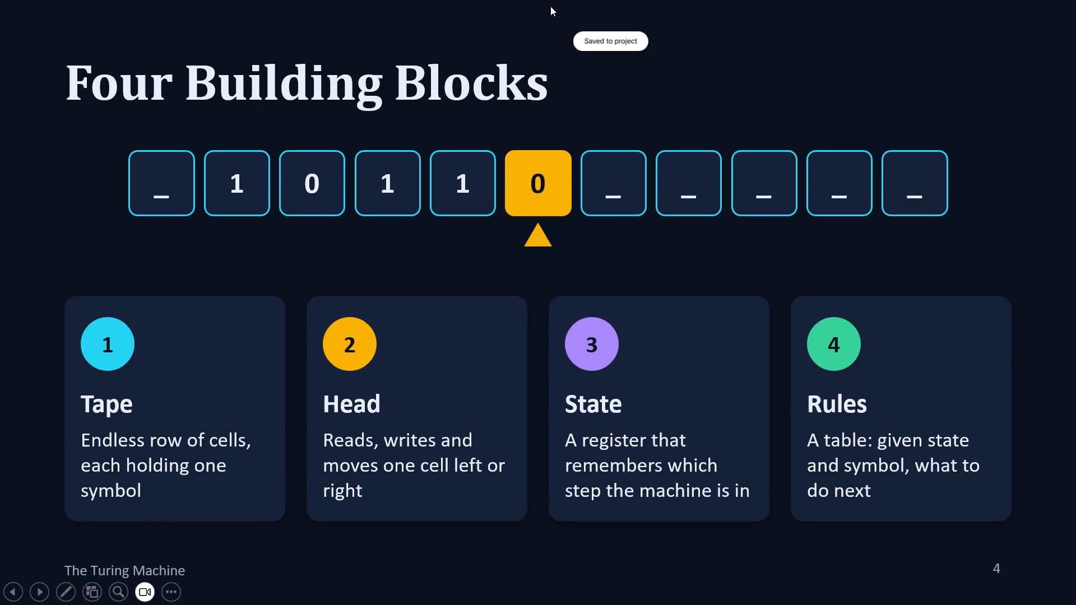
# Record the "Four Building Blocks" slide as a Snipping Tool video covering the whole screen.
pyautogui.press('Print')
pyautogui.click(466, 22)
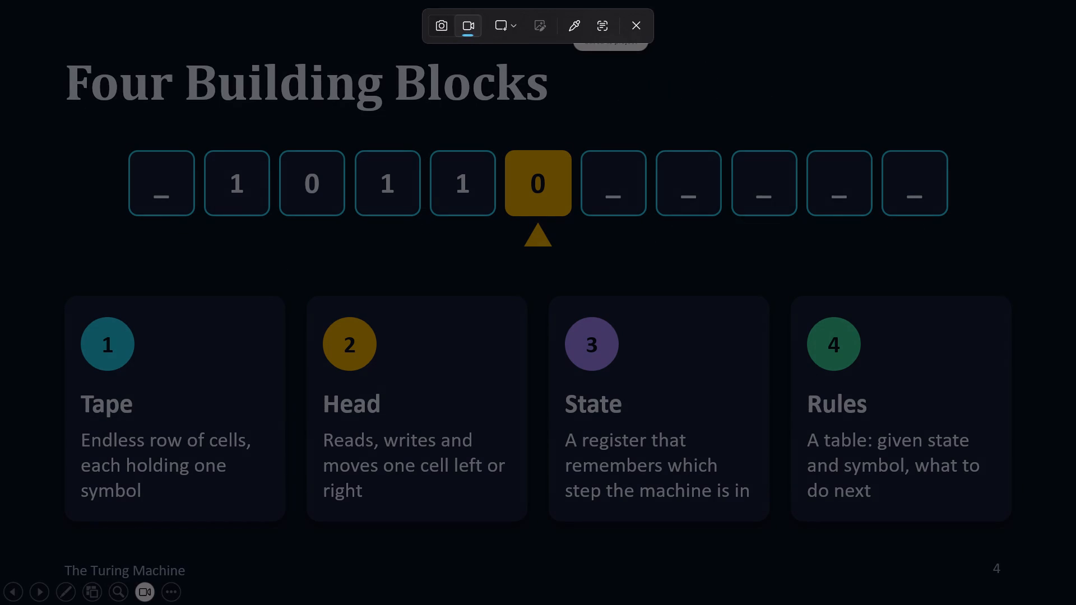
pyautogui.moveTo(0, 0); pyautogui.dragTo(1075, 604)
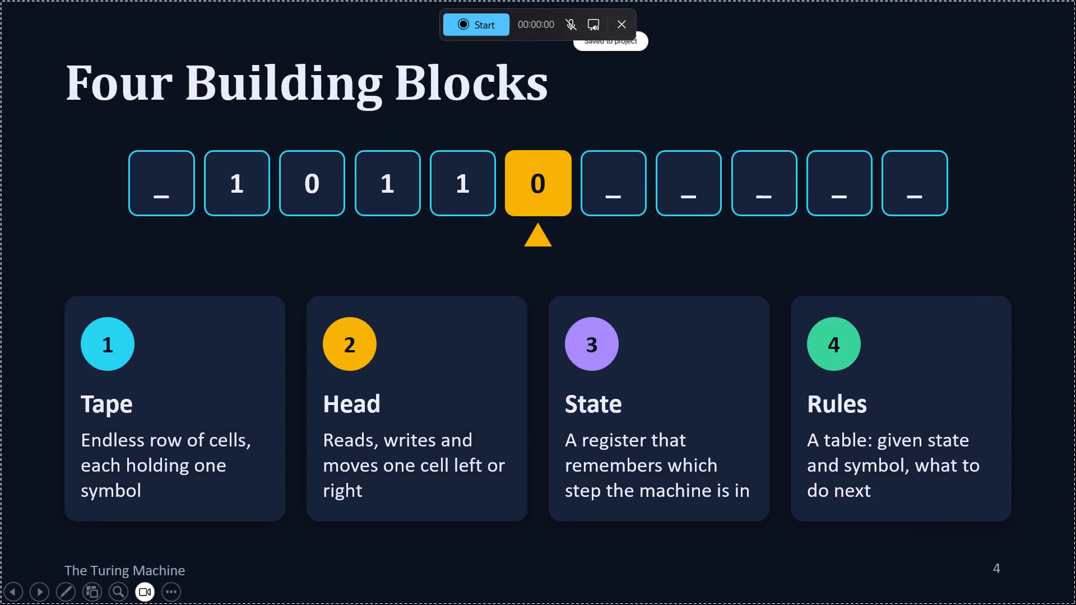
pyautogui.click(474, 24)
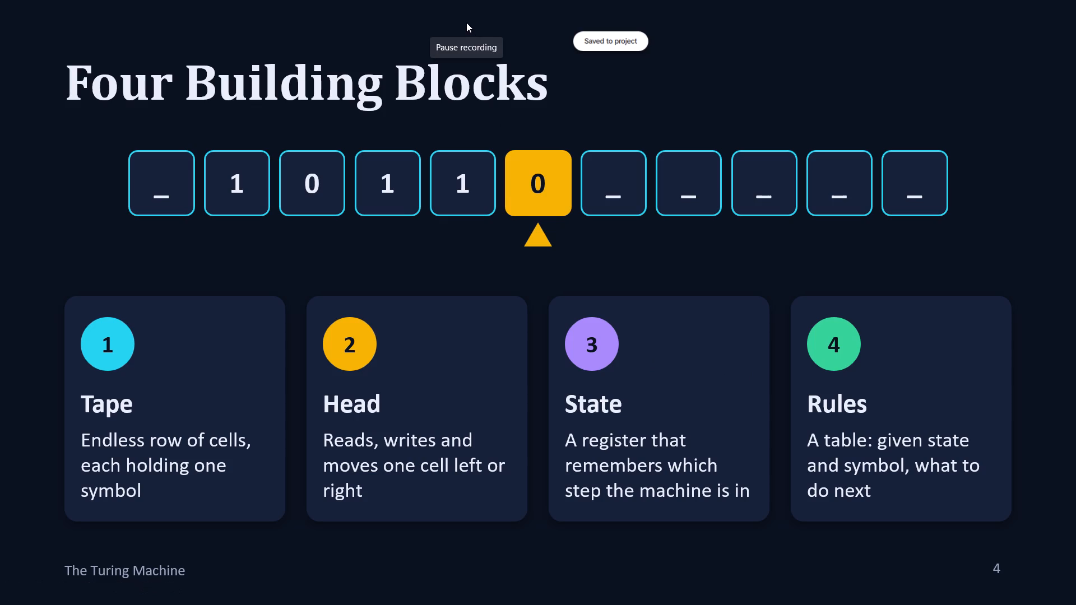
pyautogui.click(466, 22)
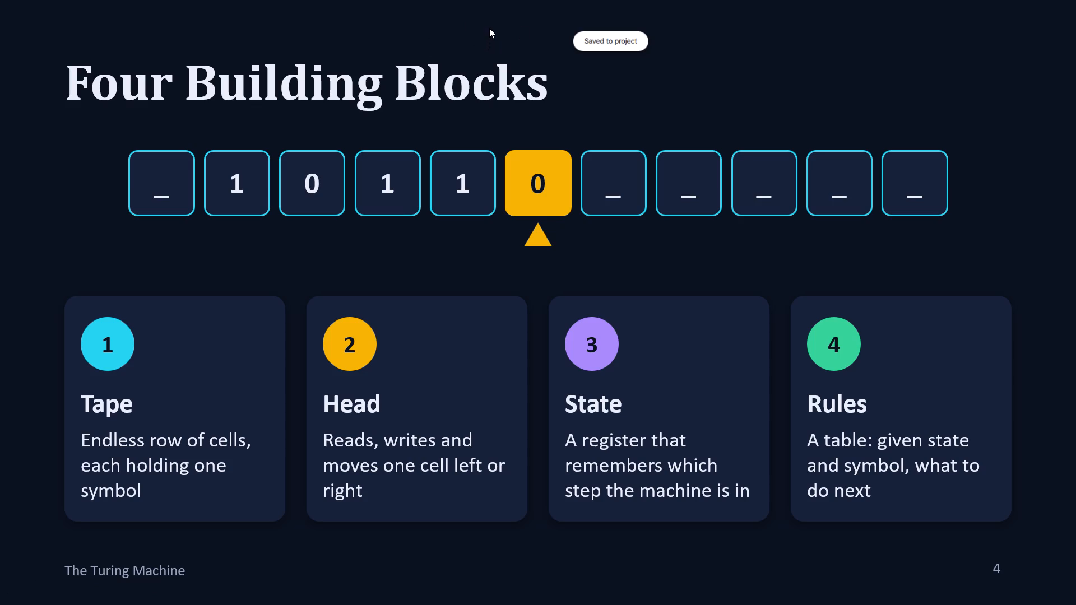
pyautogui.click(489, 27)
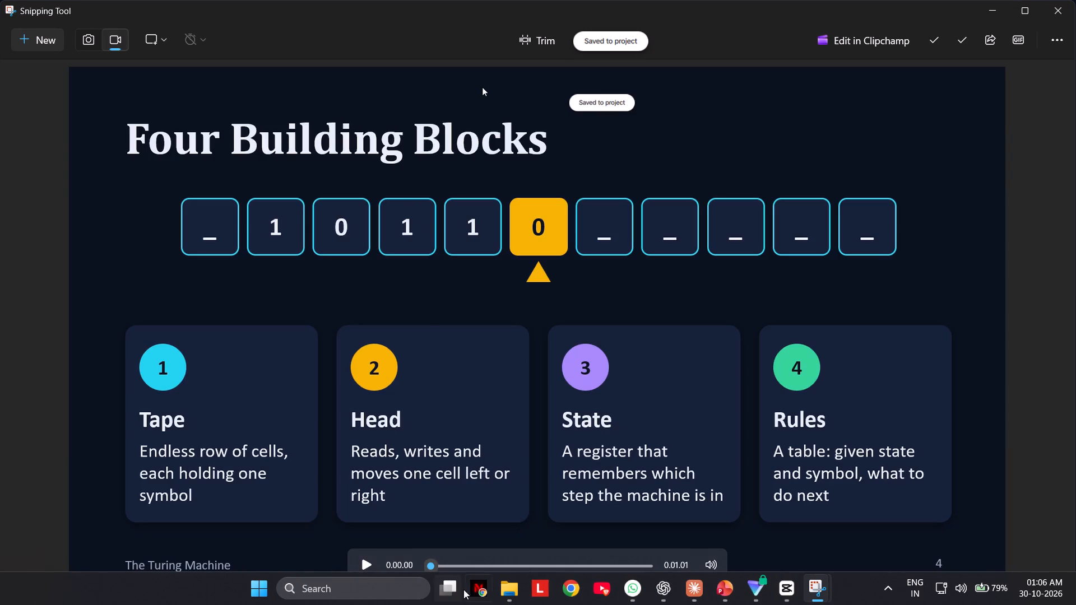
# Switch to the Screen Recordings folder in File Explorer and rename the newest recording as 4.
pyautogui.click(504, 592)
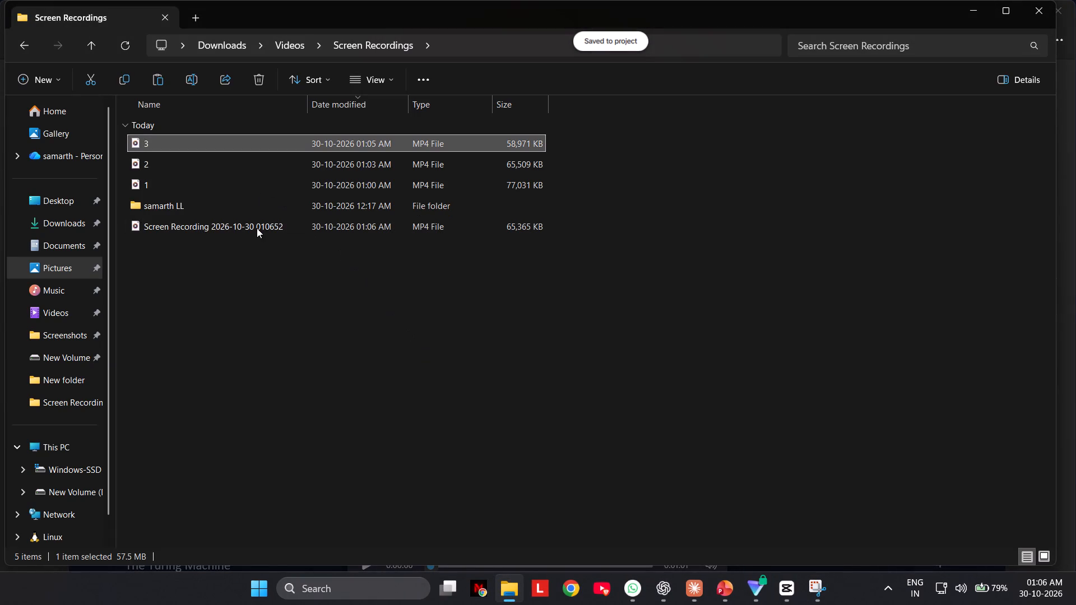
pyautogui.click(257, 228)
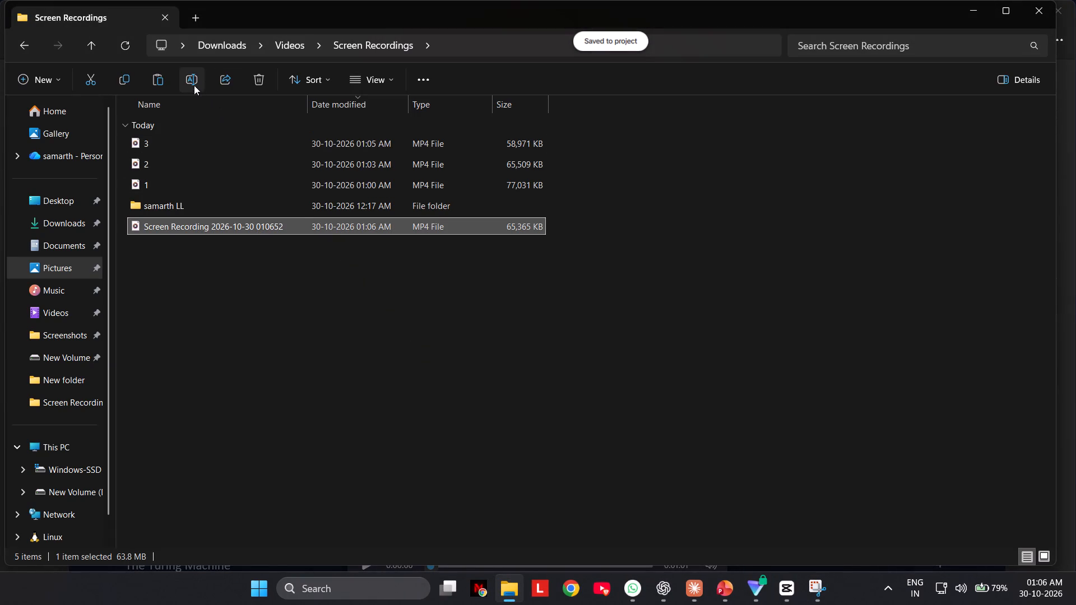
pyautogui.click(194, 84)
pyautogui.press('4')
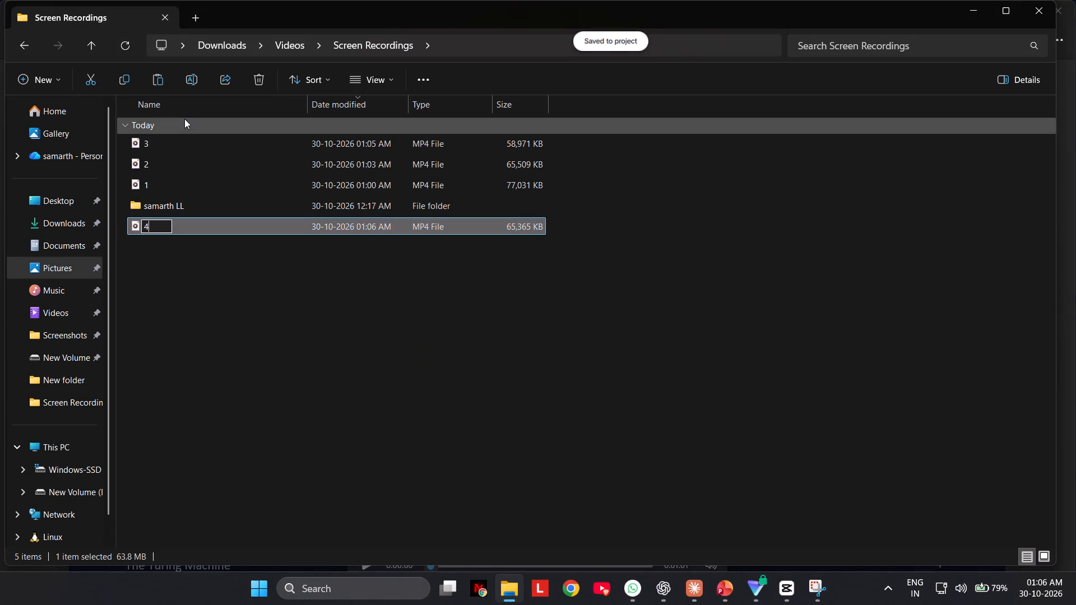
pyautogui.press('Return')
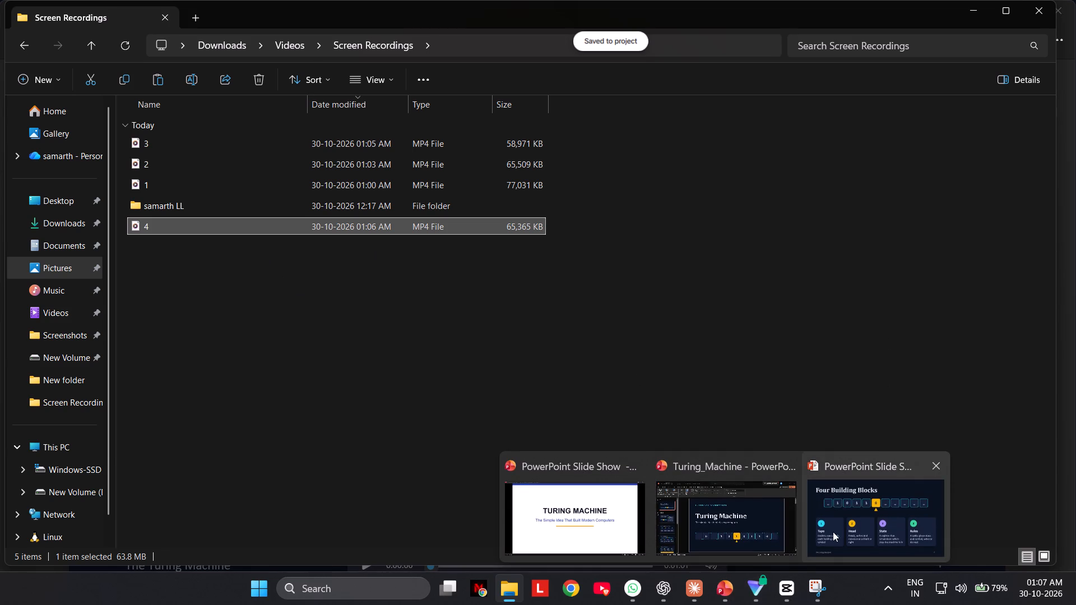
# Advance the PowerPoint slide show to "The Computation Cycle" and record that slide as a Snipping Tool video covering the whole screen.
pyautogui.click(833, 532)
pyautogui.press('Right')
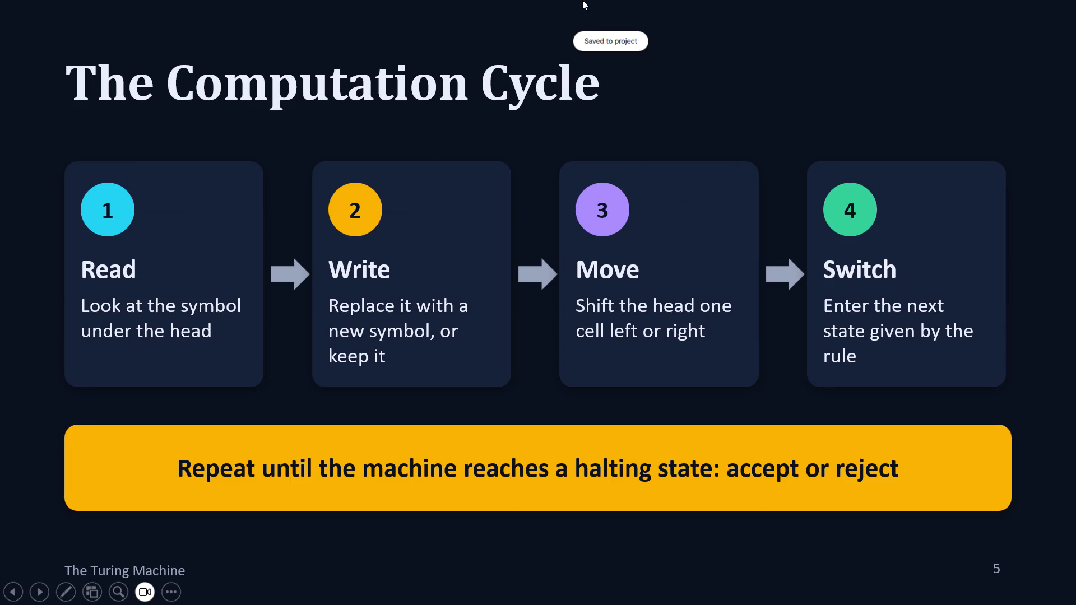
pyautogui.press('Print')
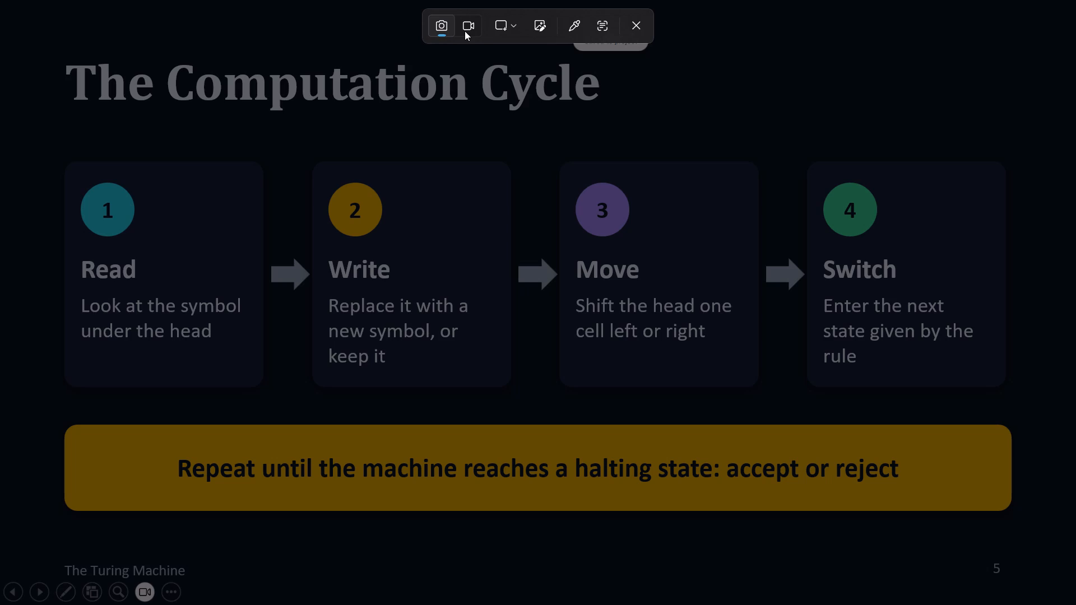
pyautogui.click(465, 31)
pyautogui.moveTo(0, 0); pyautogui.dragTo(971, 604)
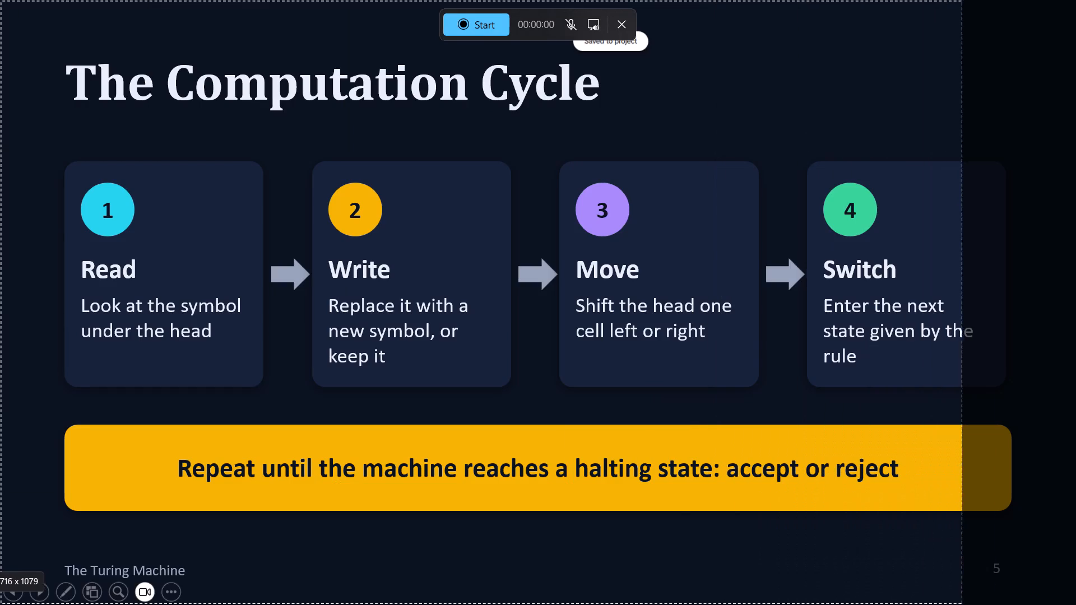
pyautogui.moveTo(971, 604); pyautogui.dragTo(1075, 604)
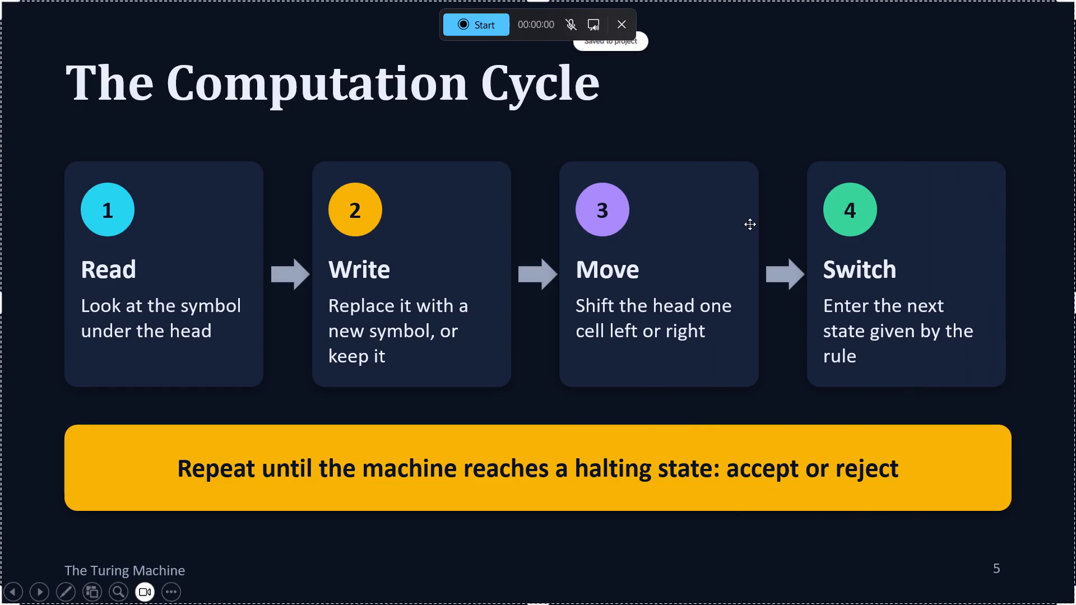
pyautogui.click(465, 31)
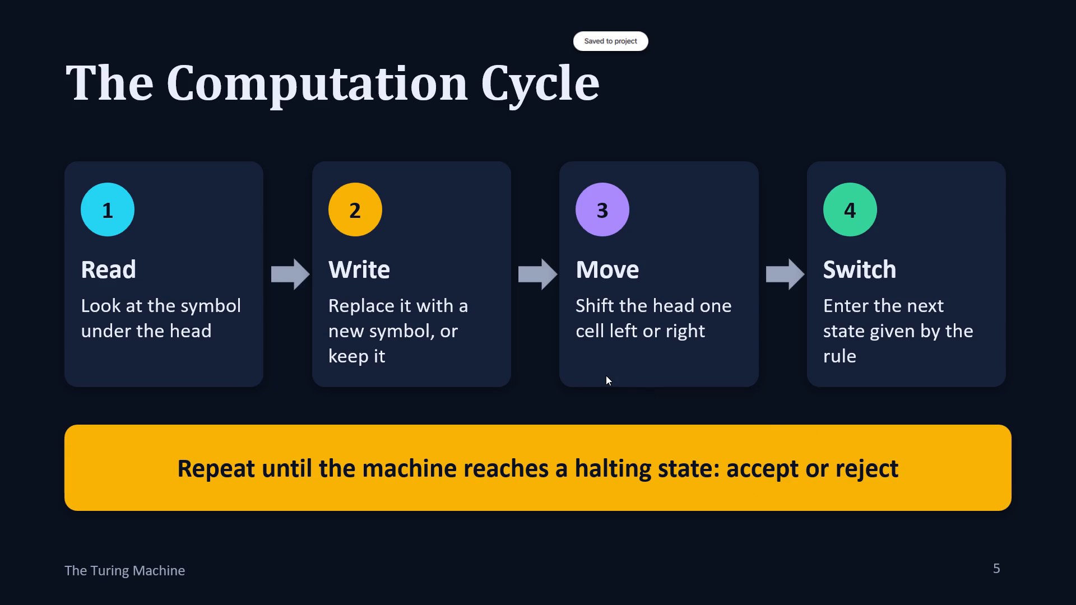
pyautogui.click(462, 30)
pyautogui.click(498, 23)
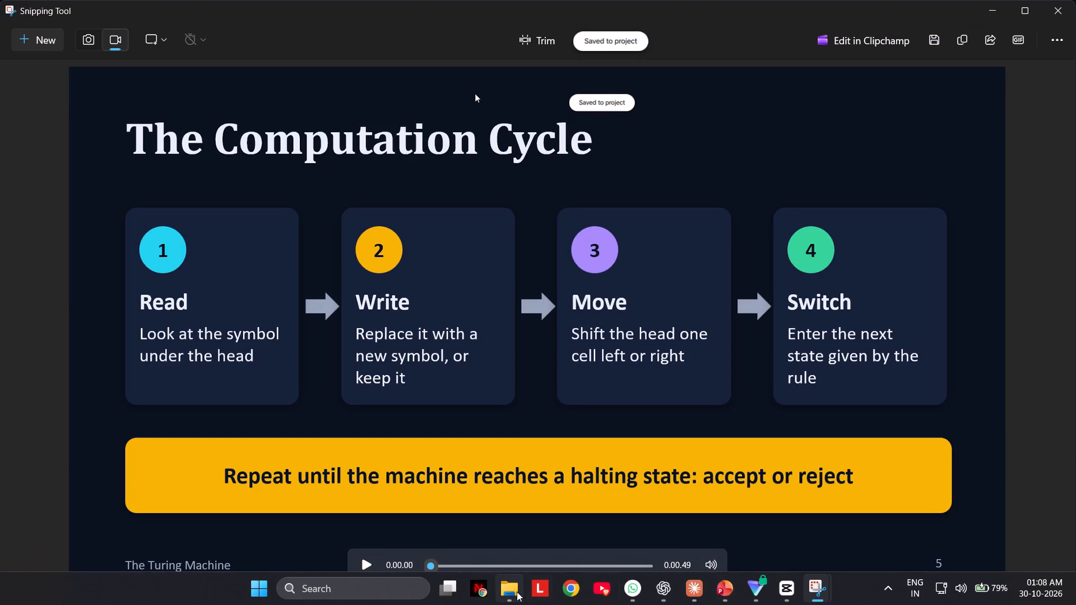
# Switch to the Screen Recordings folder in File Explorer and rename the newest recording as 5.
pyautogui.click(517, 592)
pyautogui.click(191, 240)
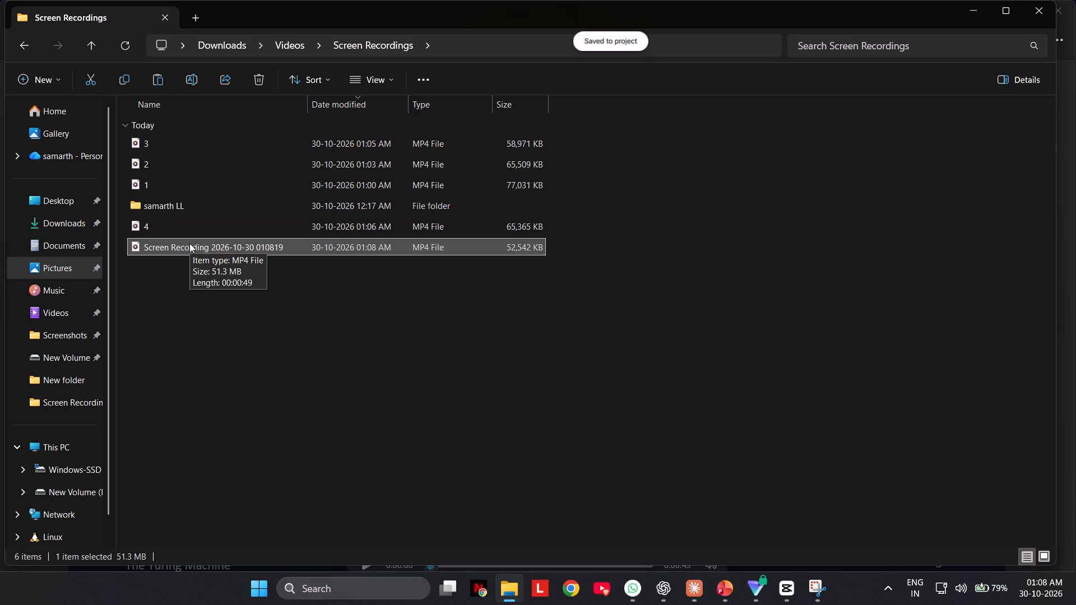
pyautogui.click(187, 75)
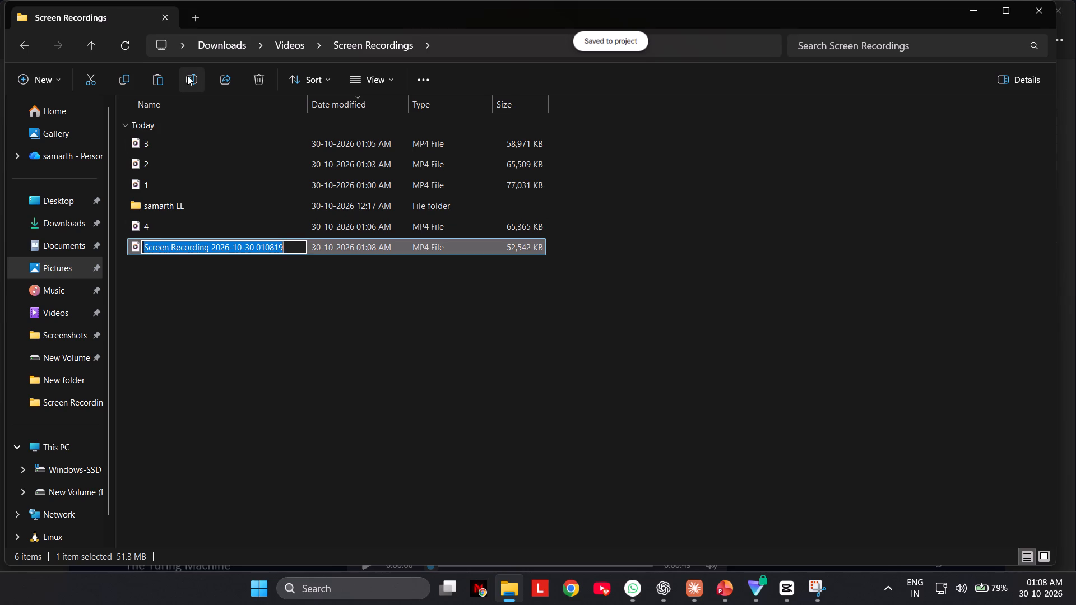
pyautogui.press('5')
pyautogui.press('Return')
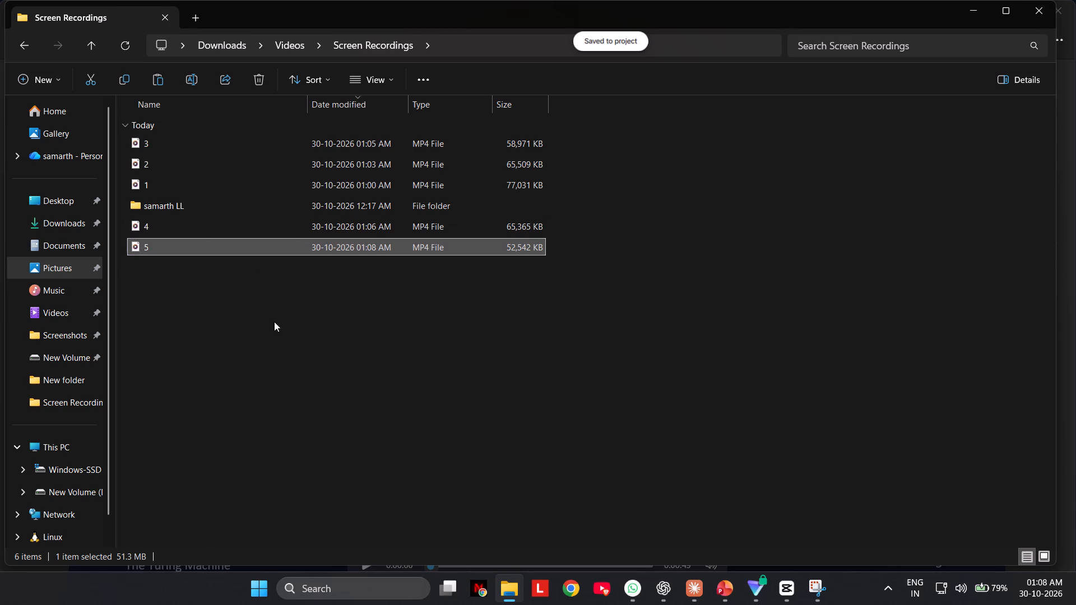
# Advance the PowerPoint slide show to "The Formal Definition" and record that slide as a Snipping Tool video covering the whole screen.
pyautogui.click(725, 590)
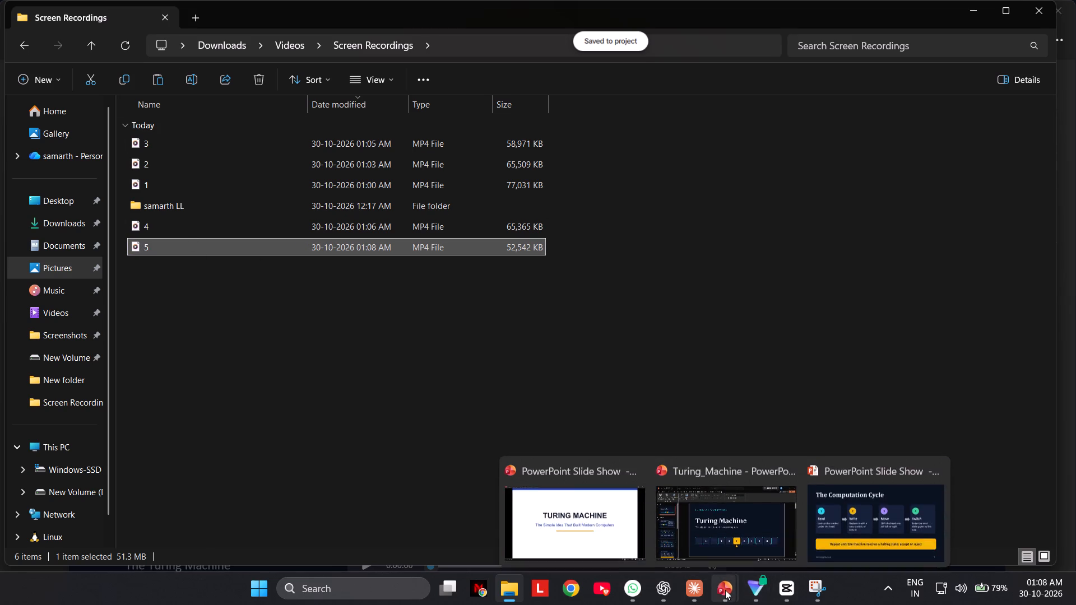
pyautogui.click(874, 504)
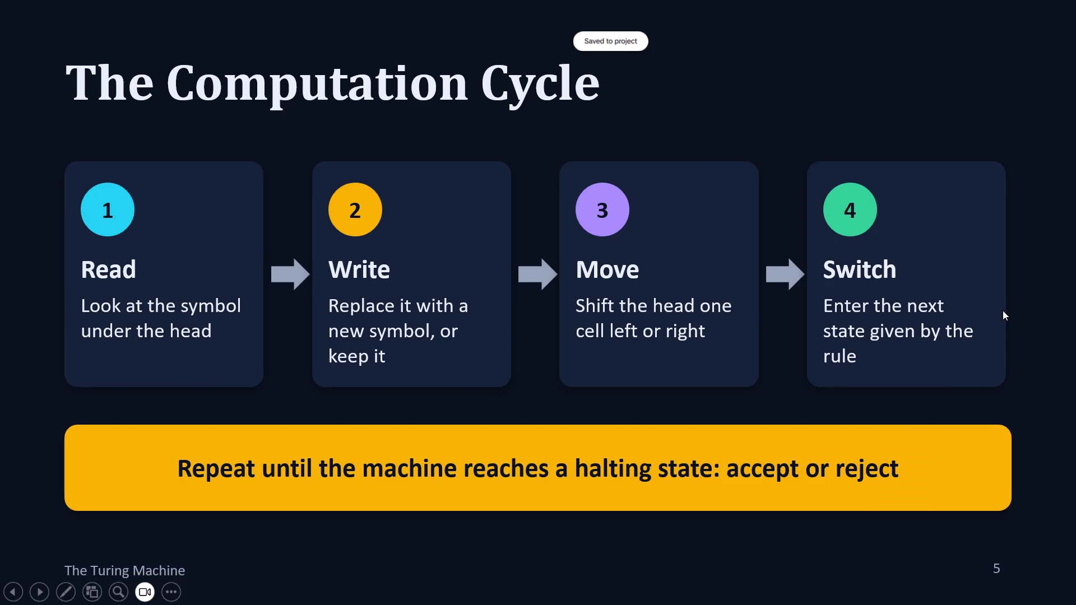
pyautogui.press('Right')
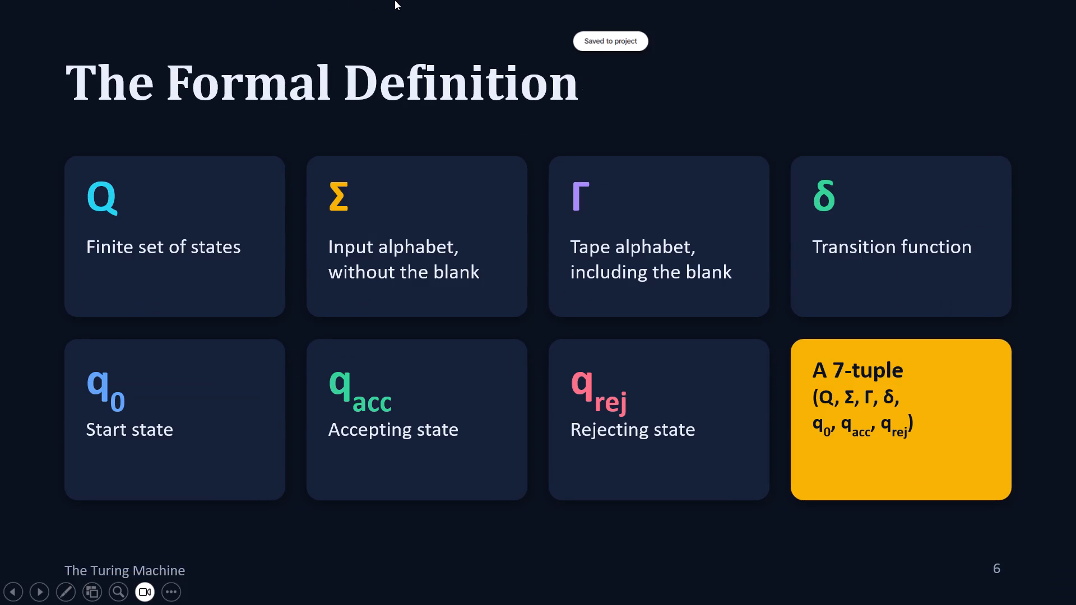
pyautogui.press('Print')
pyautogui.moveTo(0, 0); pyautogui.dragTo(1075, 604)
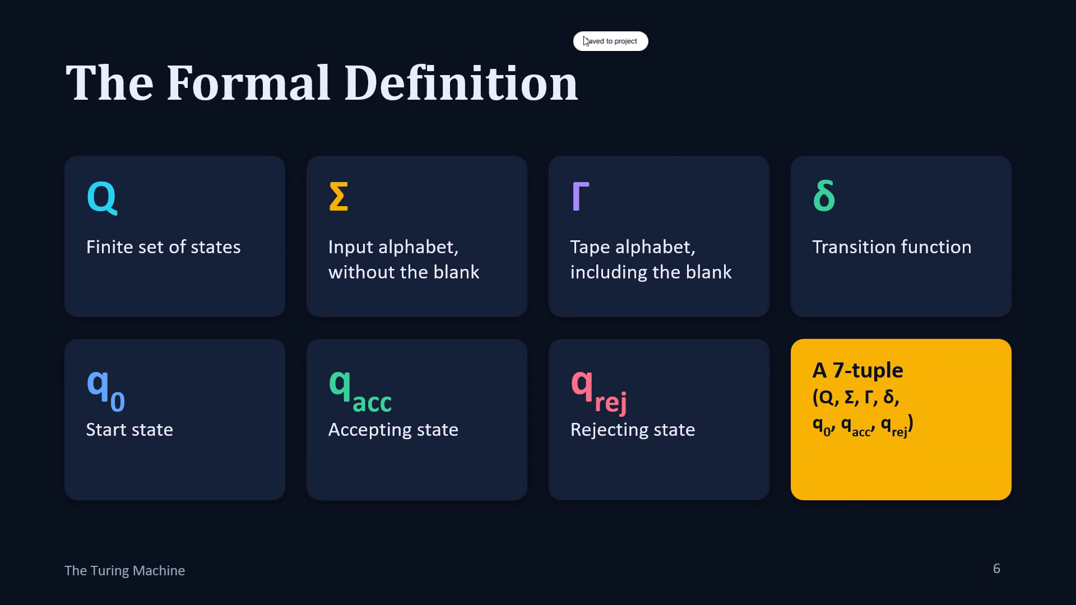
pyautogui.press('Print')
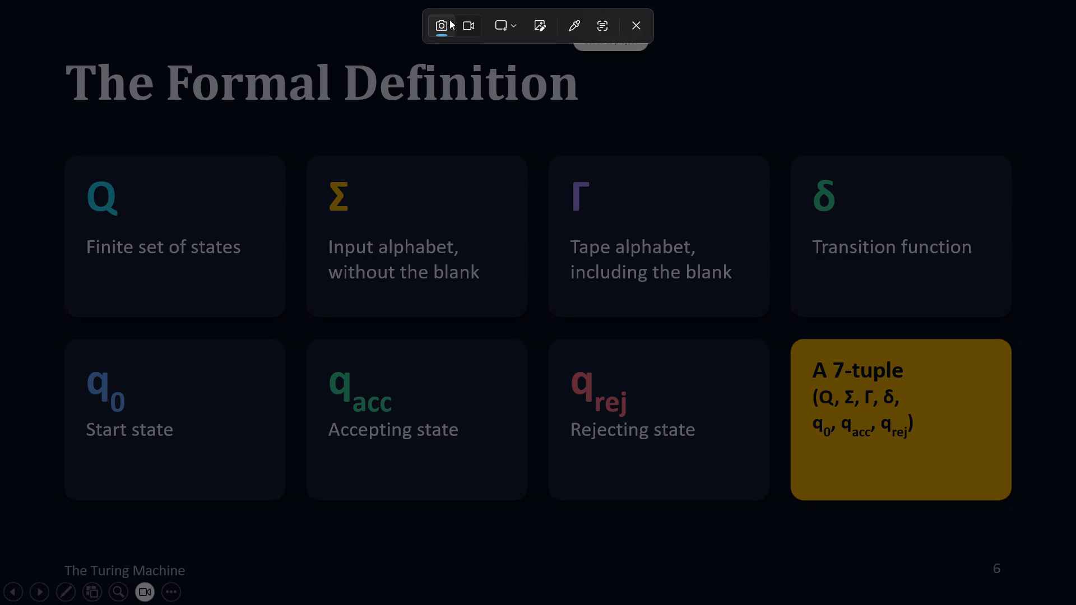
pyautogui.click(469, 25)
pyautogui.moveTo(0, 0); pyautogui.dragTo(1023, 604)
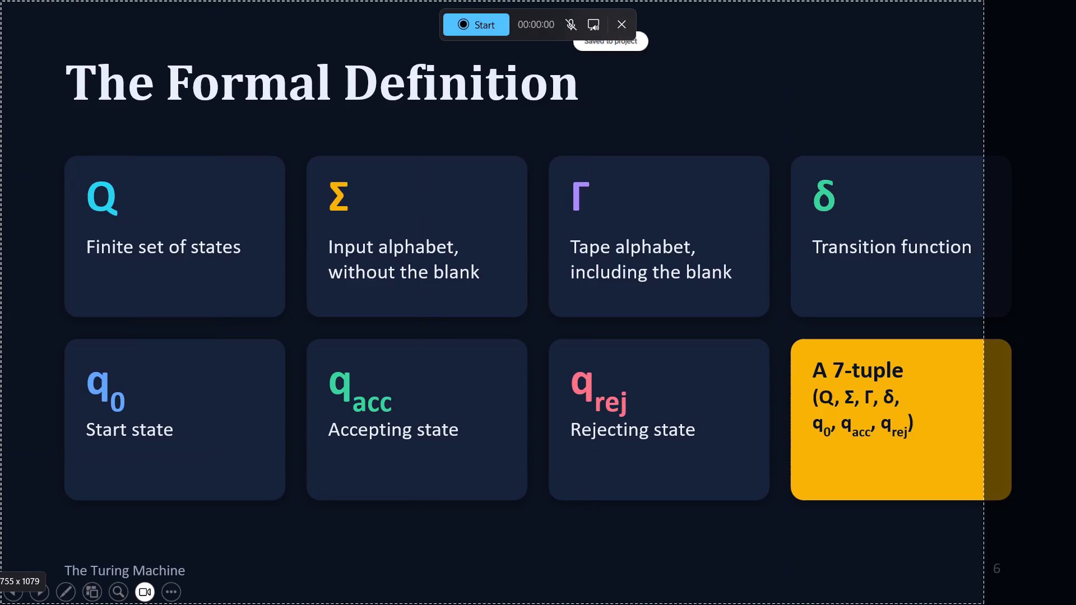
pyautogui.moveTo(1023, 604); pyautogui.dragTo(1075, 604)
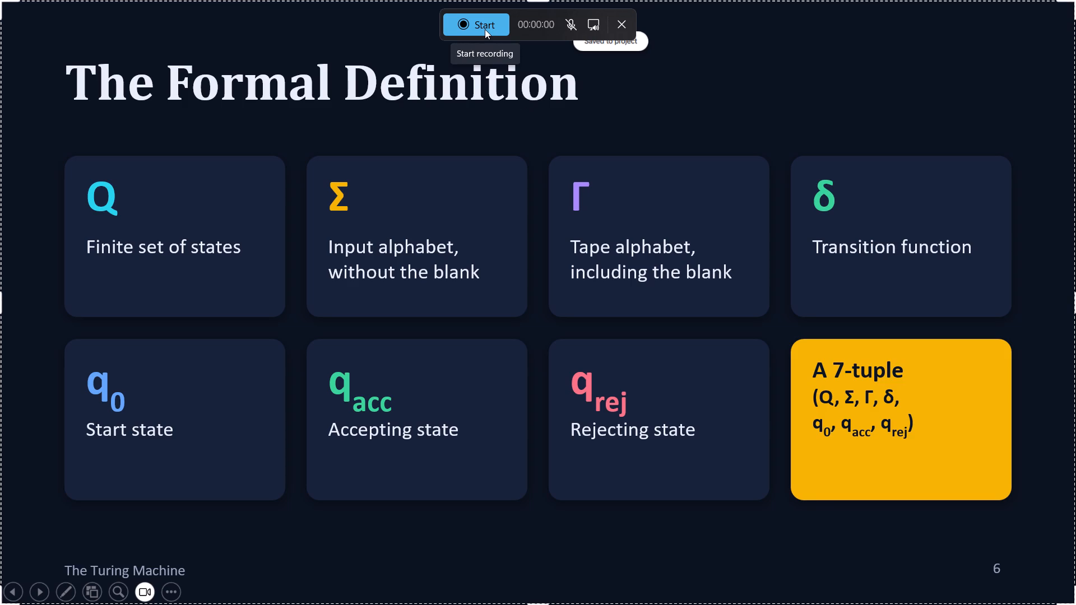
pyautogui.click(485, 29)
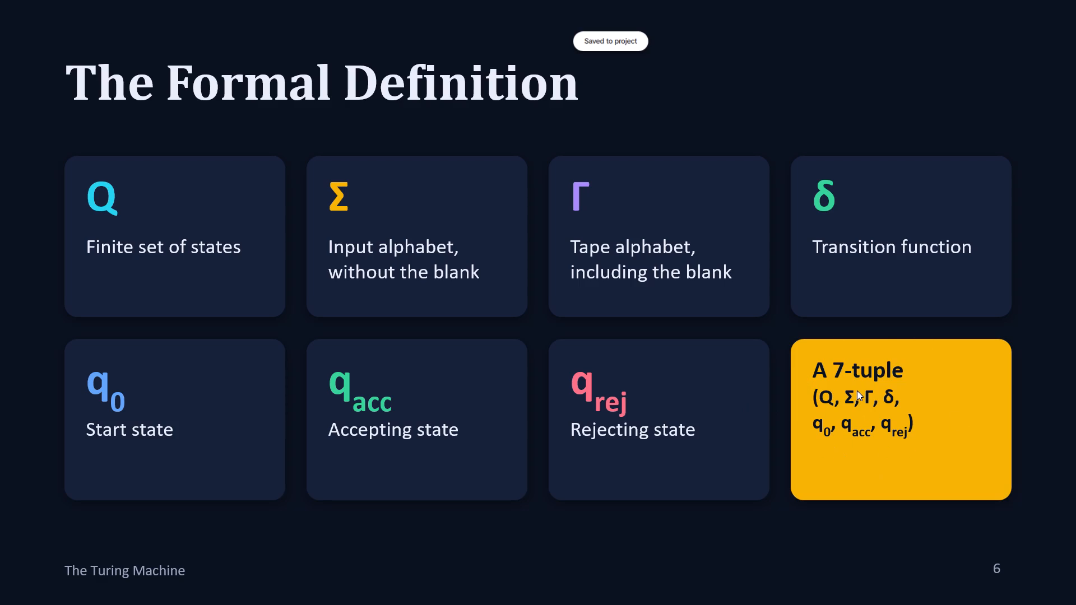
pyautogui.click(466, 30)
pyautogui.click(497, 22)
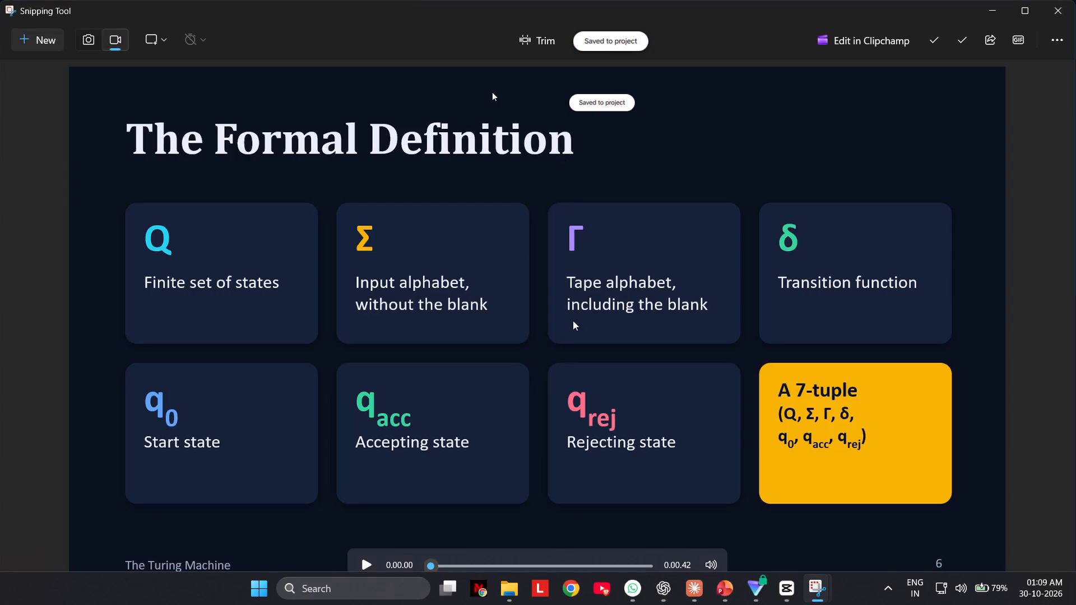
# Switch to the Screen Recordings folder in File Explorer and rename the newest recording as 6.
pyautogui.click(509, 594)
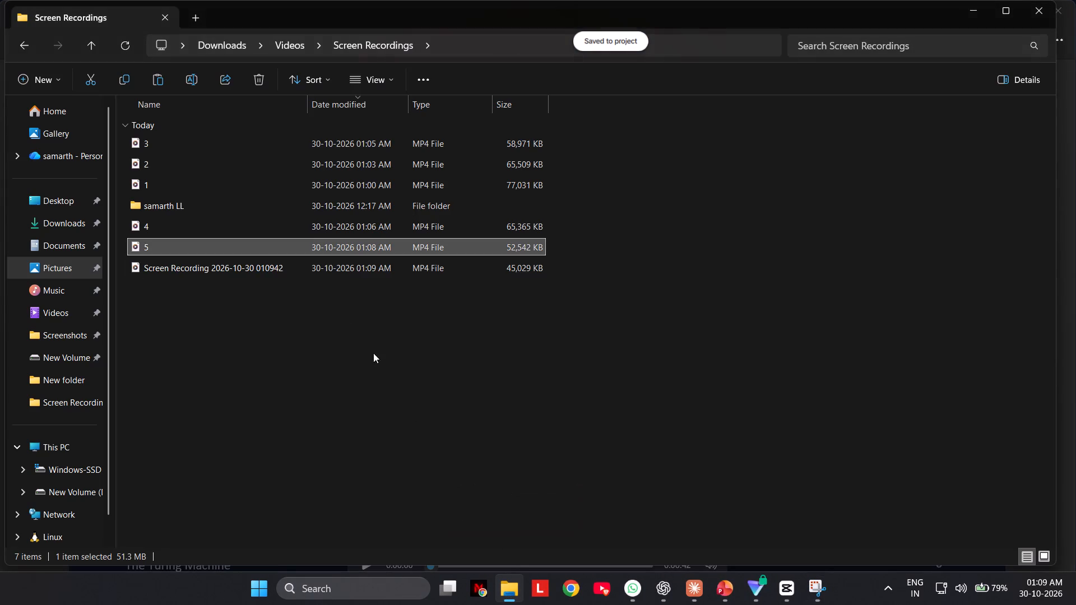
pyautogui.click(164, 272)
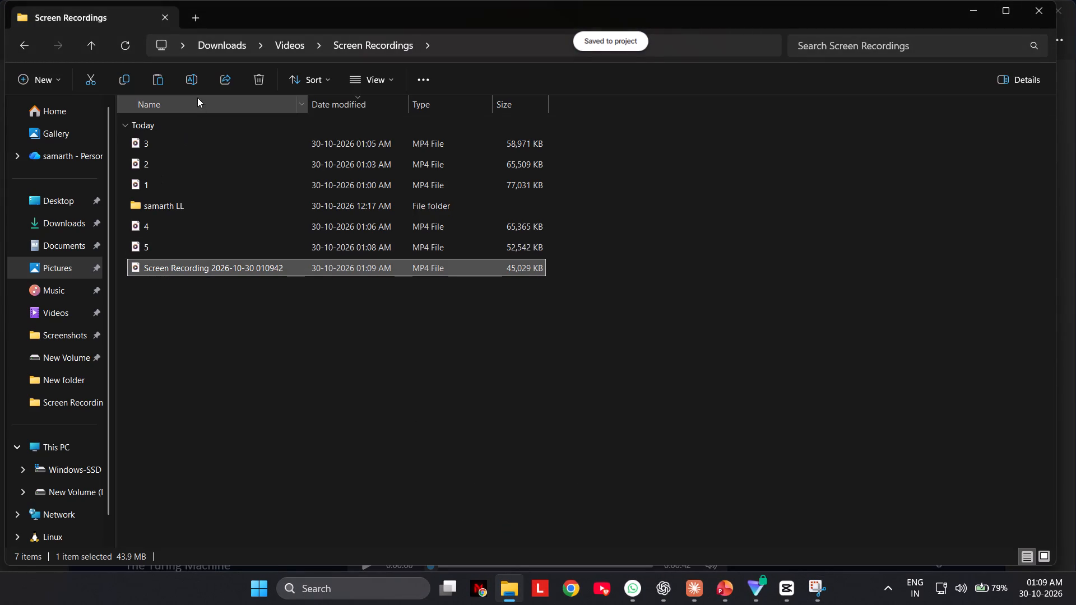
pyautogui.click(196, 83)
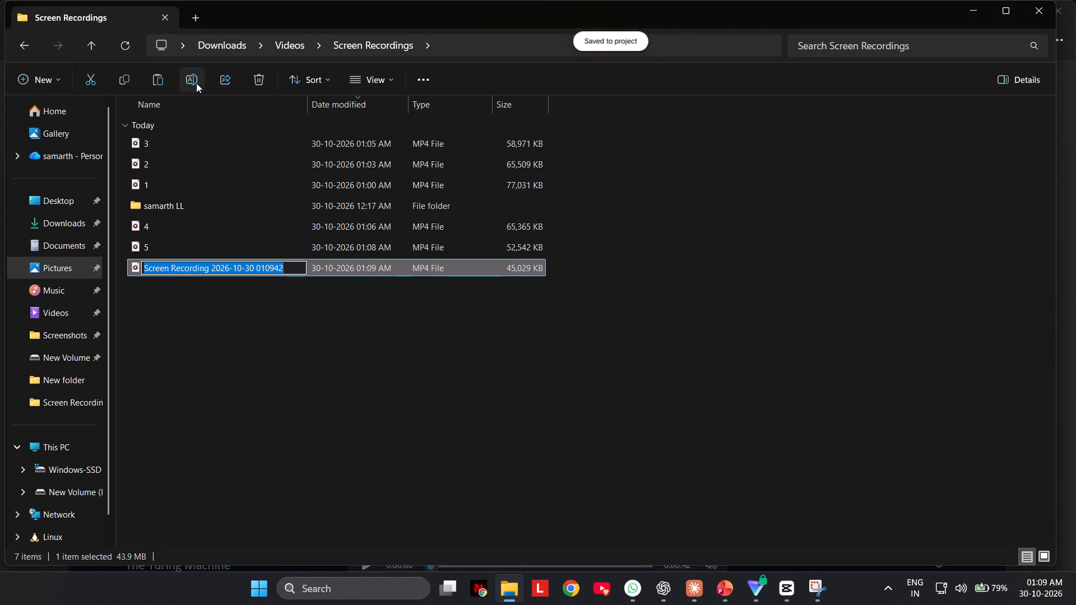
pyautogui.press('6')
pyautogui.press('Return')
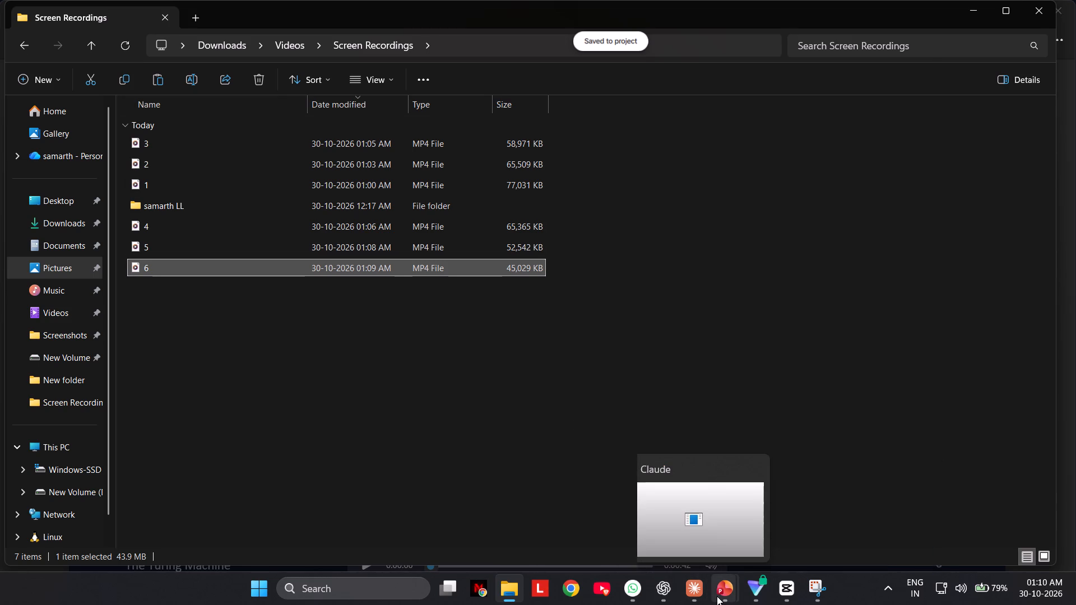
# Advance the PowerPoint slide show to "Worked Example: Binary +1" and record that slide as a Snipping Tool video covering the whole screen.
pyautogui.click(884, 506)
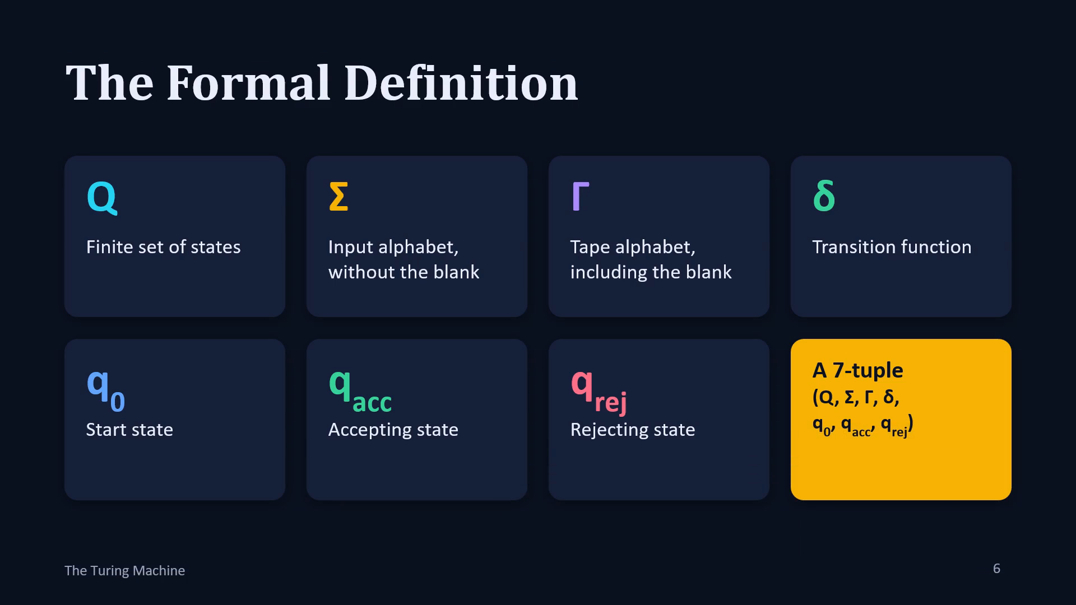
pyautogui.press('Right')
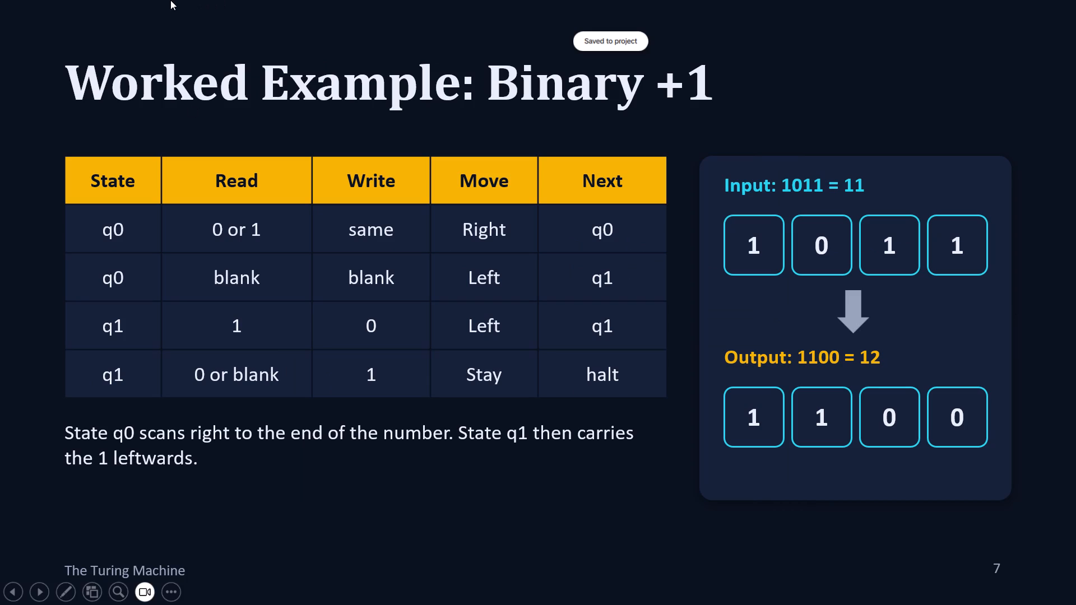
pyautogui.press('Print')
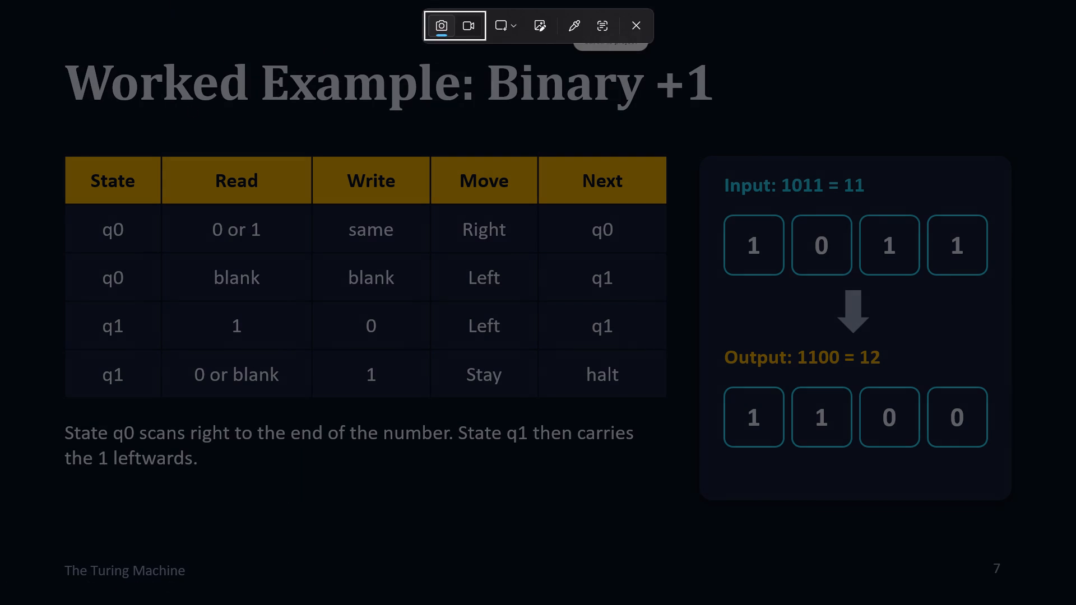
pyautogui.click(463, 27)
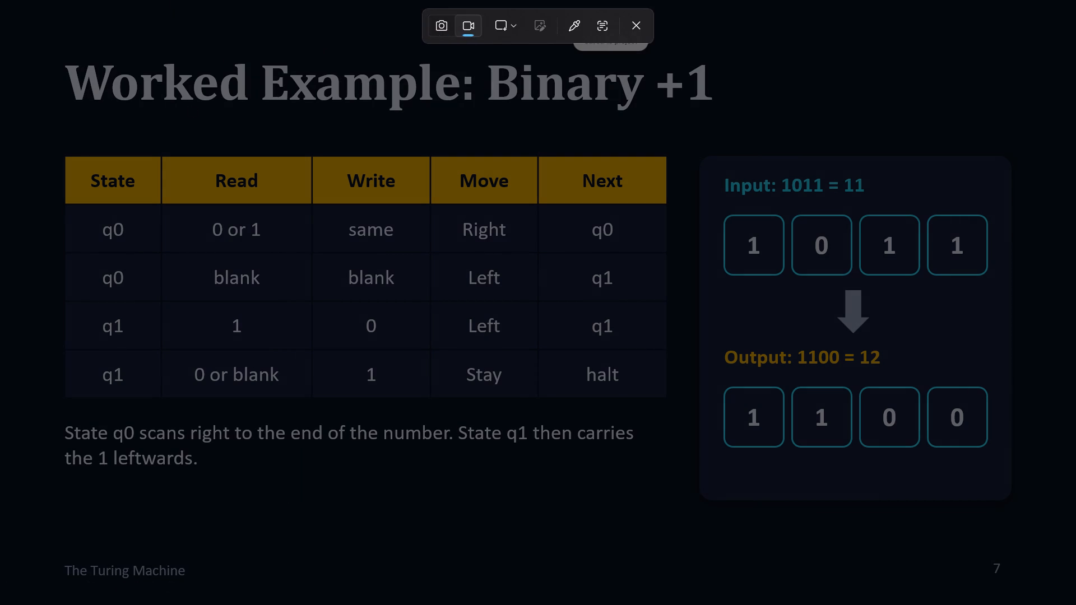
pyautogui.moveTo(0, 0); pyautogui.dragTo(1075, 604)
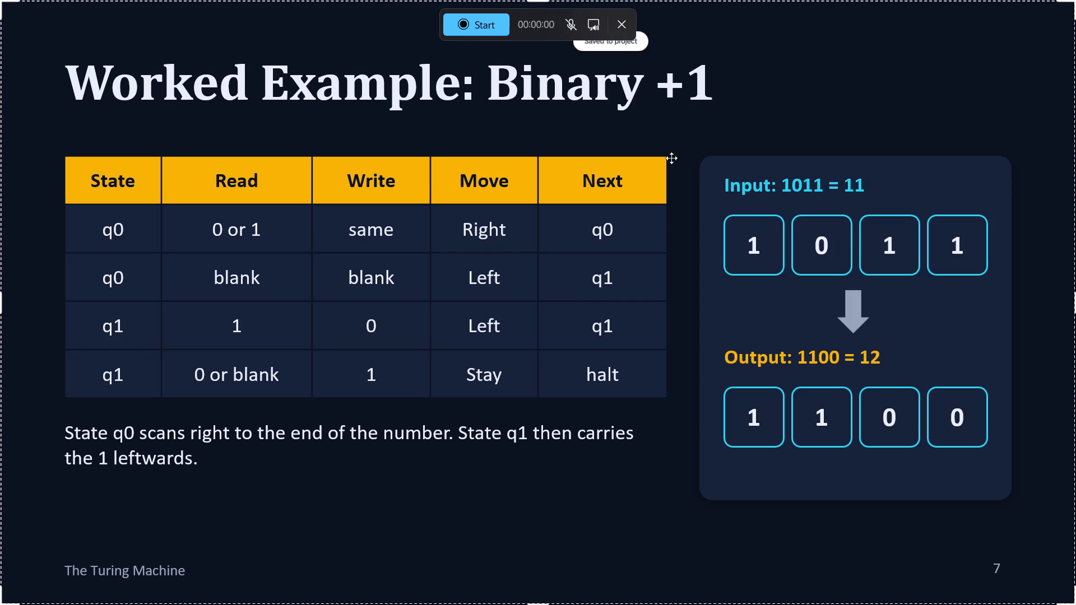
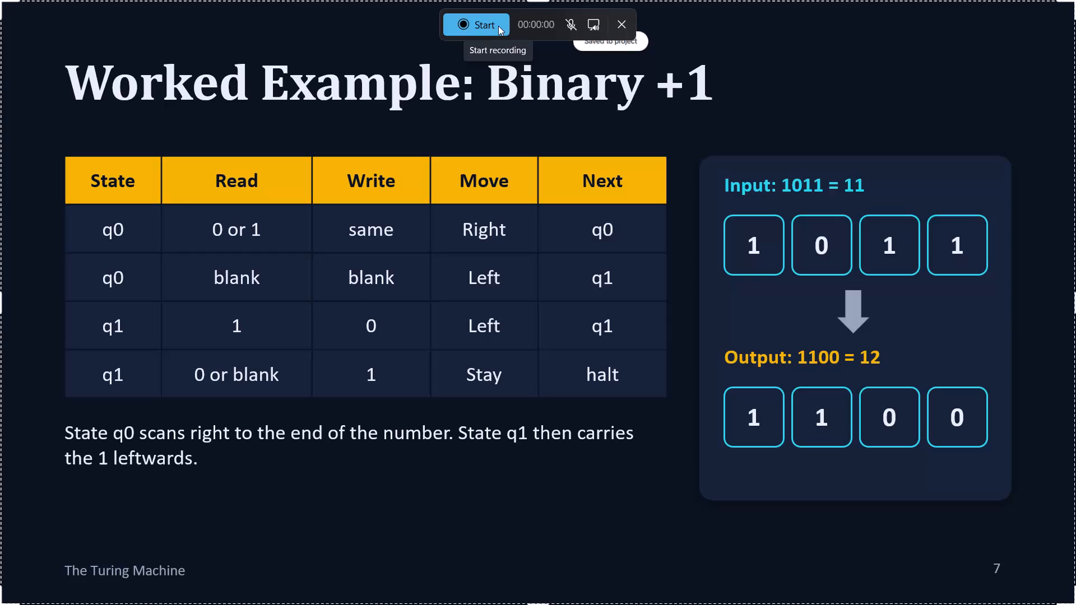
# Record the "Worked Example: Binary +1" slide as a full-screen video, from starting the capture to stopping it.
pyautogui.click(485, 25)
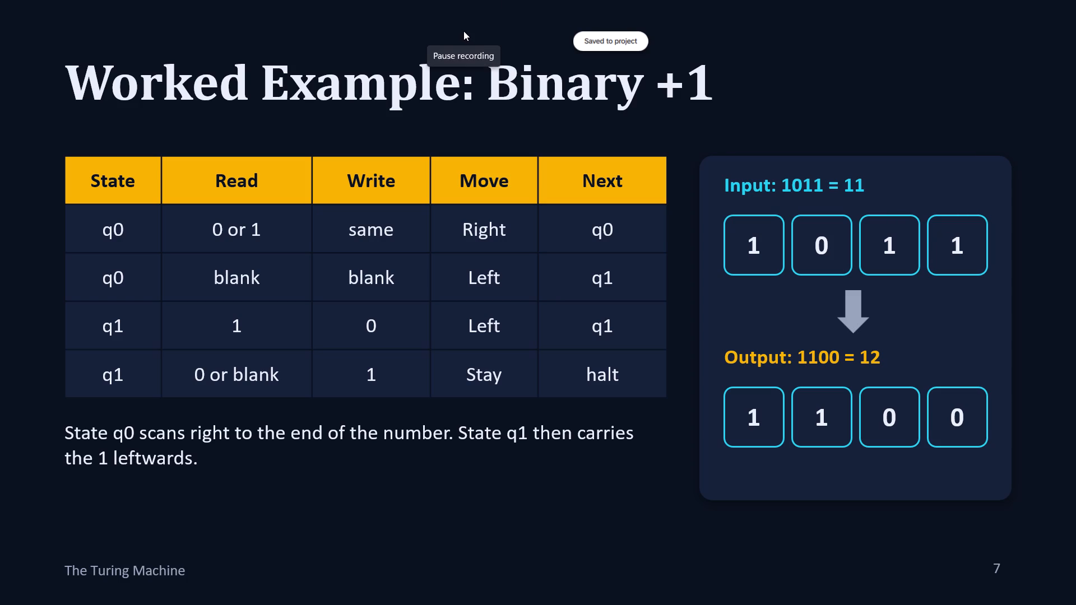
pyautogui.click(463, 31)
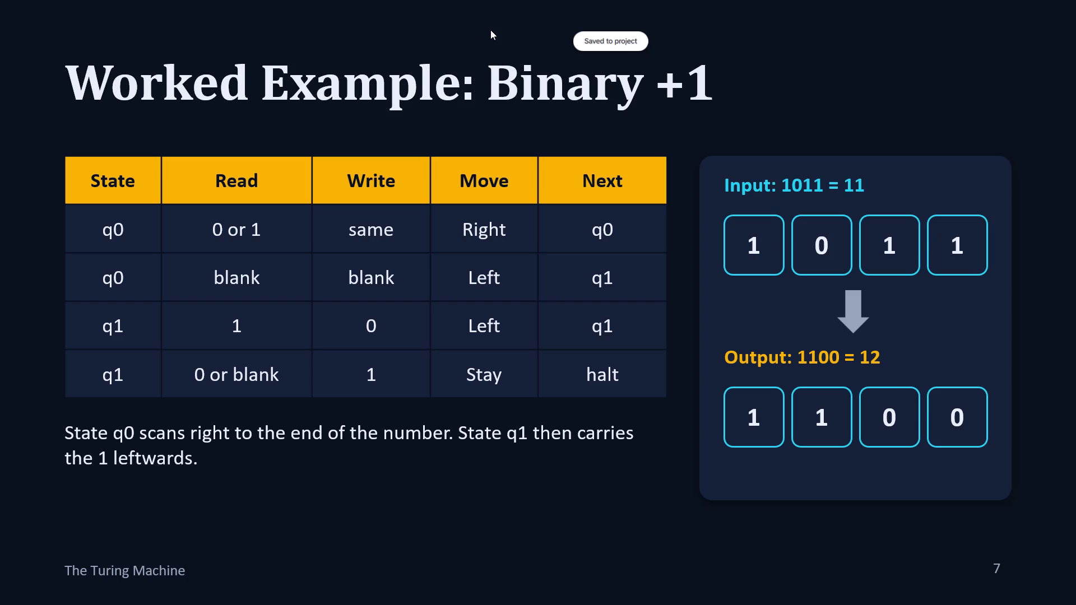
pyautogui.click(491, 29)
# Switch to the Screen Recordings folder in File Explorer and rename the newest recording as 7.
pyautogui.click(505, 598)
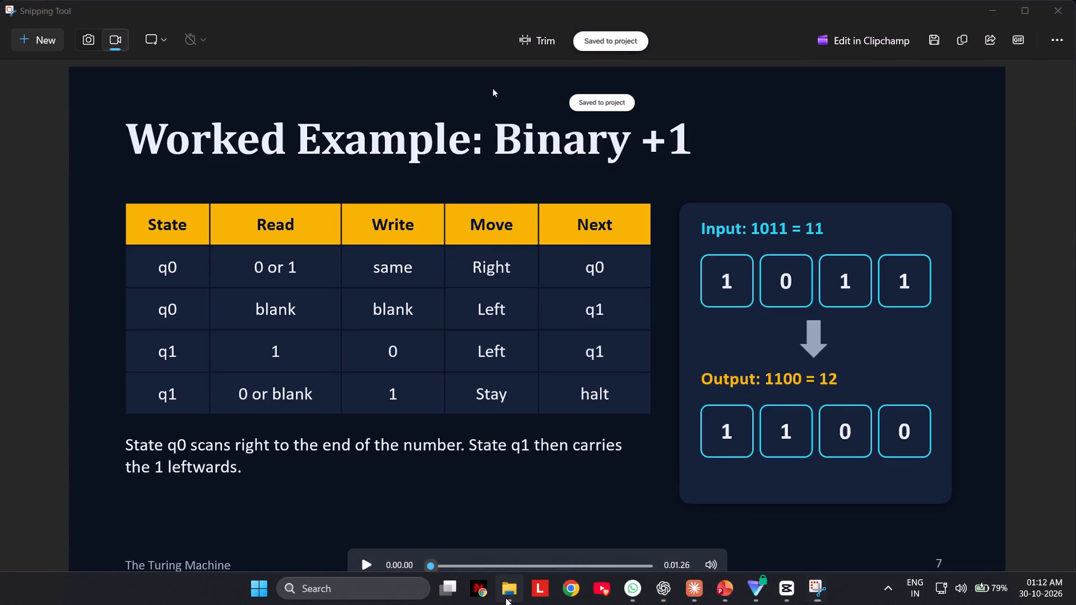
pyautogui.click(179, 283)
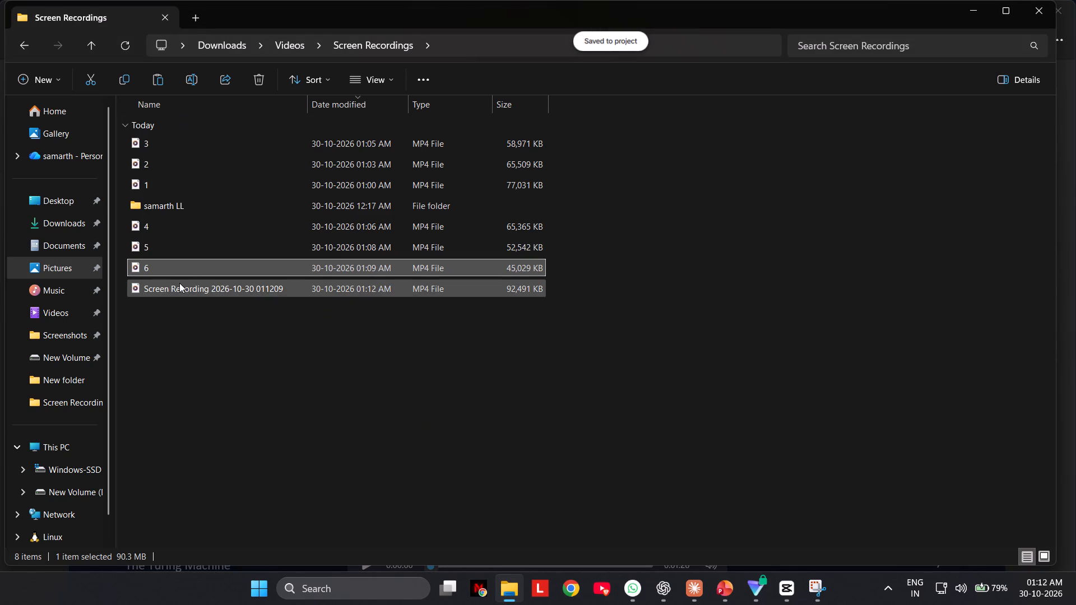
pyautogui.click(187, 88)
pyautogui.press('7')
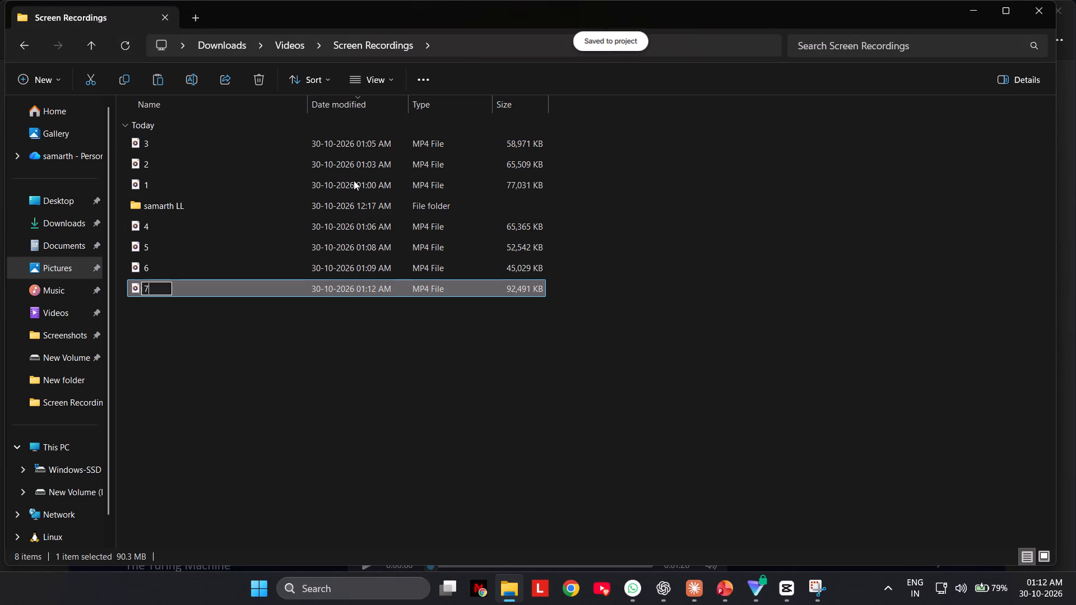
pyautogui.press('Return')
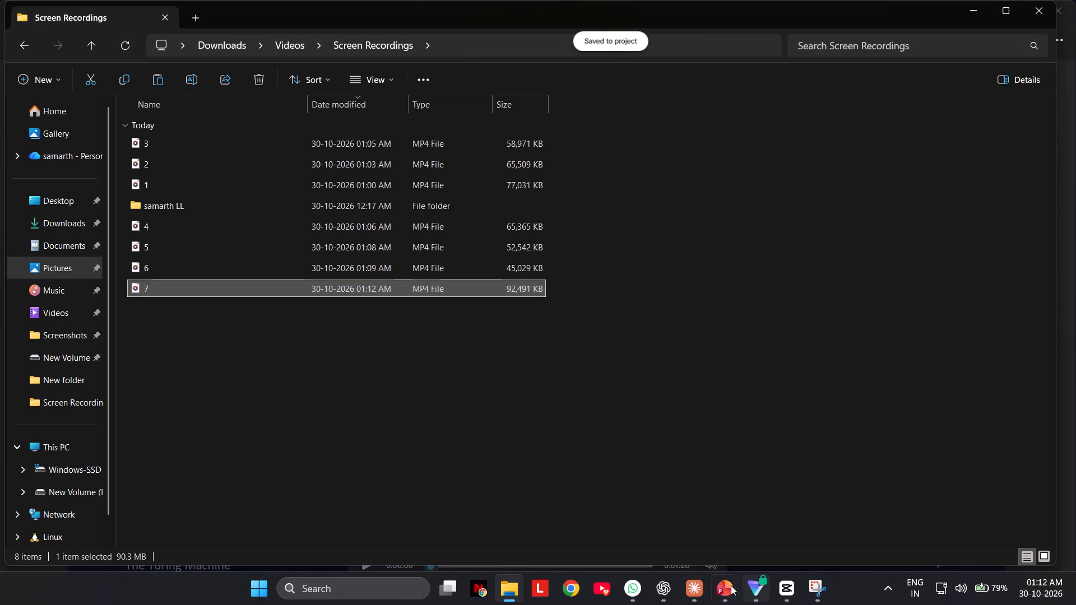
# Advance the PowerPoint slide show to "Church–Turing and Universality" and record that slide as a Snipping Tool video covering the whole screen.
pyautogui.click(827, 519)
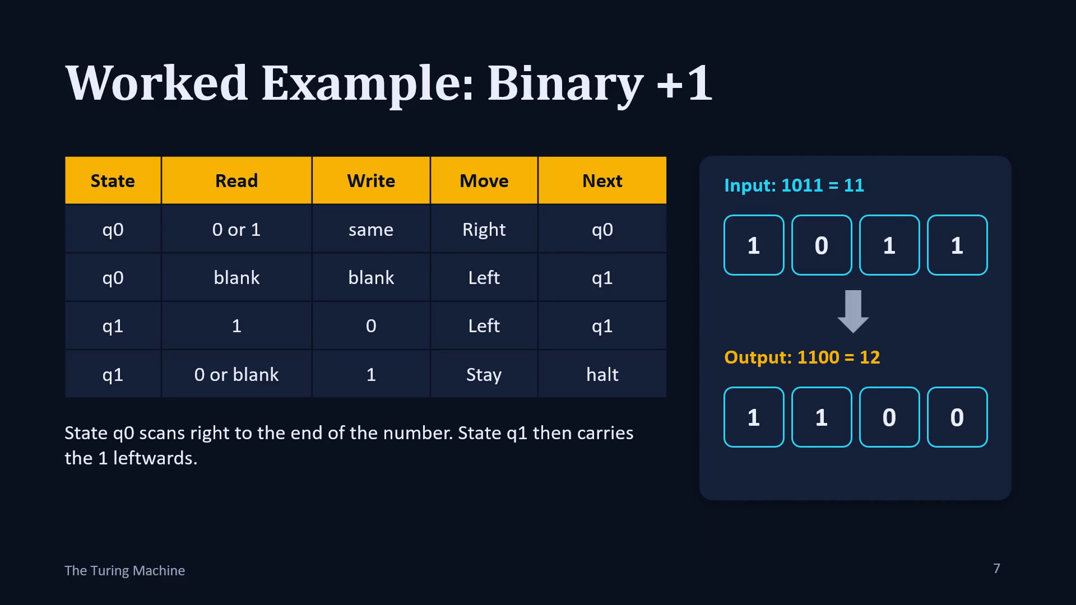
pyautogui.press('Right')
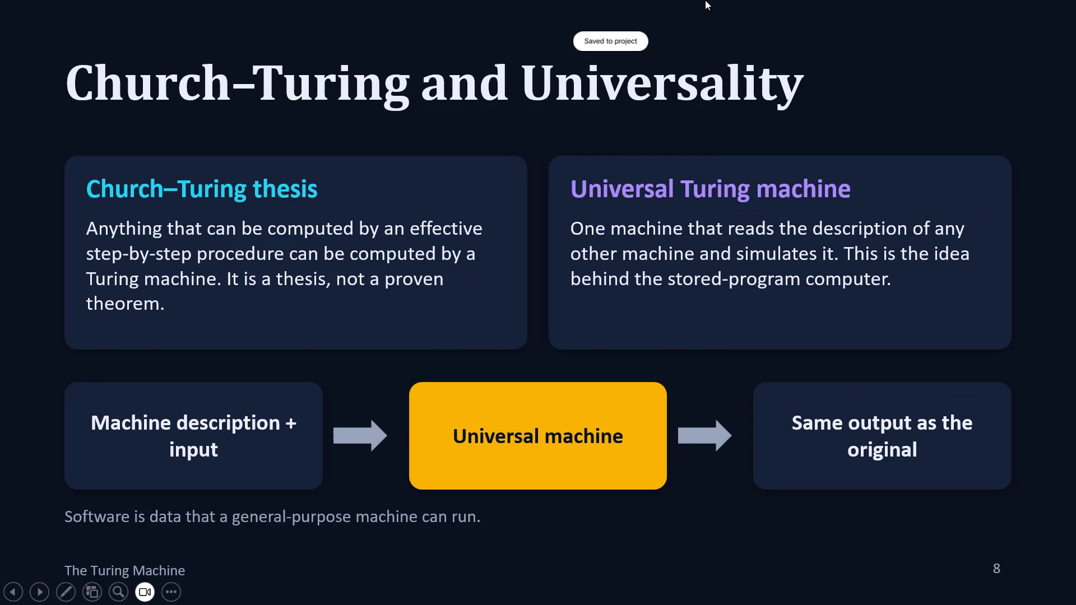
pyautogui.press('Print')
pyautogui.click(463, 25)
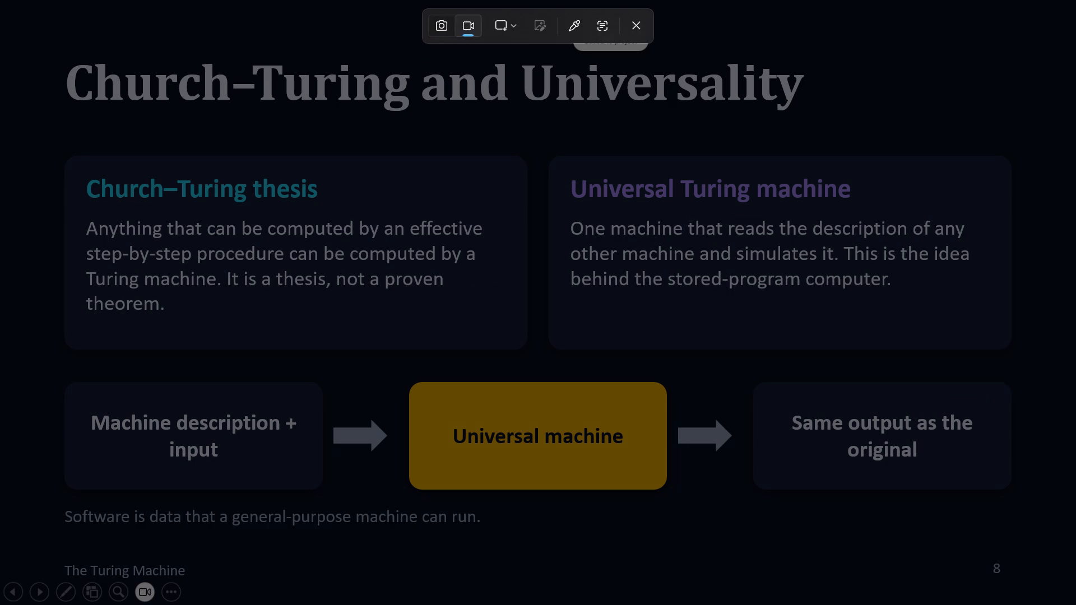
pyautogui.moveTo(0, 0); pyautogui.dragTo(1075, 597)
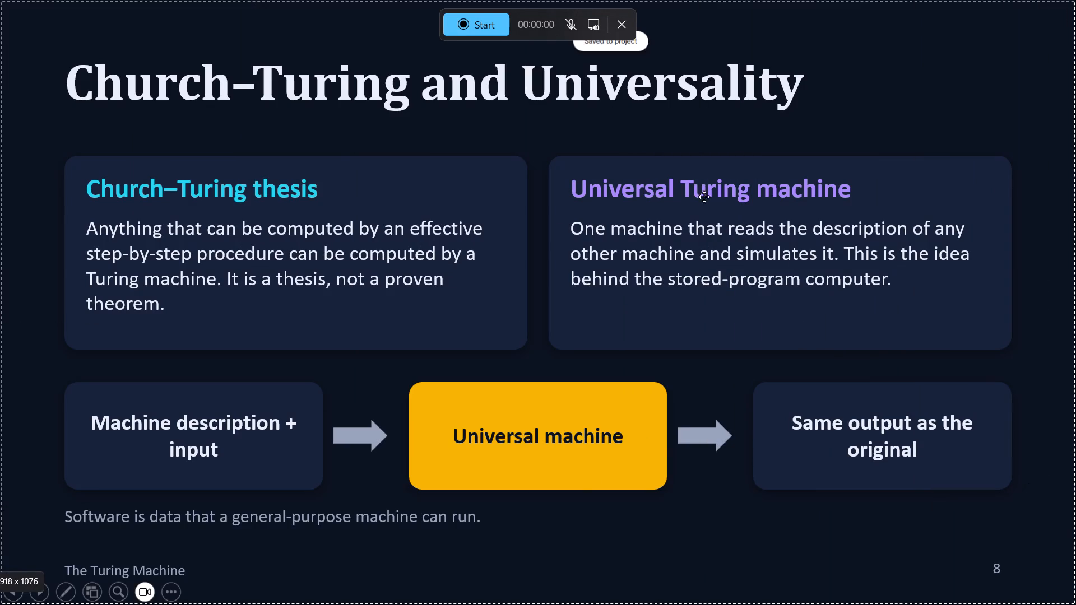
pyautogui.moveTo(1075, 599); pyautogui.dragTo(1075, 604)
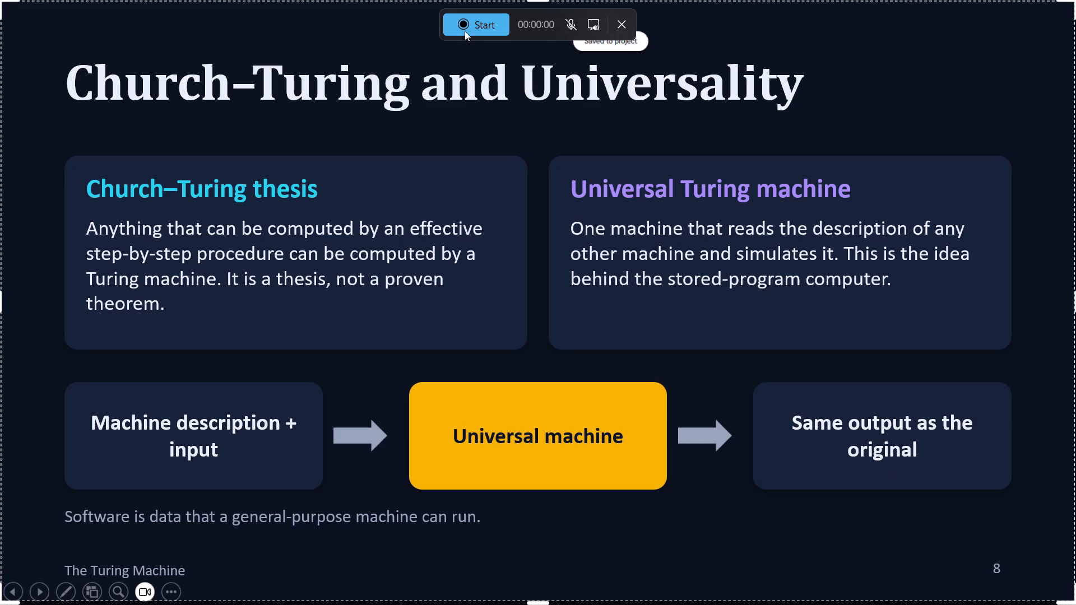
pyautogui.click(471, 28)
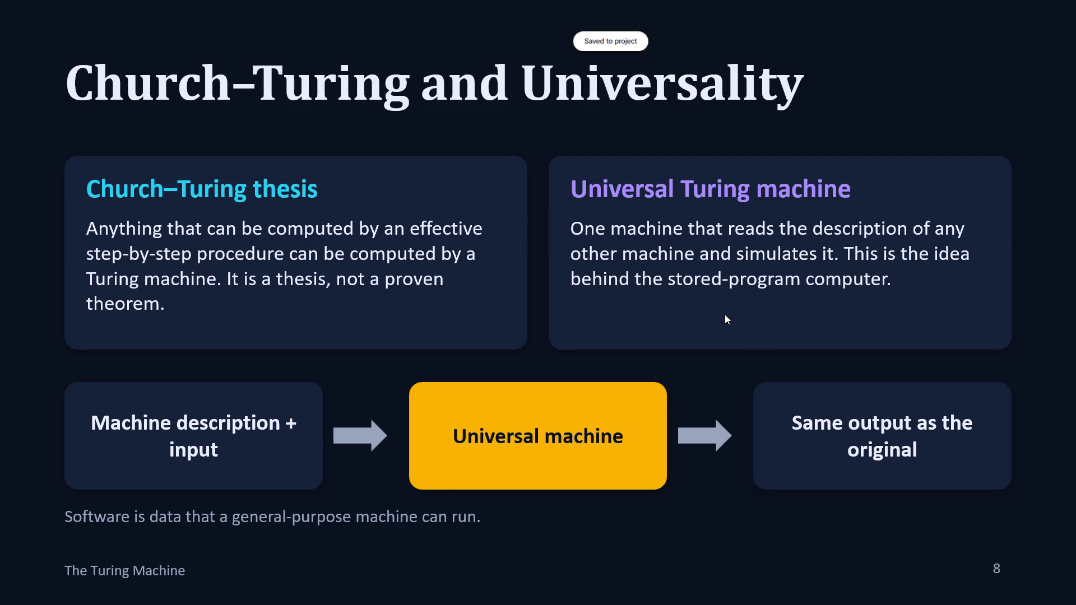
pyautogui.scroll(-1, 752, 318)
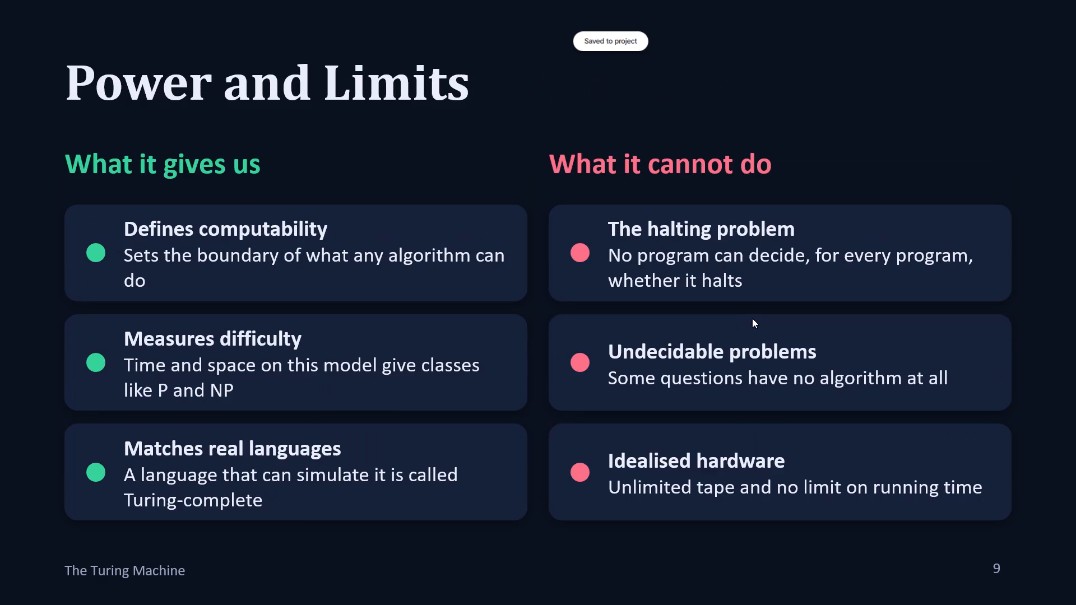
pyautogui.scroll(1, 571, 382)
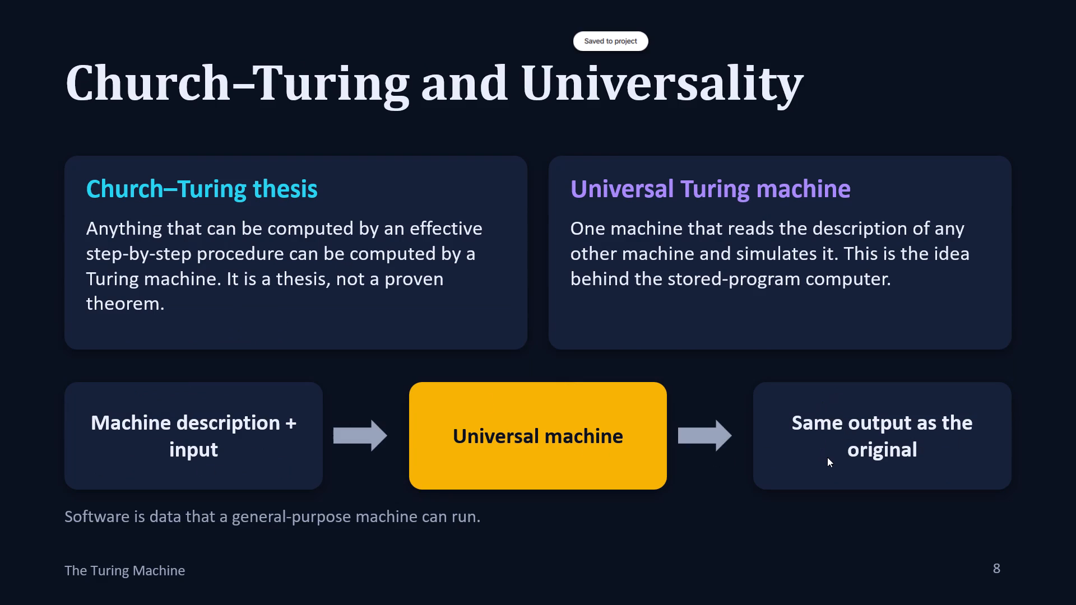
pyautogui.click(461, 24)
pyautogui.click(498, 28)
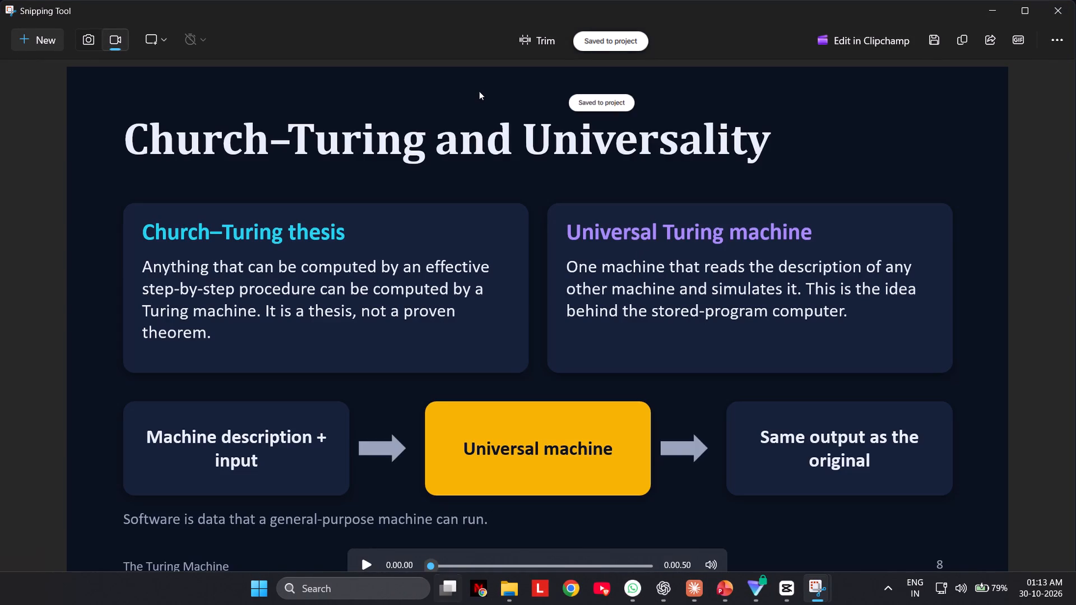
# Switch to the Screen Recordings folder in File Explorer and rename the newest recording as 8.
pyautogui.click(509, 589)
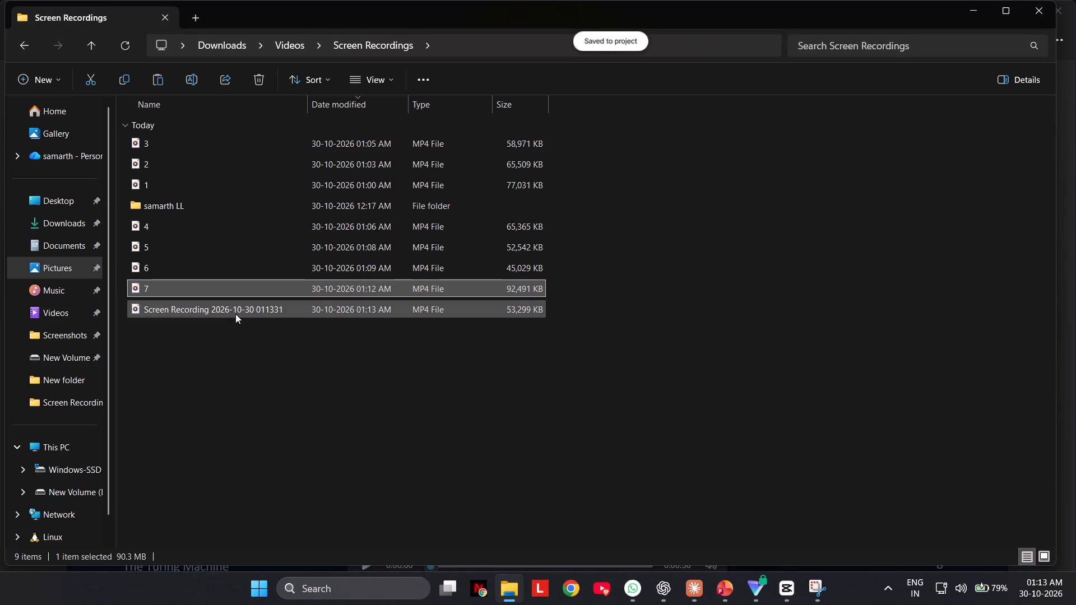
pyautogui.click(235, 314)
pyautogui.click(187, 76)
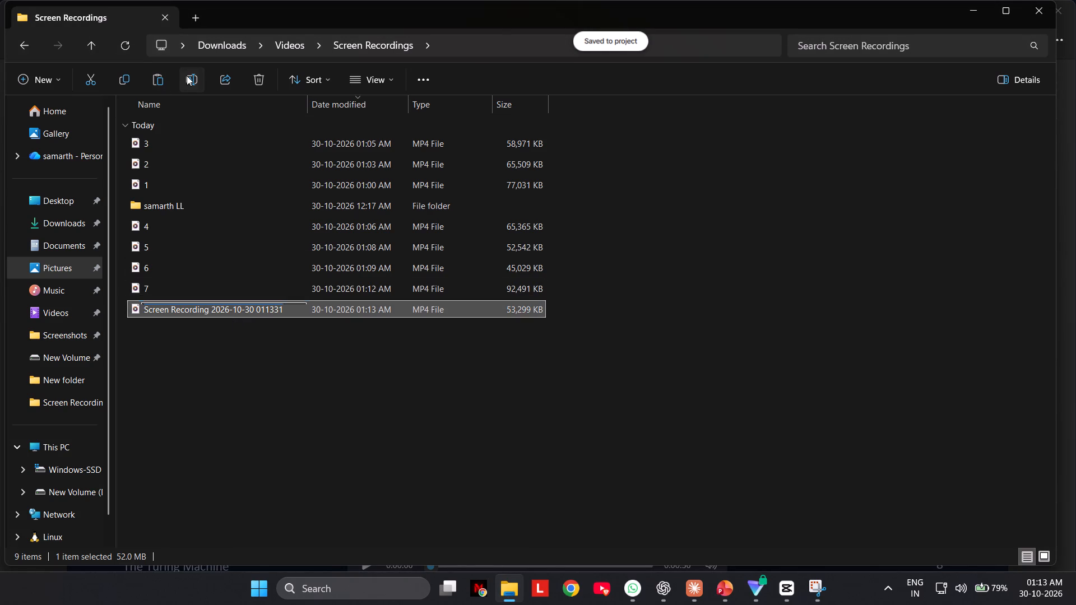
pyautogui.press('8')
pyautogui.press('Return')
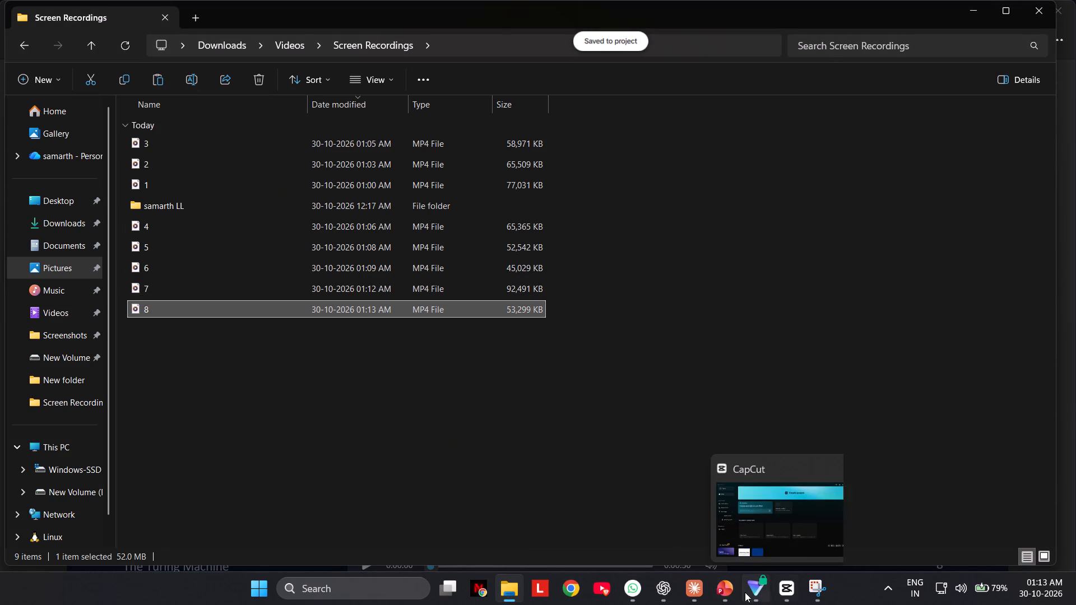
# Advance the PowerPoint slide show to "Power and Limits" and record that slide as a Snipping Tool video covering the whole screen.
pyautogui.click(833, 514)
pyautogui.press('Right')
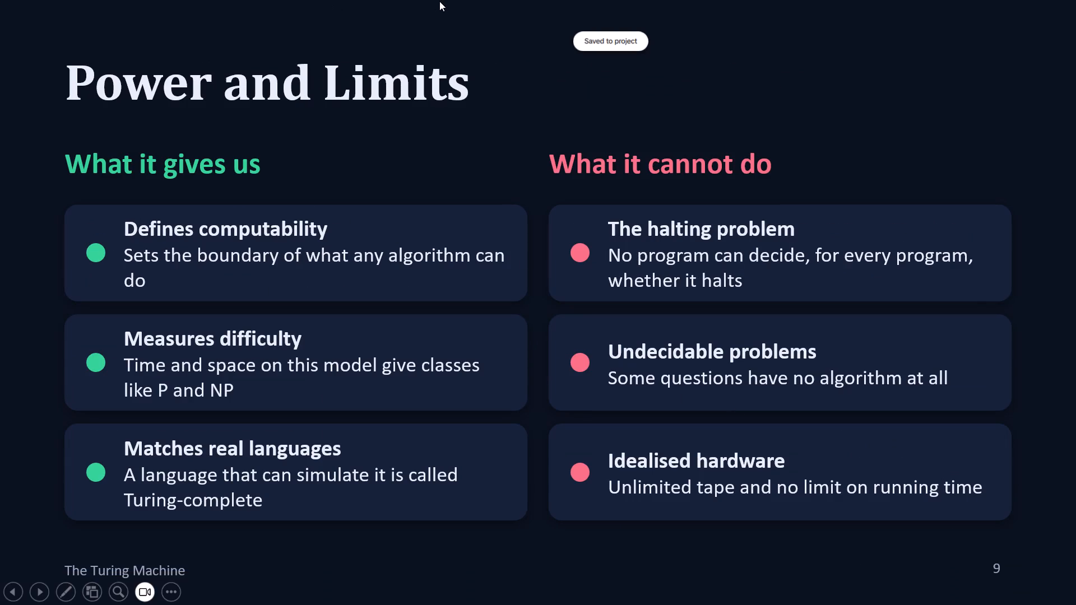
pyautogui.press('Print')
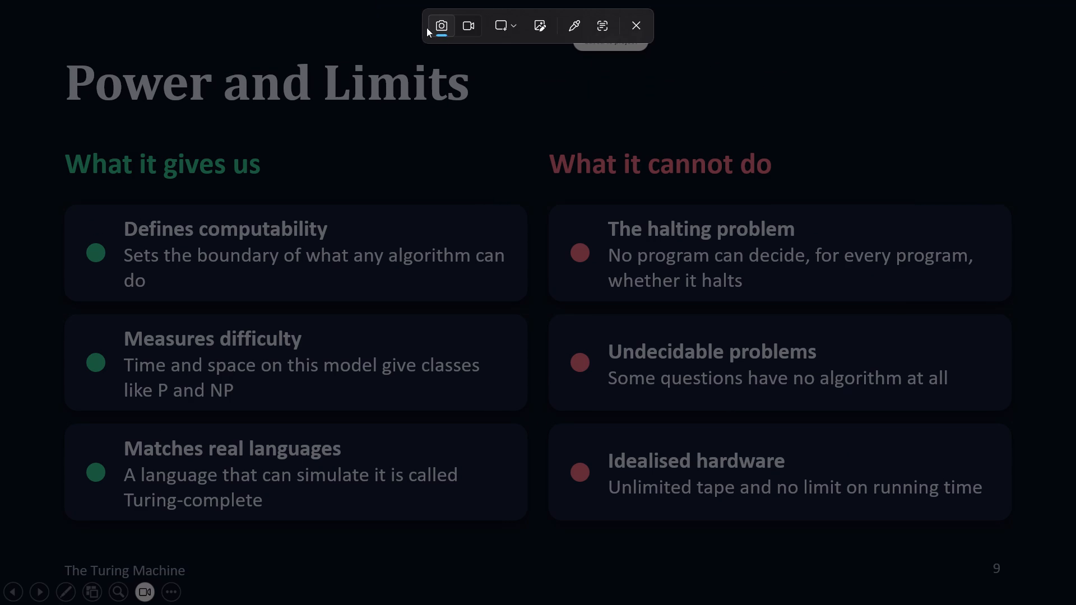
pyautogui.click(462, 22)
pyautogui.moveTo(0, 0); pyautogui.dragTo(0, 42)
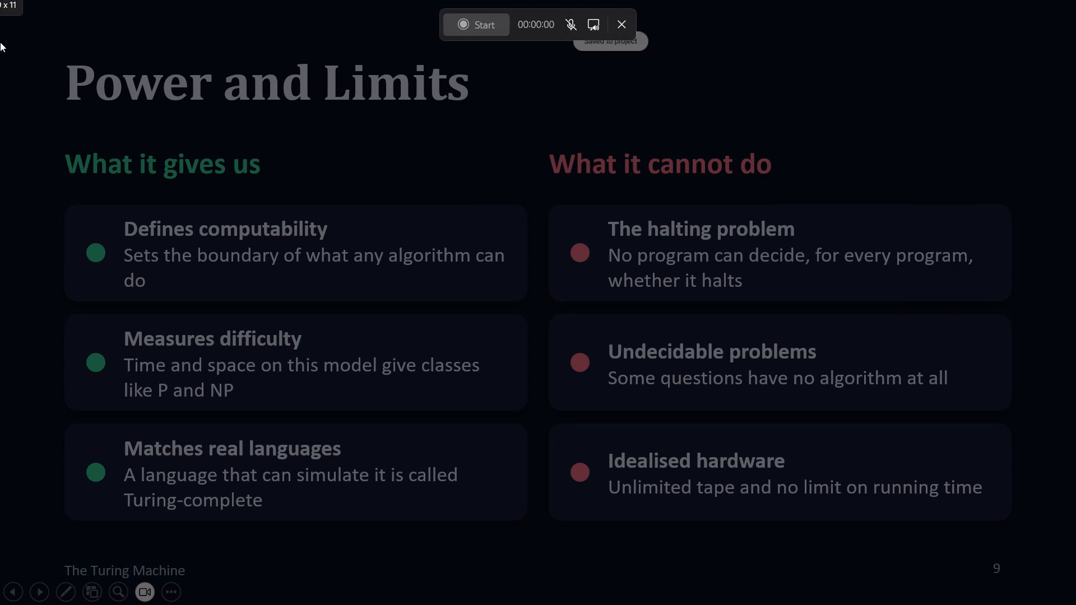
pyautogui.moveTo(0, 42); pyautogui.dragTo(1075, 604)
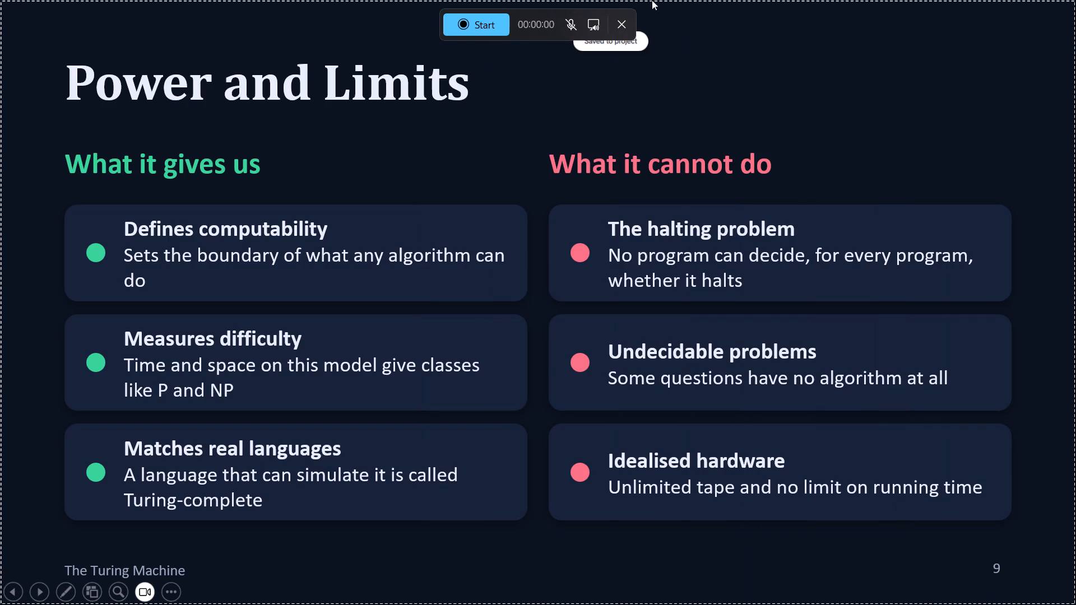
pyautogui.click(468, 27)
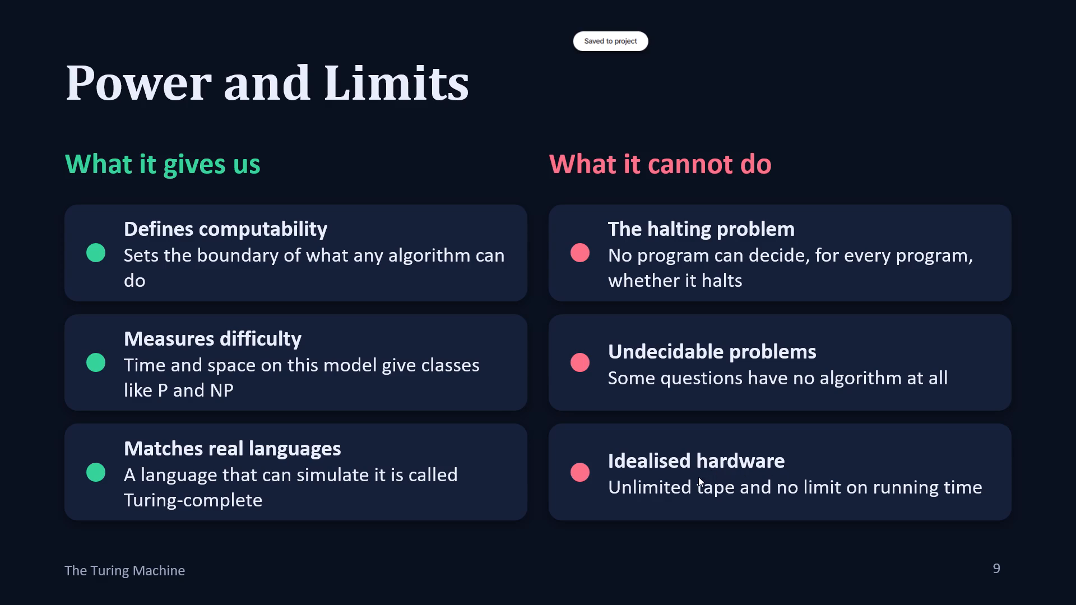
pyautogui.click(452, 21)
pyautogui.click(491, 25)
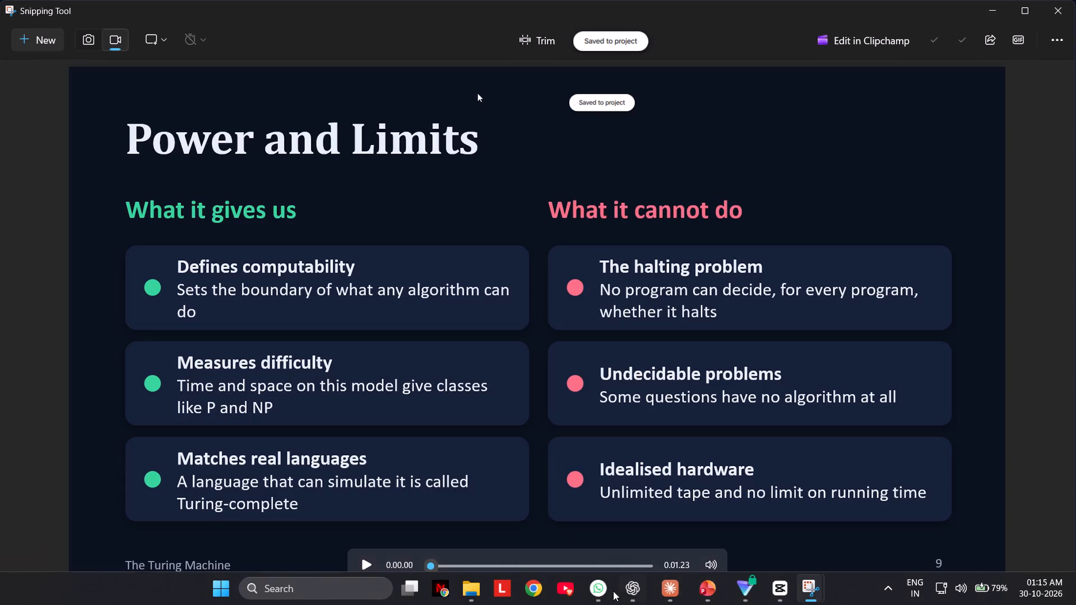
# Switch to the Screen Recordings folder in File Explorer and rename the newest recording as 9.
pyautogui.click(518, 594)
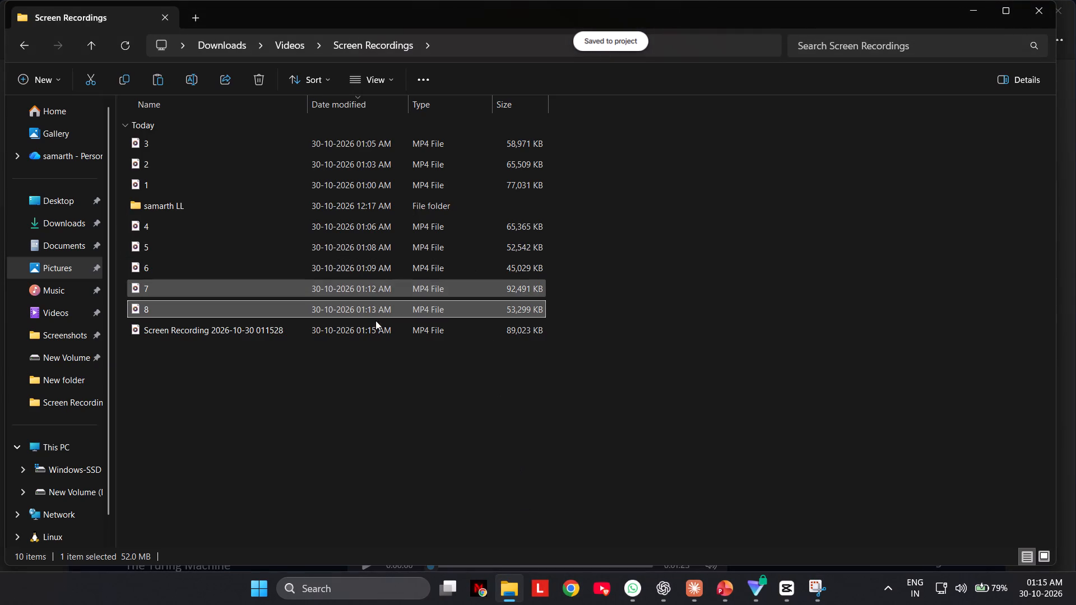
pyautogui.click(339, 337)
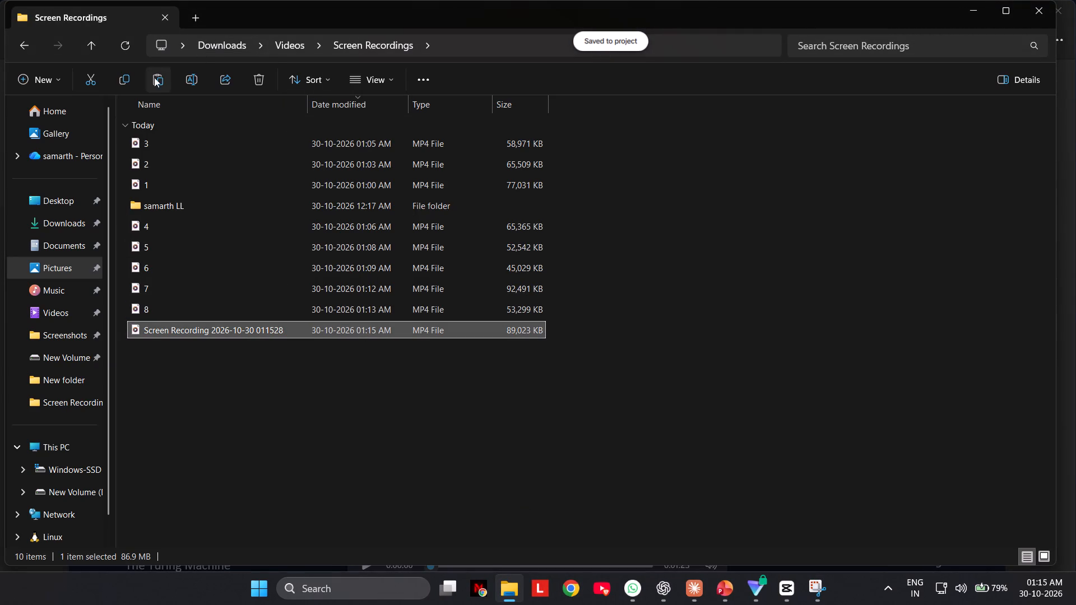
pyautogui.click(189, 80)
pyautogui.press('9')
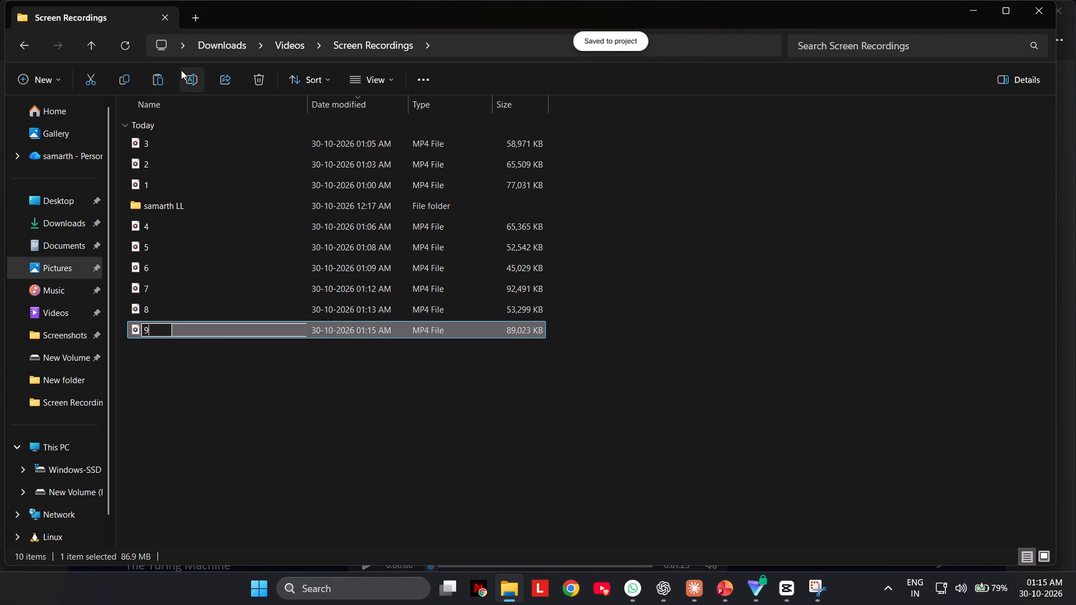
pyautogui.press('Return')
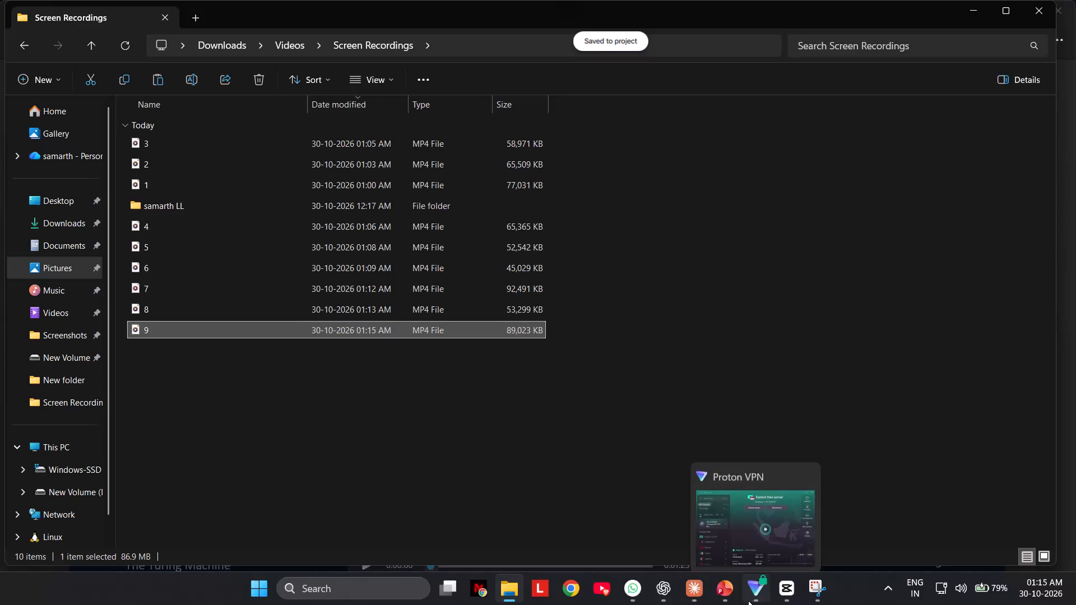
# Switch back to the PowerPoint slide show and advance it to the closing "Key Takeaways" slide.
pyautogui.click(834, 522)
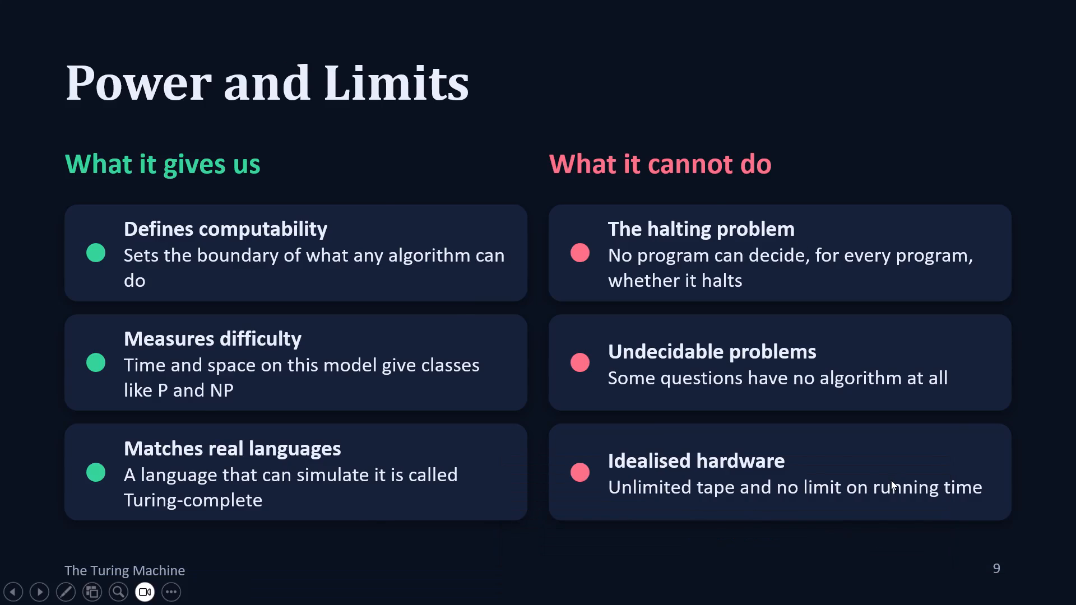
pyautogui.press('Right')
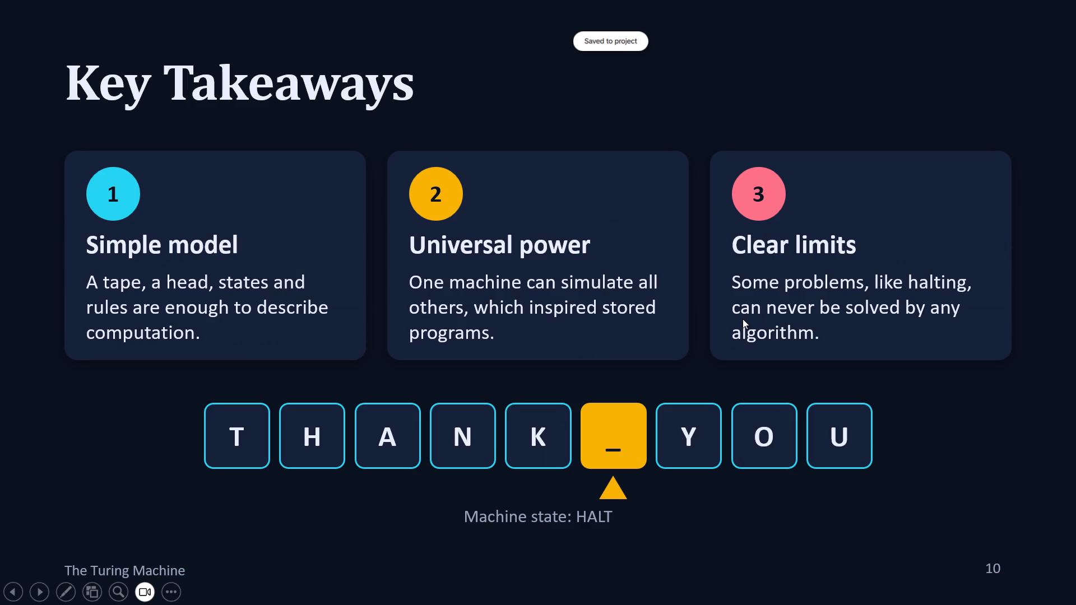
pyautogui.press('Right')
pyautogui.press('Left')
pyautogui.press('Left')
pyautogui.press('Right')
pyautogui.scroll(1, 230, 172)
pyautogui.scroll(-2, 228, 169)
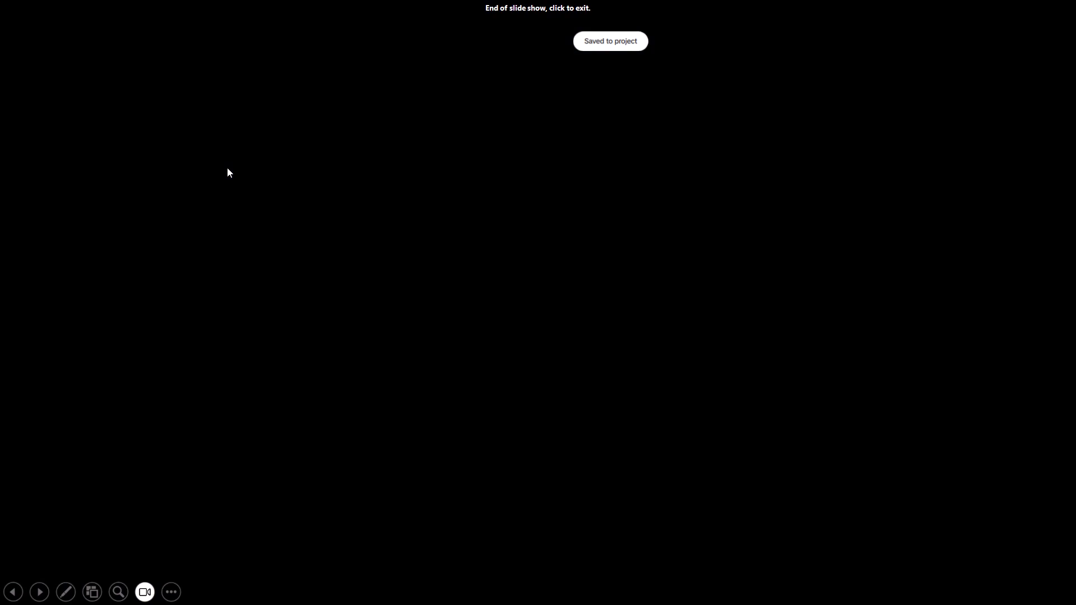
pyautogui.scroll(1, 227, 167)
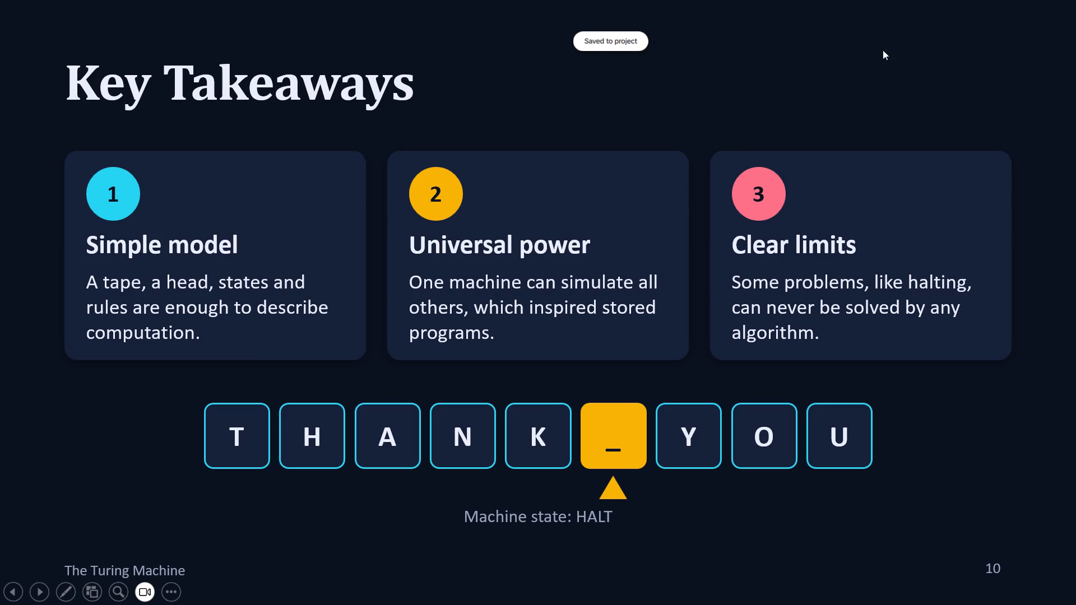
pyautogui.press('Right')
pyautogui.press('Left')
# Record the "Key Takeaways" slide as a Snipping Tool video covering the whole screen.
pyautogui.press('Print')
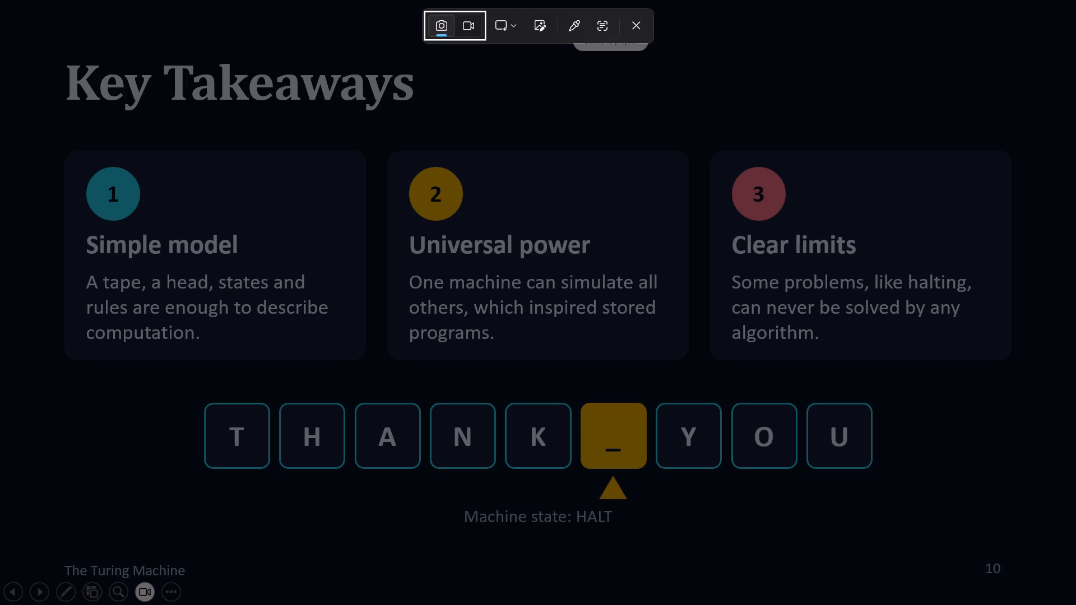
pyautogui.moveTo(10, 0); pyautogui.dragTo(1075, 604)
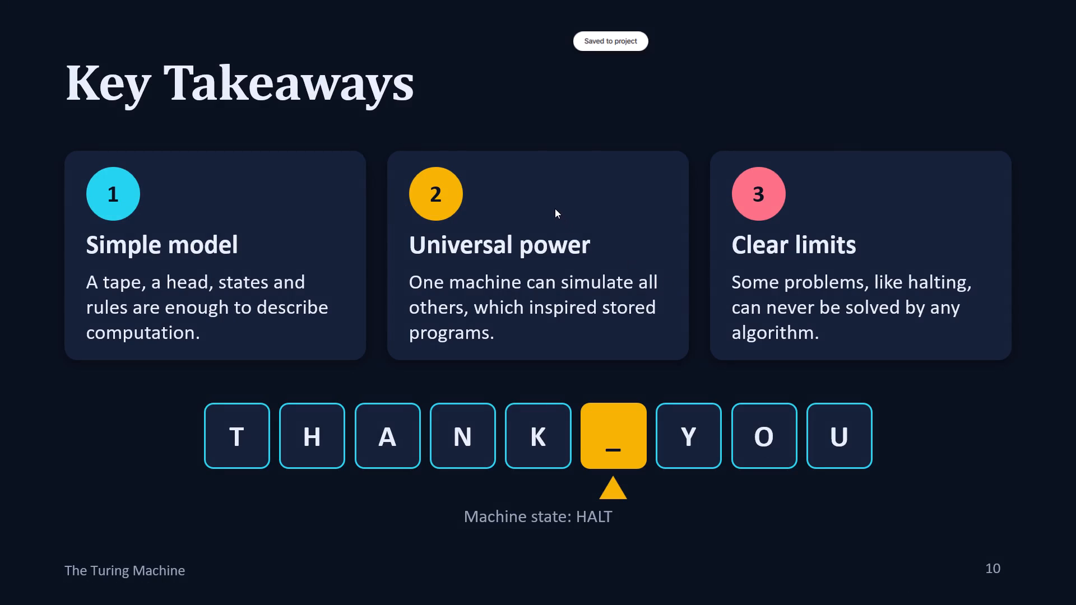
pyautogui.press('Print')
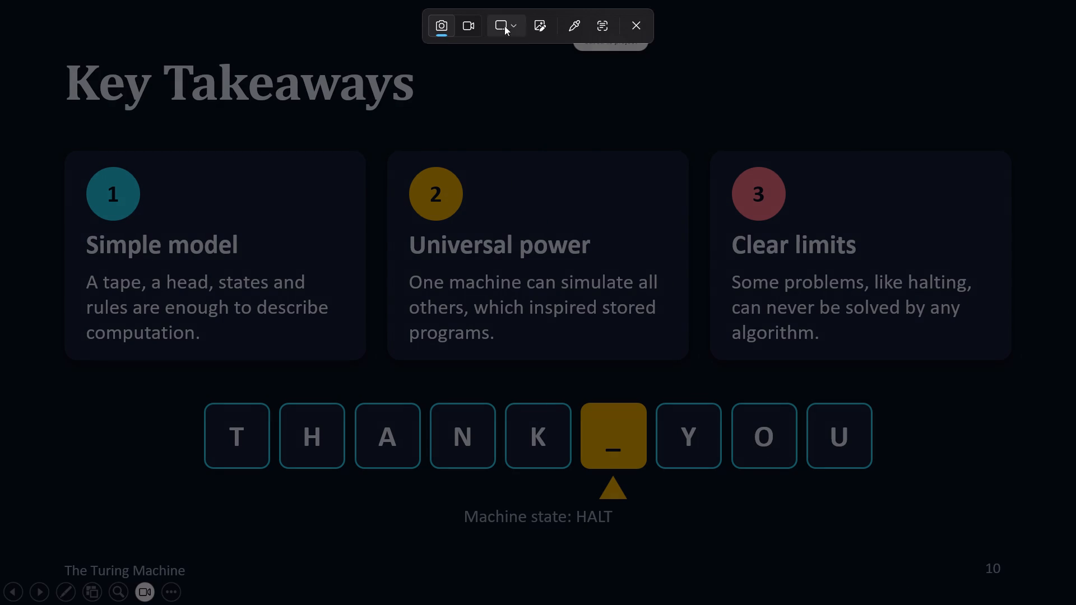
pyautogui.click(458, 30)
pyautogui.moveTo(0, 0); pyautogui.dragTo(1075, 604)
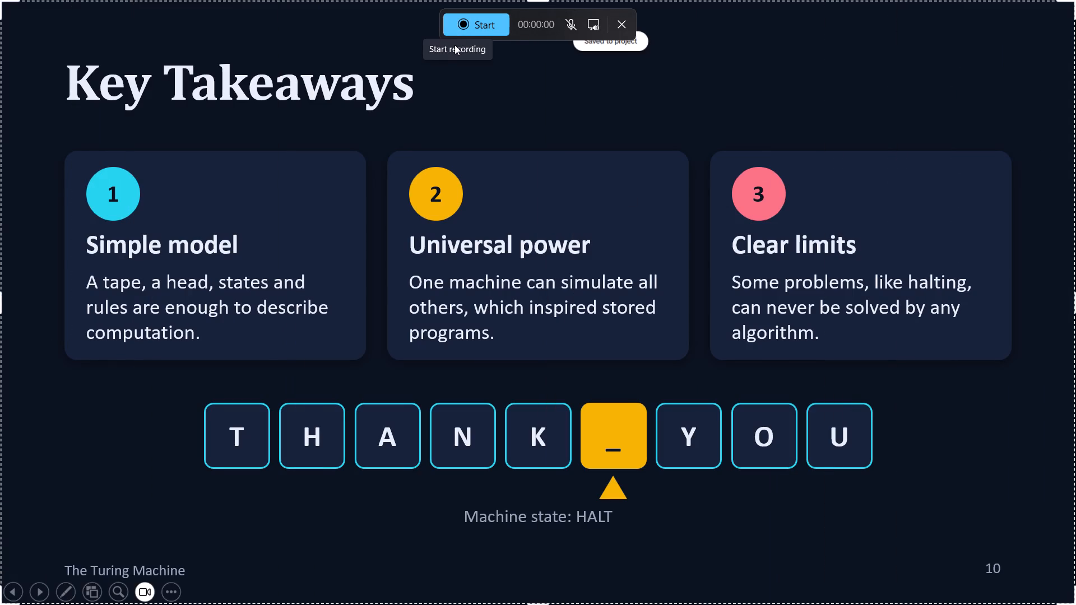
pyautogui.click(489, 22)
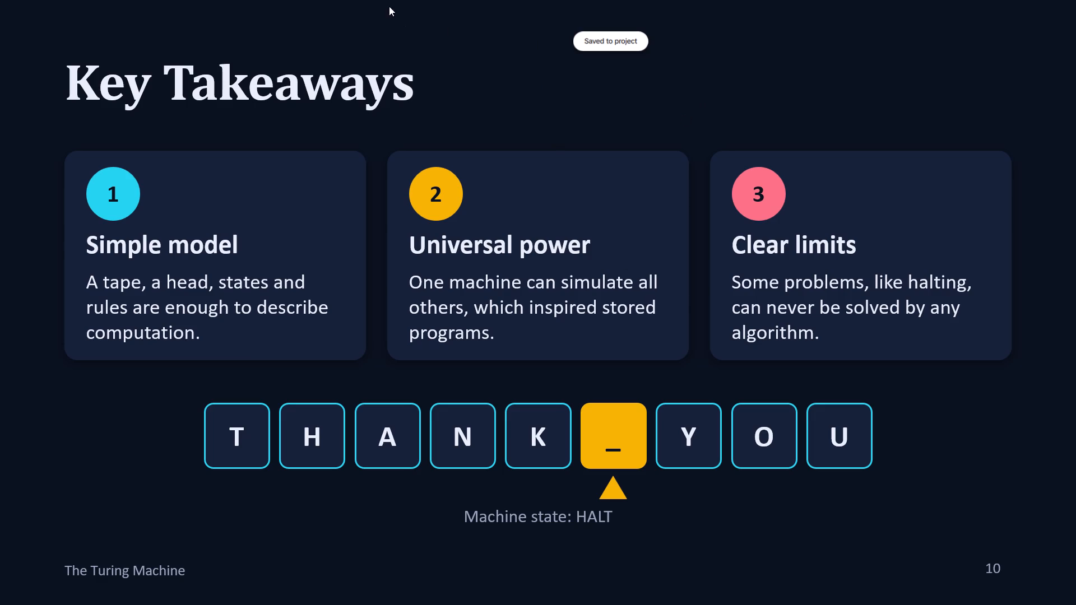
pyautogui.click(470, 27)
pyautogui.click(497, 27)
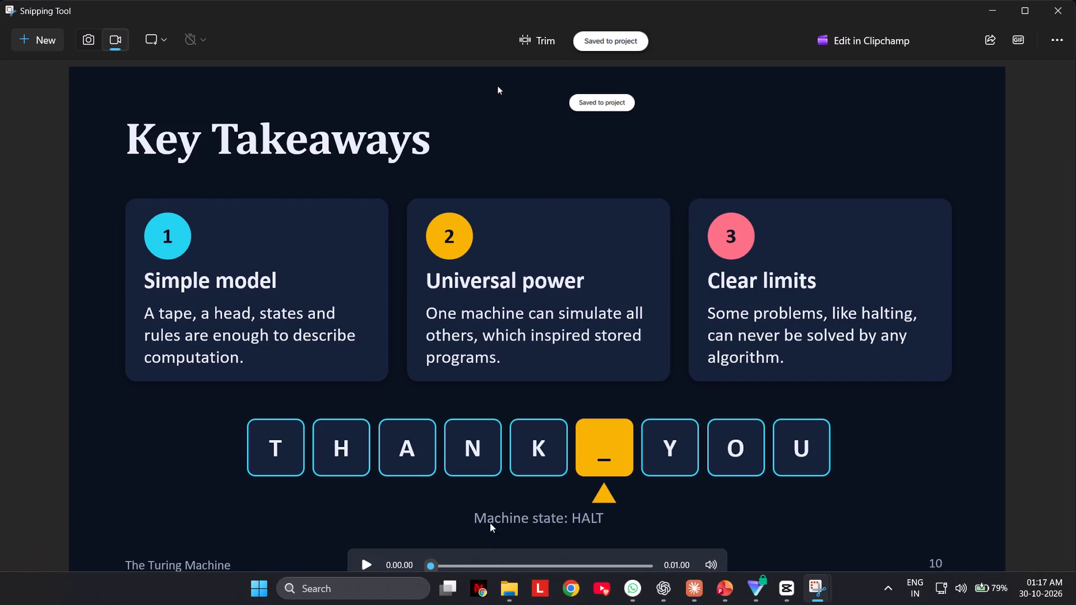
# Switch to the Screen Recordings folder in File Explorer and open the newest recording's name for editing.
pyautogui.click(504, 585)
pyautogui.click(296, 351)
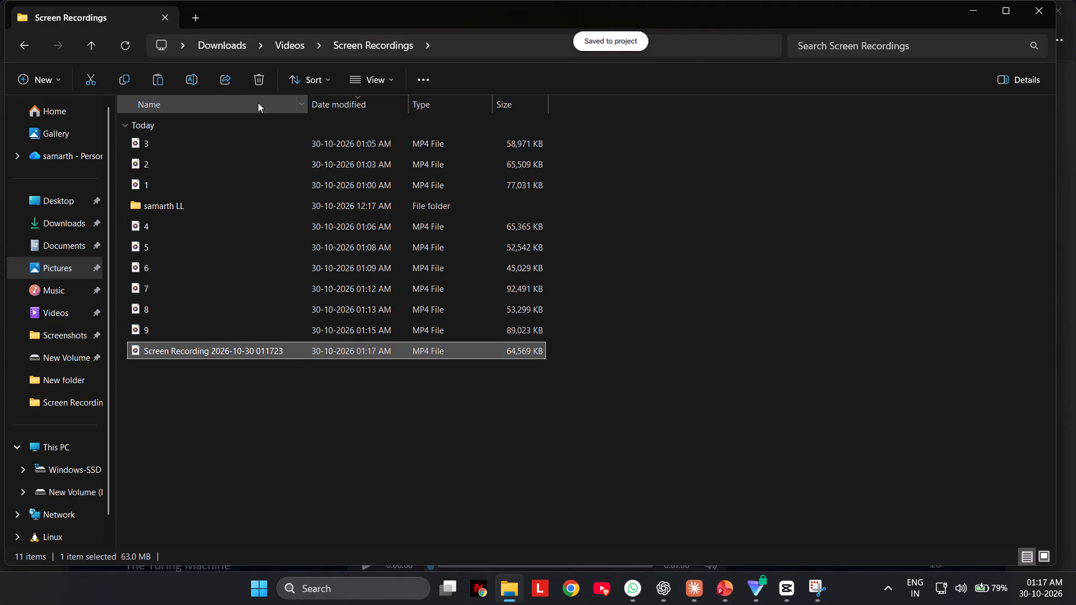
pyautogui.click(185, 81)
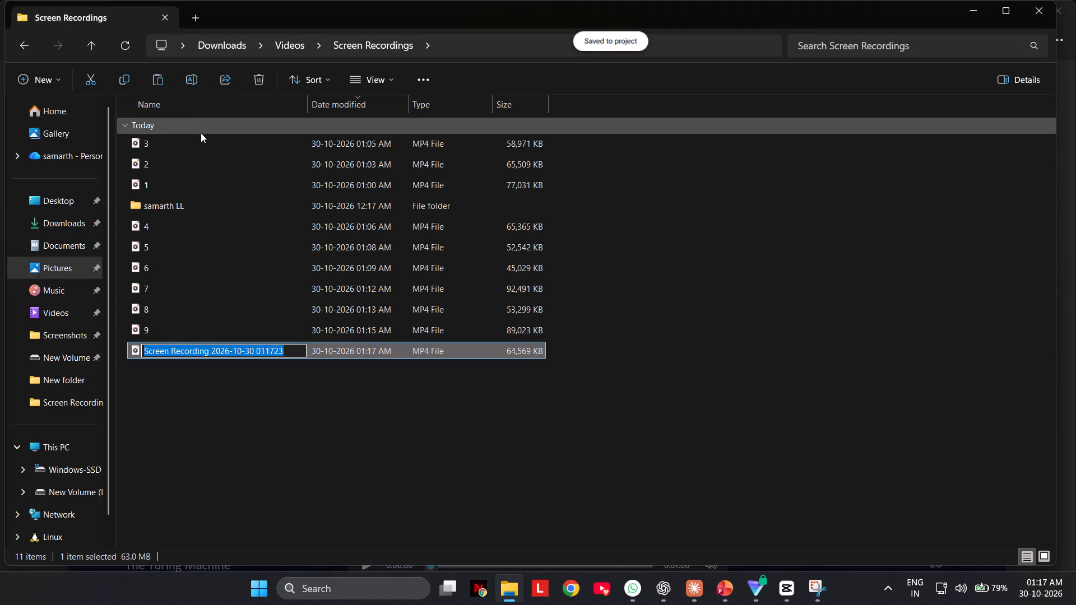
# Rename the newest recording as 10.
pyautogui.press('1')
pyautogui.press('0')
pyautogui.press('Return')
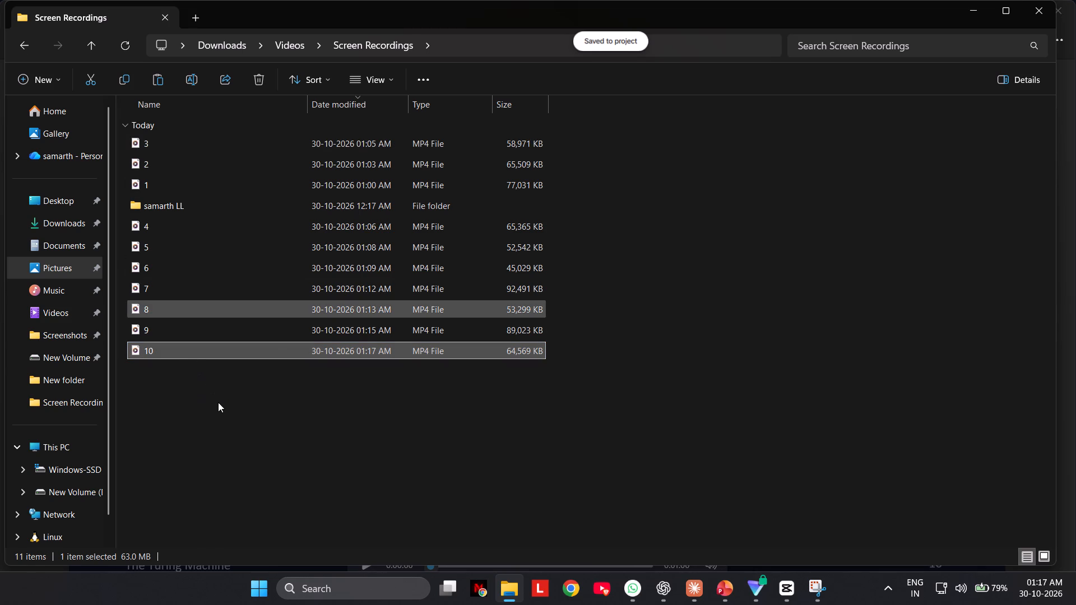
# Delete the only subfolder listed among the numbered clips in the Screen Recordings folder.
pyautogui.rightClick(263, 207)
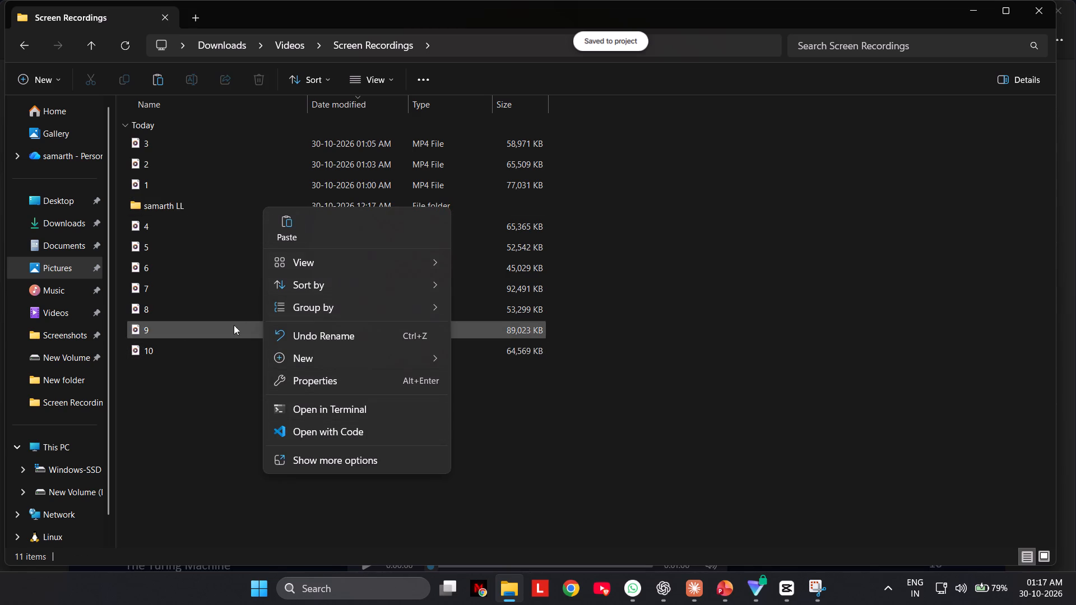
pyautogui.click(158, 427)
pyautogui.click(198, 211)
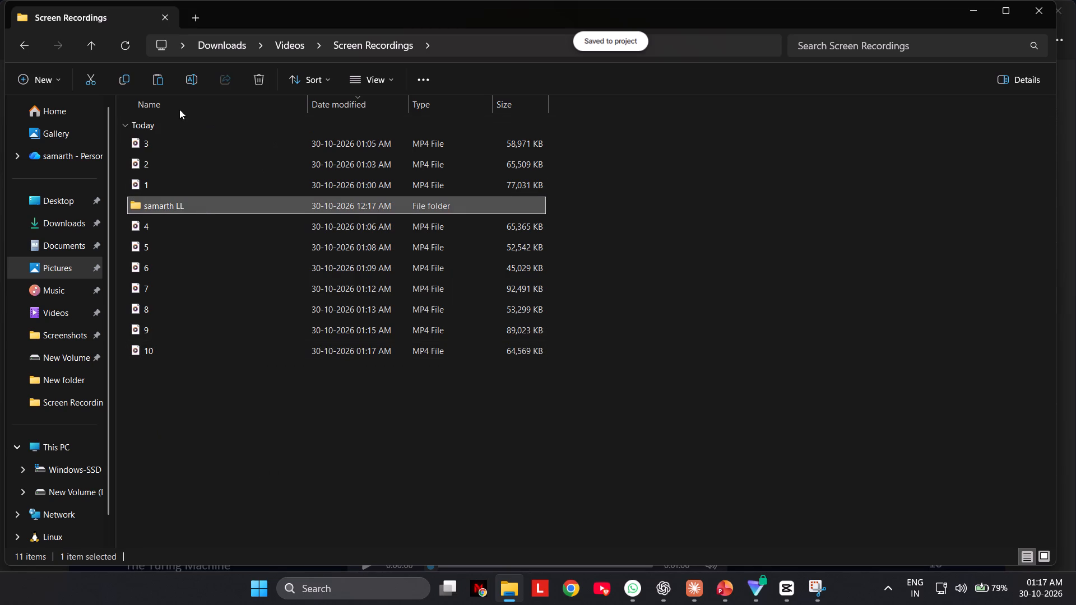
pyautogui.click(253, 77)
# Select the block of numbered recordings from 10 back to 6 in the Screen Recordings folder.
pyautogui.moveTo(248, 460); pyautogui.dragTo(187, 245)
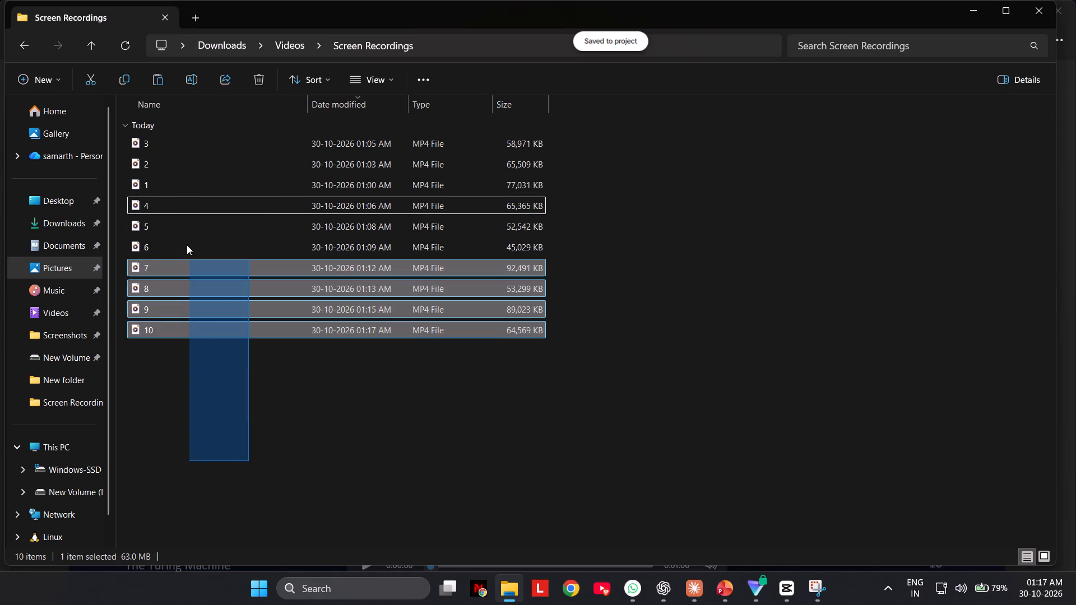
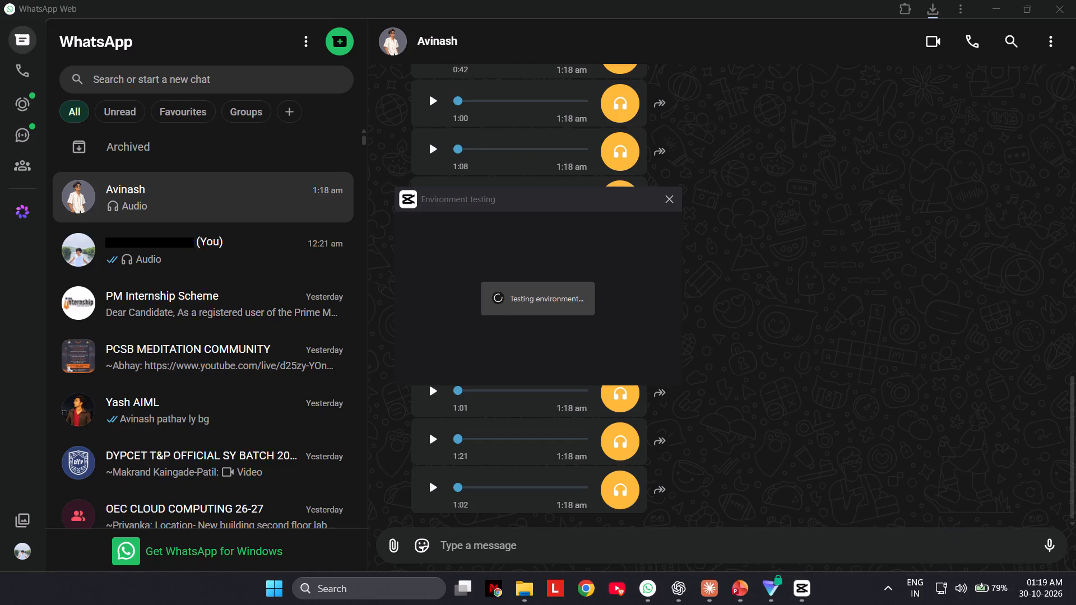
# Turn on the computer's Bluetooth from the Windows quick settings.
pyautogui.click(962, 590)
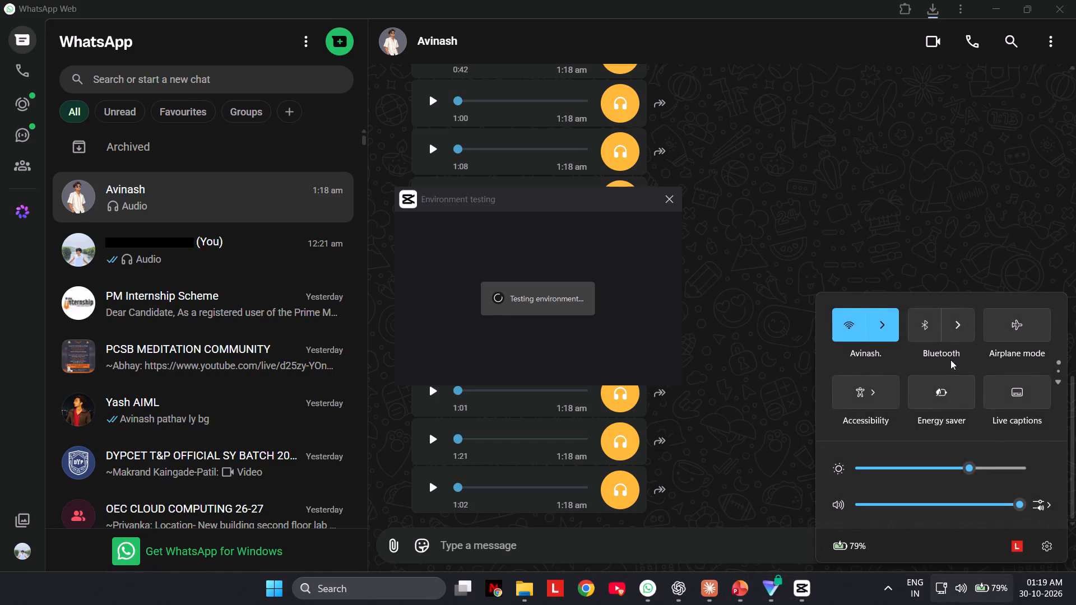
pyautogui.click(936, 323)
pyautogui.click(950, 327)
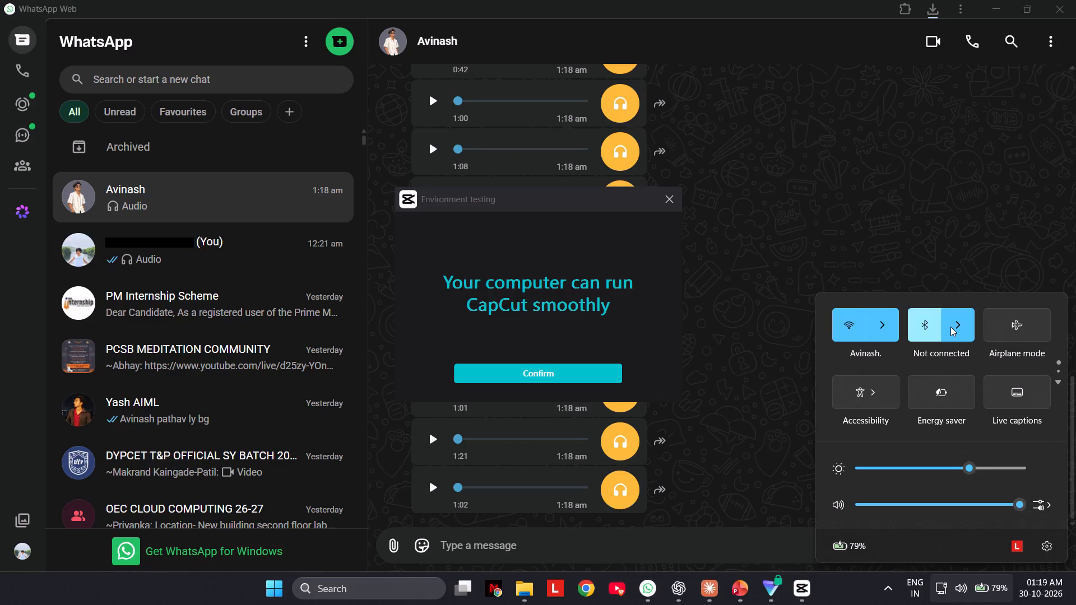
pyautogui.click(950, 327)
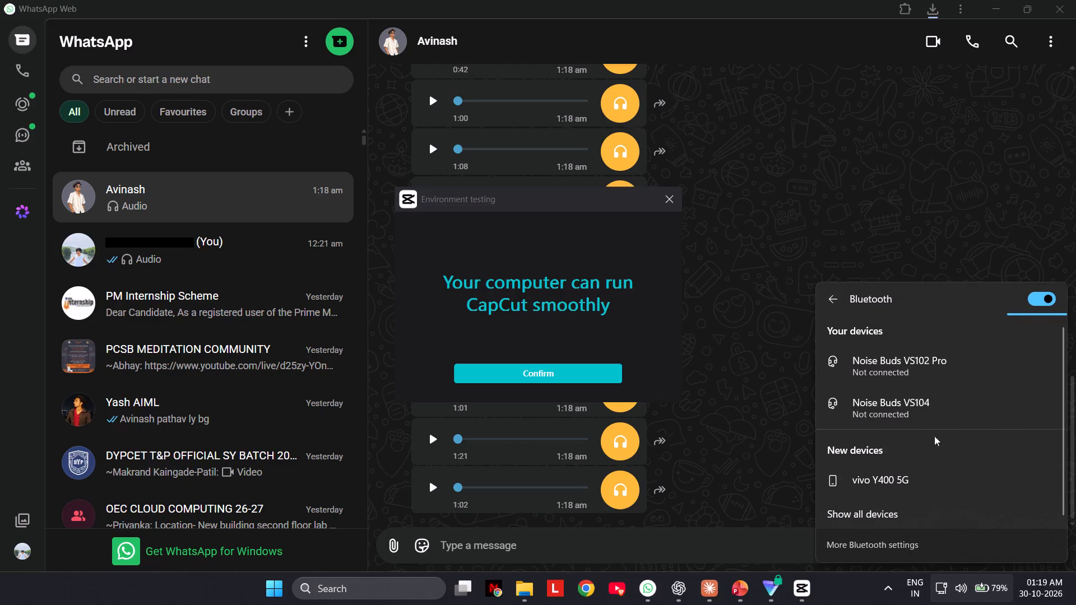
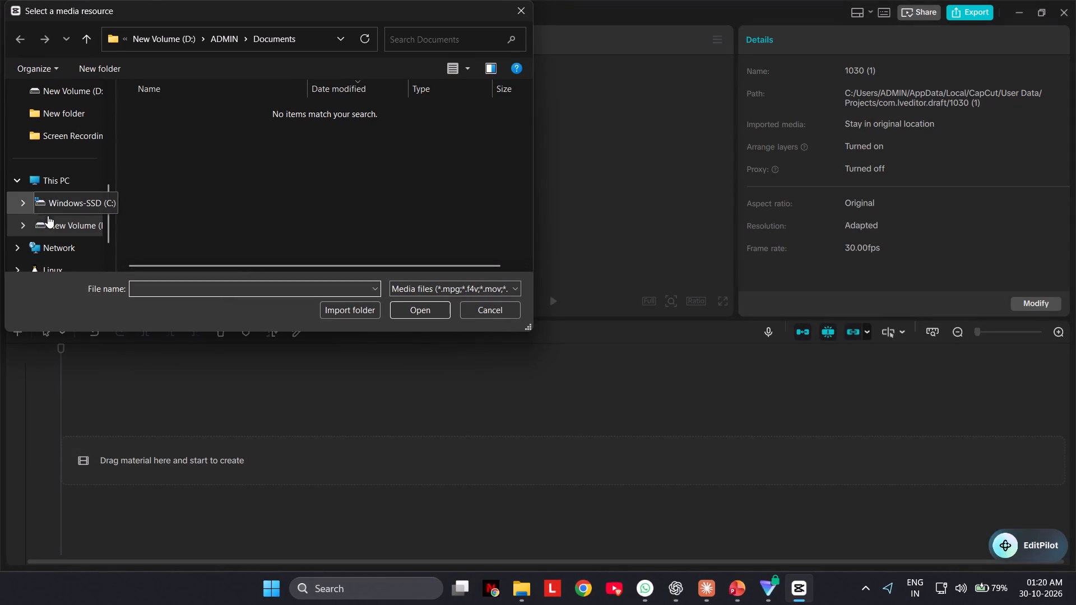
# In CapCut's media import dialog, look through the Videos, Pictures, Screenshots, Music and Downloads folders for the slide recordings.
pyautogui.scroll(2, 38, 199)
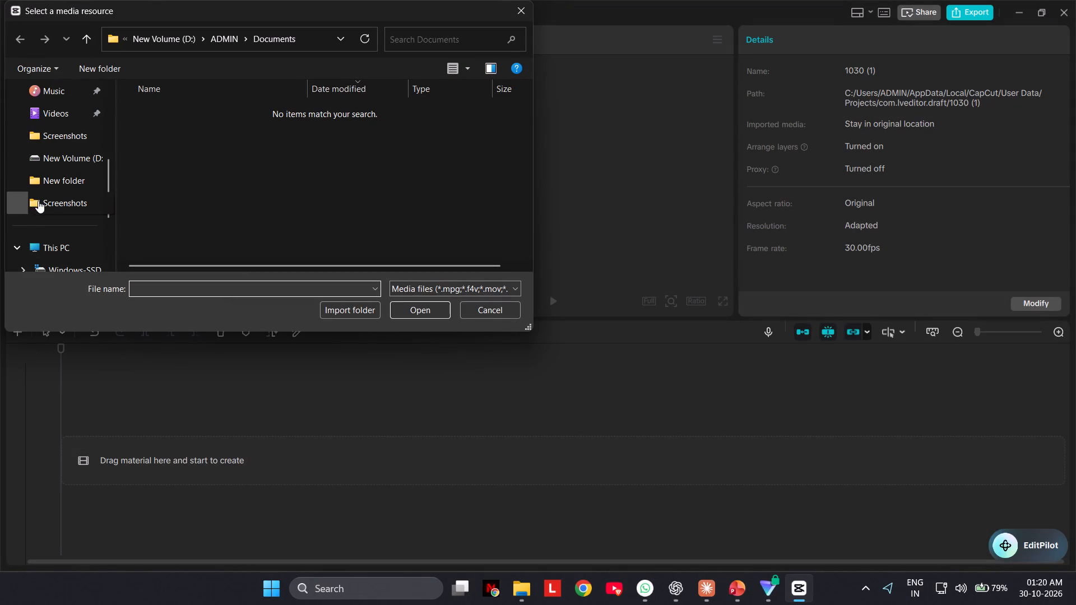
pyautogui.click(45, 182)
pyautogui.click(138, 147)
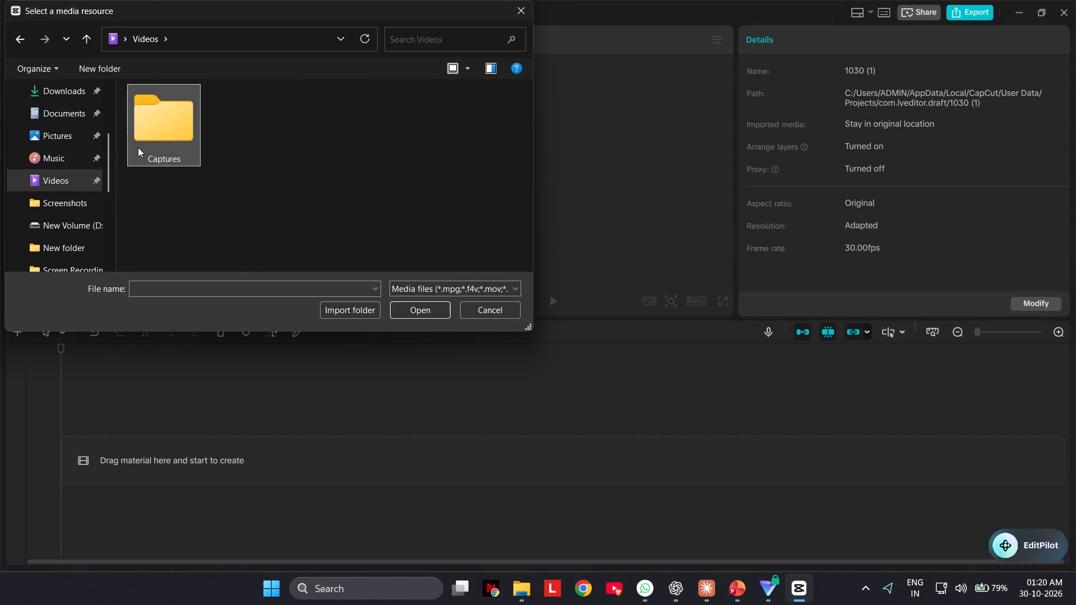
pyautogui.doubleClick(138, 147)
pyautogui.click(60, 143)
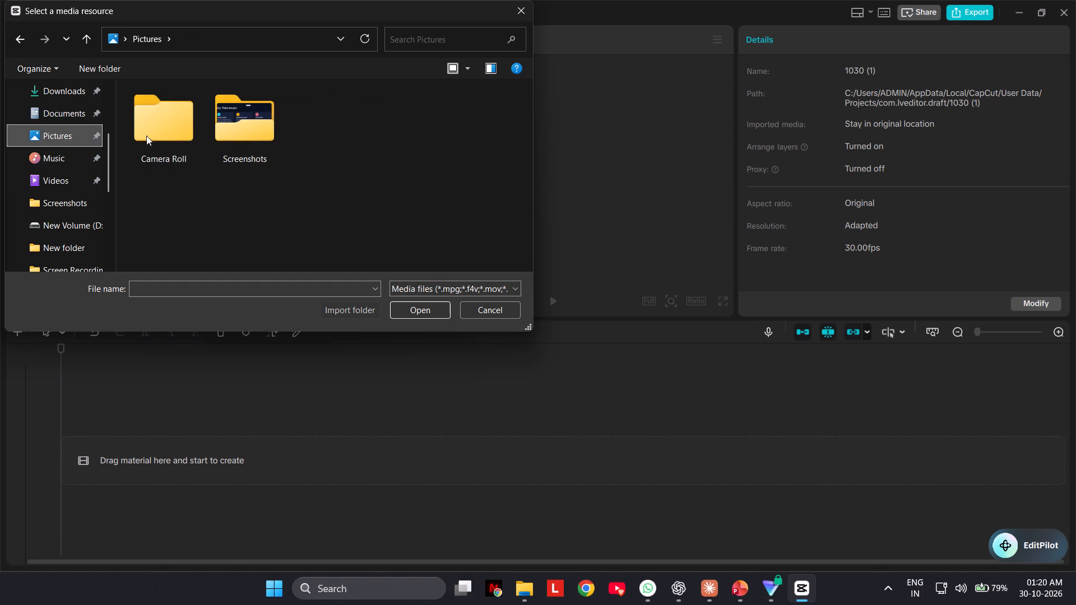
pyautogui.doubleClick(222, 132)
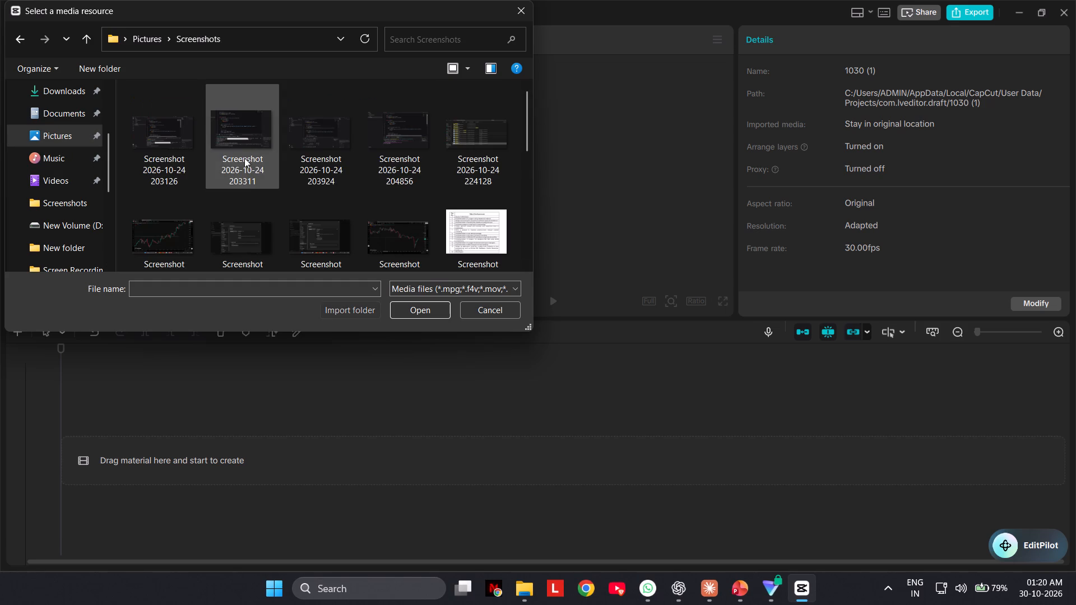
pyautogui.scroll(-6, 280, 181)
pyautogui.scroll(7, 276, 181)
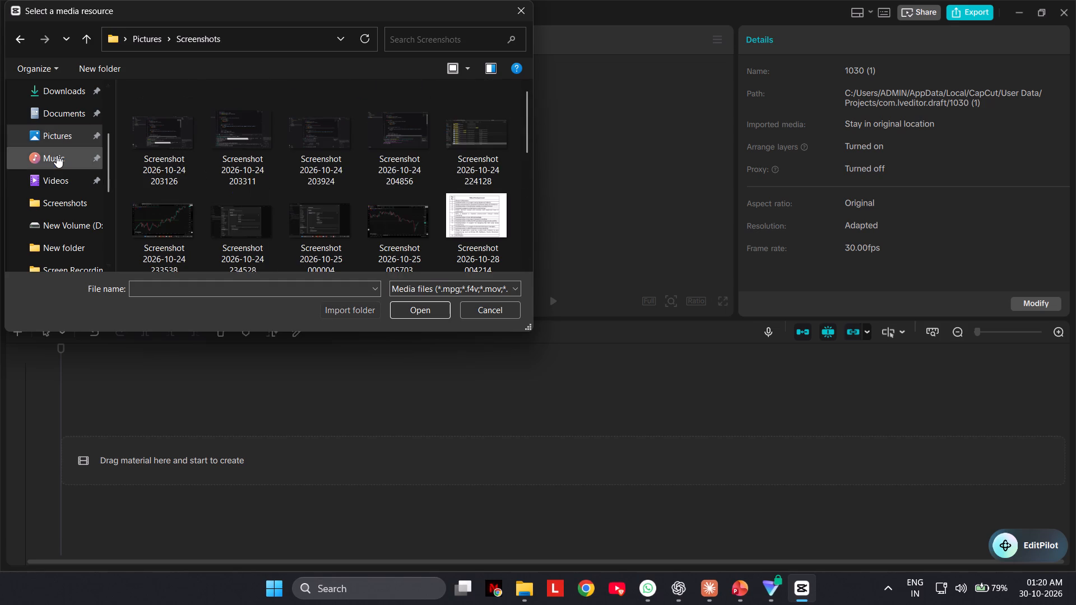
pyautogui.click(57, 155)
pyautogui.click(59, 175)
pyautogui.click(75, 198)
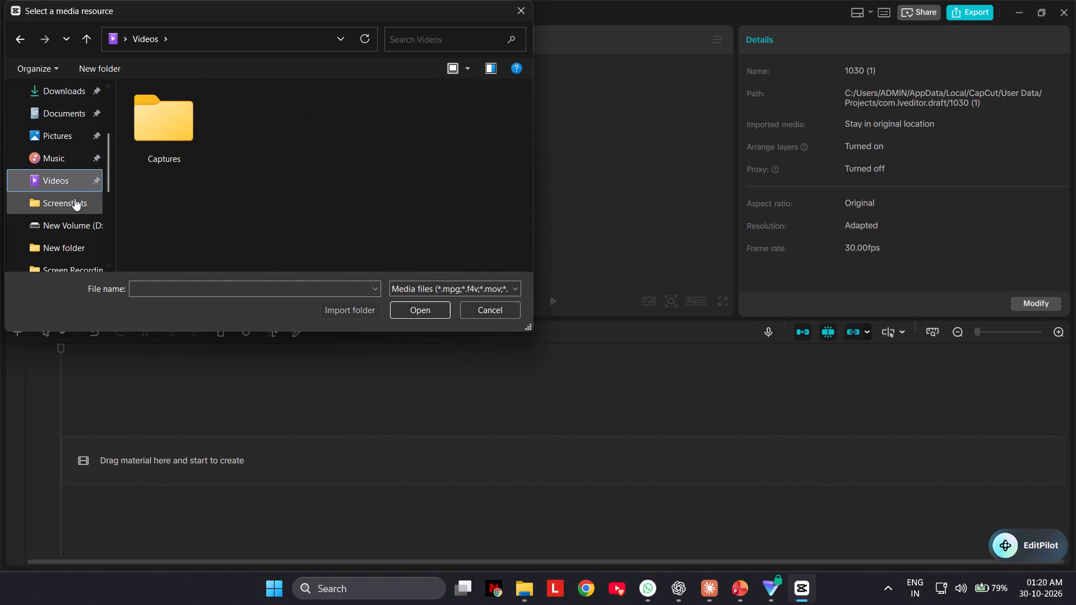
pyautogui.click(65, 101)
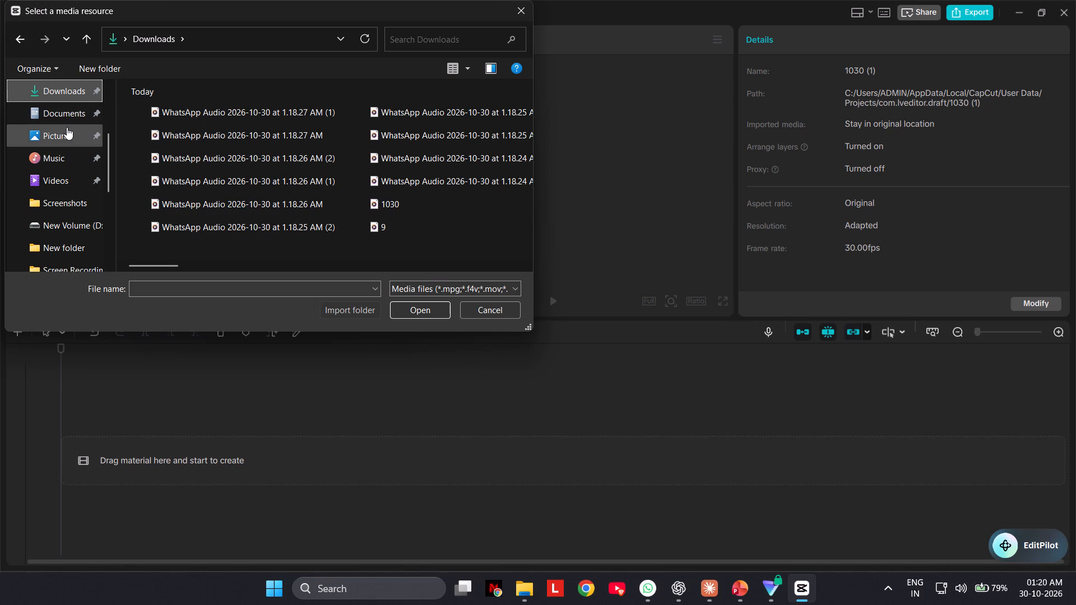
# Import all the numbered recordings, 1 to 10, from the Screen Recordings folder into the project's media.
pyautogui.scroll(-1, 67, 127)
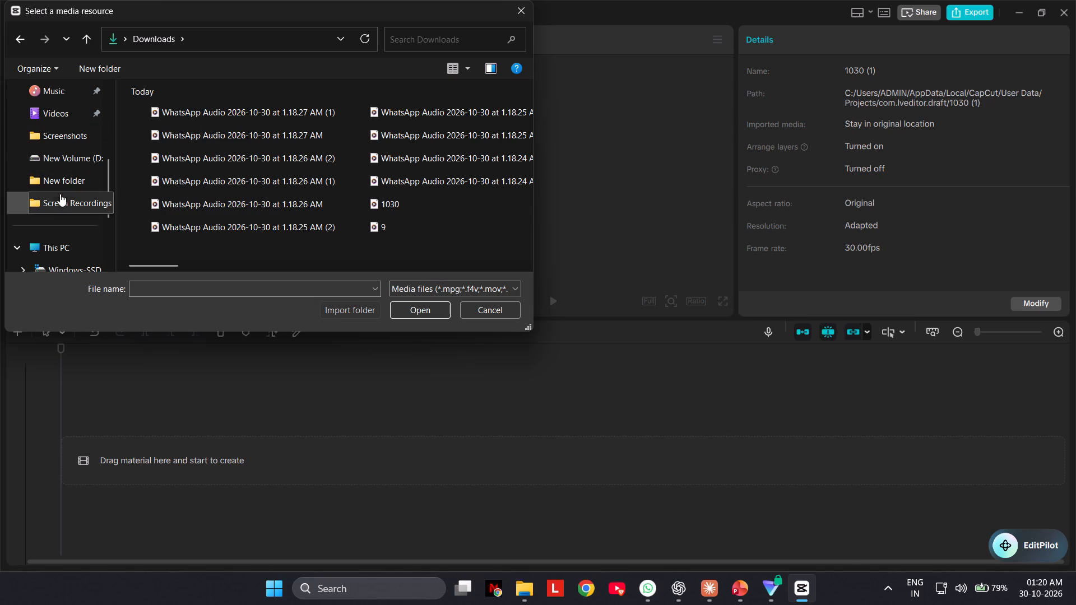
pyautogui.click(63, 206)
pyautogui.scroll(-3, 233, 190)
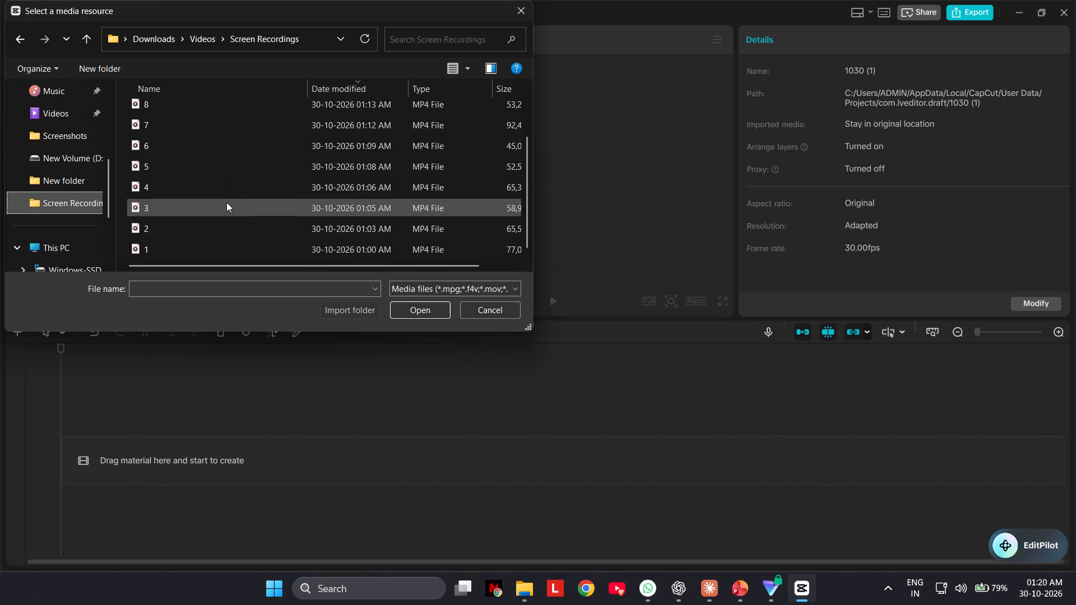
pyautogui.keyDown('ctrl'); pyautogui.moveTo(213, 246); pyautogui.dragTo(171, 69); pyautogui.keyUp('ctrl')
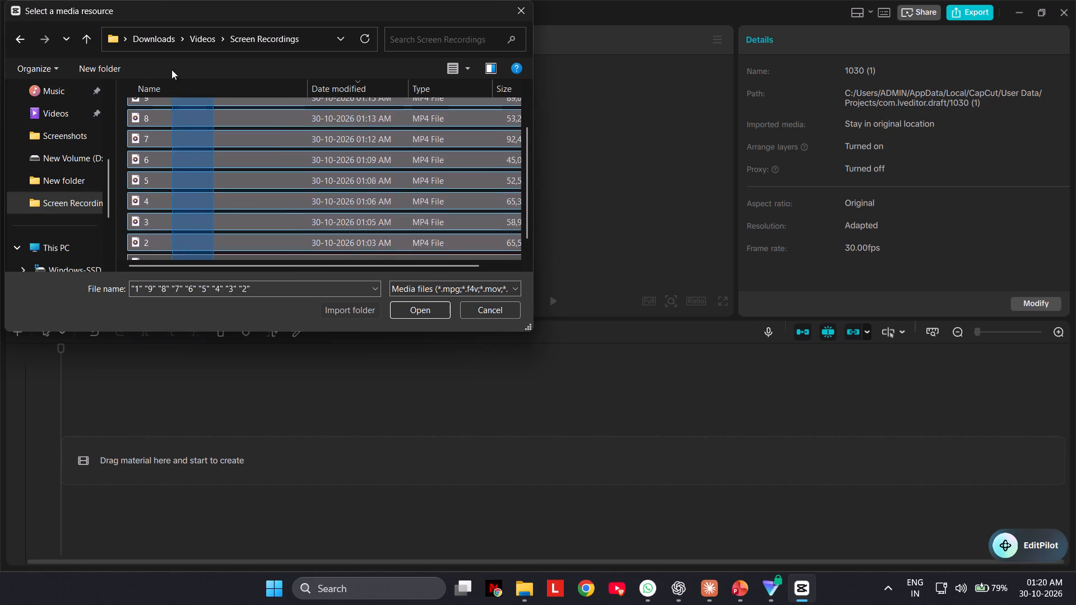
pyautogui.keyDown('ctrl'); pyautogui.moveTo(171, 69); pyautogui.dragTo(152, 29); pyautogui.keyUp('ctrl')
pyautogui.click(416, 314)
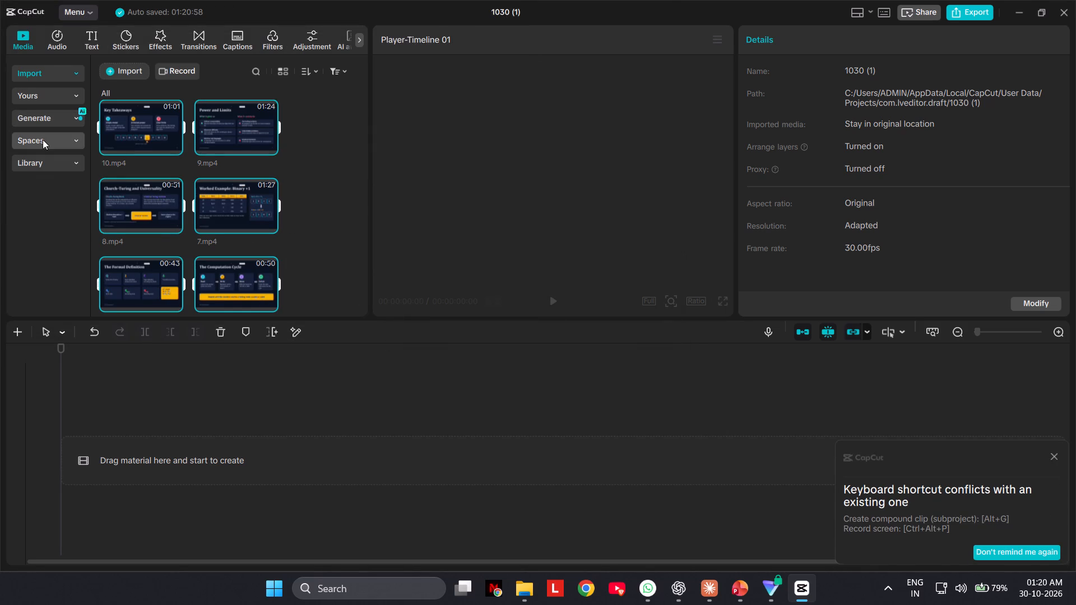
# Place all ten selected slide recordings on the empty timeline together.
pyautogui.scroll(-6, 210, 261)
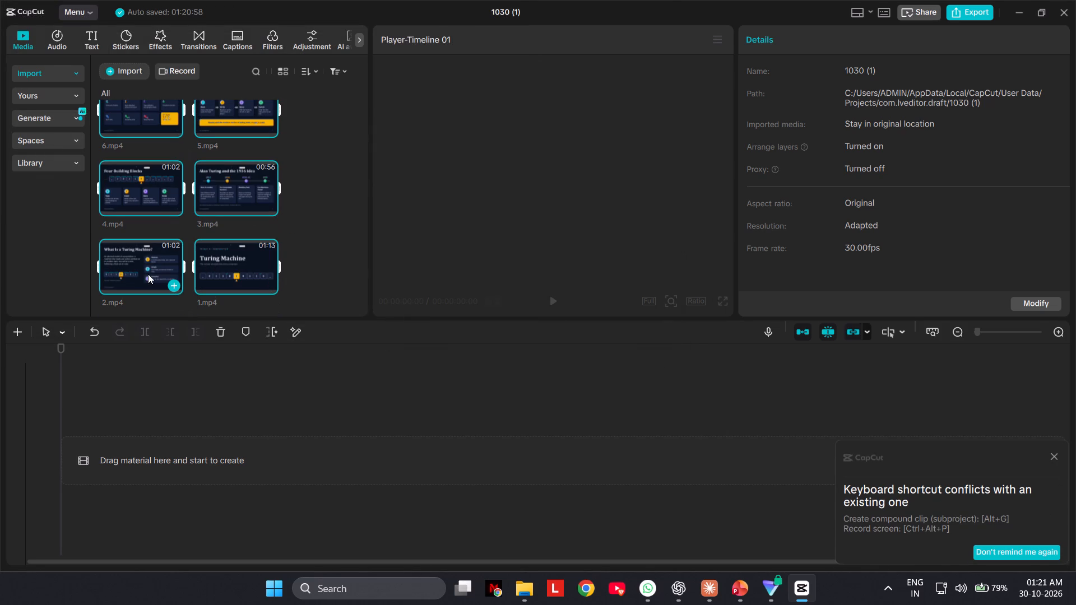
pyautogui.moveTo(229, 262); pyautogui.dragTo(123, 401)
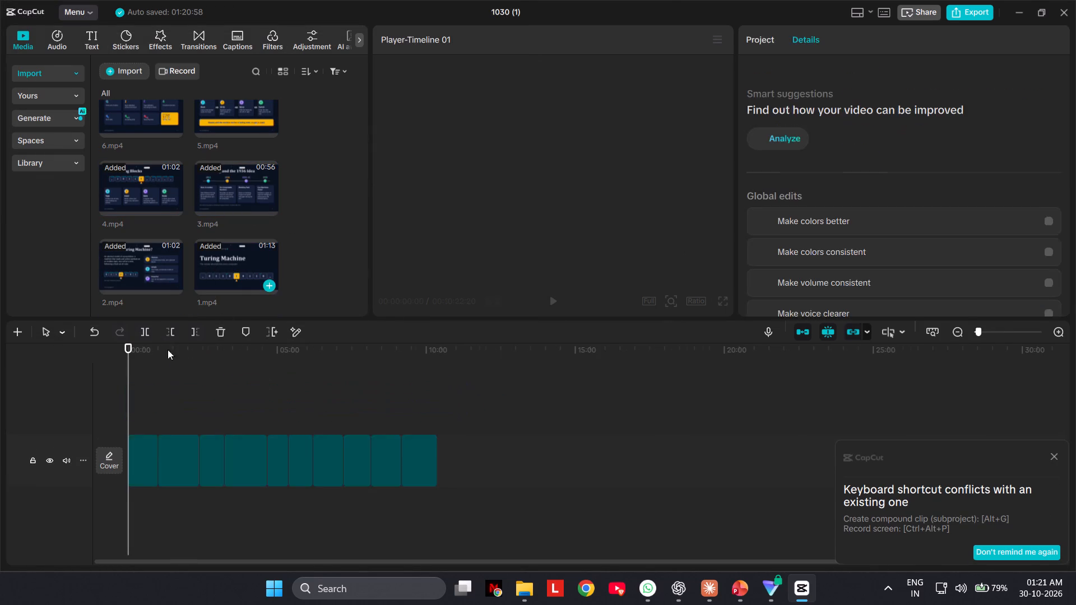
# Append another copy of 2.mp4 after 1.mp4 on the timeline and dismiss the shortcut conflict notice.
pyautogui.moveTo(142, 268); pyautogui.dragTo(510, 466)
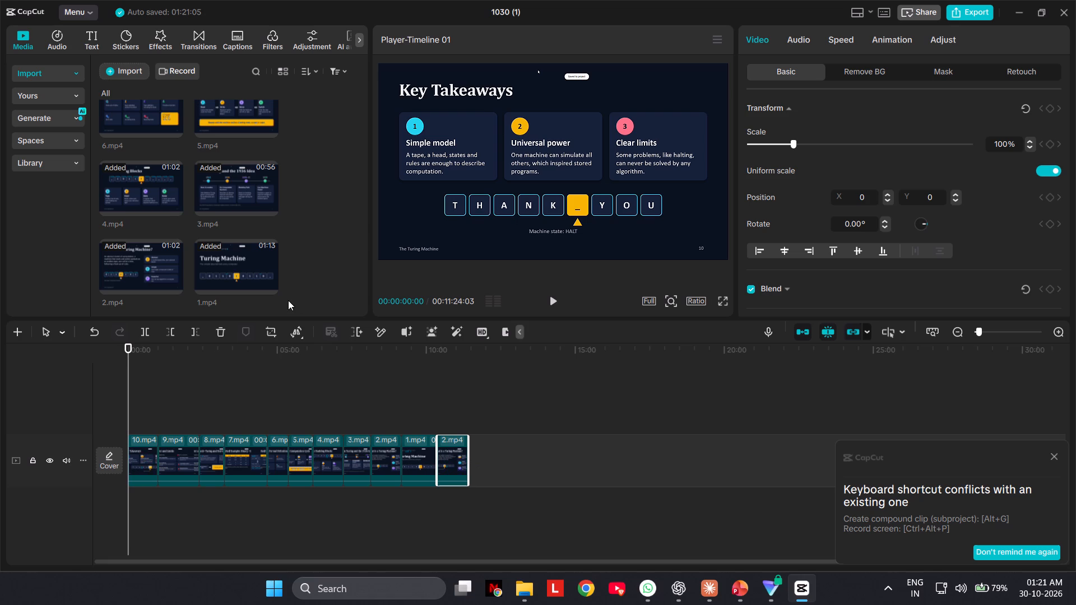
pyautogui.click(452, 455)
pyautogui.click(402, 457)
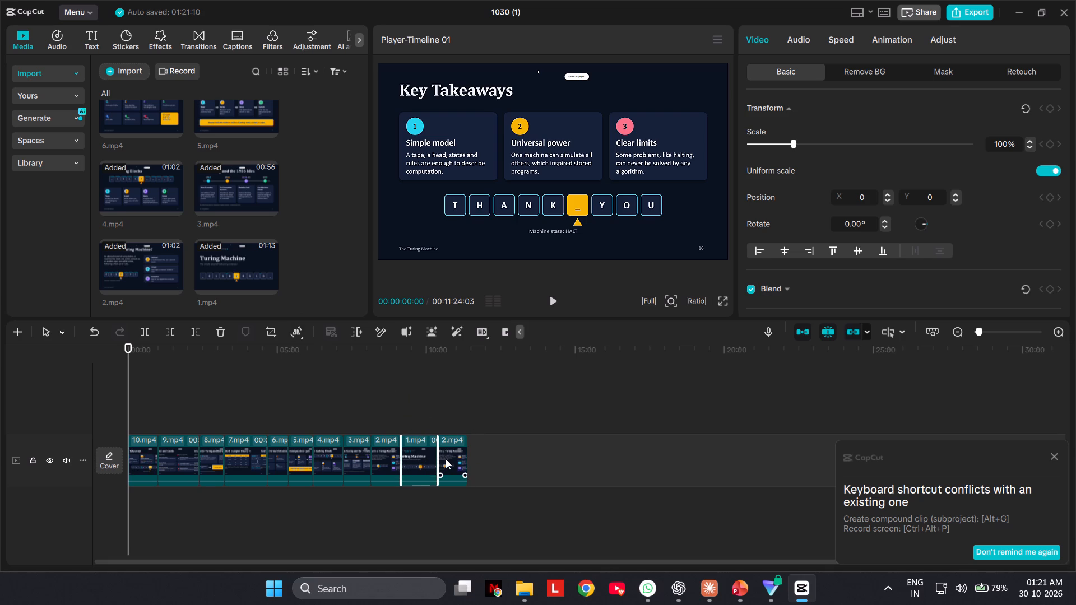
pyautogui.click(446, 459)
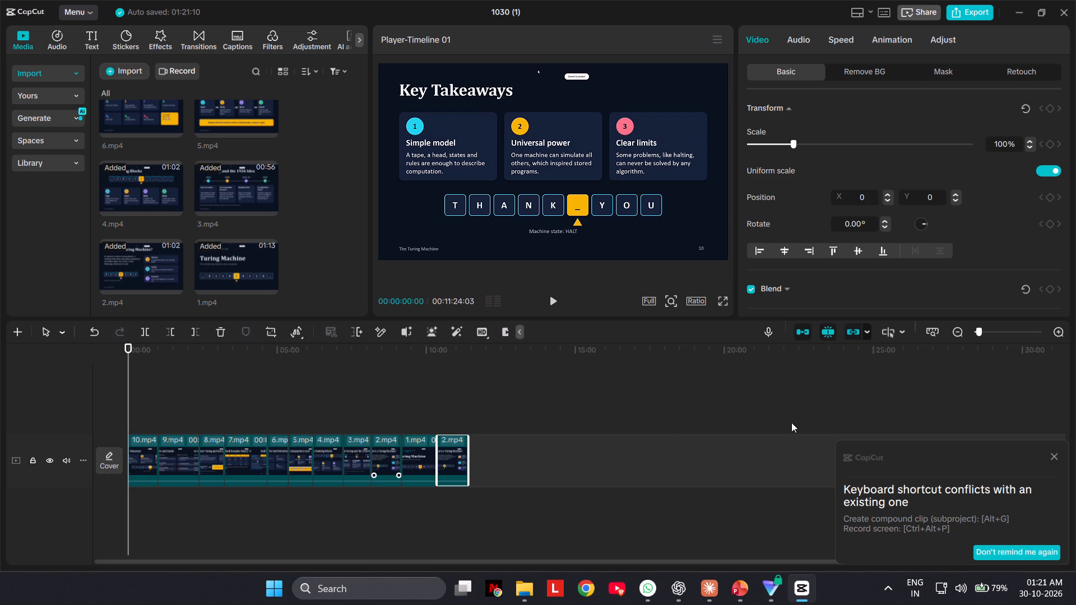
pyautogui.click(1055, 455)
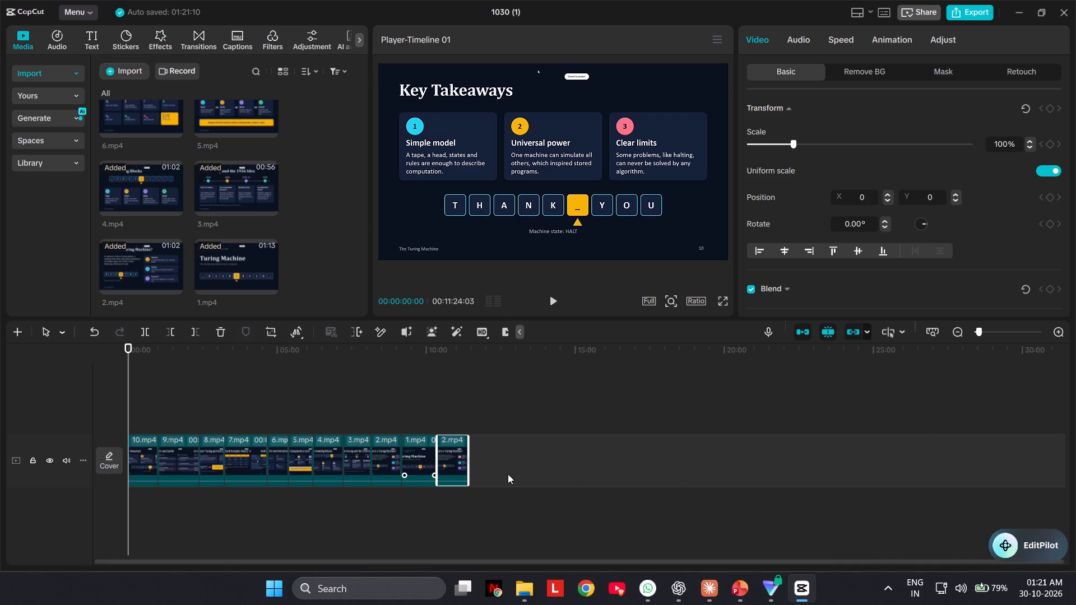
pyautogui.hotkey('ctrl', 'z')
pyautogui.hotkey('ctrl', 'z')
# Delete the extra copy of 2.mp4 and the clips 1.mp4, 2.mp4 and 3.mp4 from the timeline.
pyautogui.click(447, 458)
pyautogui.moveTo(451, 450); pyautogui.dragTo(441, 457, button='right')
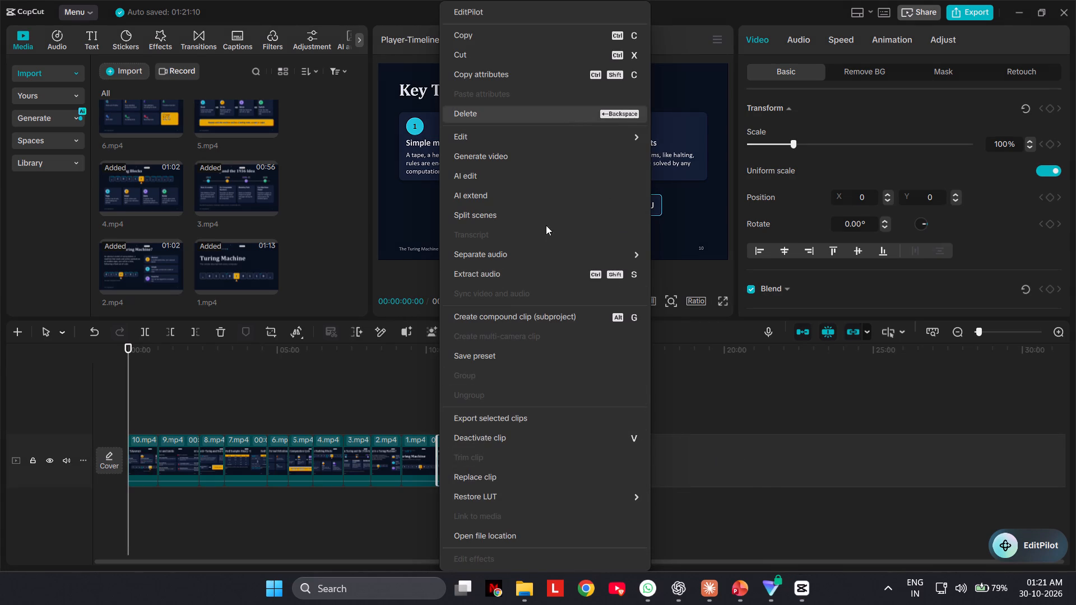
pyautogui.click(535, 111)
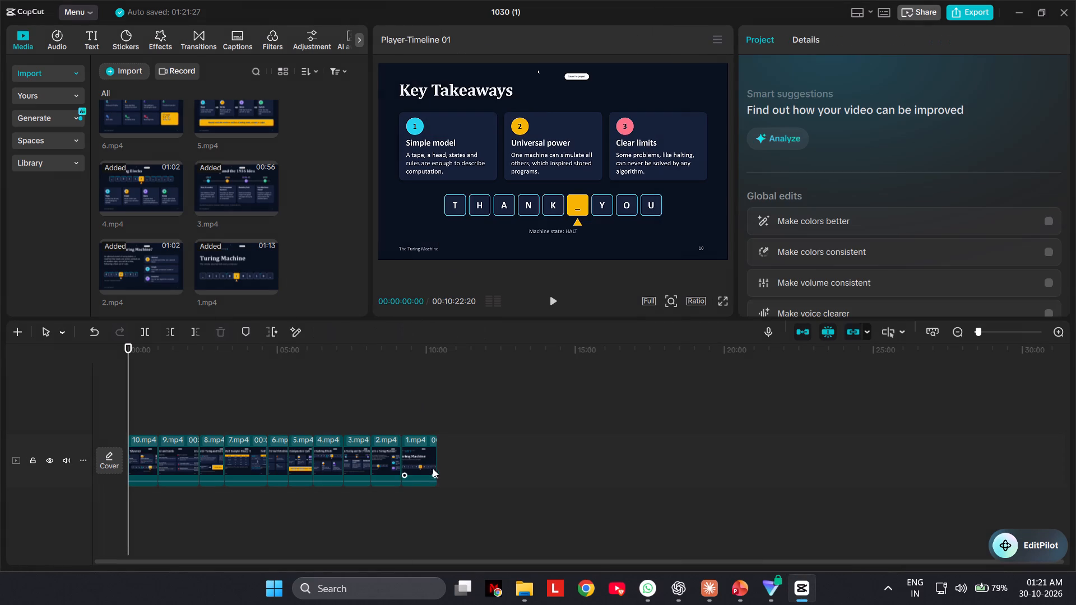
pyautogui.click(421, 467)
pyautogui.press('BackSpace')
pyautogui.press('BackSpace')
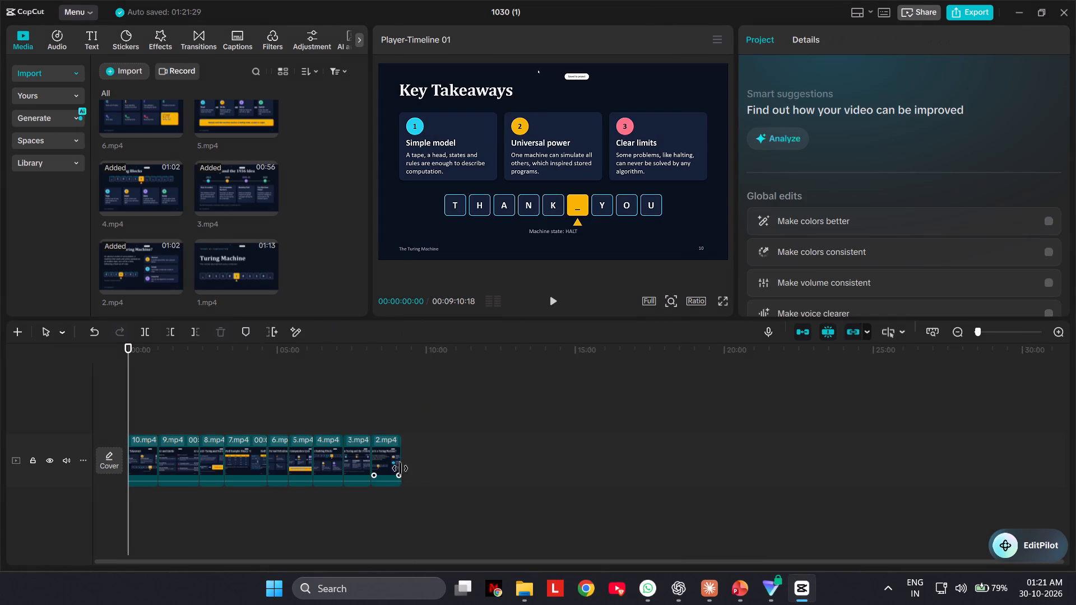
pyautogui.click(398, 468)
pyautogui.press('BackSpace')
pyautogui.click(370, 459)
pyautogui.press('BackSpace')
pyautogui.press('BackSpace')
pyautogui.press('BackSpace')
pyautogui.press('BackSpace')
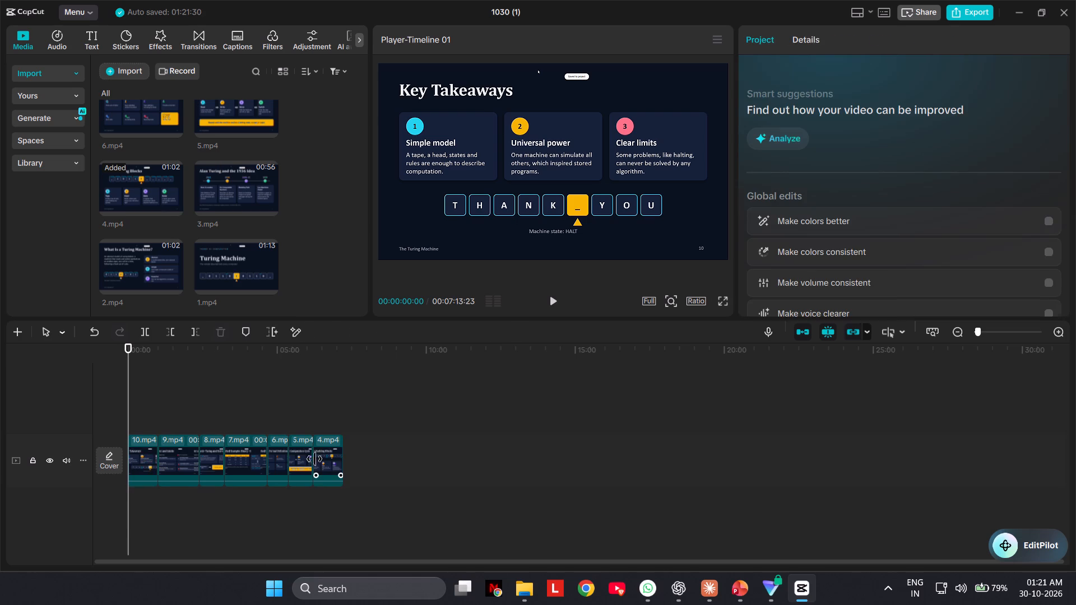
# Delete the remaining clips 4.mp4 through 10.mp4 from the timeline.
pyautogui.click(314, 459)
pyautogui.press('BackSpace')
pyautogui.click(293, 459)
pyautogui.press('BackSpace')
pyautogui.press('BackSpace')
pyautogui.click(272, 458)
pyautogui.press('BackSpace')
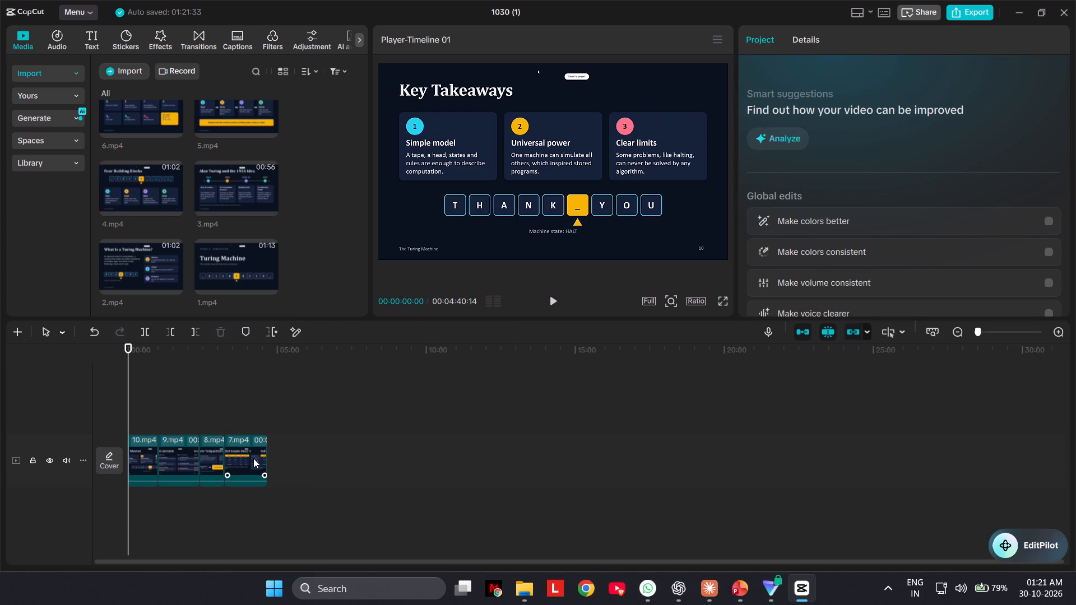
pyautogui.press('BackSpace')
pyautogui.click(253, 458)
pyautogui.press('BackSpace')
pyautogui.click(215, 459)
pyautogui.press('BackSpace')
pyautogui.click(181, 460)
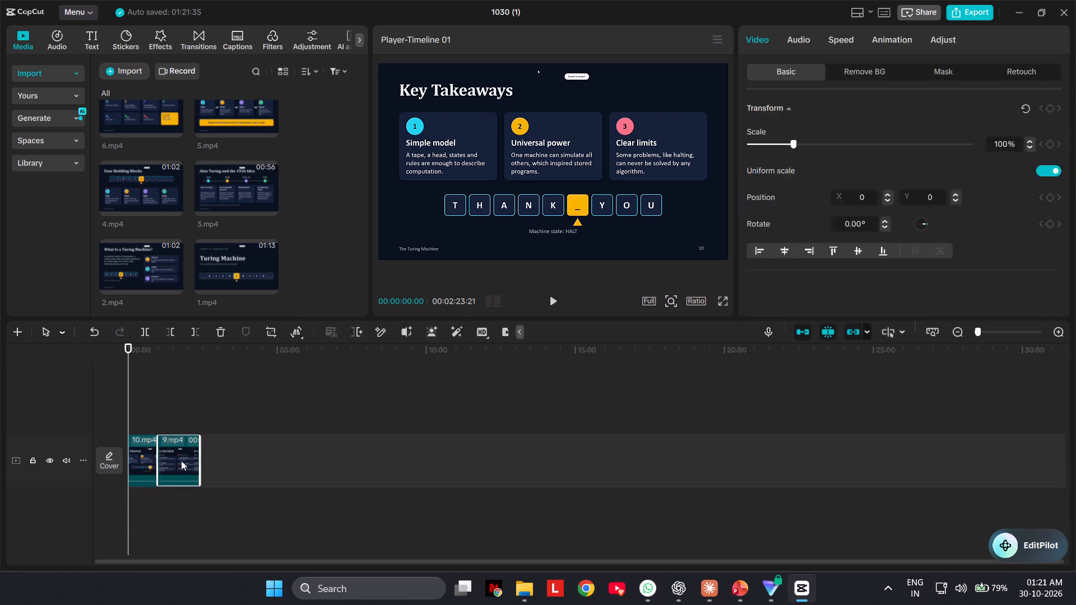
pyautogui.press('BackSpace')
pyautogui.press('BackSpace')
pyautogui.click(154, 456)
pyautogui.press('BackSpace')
# Place 1.mp4, 2.mp4, 3.mp4 and 4.mp4 end to end in numerical order on the empty timeline.
pyautogui.moveTo(203, 271); pyautogui.dragTo(200, 307)
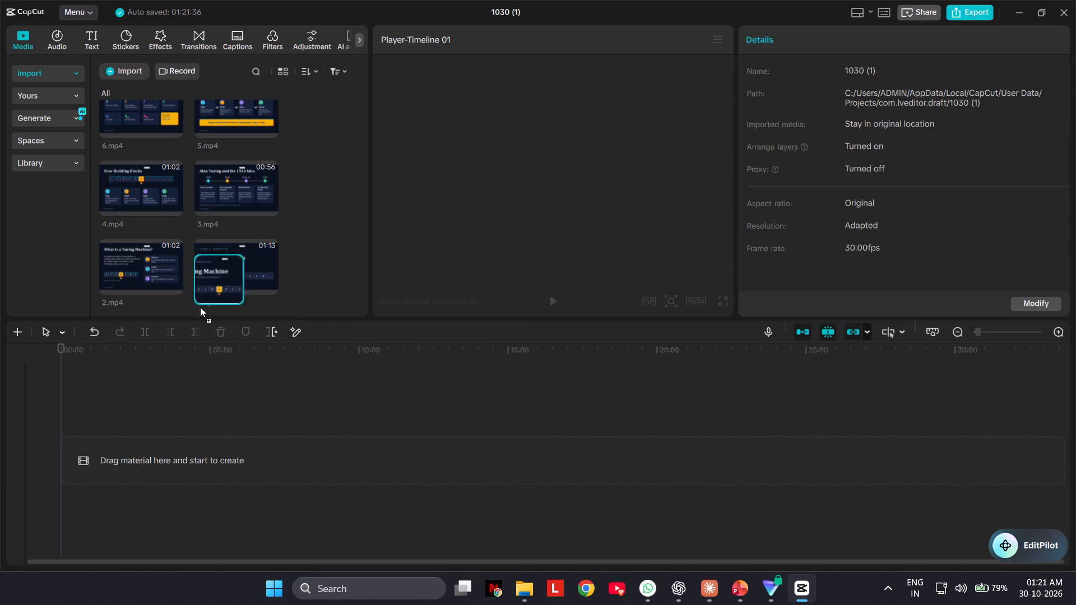
pyautogui.moveTo(200, 307); pyautogui.dragTo(159, 414)
pyautogui.moveTo(145, 271); pyautogui.dragTo(441, 456)
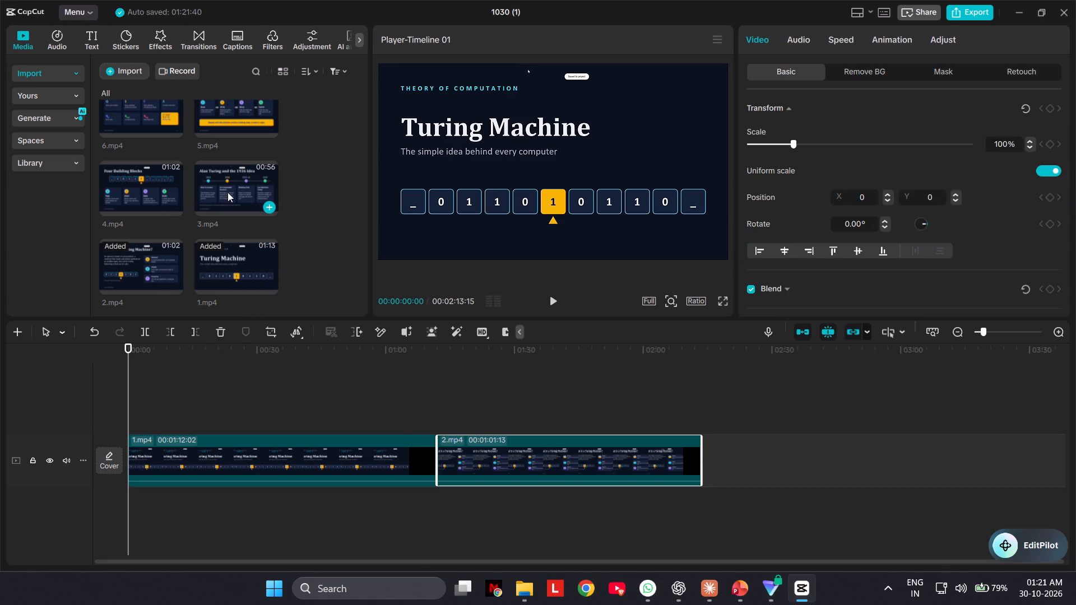
pyautogui.moveTo(228, 192); pyautogui.dragTo(707, 465)
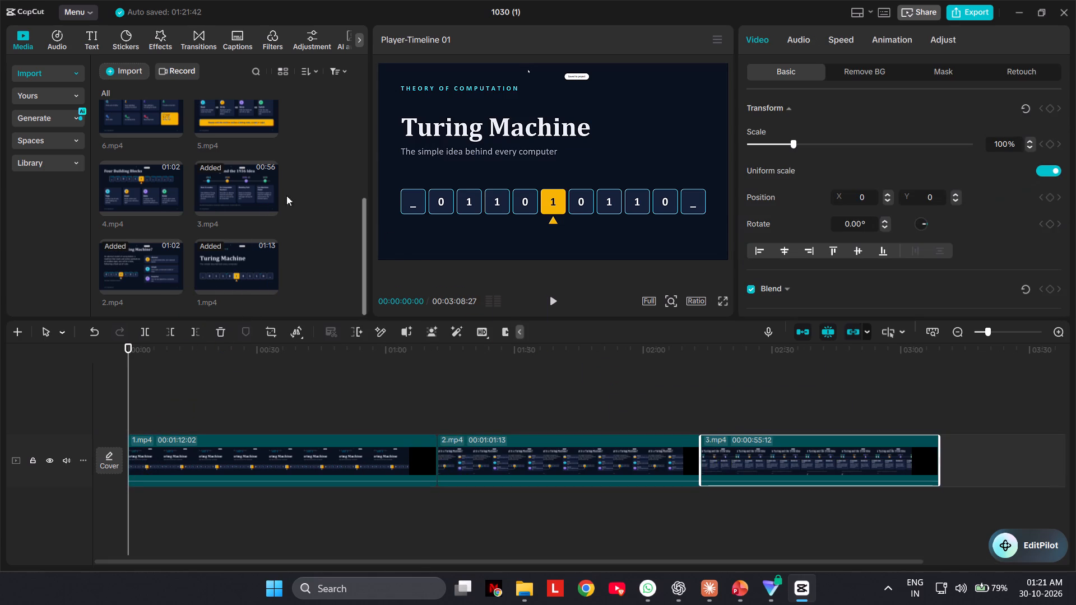
pyautogui.moveTo(155, 180); pyautogui.dragTo(943, 468)
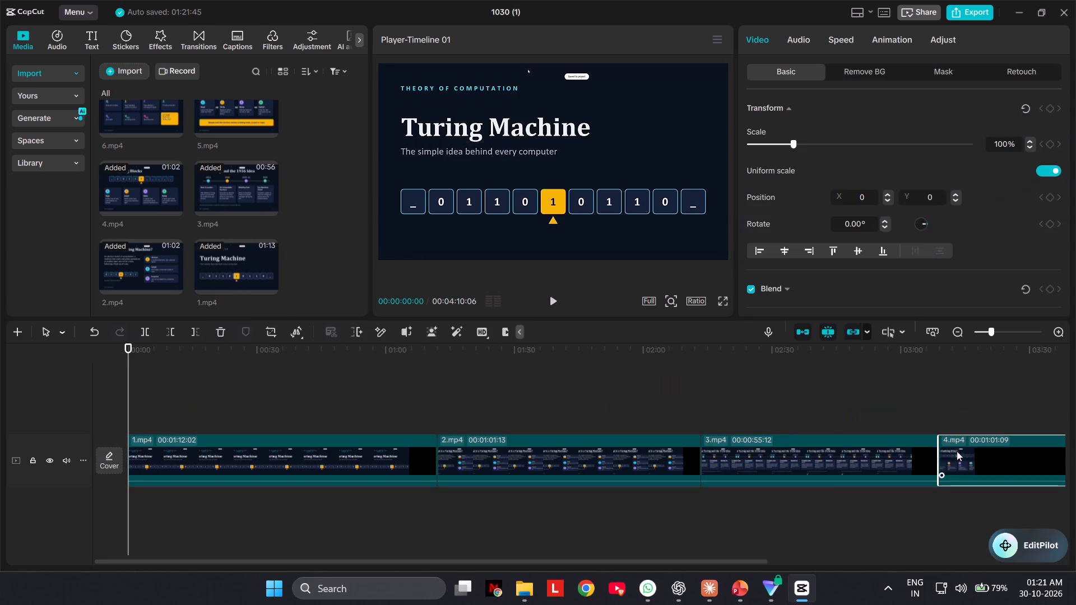
# Append 5.mp4 and 6.mp4 in order after 4.mp4 on the timeline.
pyautogui.moveTo(751, 561); pyautogui.dragTo(1022, 523)
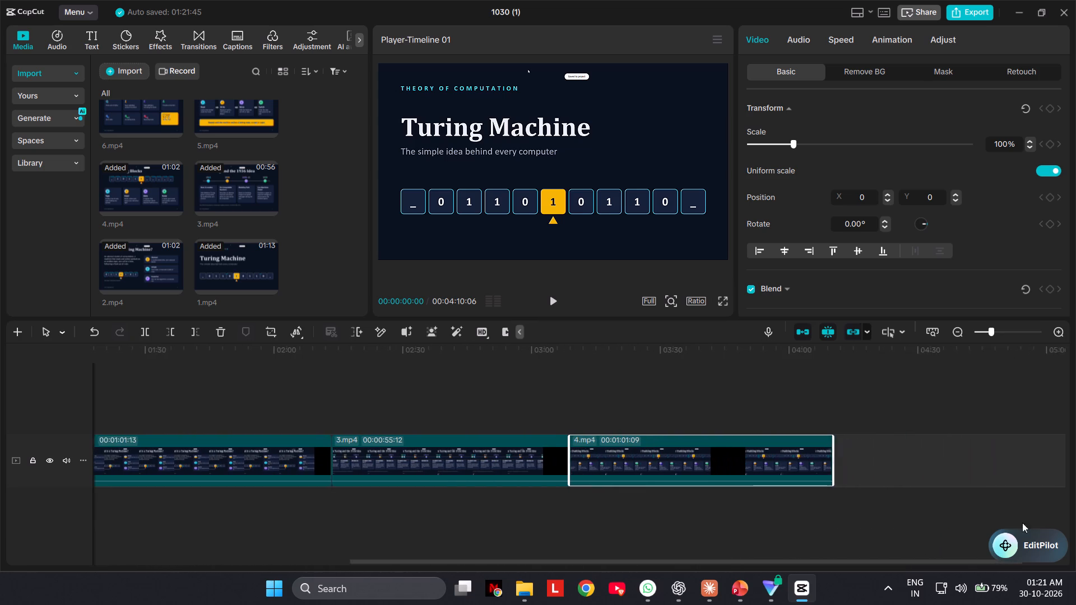
pyautogui.moveTo(1022, 523); pyautogui.dragTo(1075, 479)
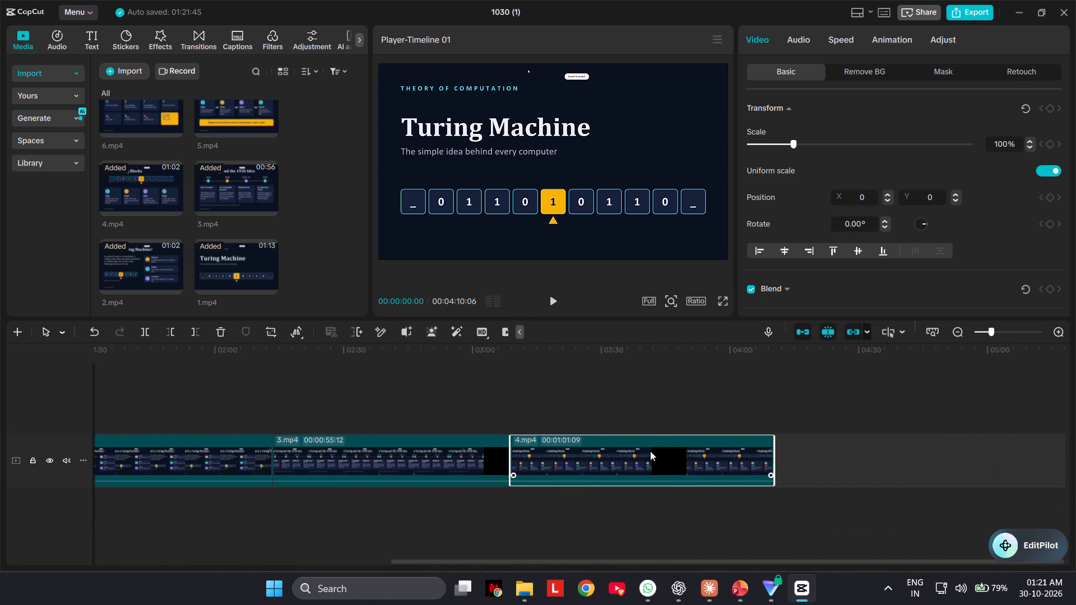
pyautogui.click(650, 451)
pyautogui.moveTo(216, 117); pyautogui.dragTo(785, 467)
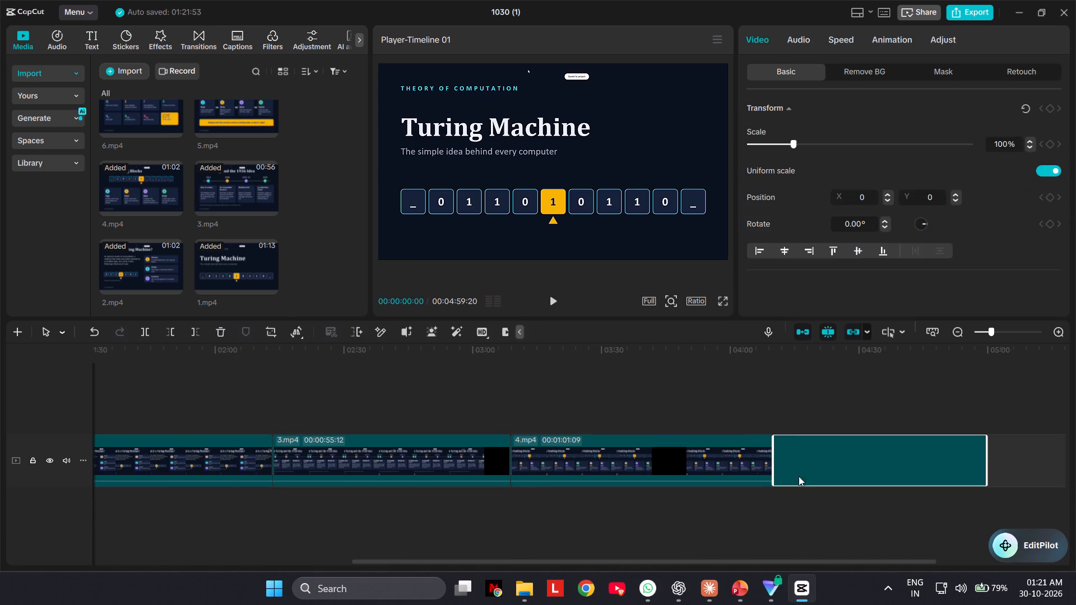
pyautogui.moveTo(818, 561); pyautogui.dragTo(1075, 515)
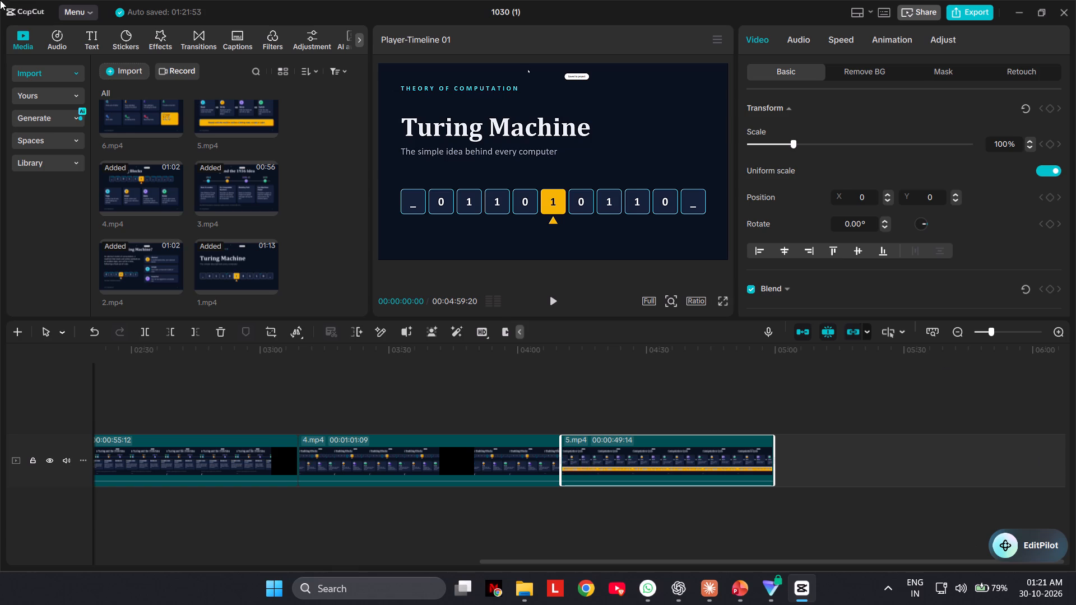
pyautogui.moveTo(125, 125); pyautogui.dragTo(774, 452)
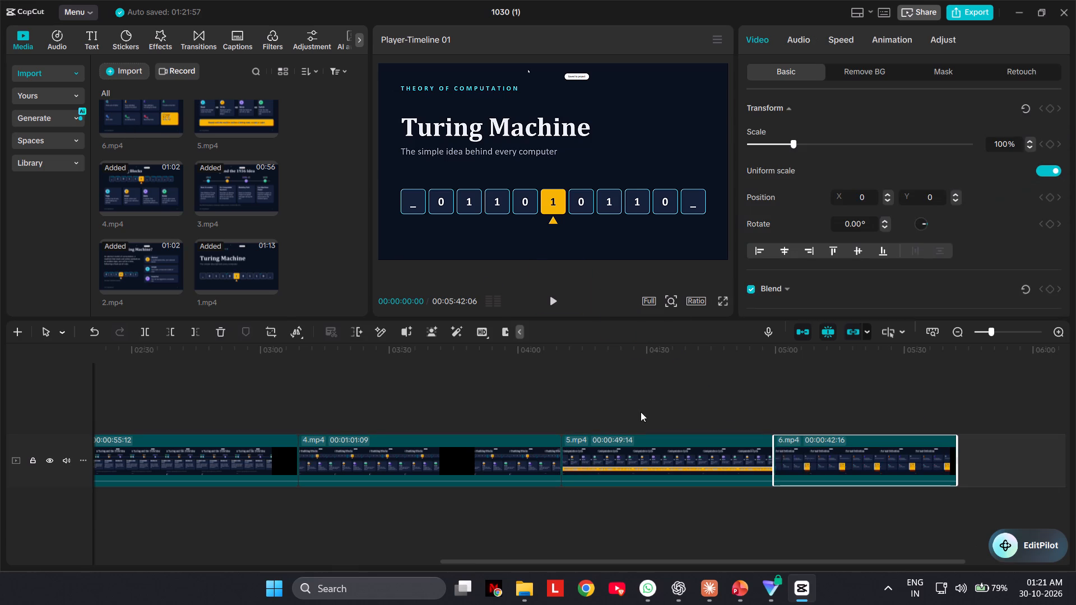
# Append 7.mp4 and 8.mp4 in order after 6.mp4 on the timeline.
pyautogui.scroll(3, 222, 236)
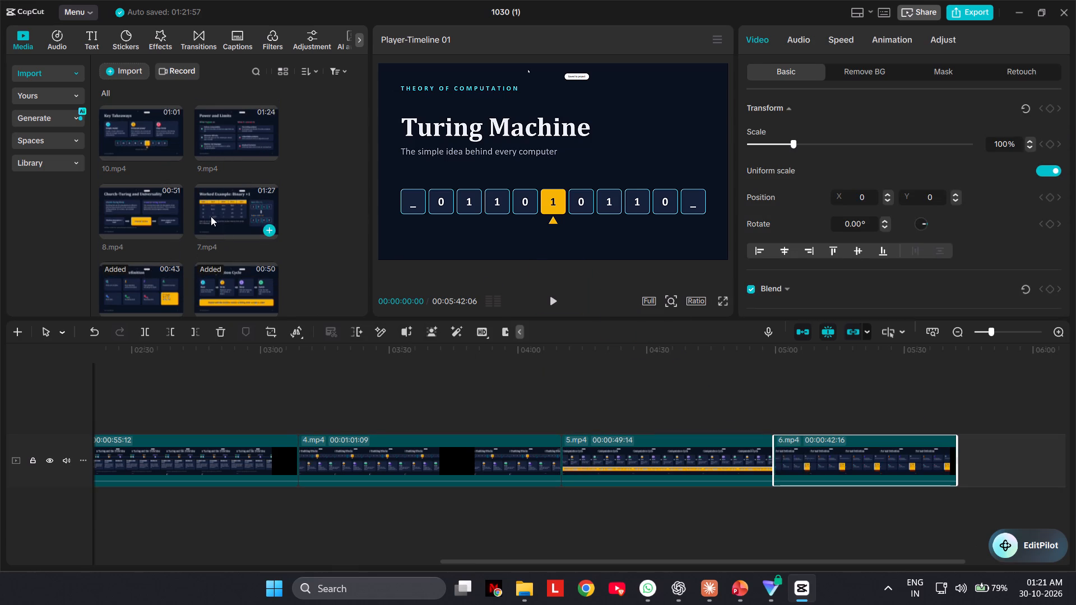
pyautogui.moveTo(211, 216); pyautogui.dragTo(971, 456)
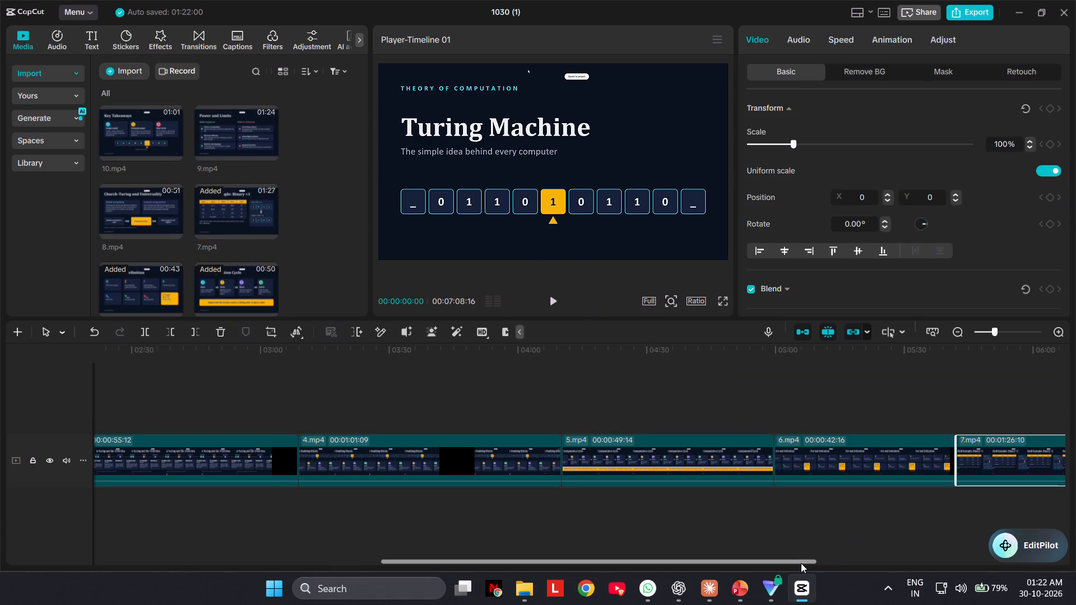
pyautogui.moveTo(800, 563); pyautogui.dragTo(935, 580)
pyautogui.moveTo(131, 138); pyautogui.dragTo(531, 321)
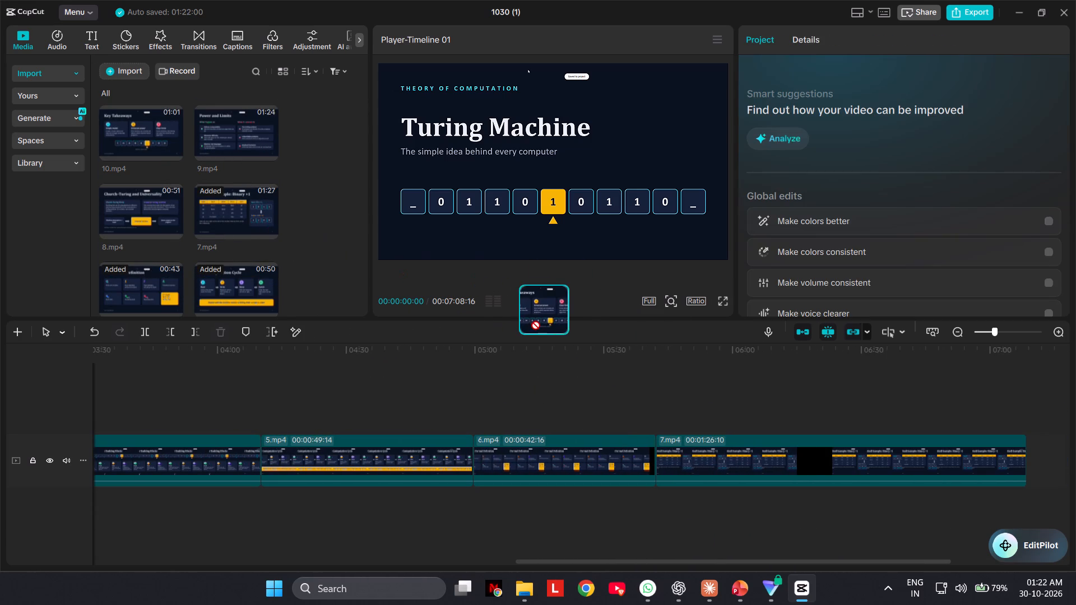
pyautogui.moveTo(531, 321); pyautogui.dragTo(119, 159)
pyautogui.moveTo(130, 208); pyautogui.dragTo(947, 458)
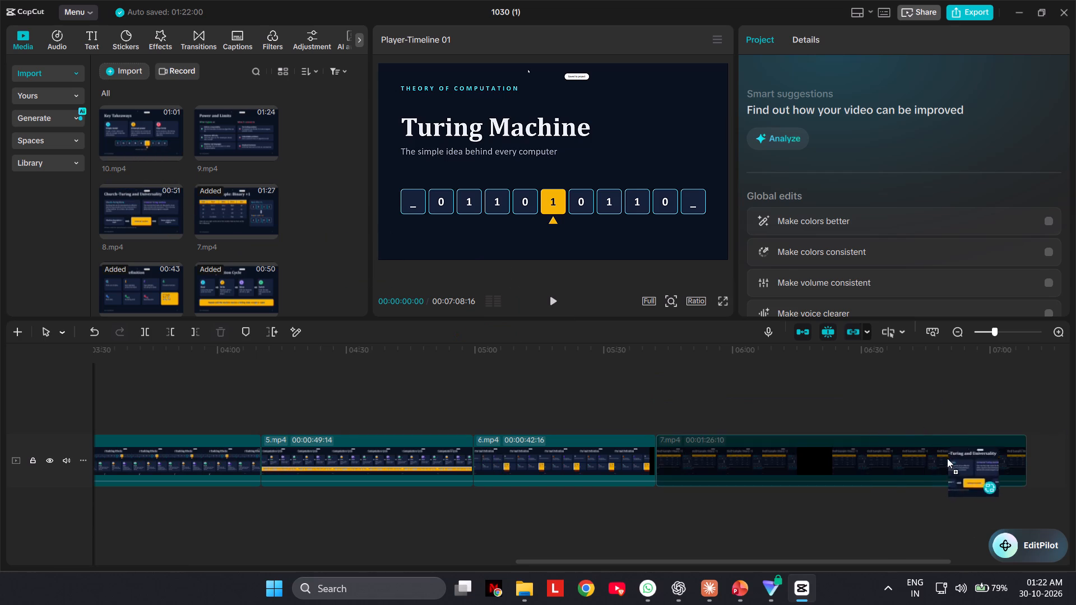
pyautogui.moveTo(947, 458); pyautogui.dragTo(1018, 462)
pyautogui.moveTo(868, 561); pyautogui.dragTo(1075, 535)
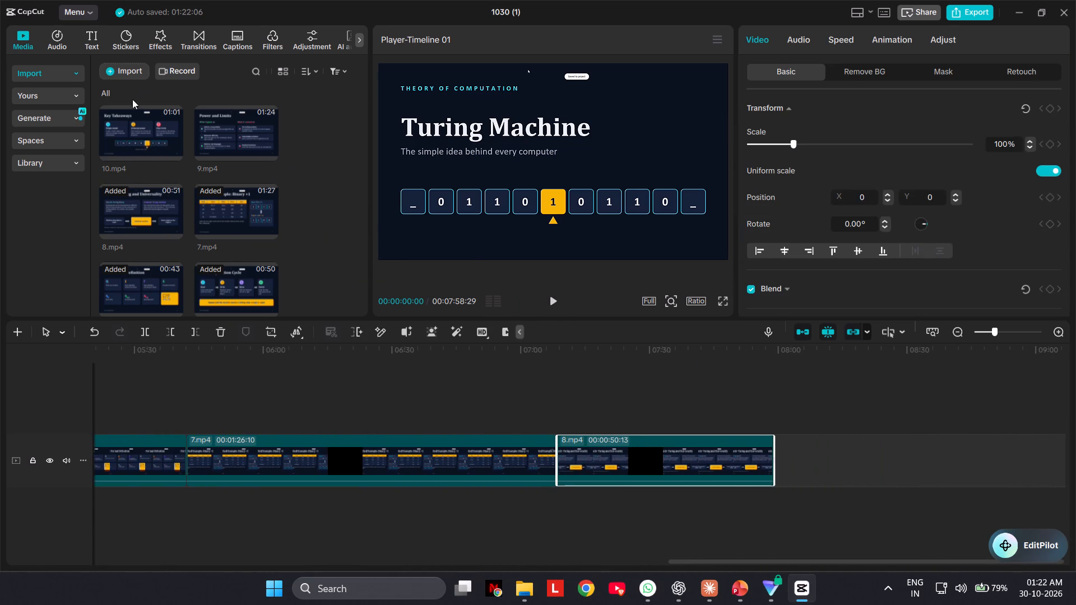
# Append 9.mp4 and 10.mp4 in order after 8.mp4 on the timeline.
pyautogui.moveTo(221, 145); pyautogui.dragTo(758, 456)
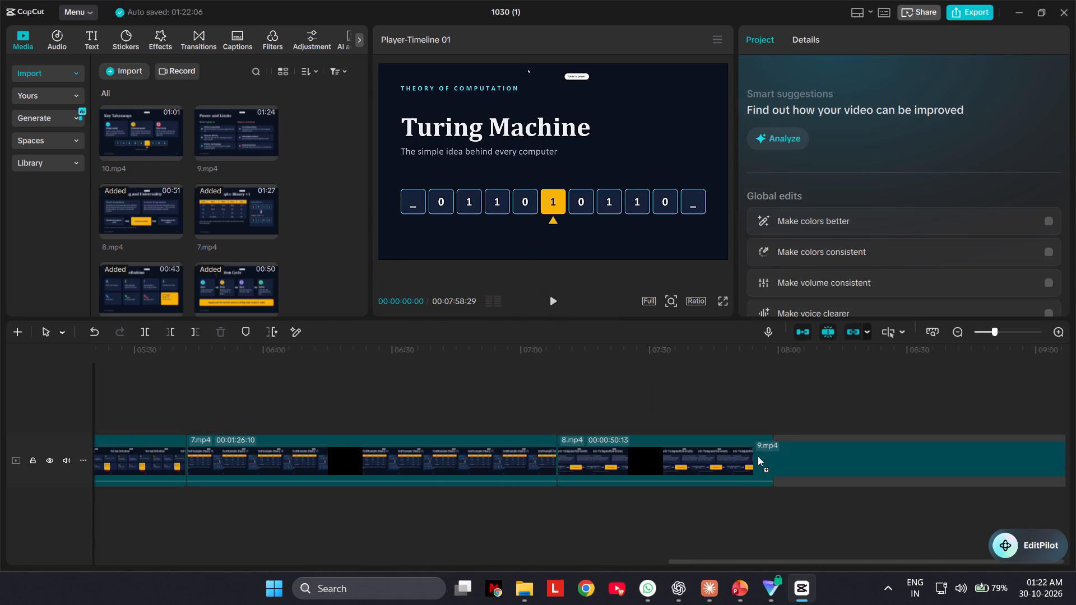
pyautogui.moveTo(758, 456); pyautogui.dragTo(774, 456)
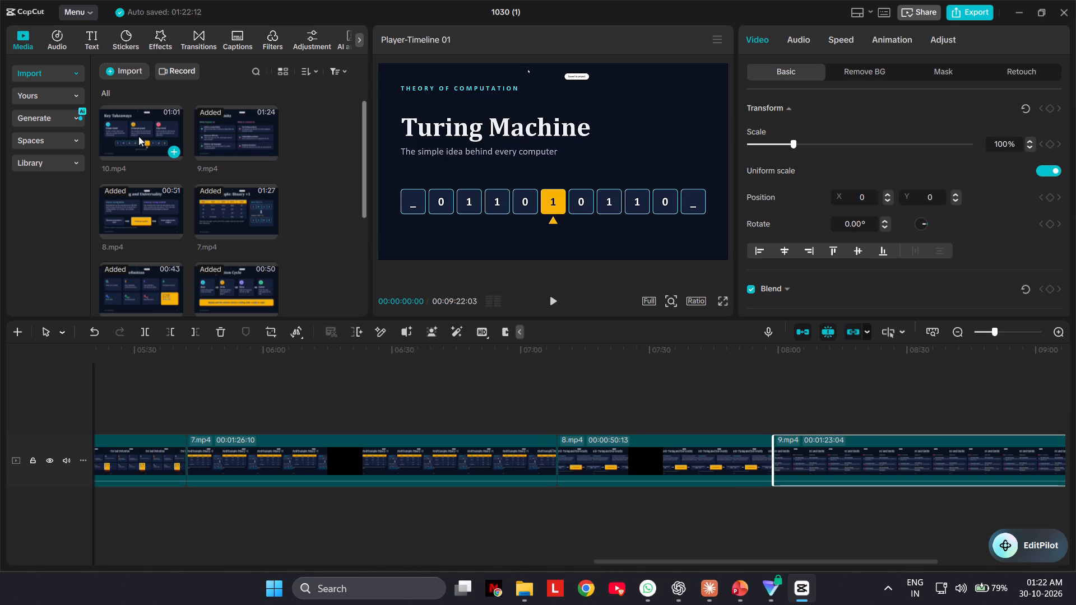
pyautogui.moveTo(602, 561); pyautogui.dragTo(916, 604)
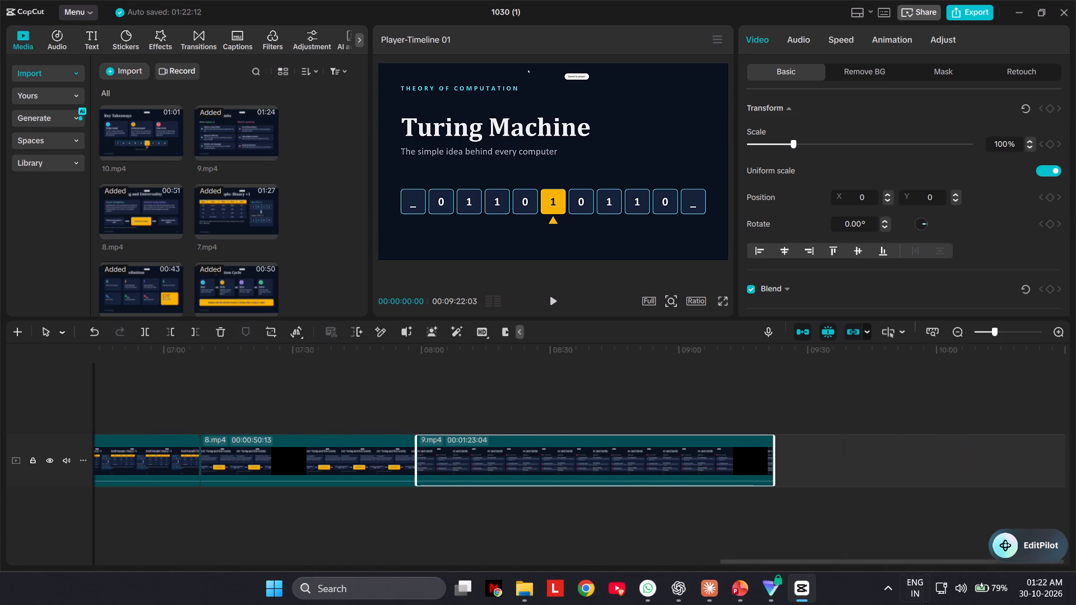
pyautogui.moveTo(149, 126); pyautogui.dragTo(765, 463)
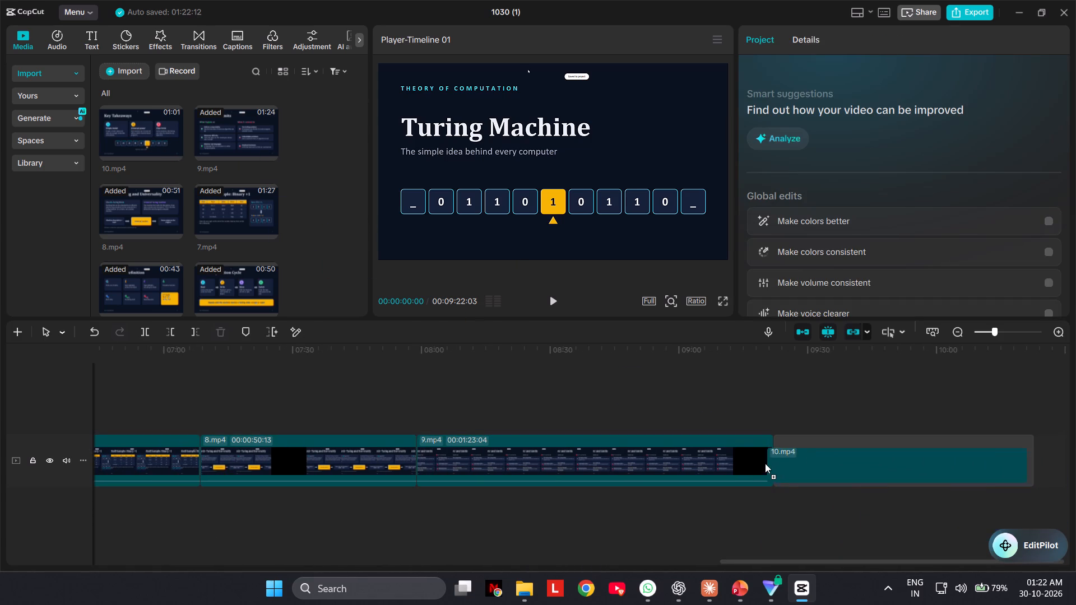
pyautogui.moveTo(765, 463); pyautogui.dragTo(778, 461)
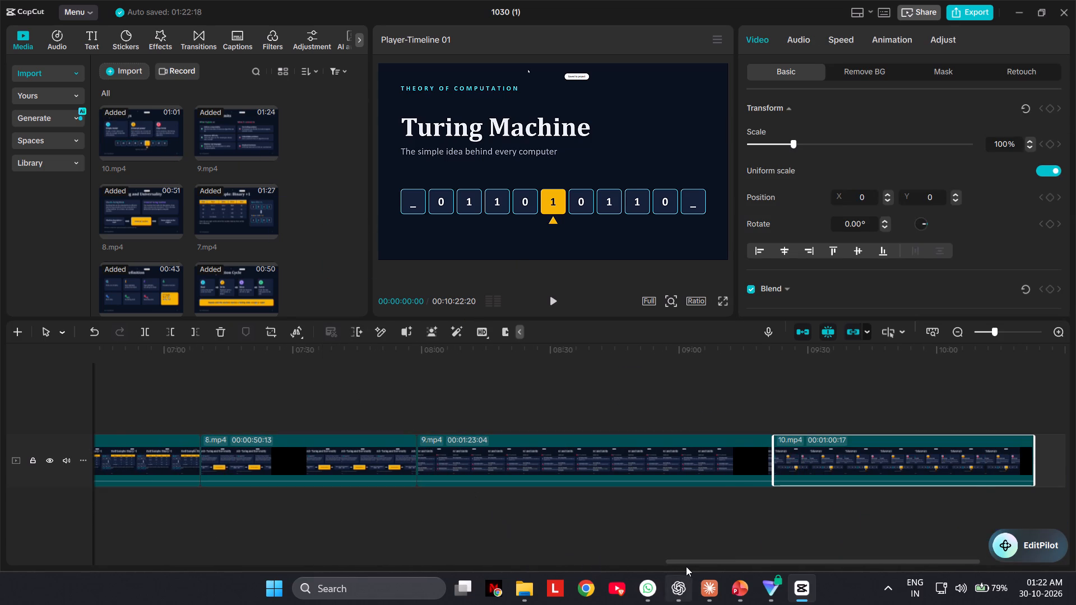
# Open the file picker for extracting audio and go to the Downloads folder.
pyautogui.moveTo(687, 564); pyautogui.dragTo(24, 518)
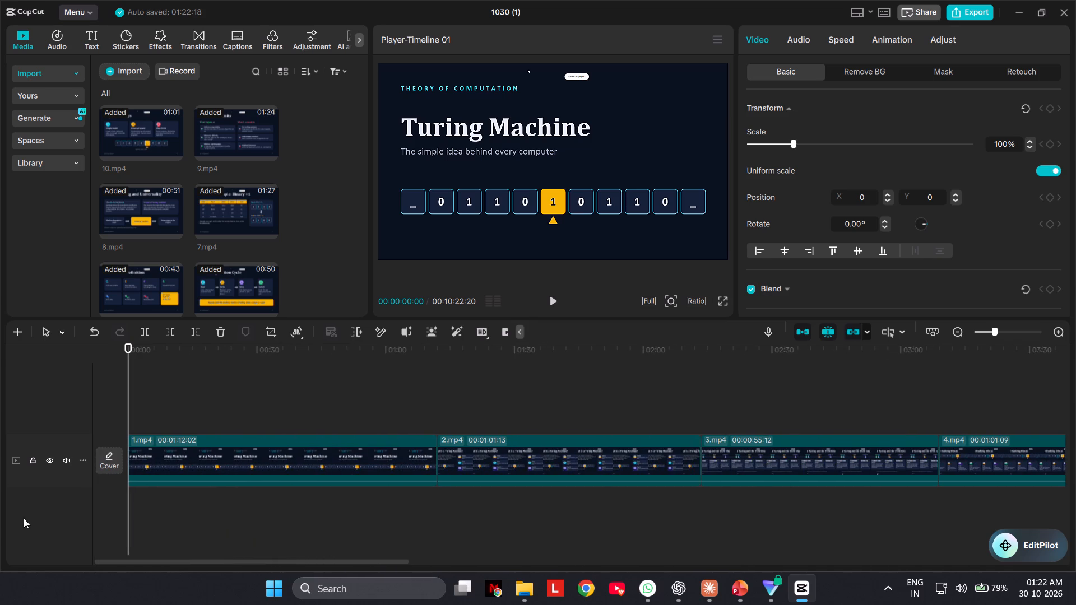
pyautogui.click(48, 39)
pyautogui.click(55, 73)
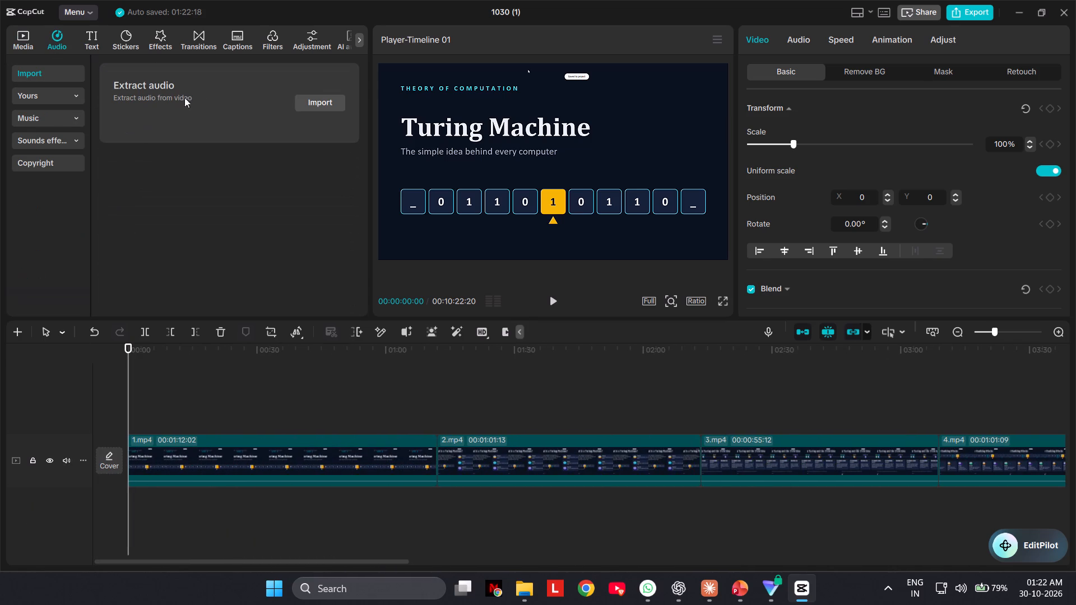
pyautogui.click(323, 103)
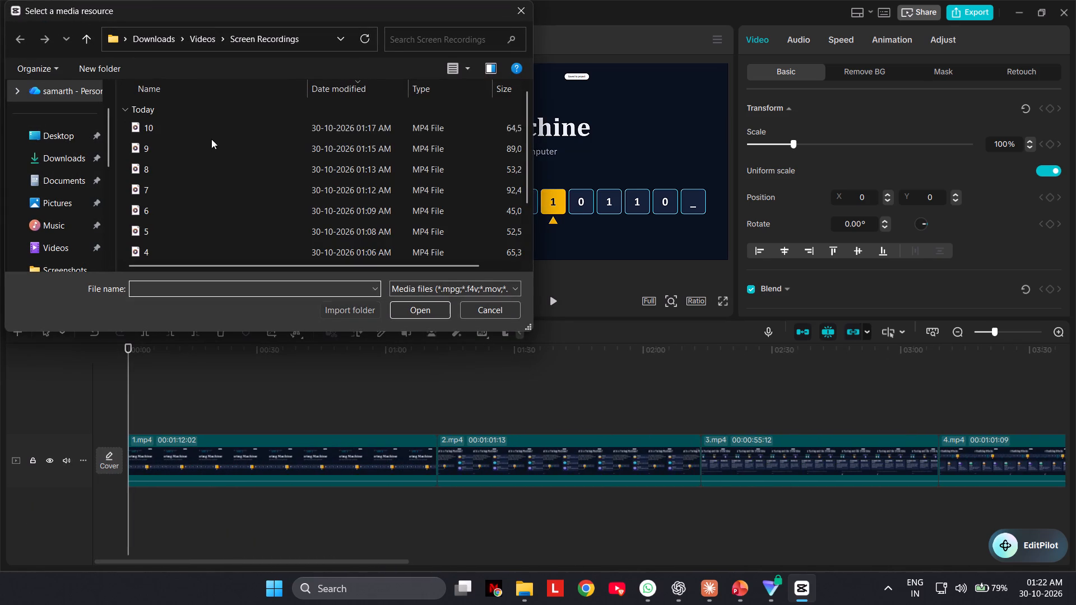
pyautogui.scroll(-6, 219, 151)
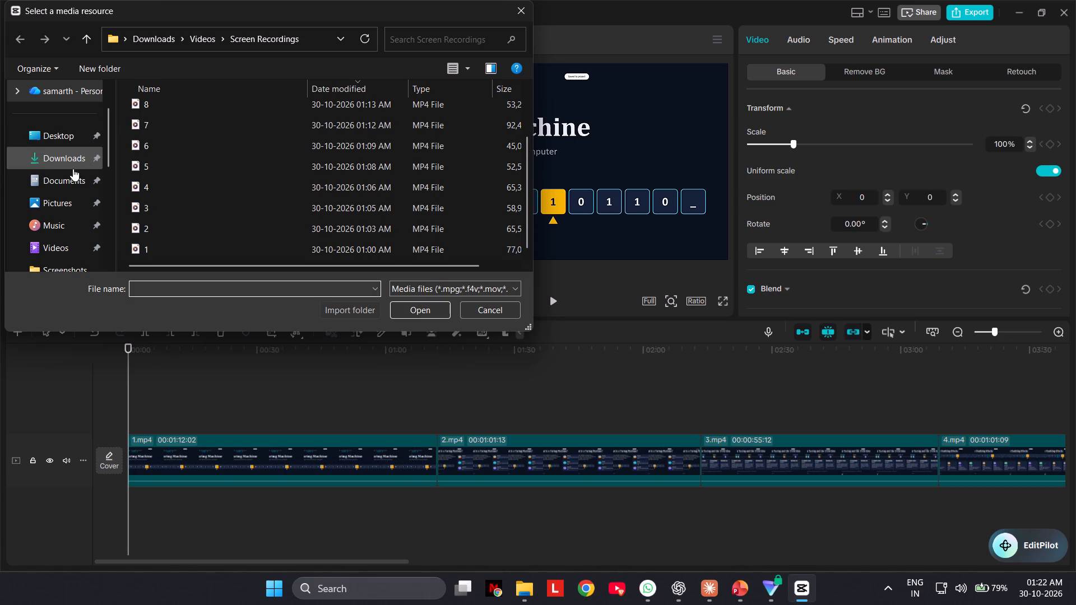
pyautogui.click(56, 176)
pyautogui.click(55, 168)
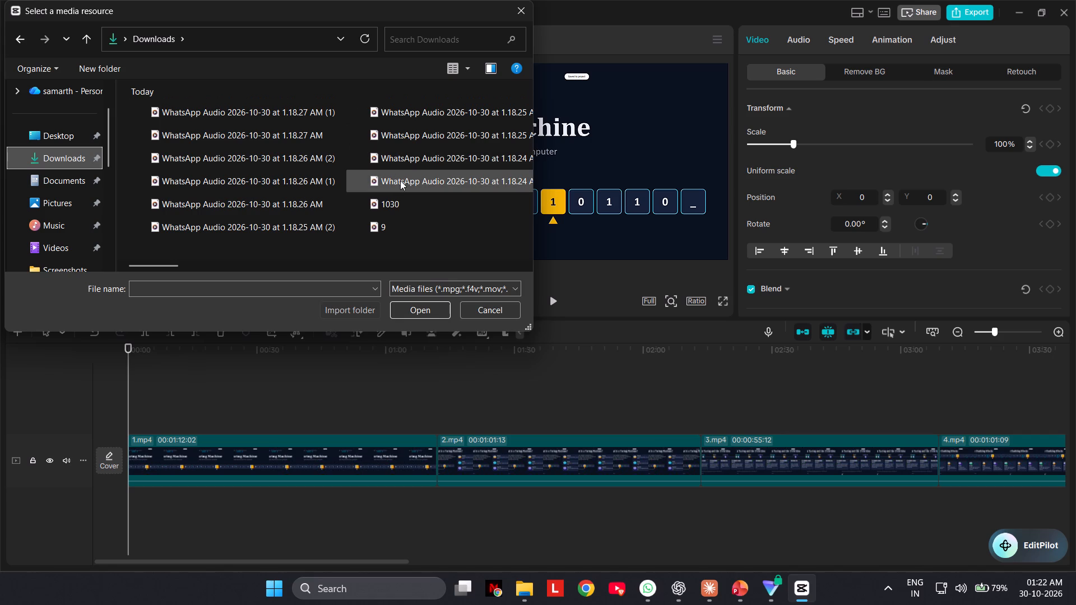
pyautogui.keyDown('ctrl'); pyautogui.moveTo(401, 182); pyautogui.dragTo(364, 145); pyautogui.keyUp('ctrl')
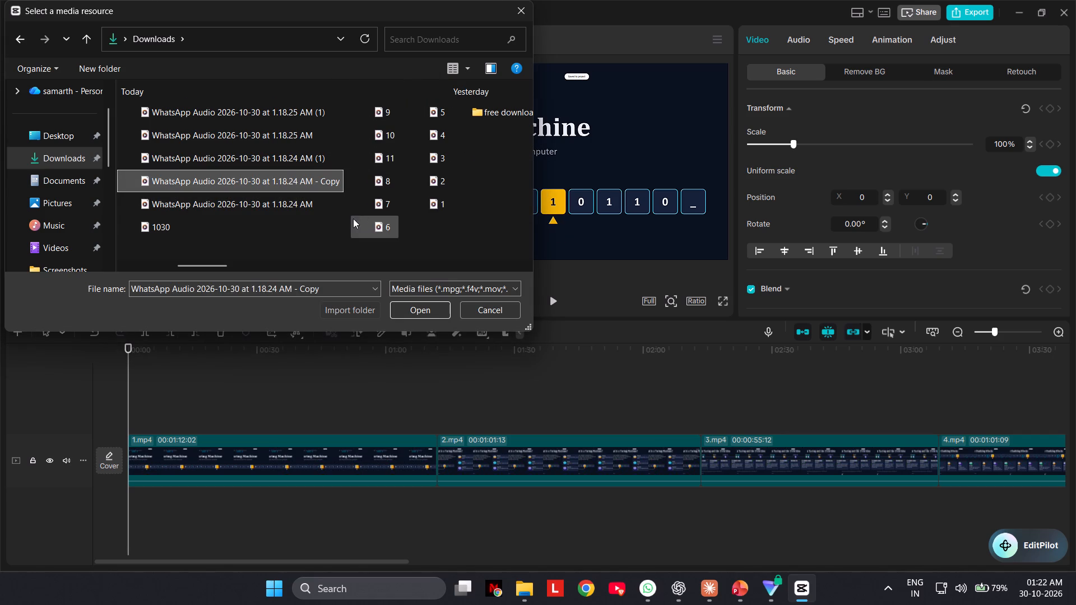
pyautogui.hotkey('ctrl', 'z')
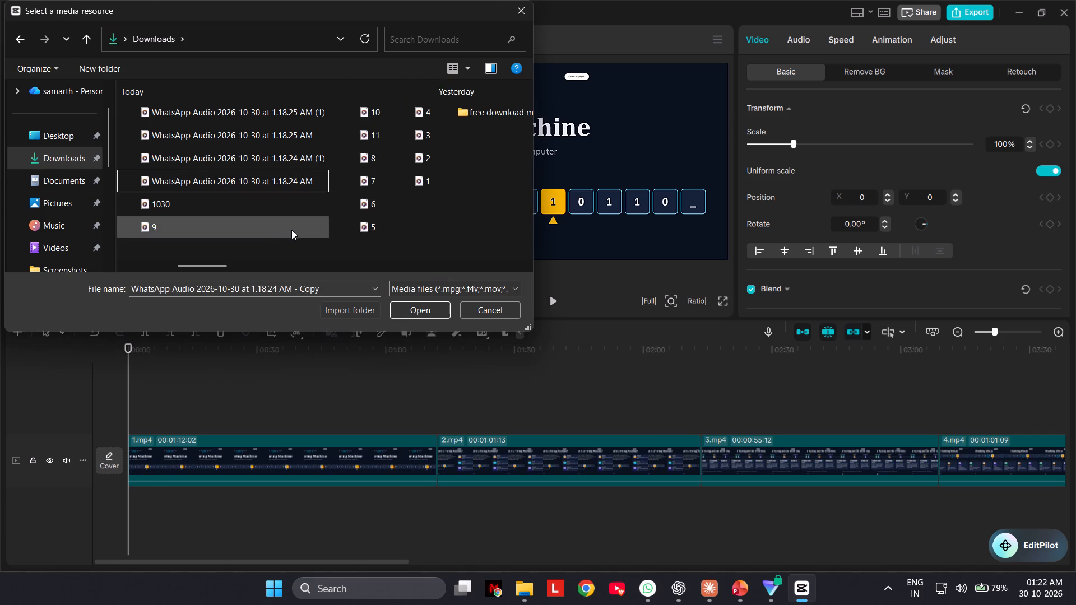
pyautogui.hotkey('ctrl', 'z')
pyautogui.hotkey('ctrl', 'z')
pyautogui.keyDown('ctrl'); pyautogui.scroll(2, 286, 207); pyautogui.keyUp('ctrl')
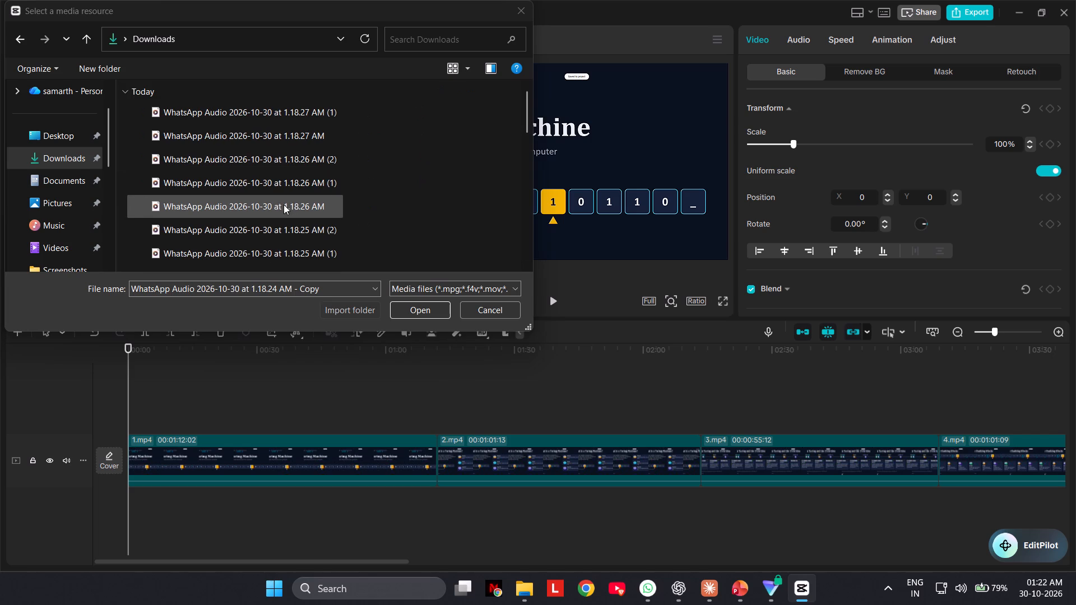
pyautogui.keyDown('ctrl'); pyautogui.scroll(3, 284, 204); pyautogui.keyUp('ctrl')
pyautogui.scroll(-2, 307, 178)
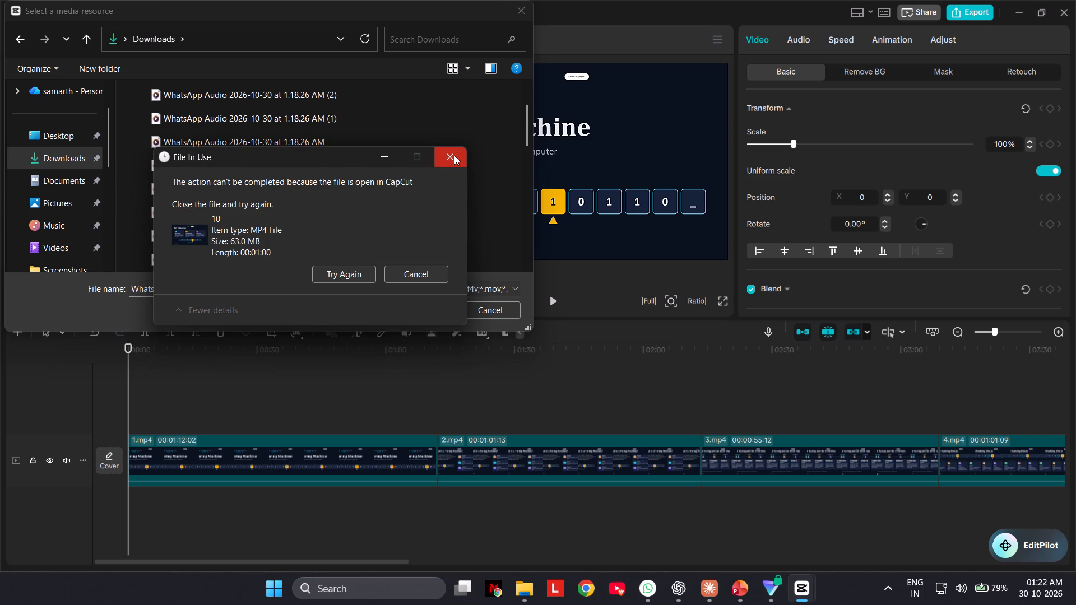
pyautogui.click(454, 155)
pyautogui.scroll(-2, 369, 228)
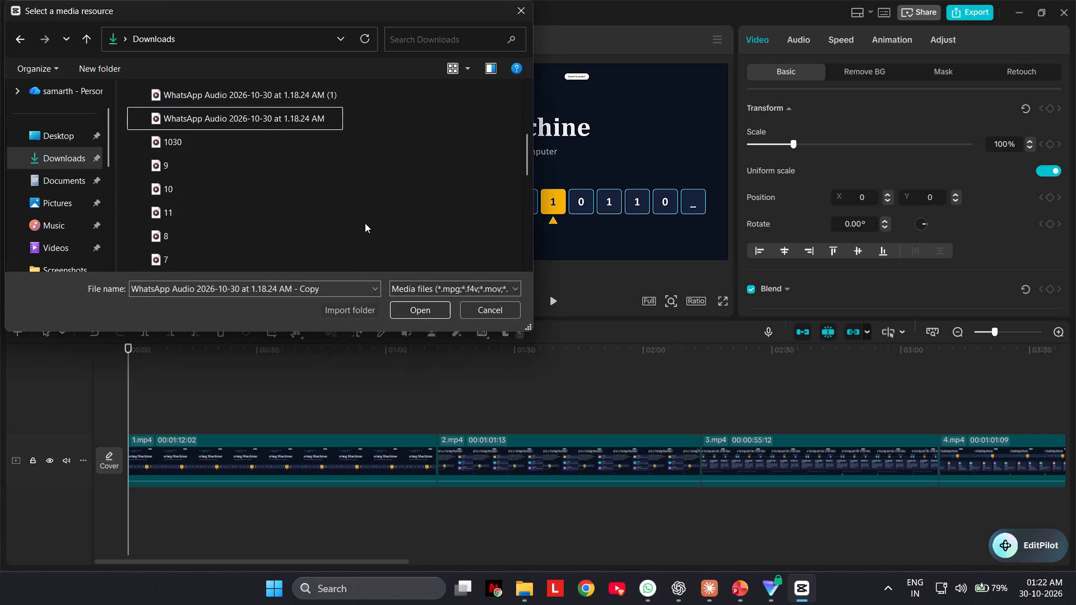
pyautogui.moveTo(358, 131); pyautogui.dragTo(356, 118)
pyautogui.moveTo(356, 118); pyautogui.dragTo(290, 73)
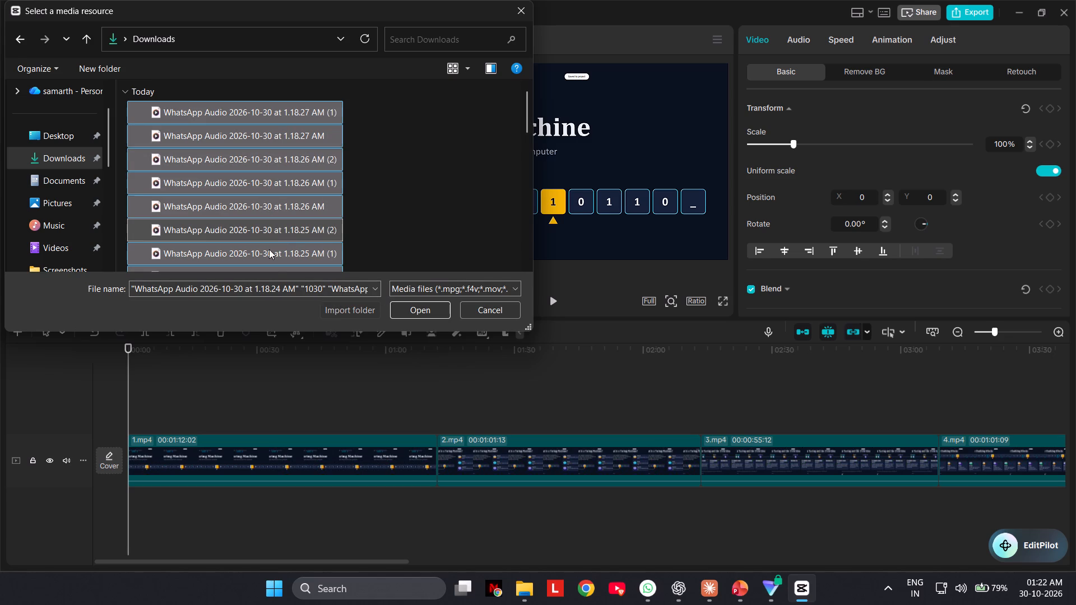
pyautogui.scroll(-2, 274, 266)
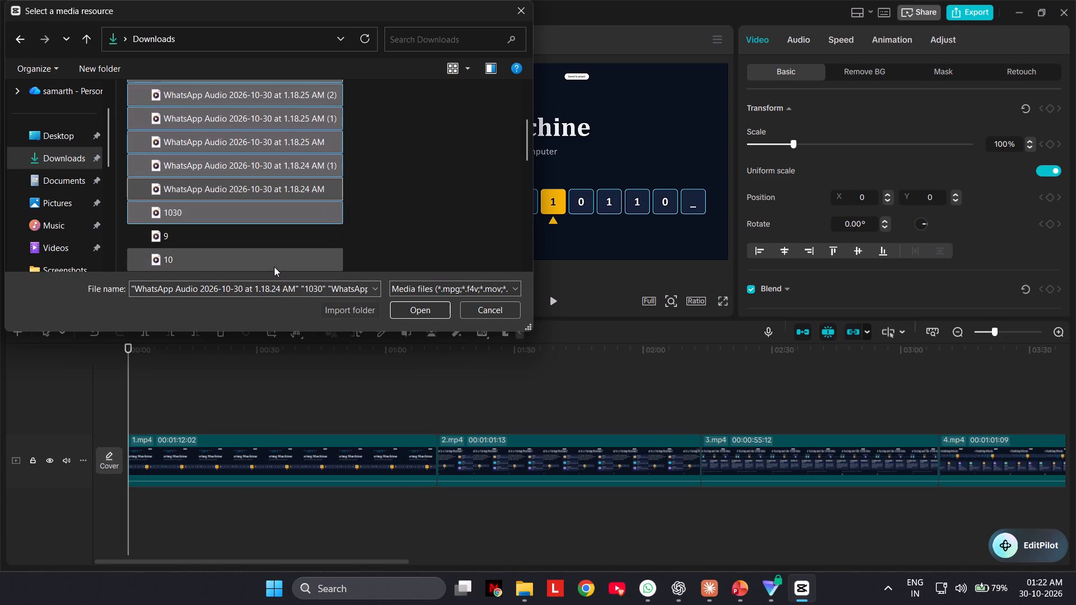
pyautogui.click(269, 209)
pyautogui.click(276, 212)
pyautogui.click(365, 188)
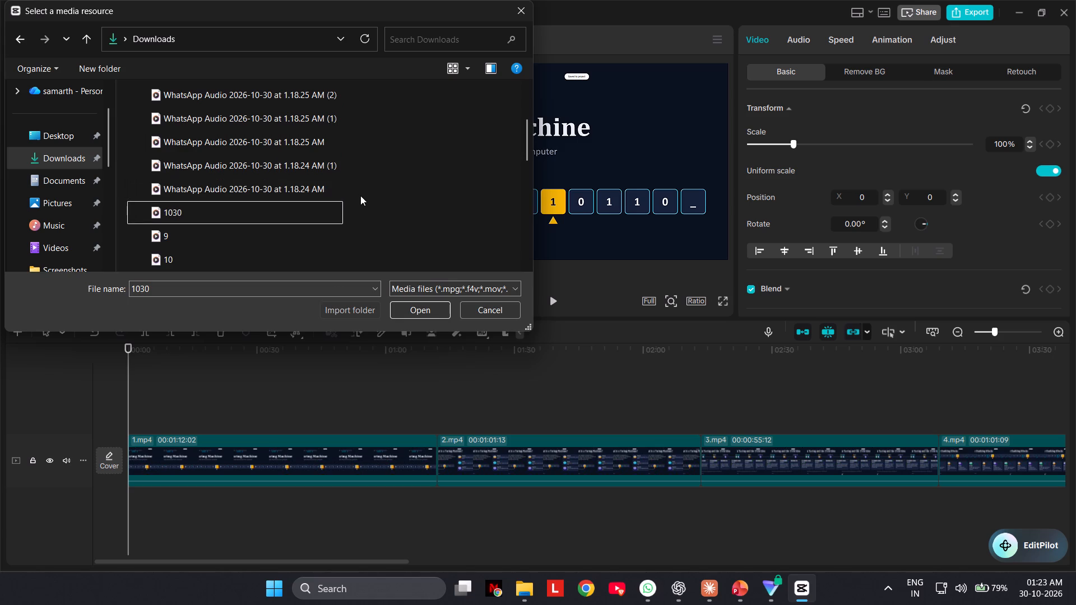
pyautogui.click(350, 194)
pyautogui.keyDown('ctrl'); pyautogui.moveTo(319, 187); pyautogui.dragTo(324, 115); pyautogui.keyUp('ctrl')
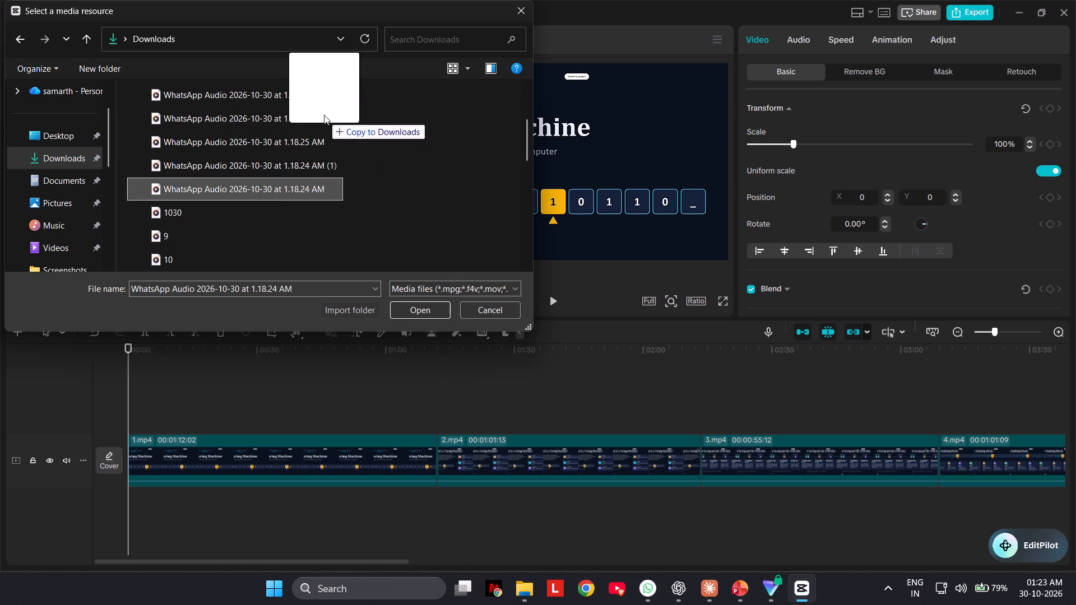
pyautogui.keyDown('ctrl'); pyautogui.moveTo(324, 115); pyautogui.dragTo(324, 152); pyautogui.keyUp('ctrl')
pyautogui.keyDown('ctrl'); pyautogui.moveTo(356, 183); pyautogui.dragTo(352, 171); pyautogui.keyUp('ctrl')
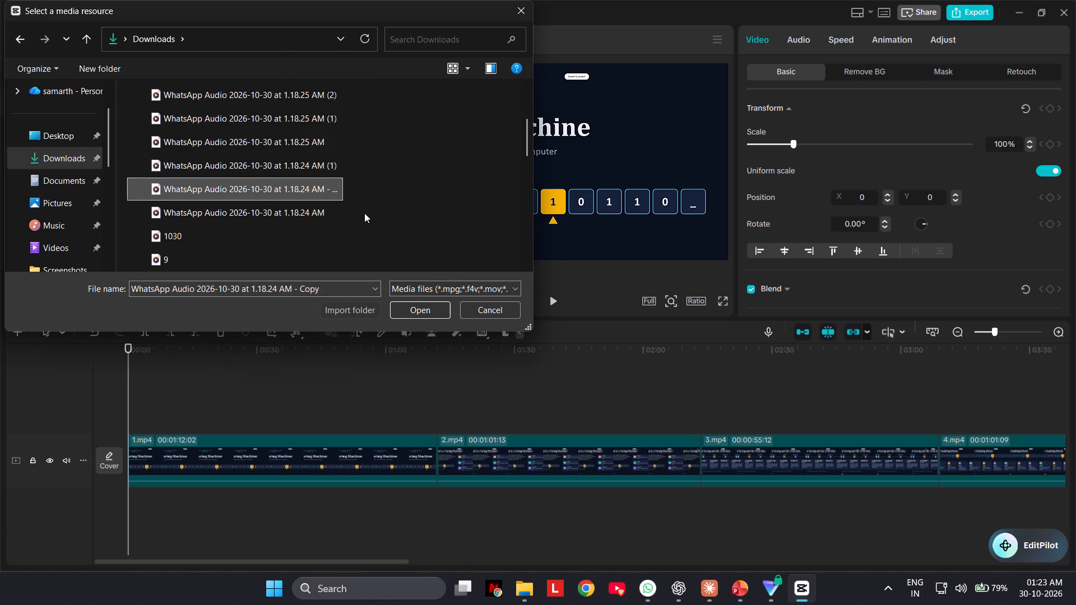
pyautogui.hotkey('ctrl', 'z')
# Import the ten WhatsApp Audio files, from 1.18.24 AM through 1.18.27 AM (1), as extracted audio.
pyautogui.moveTo(378, 189); pyautogui.dragTo(369, 172)
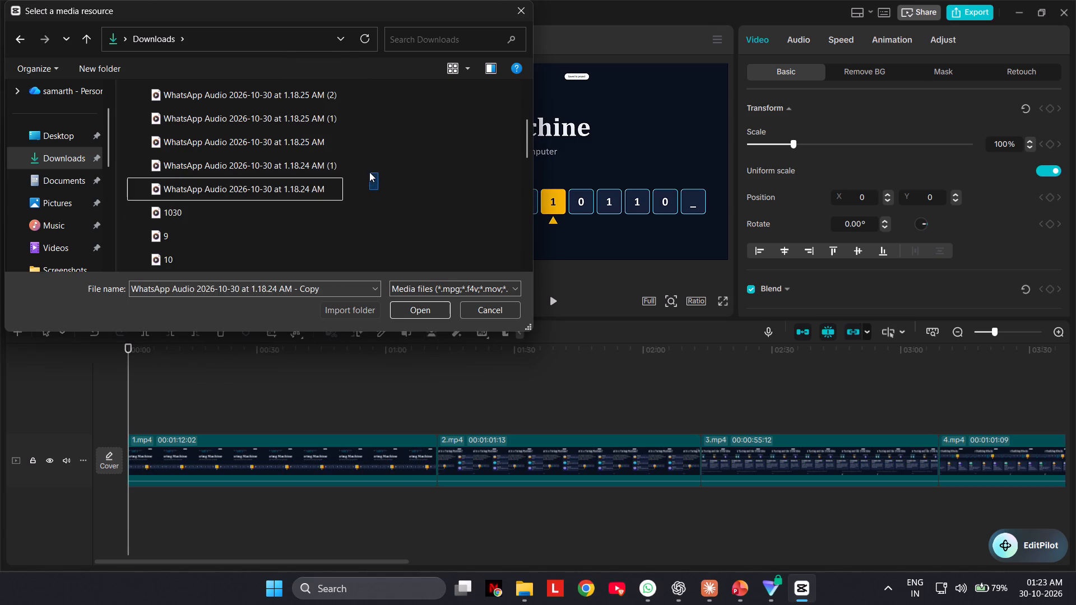
pyautogui.moveTo(369, 172); pyautogui.dragTo(314, 88)
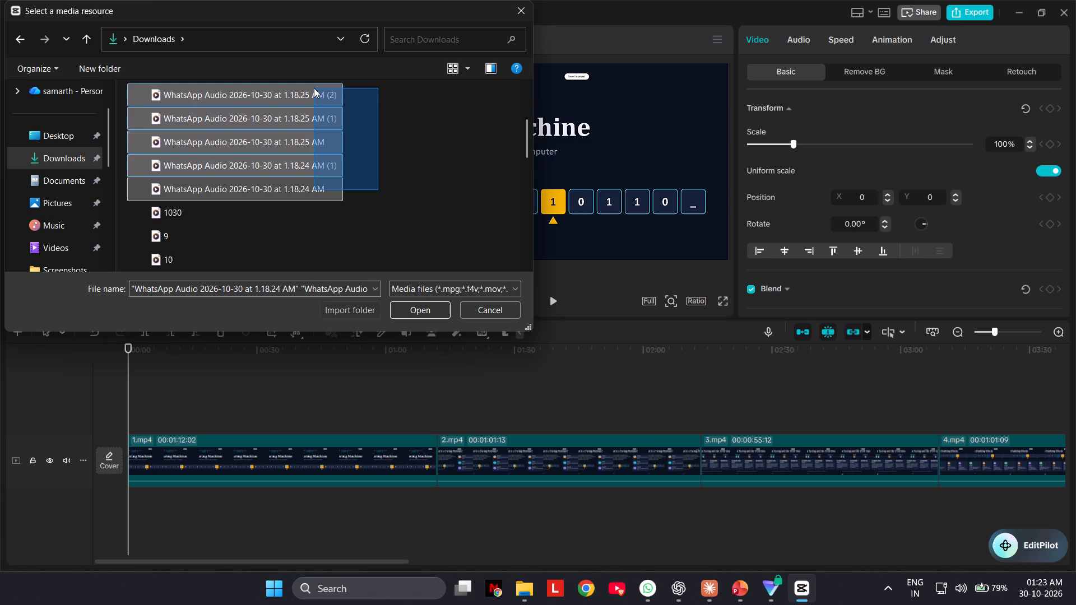
pyautogui.moveTo(314, 88); pyautogui.dragTo(316, 80)
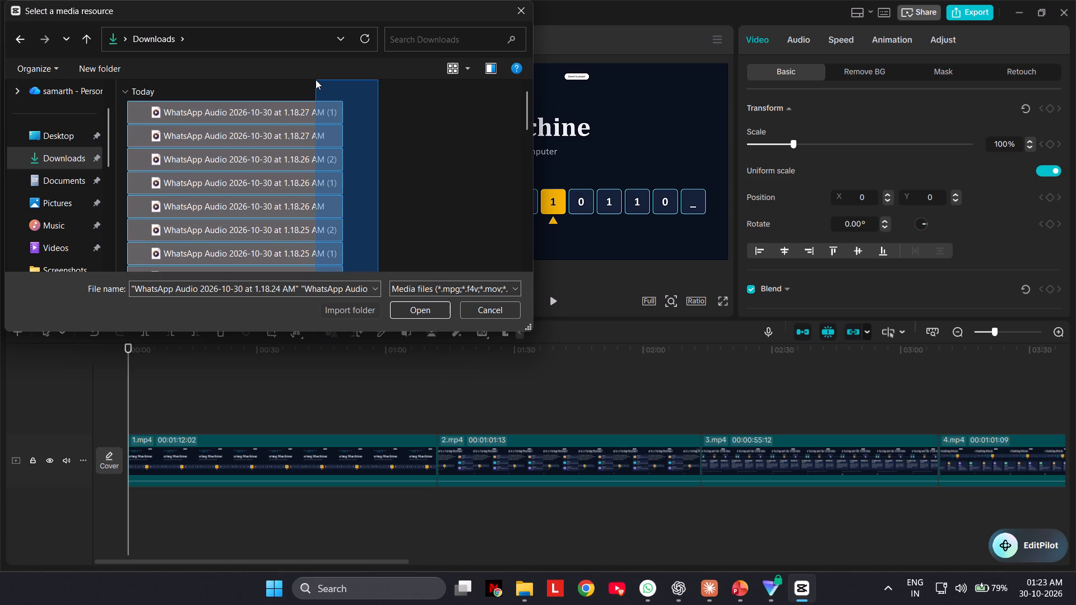
pyautogui.moveTo(316, 80); pyautogui.dragTo(333, 232)
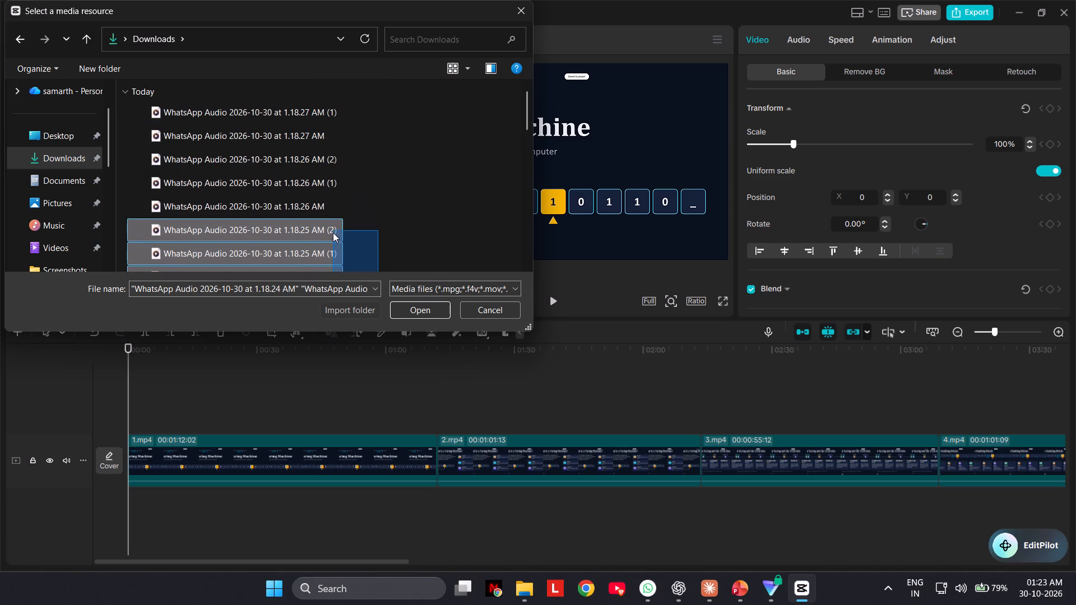
pyautogui.moveTo(333, 232); pyautogui.dragTo(325, 219)
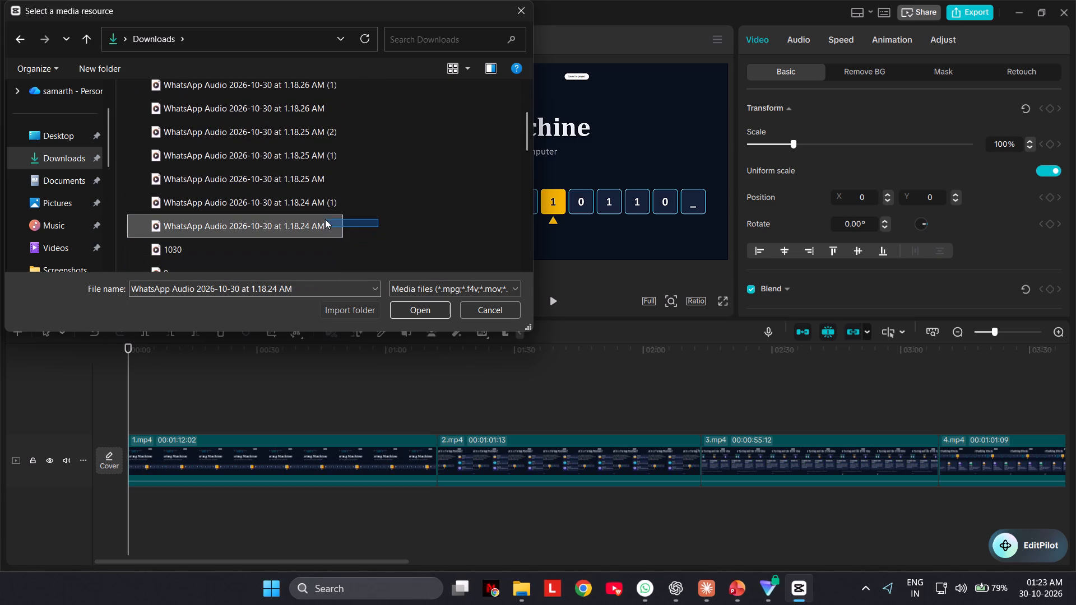
pyautogui.moveTo(325, 219); pyautogui.dragTo(316, 127)
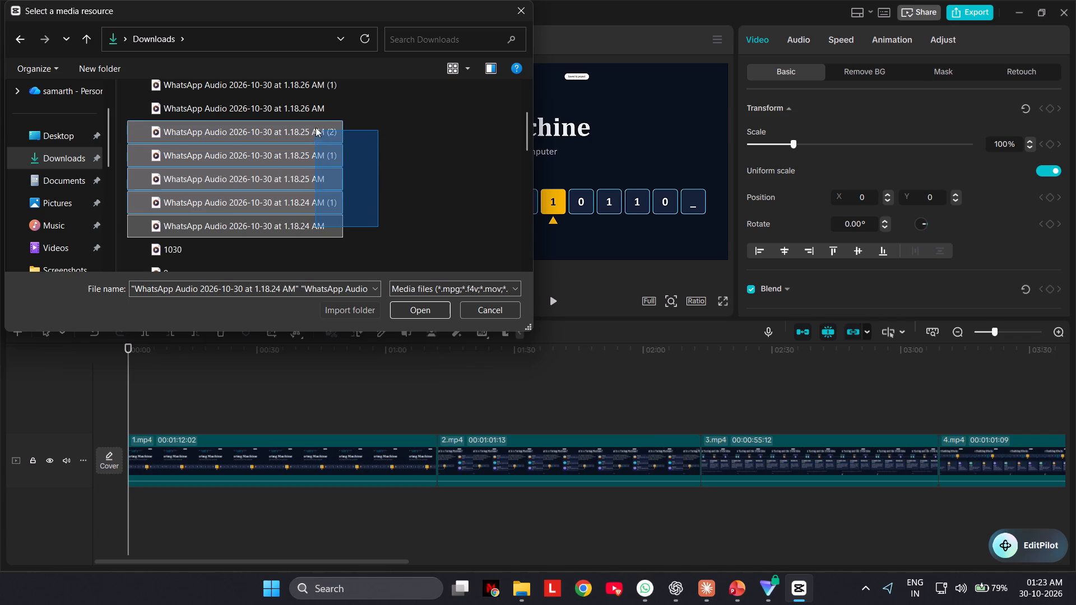
pyautogui.moveTo(316, 127); pyautogui.dragTo(319, 94)
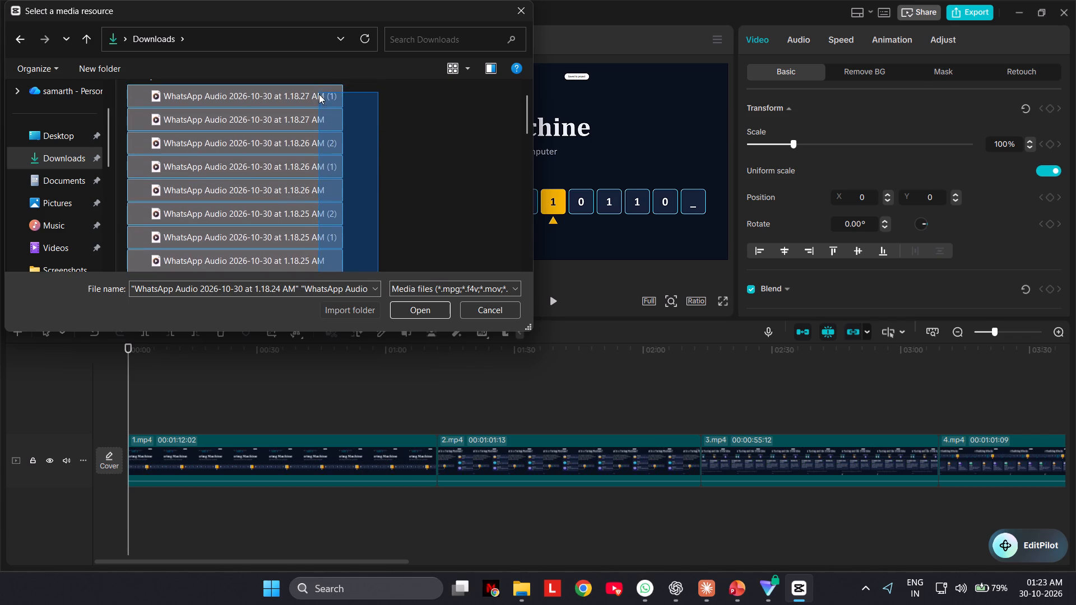
pyautogui.moveTo(319, 94); pyautogui.dragTo(319, 75)
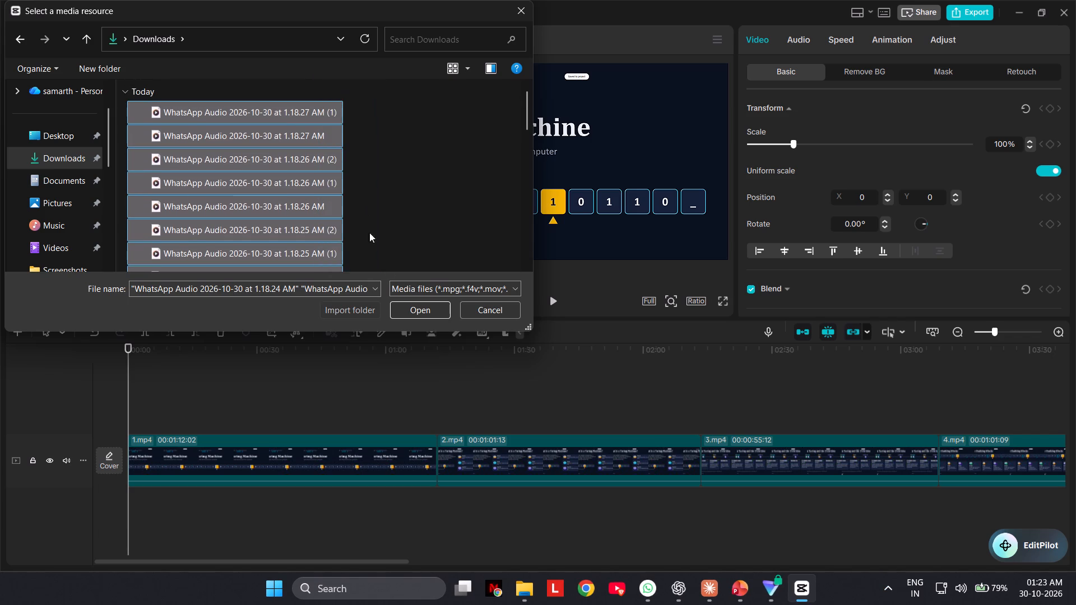
pyautogui.click(438, 306)
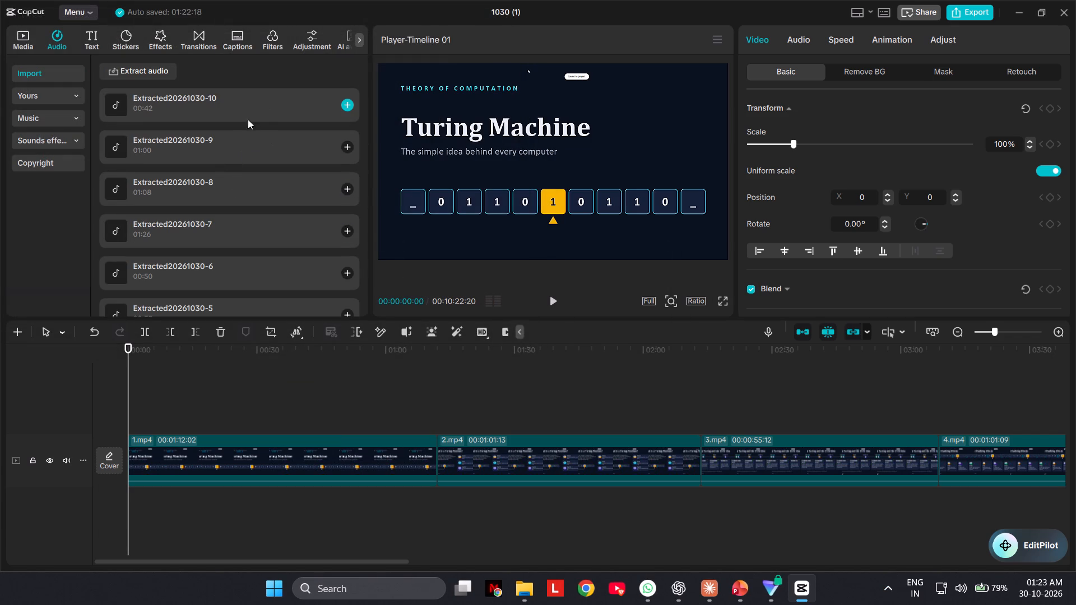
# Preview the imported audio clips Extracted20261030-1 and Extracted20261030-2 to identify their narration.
pyautogui.scroll(-7, 156, 191)
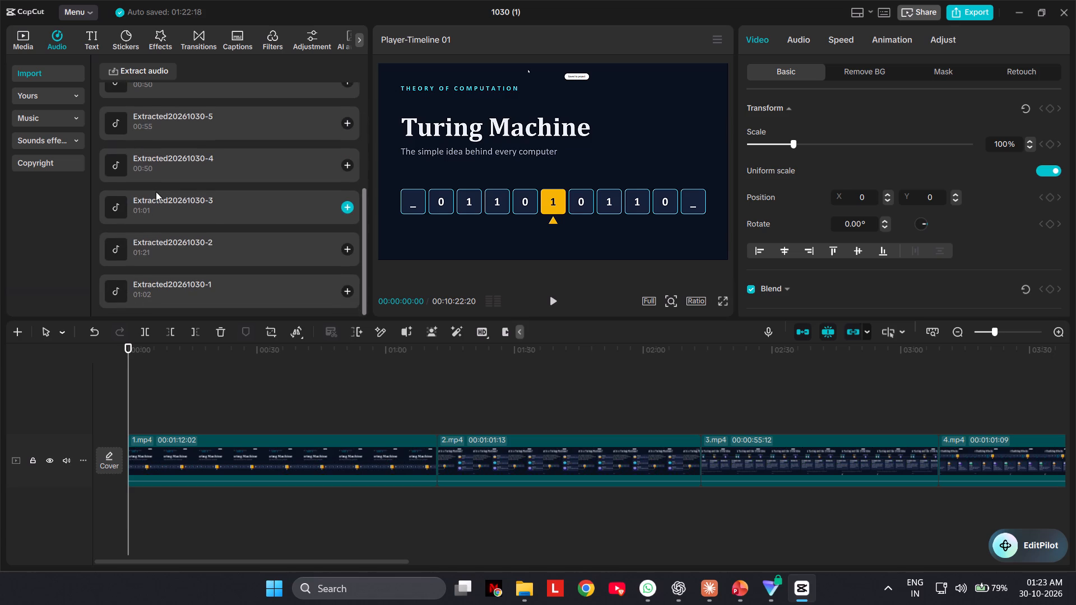
pyautogui.scroll(-3, 156, 192)
pyautogui.click(175, 296)
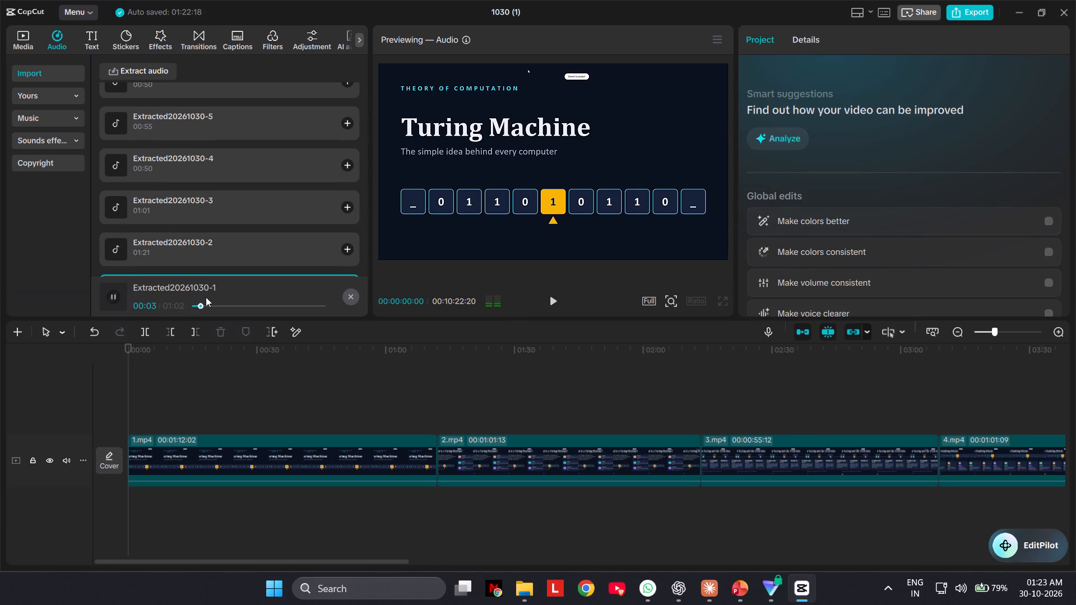
pyautogui.click(175, 253)
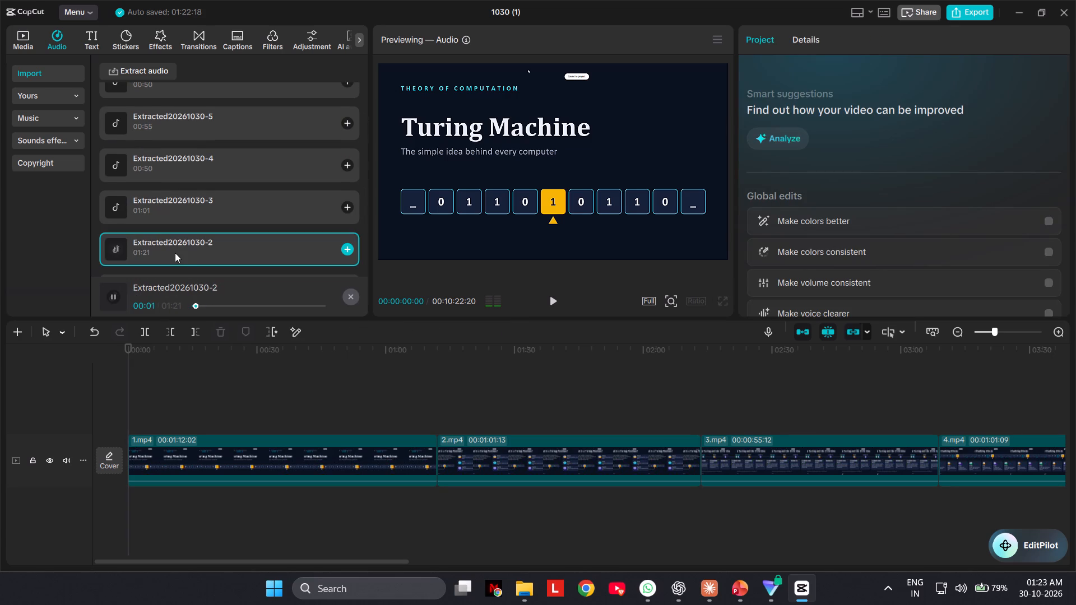
# Preview the audio tracks Extracted20261030-3, -9 and -8 to check which narration each contains.
pyautogui.click(166, 212)
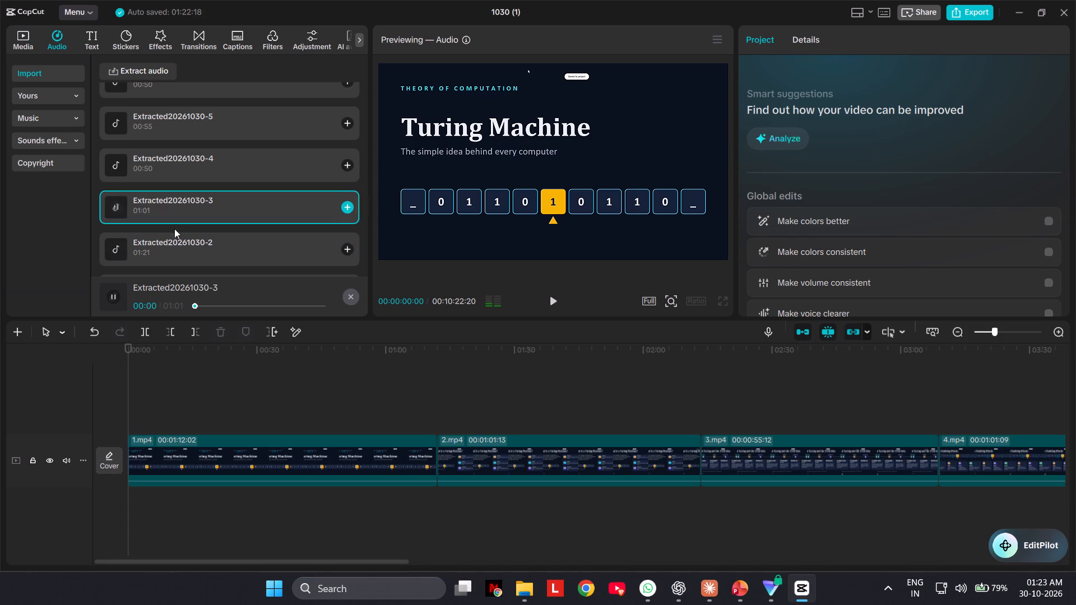
pyautogui.scroll(2, 193, 262)
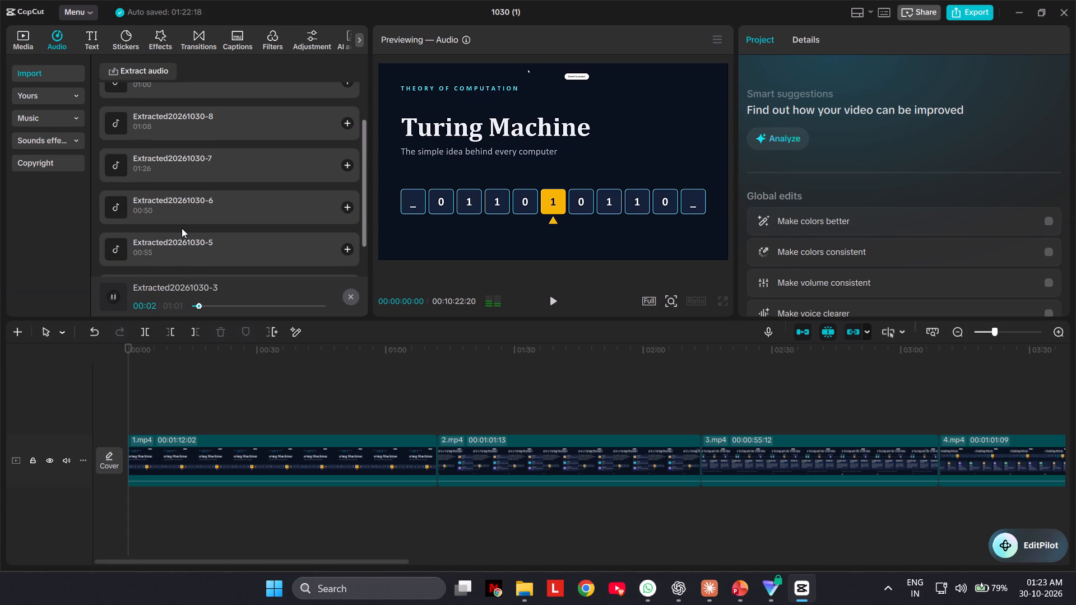
pyautogui.scroll(4, 180, 164)
pyautogui.click(169, 125)
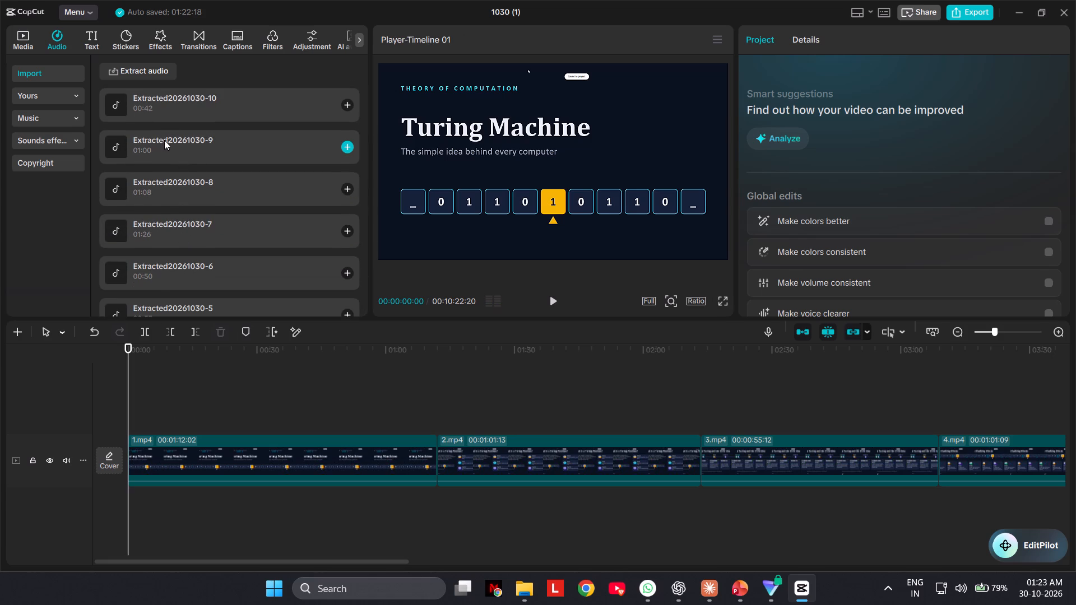
pyautogui.click(164, 140)
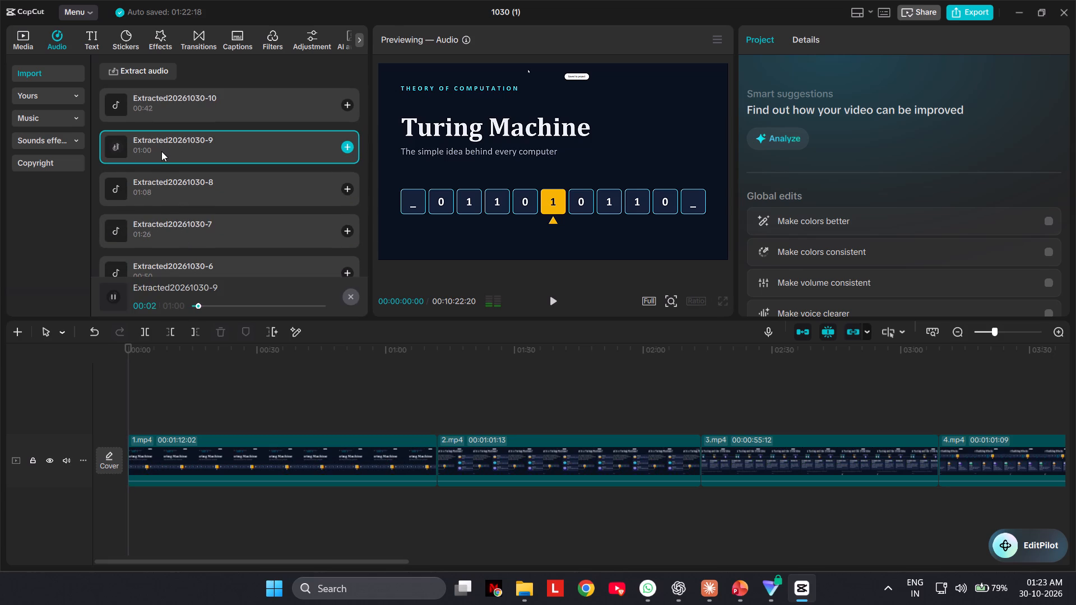
pyautogui.click(167, 192)
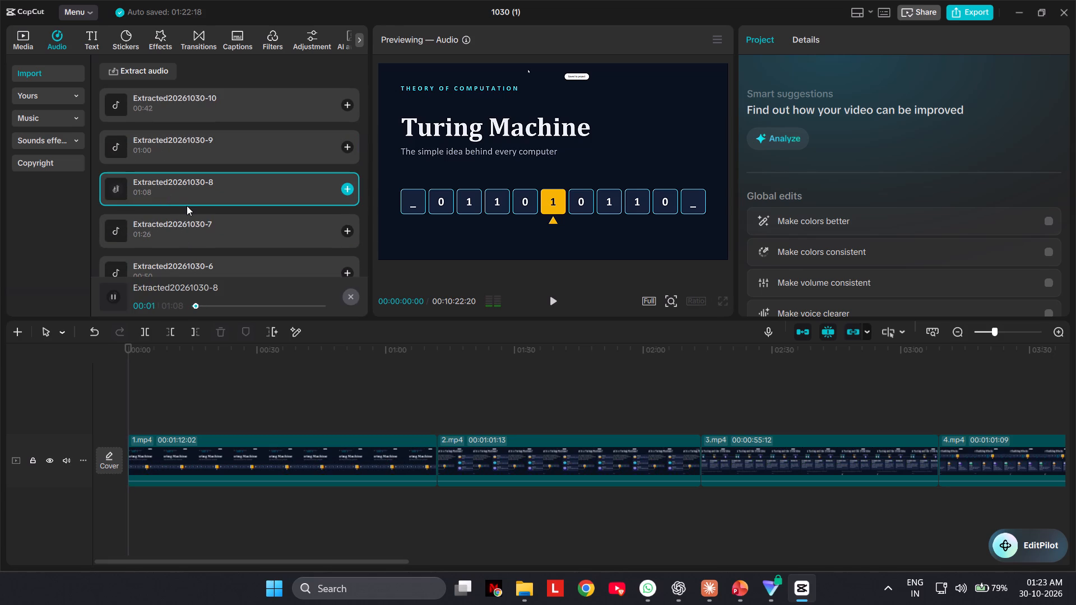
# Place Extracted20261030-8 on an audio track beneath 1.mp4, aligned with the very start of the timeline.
pyautogui.moveTo(183, 188); pyautogui.dragTo(238, 420)
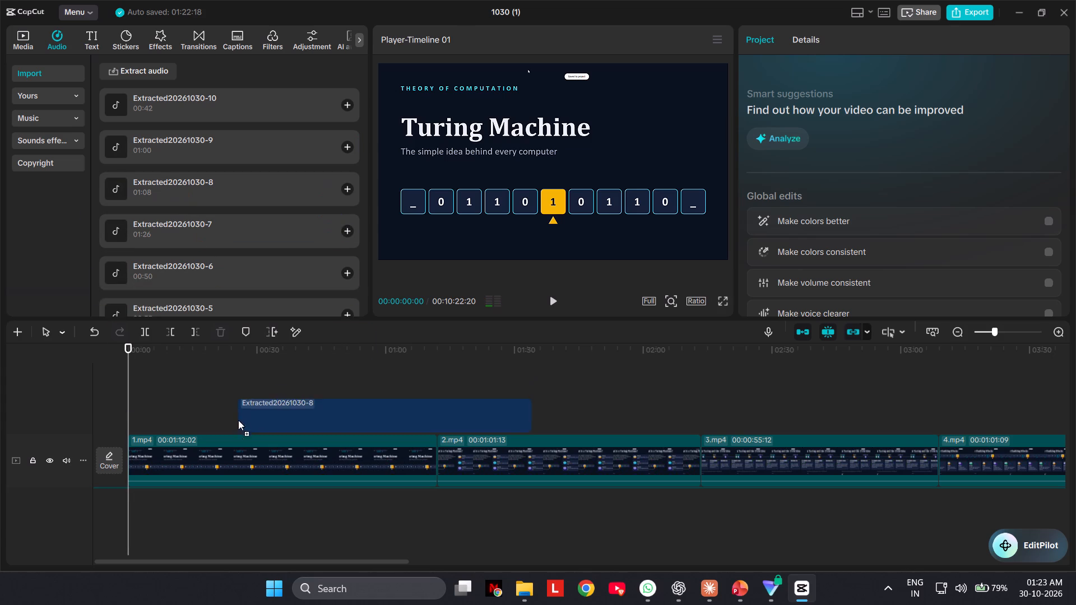
pyautogui.moveTo(238, 420); pyautogui.dragTo(139, 494)
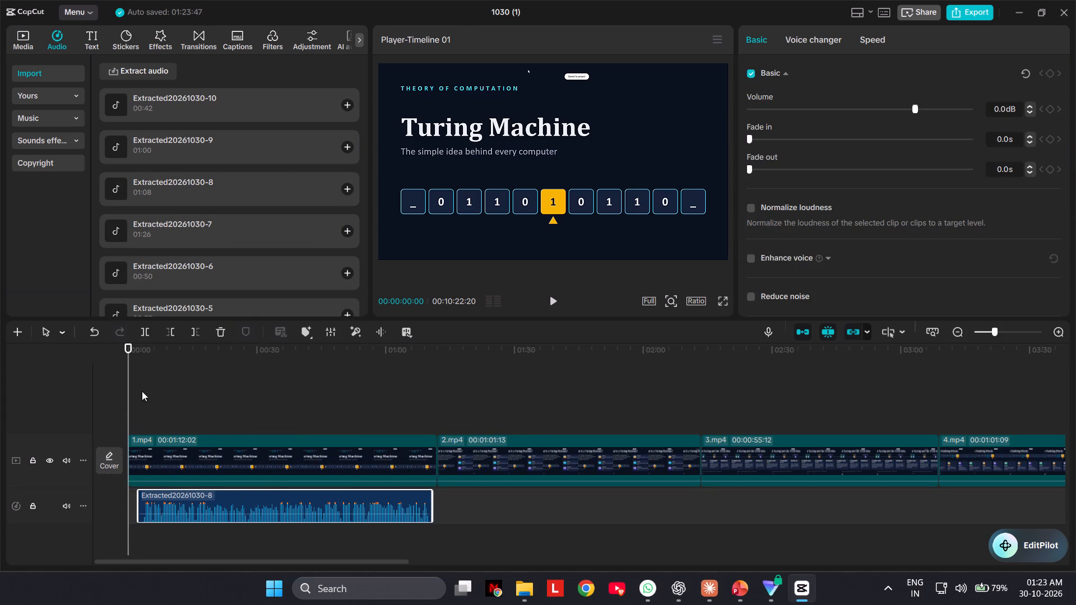
pyautogui.moveTo(194, 510); pyautogui.dragTo(184, 513)
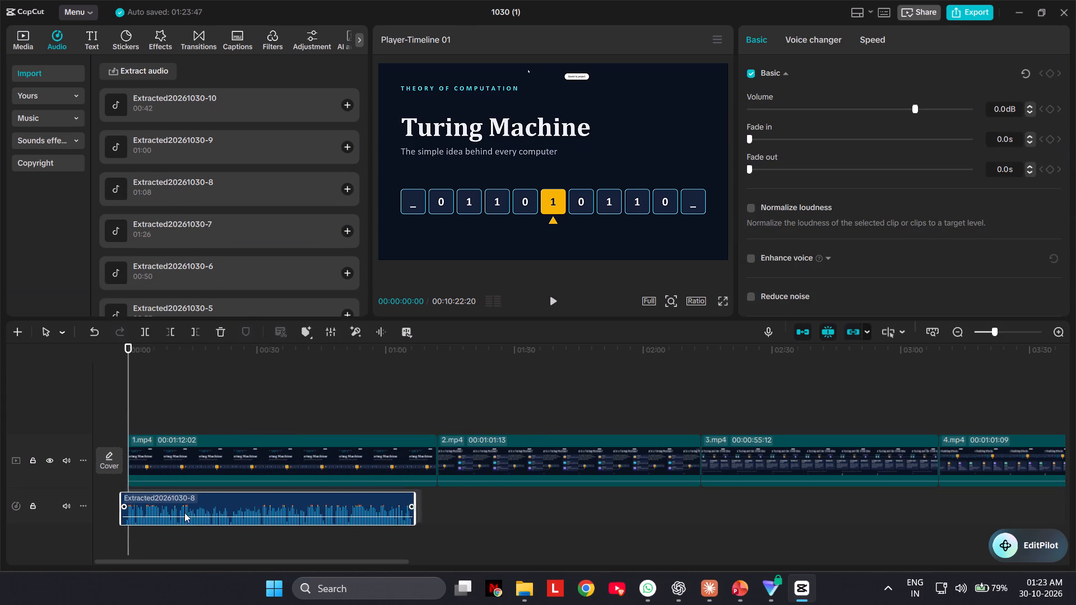
pyautogui.moveTo(184, 513); pyautogui.dragTo(183, 509)
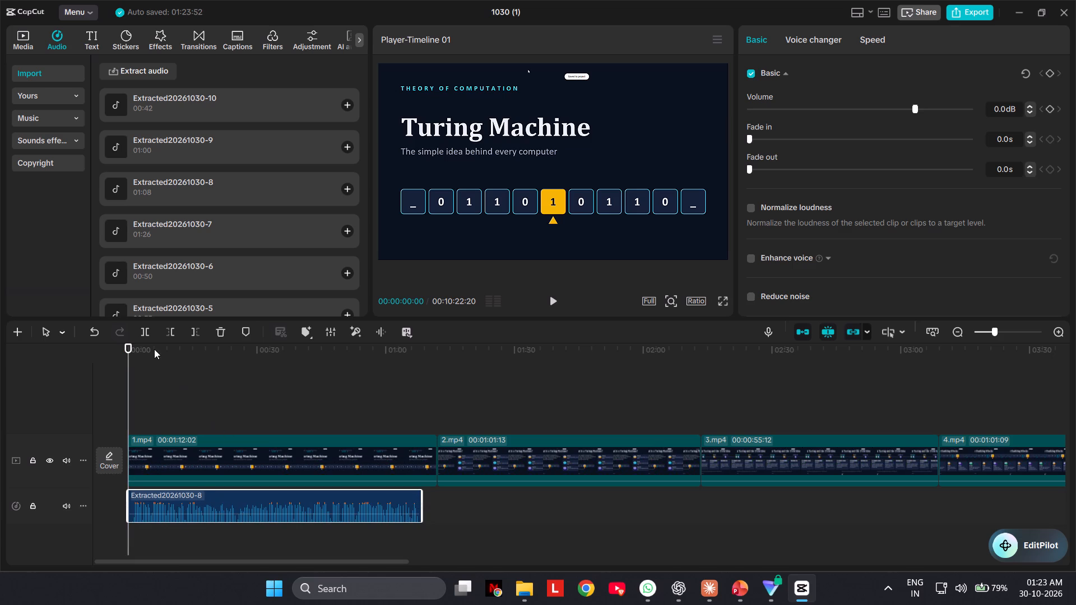
# Trim the end of 1.mp4 to about 00:01:08:10 so that it matches the length of the narration beneath it.
pyautogui.click(553, 304)
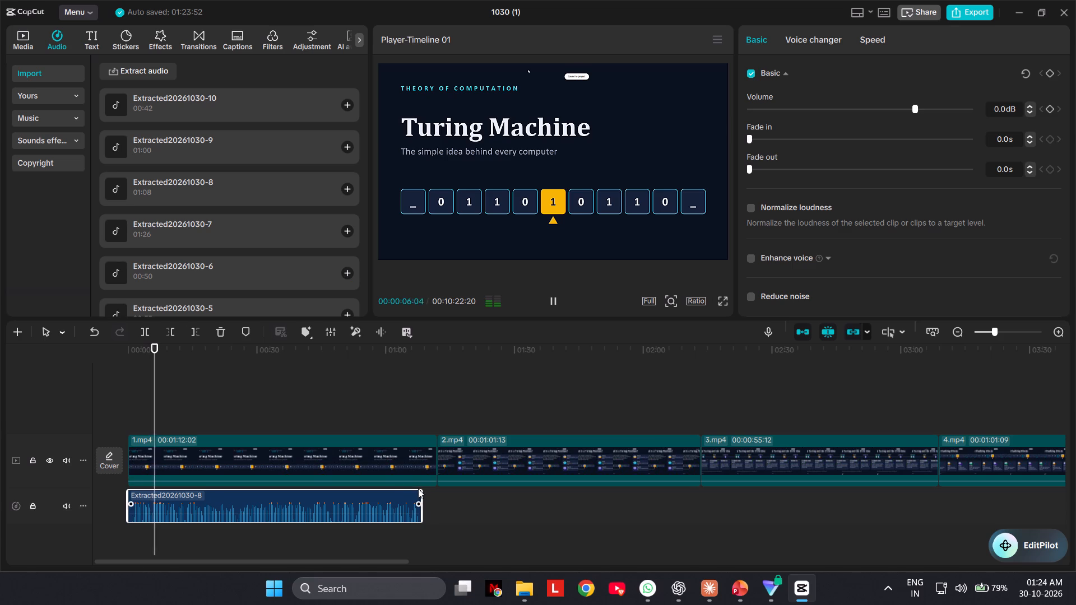
pyautogui.click(427, 460)
pyautogui.moveTo(438, 460); pyautogui.dragTo(426, 468)
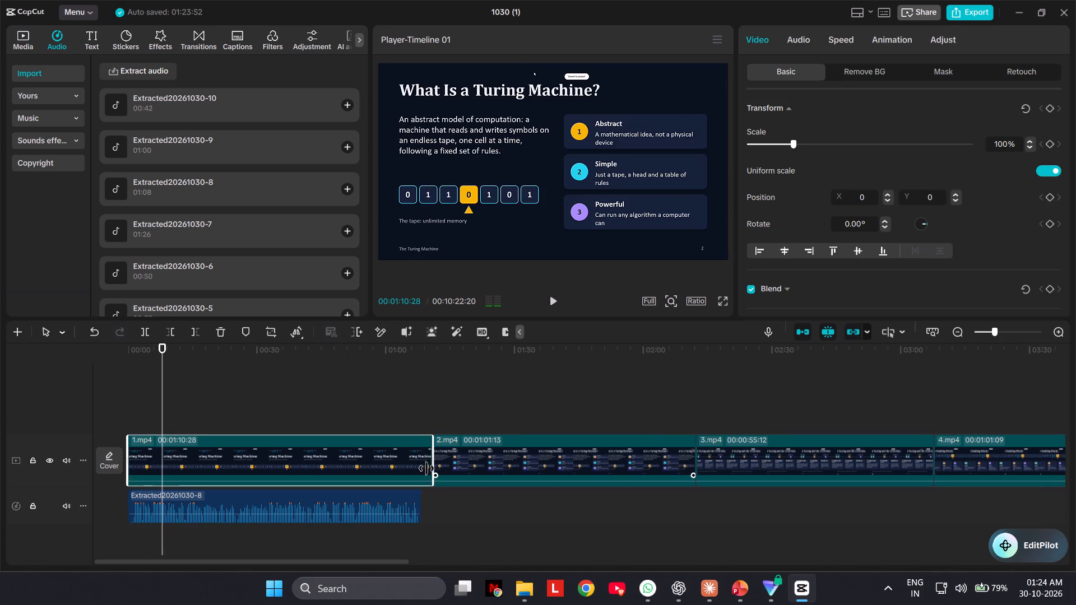
pyautogui.moveTo(426, 468); pyautogui.dragTo(418, 475)
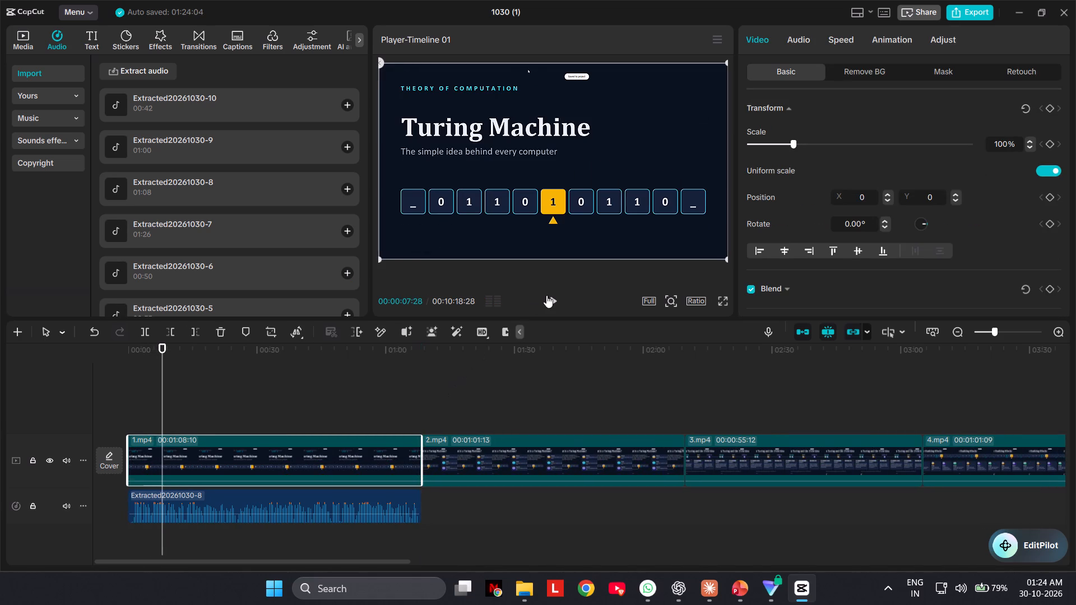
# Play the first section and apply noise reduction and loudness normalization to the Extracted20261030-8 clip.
pyautogui.click(552, 302)
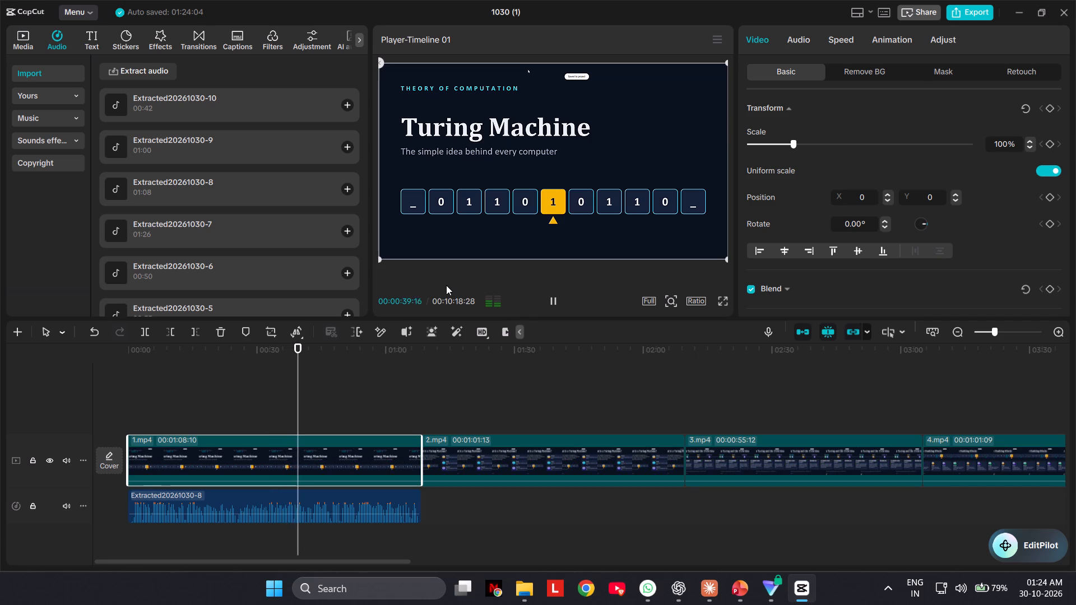
pyautogui.click(402, 502)
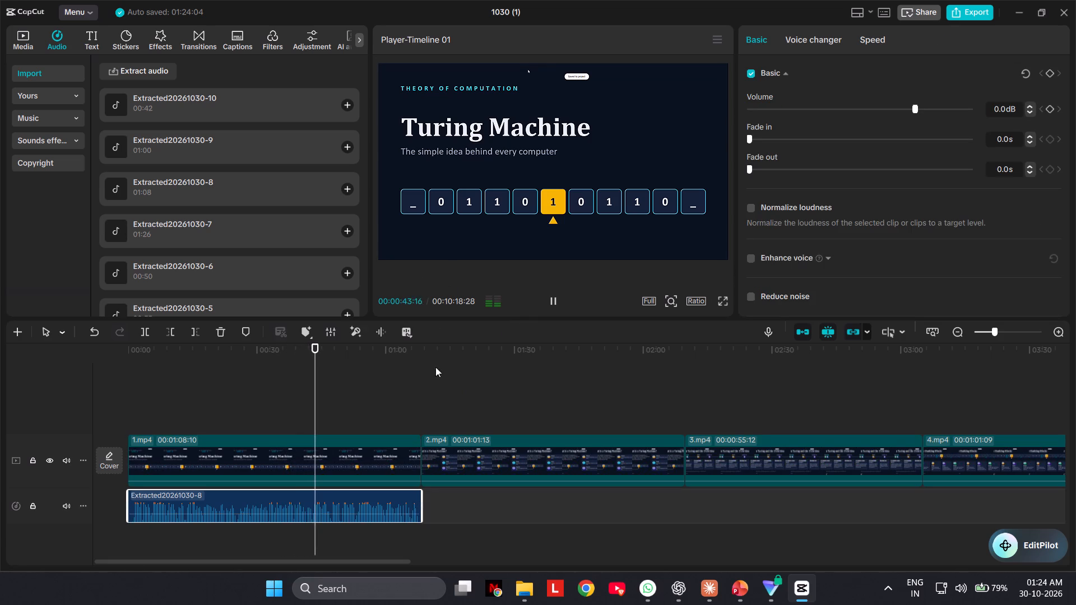
pyautogui.click(387, 332)
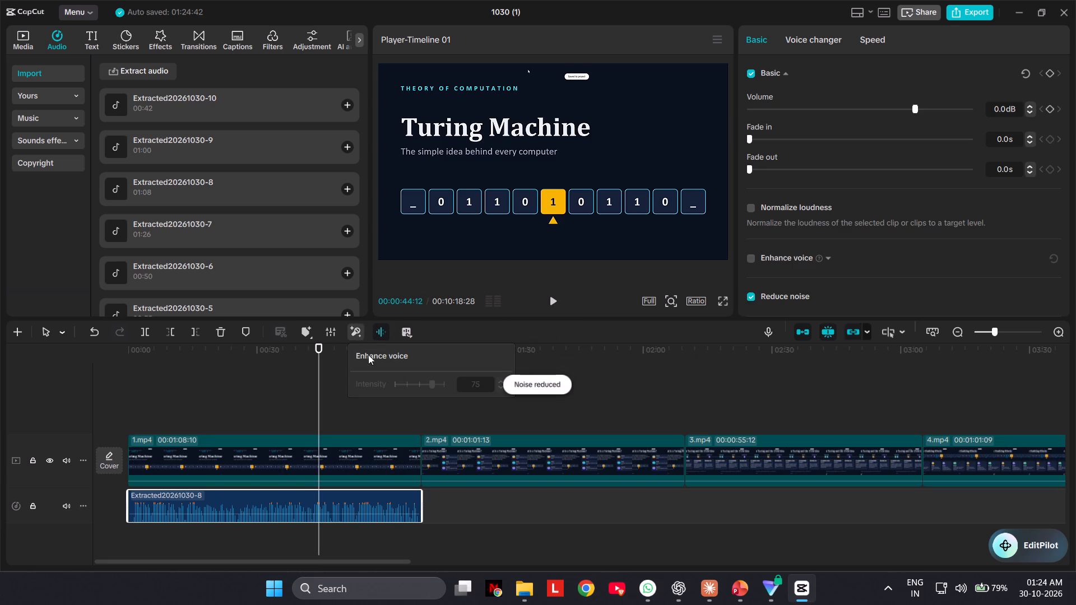
pyautogui.click(556, 298)
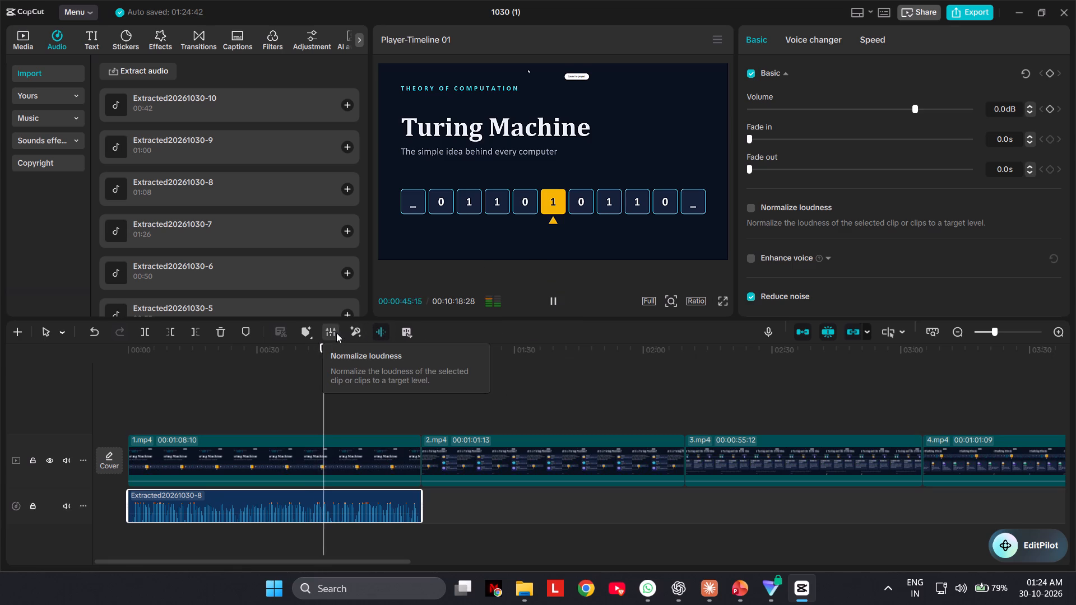
pyautogui.click(331, 331)
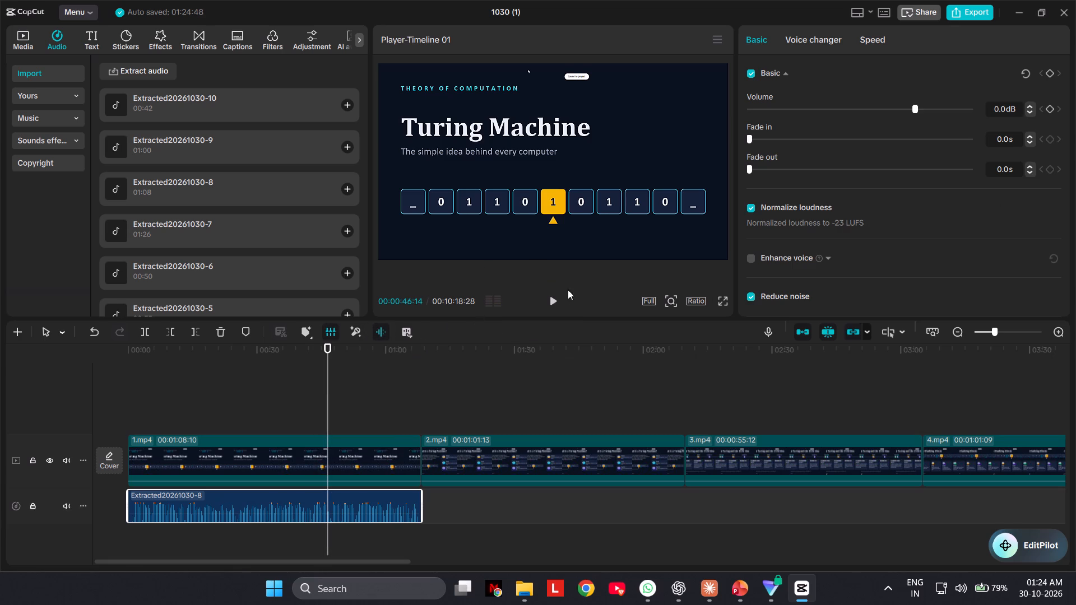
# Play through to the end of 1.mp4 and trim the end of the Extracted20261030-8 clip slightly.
pyautogui.click(549, 302)
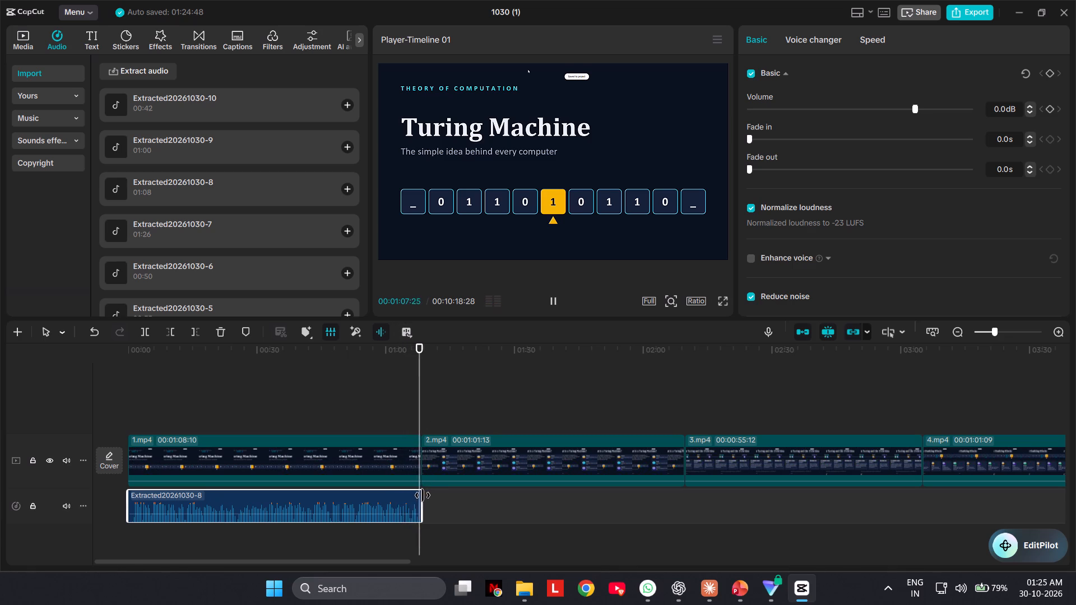
pyautogui.moveTo(425, 495); pyautogui.dragTo(420, 503)
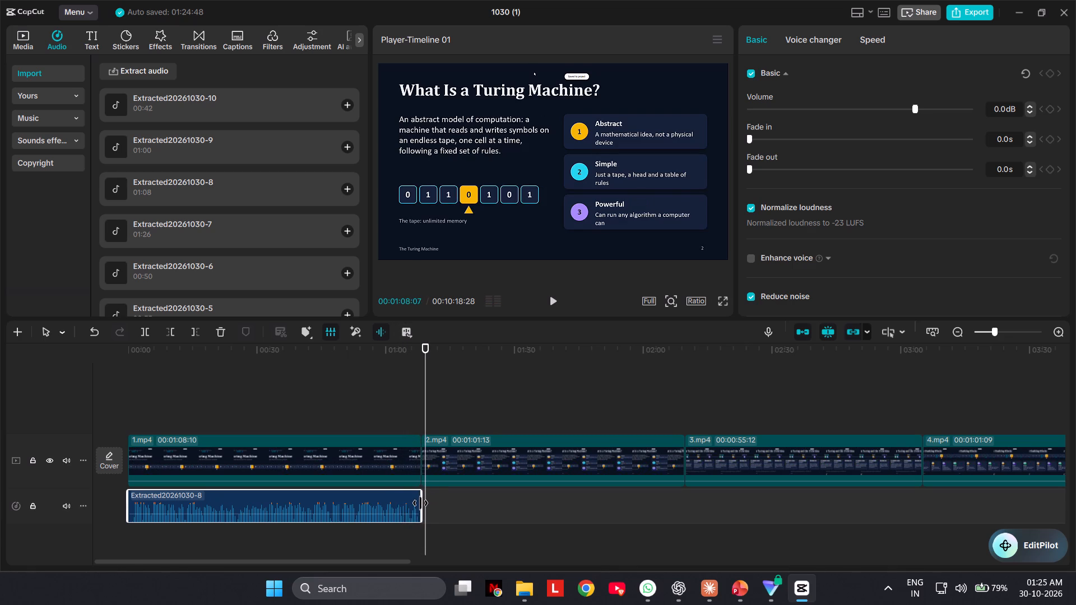
pyautogui.moveTo(420, 503); pyautogui.dragTo(418, 505)
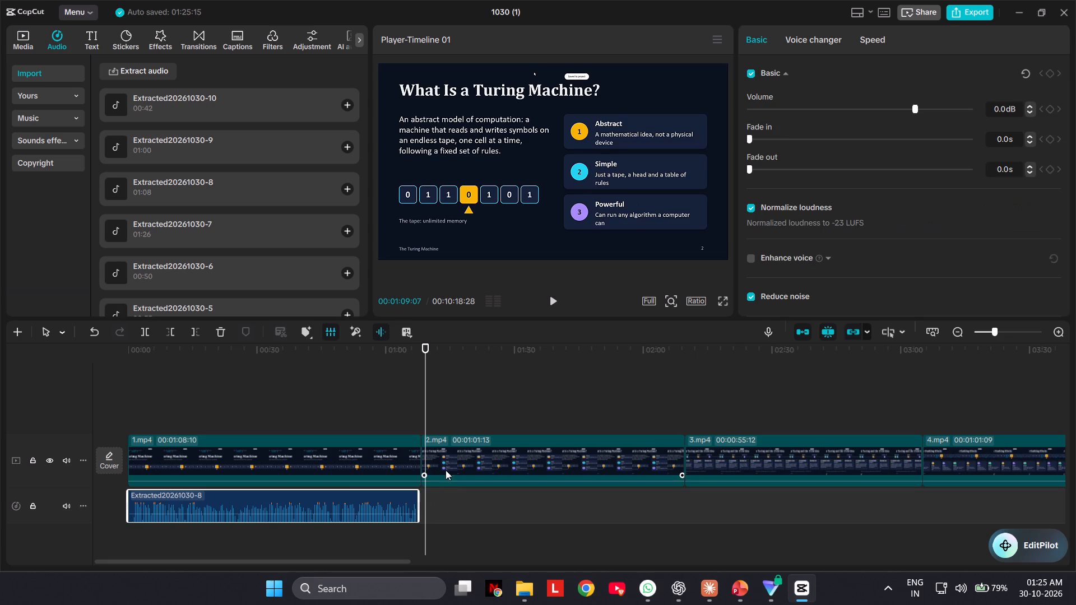
# Preview the extracted audio tracks -2 to -5 and -7 to -10 to look for the narration that matches 2.mp4.
pyautogui.click(446, 469)
pyautogui.click(225, 143)
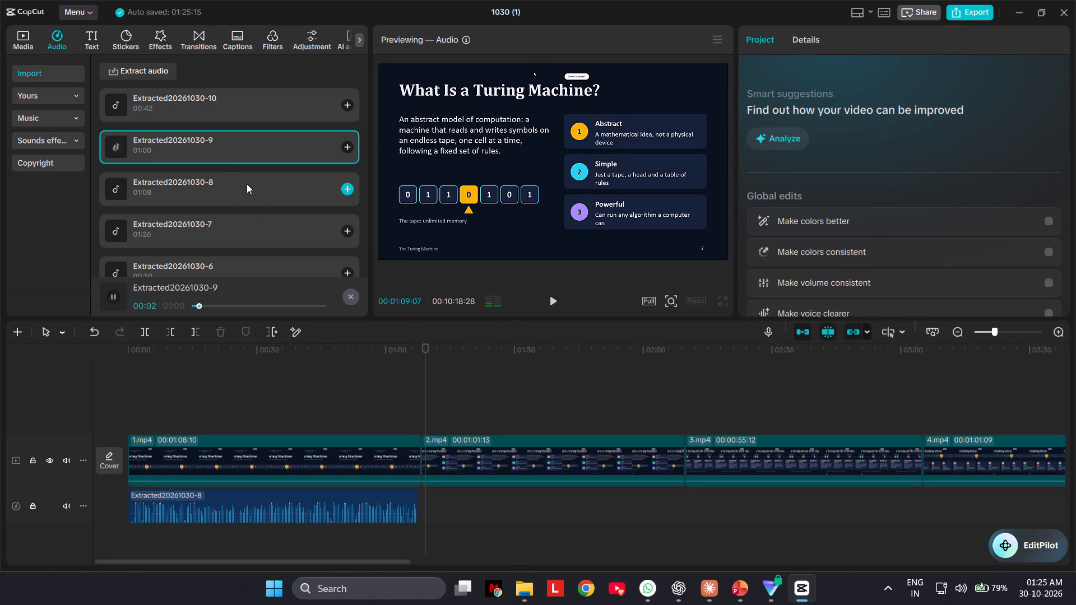
pyautogui.scroll(-5, 197, 171)
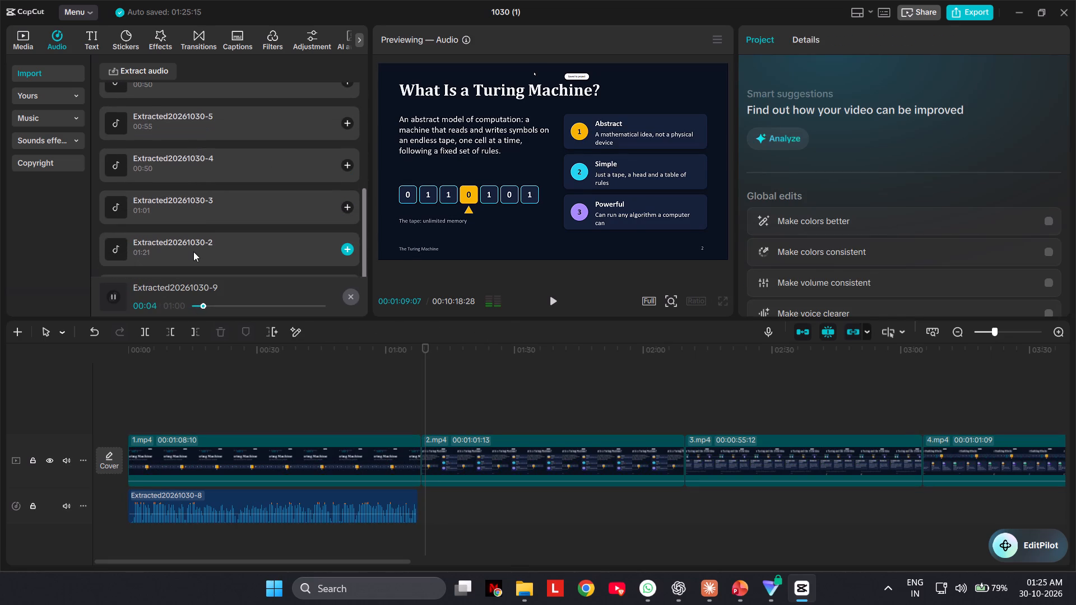
pyautogui.click(193, 252)
pyautogui.scroll(-8, 193, 252)
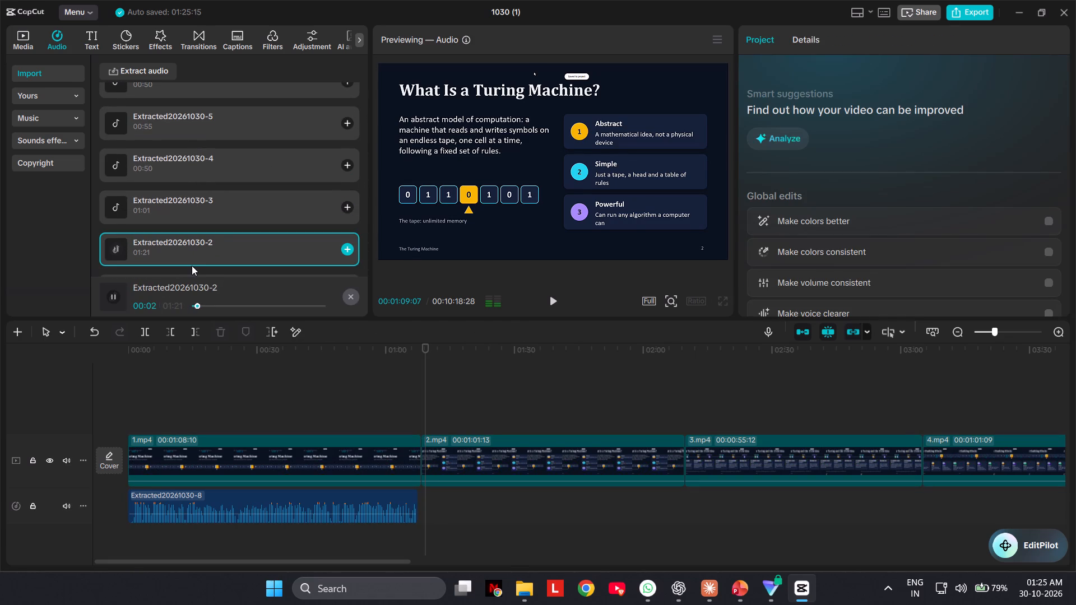
pyautogui.click(187, 207)
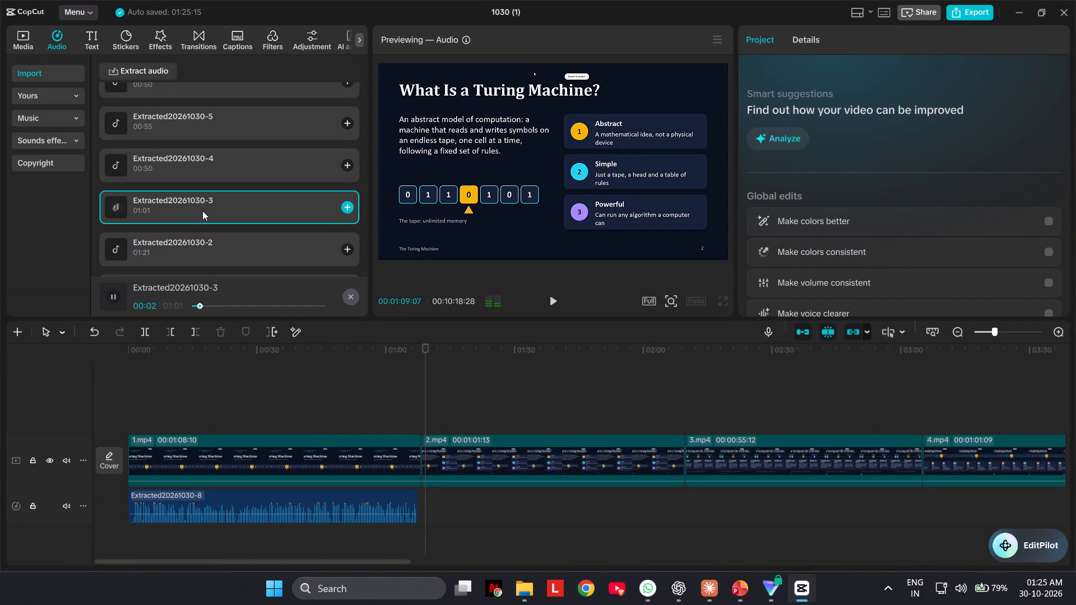
pyautogui.click(196, 163)
pyautogui.scroll(1, 196, 171)
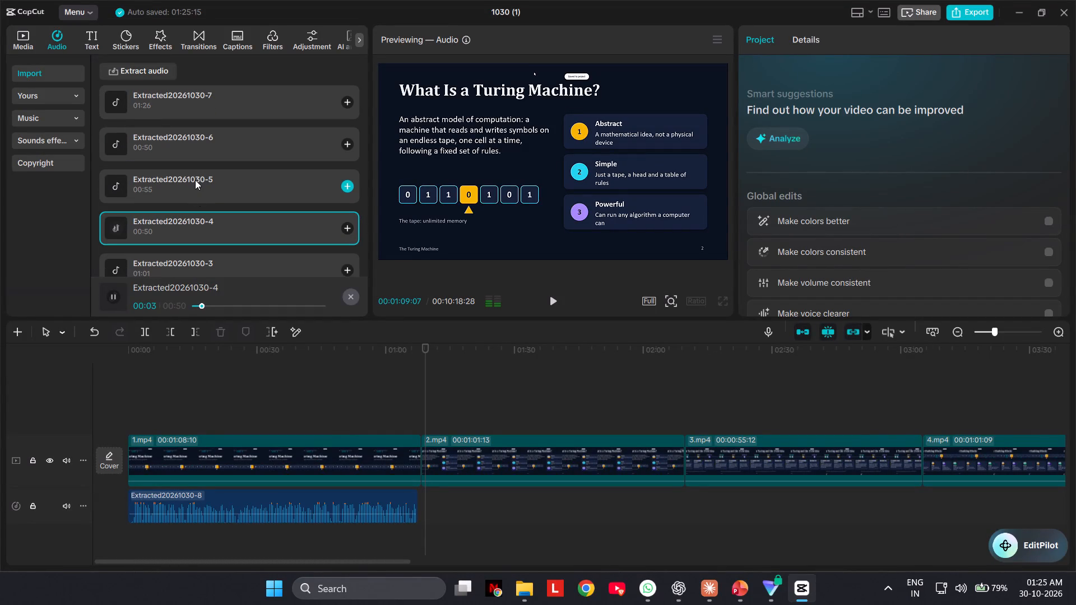
pyautogui.click(195, 180)
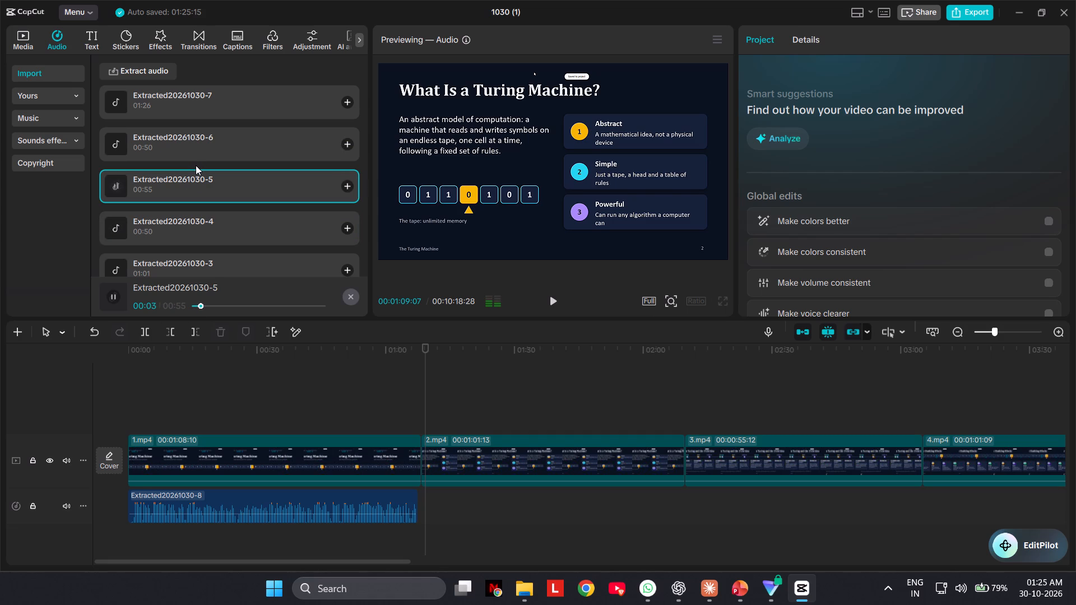
pyautogui.click(179, 111)
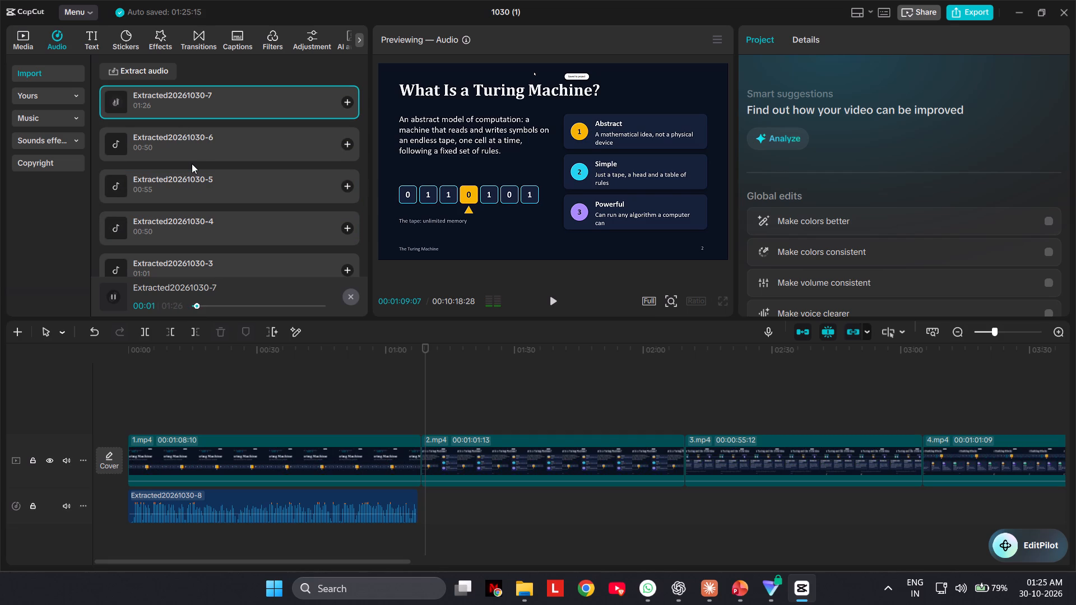
pyautogui.scroll(1, 192, 164)
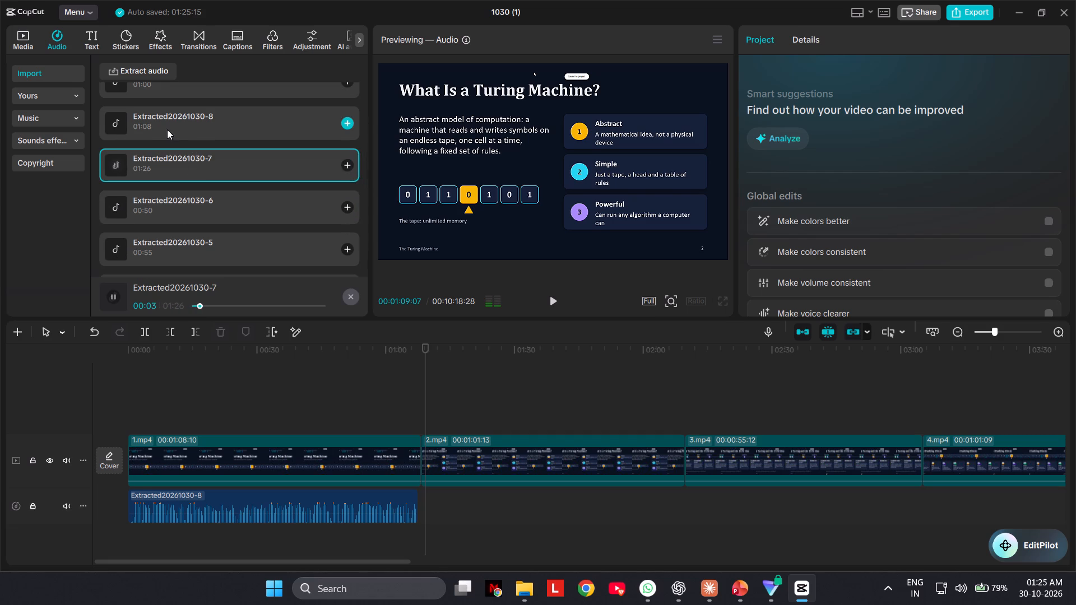
pyautogui.click(165, 127)
pyautogui.scroll(1, 187, 171)
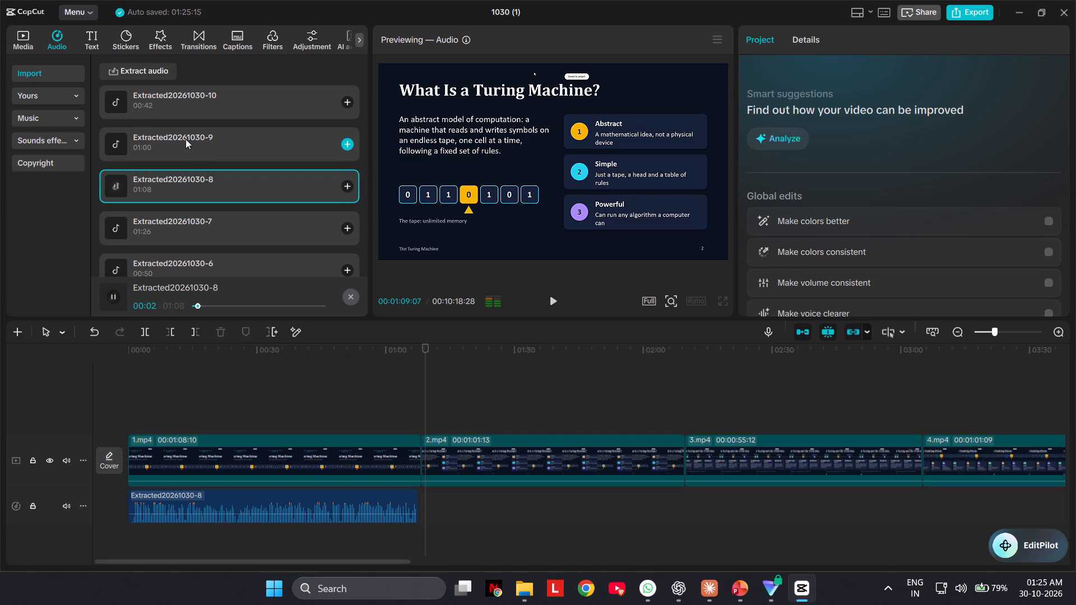
pyautogui.click(185, 139)
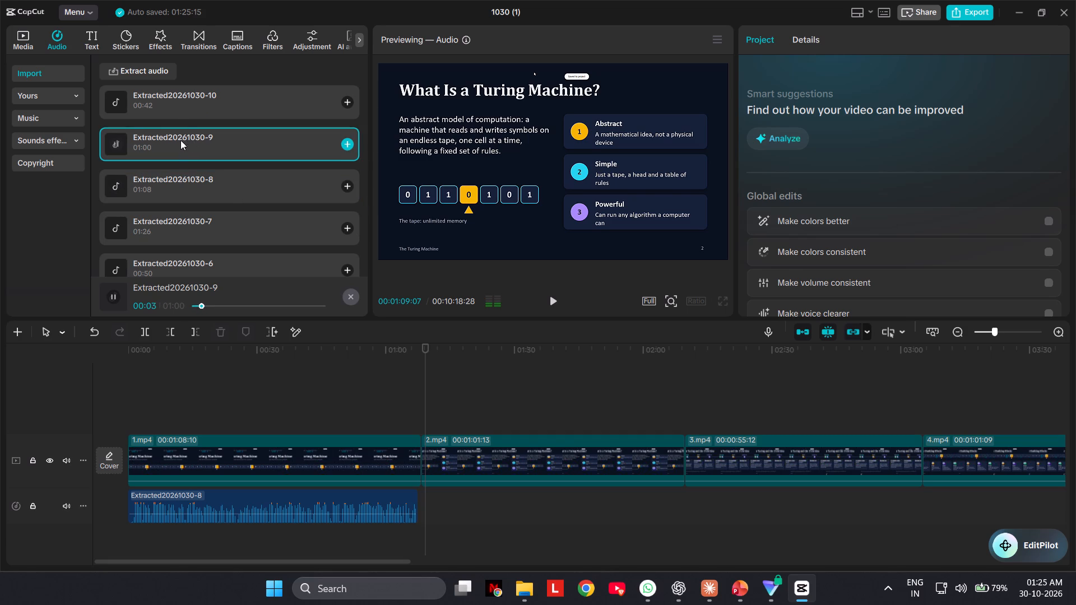
pyautogui.click(171, 100)
pyautogui.scroll(-1, 207, 173)
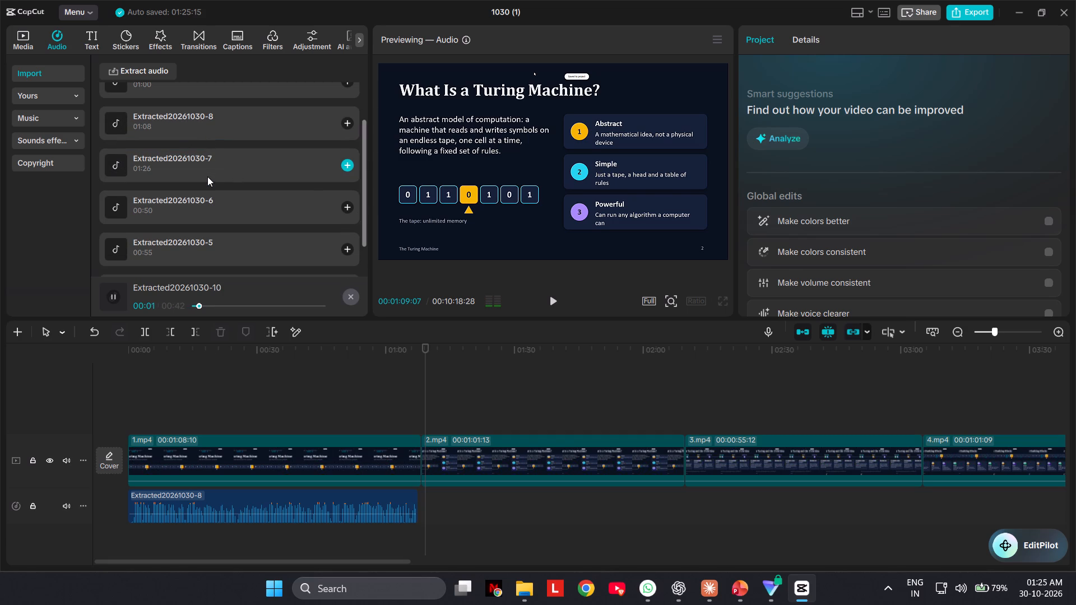
pyautogui.scroll(-1, 207, 179)
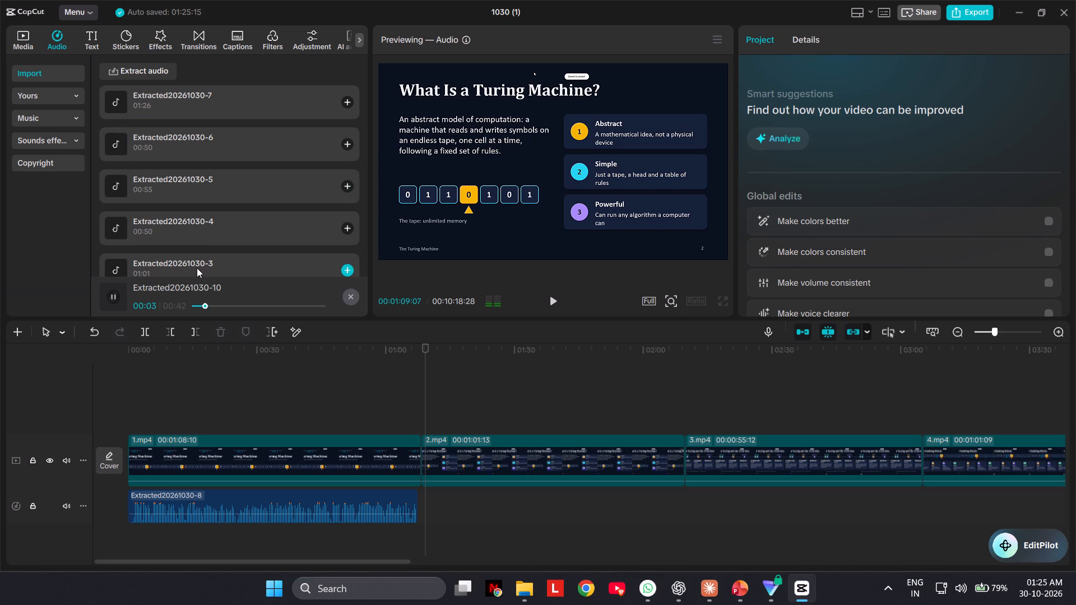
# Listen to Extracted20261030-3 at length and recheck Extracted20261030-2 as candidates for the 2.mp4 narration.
pyautogui.click(197, 268)
pyautogui.scroll(-1, 197, 233)
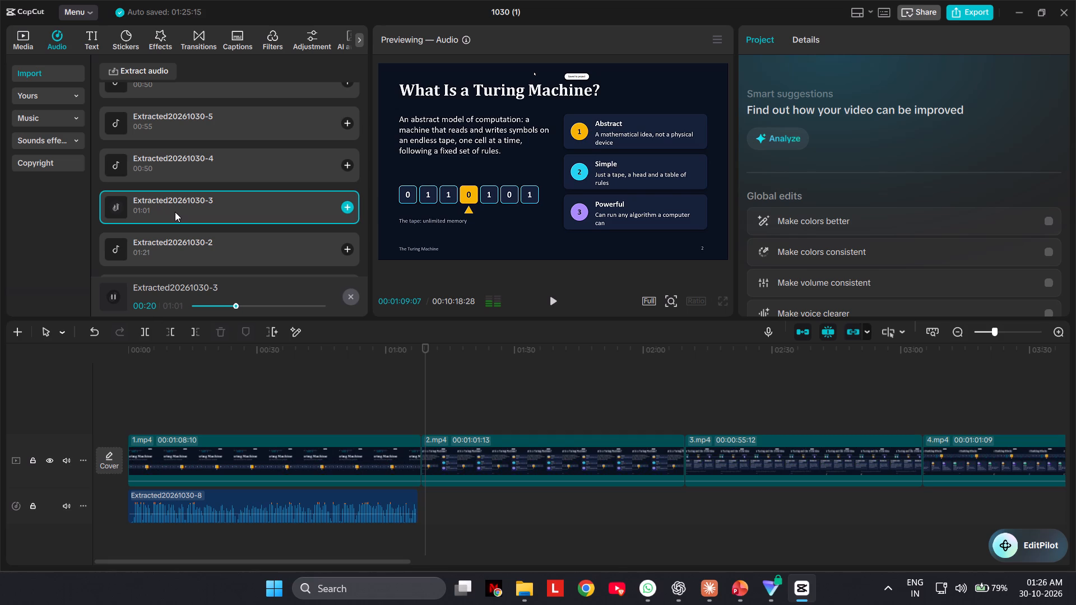
pyautogui.scroll(1, 172, 137)
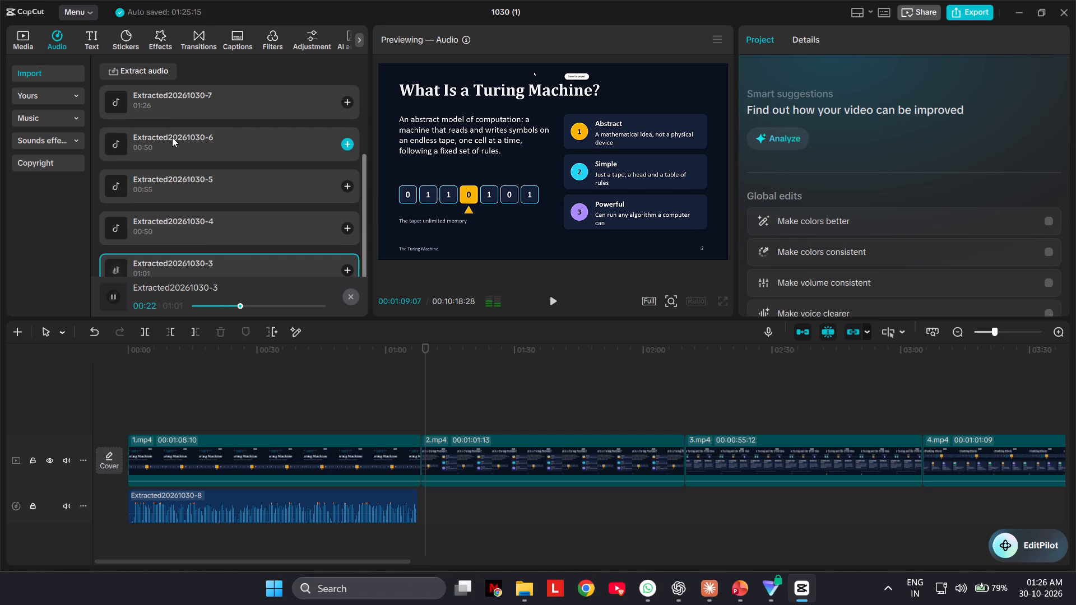
pyautogui.scroll(-5, 170, 155)
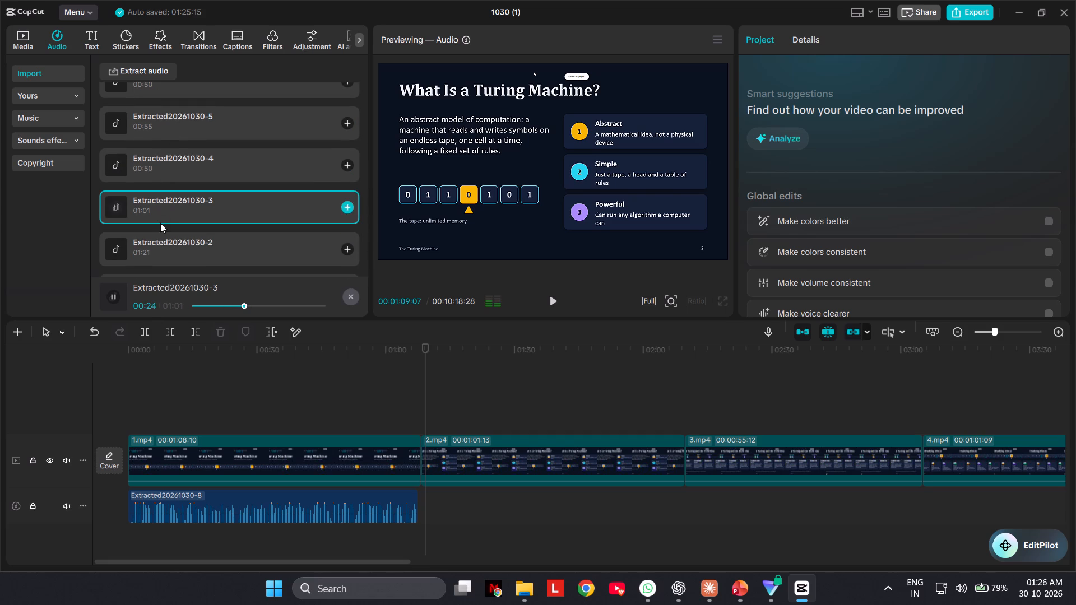
pyautogui.scroll(-8, 160, 226)
pyautogui.scroll(-5, 191, 188)
pyautogui.scroll(-3, 165, 238)
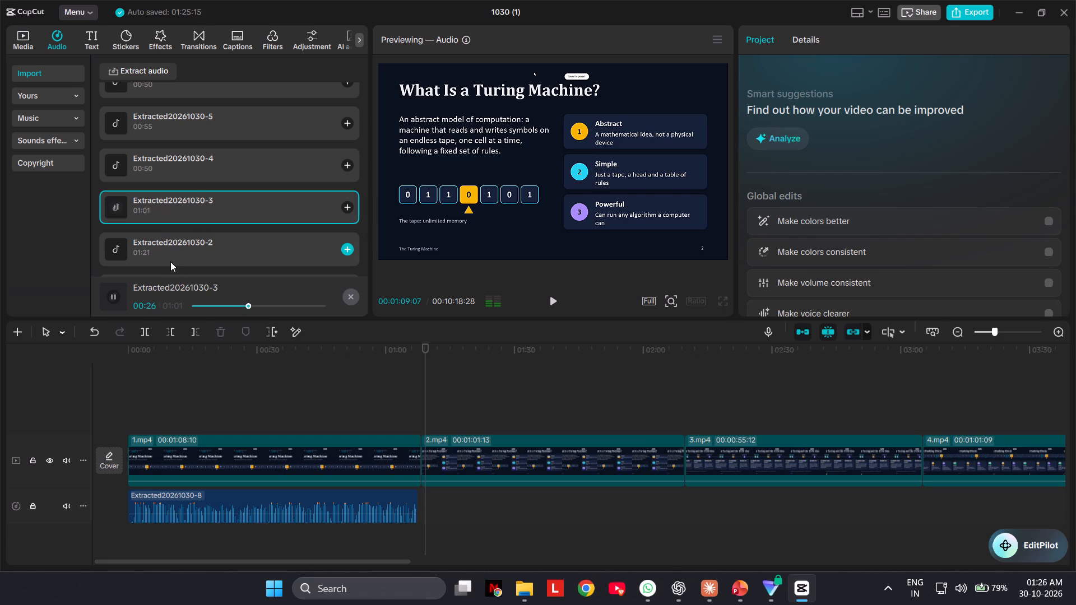
pyautogui.click(170, 245)
pyautogui.scroll(-5, 170, 245)
pyautogui.scroll(3, 171, 243)
pyautogui.scroll(-6, 171, 243)
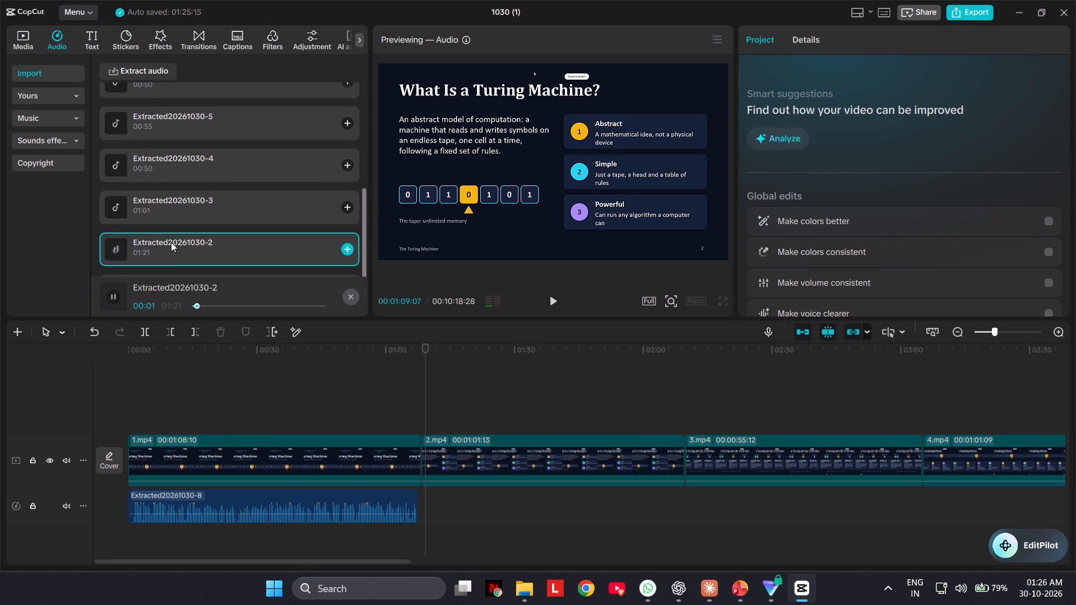
pyautogui.scroll(-5, 171, 242)
pyautogui.scroll(1, 171, 193)
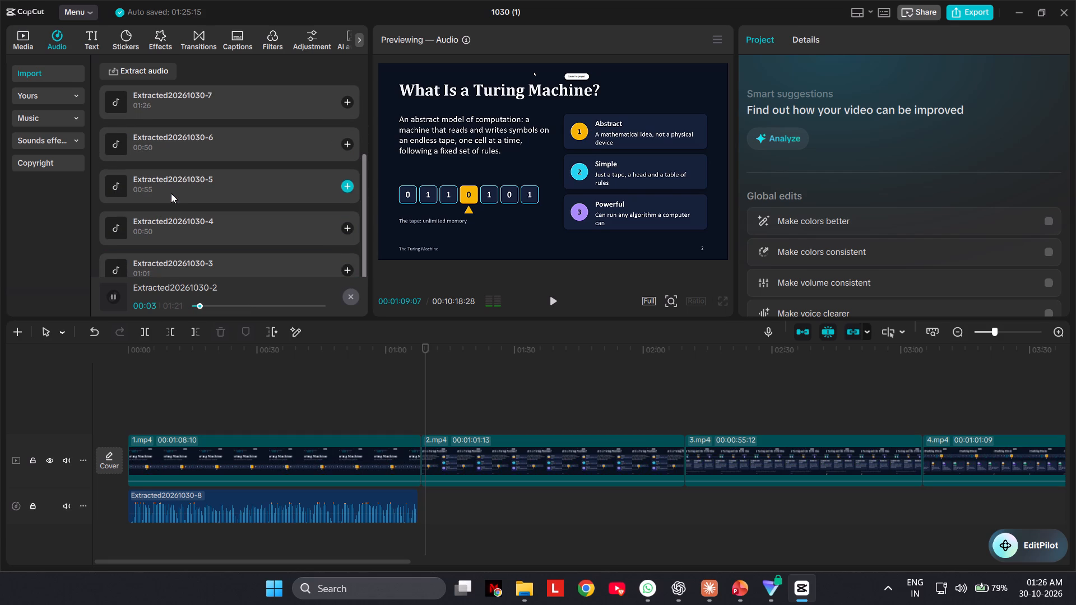
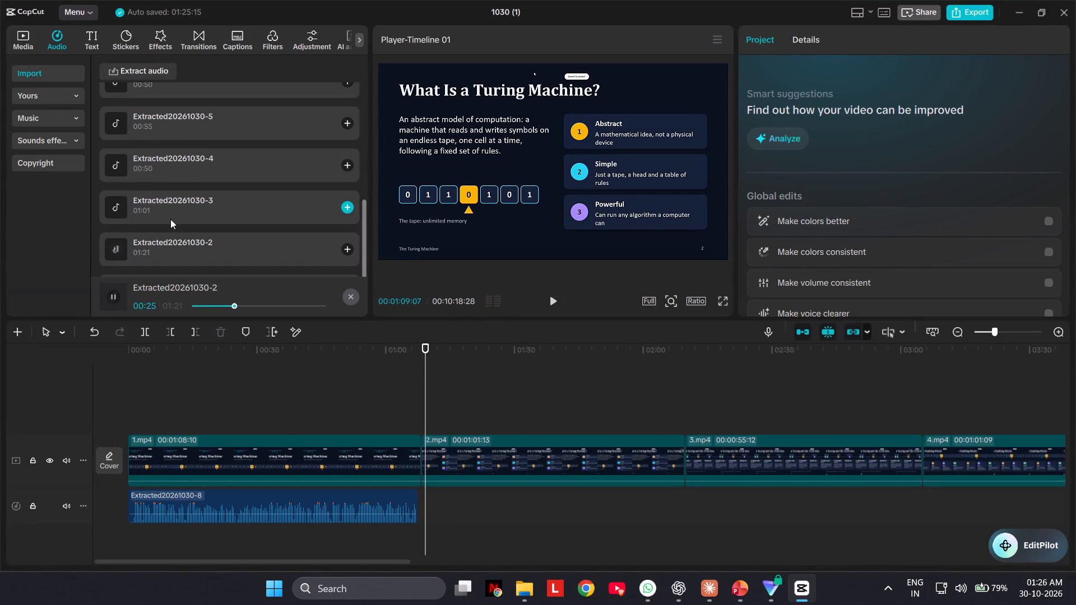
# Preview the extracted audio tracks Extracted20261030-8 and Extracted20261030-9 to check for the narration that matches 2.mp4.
pyautogui.scroll(1, 176, 255)
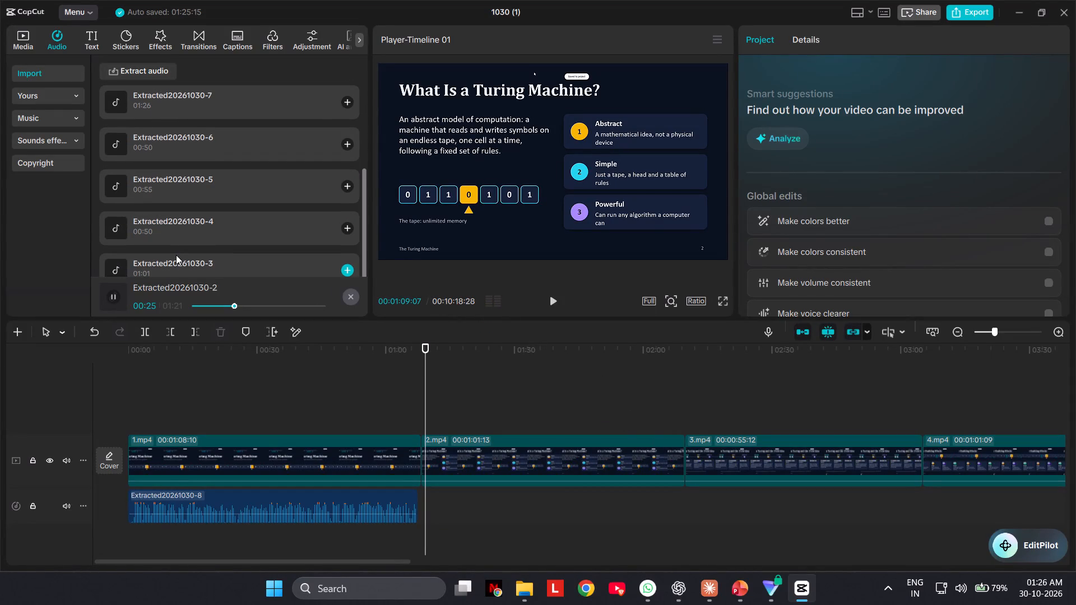
pyautogui.scroll(2, 176, 255)
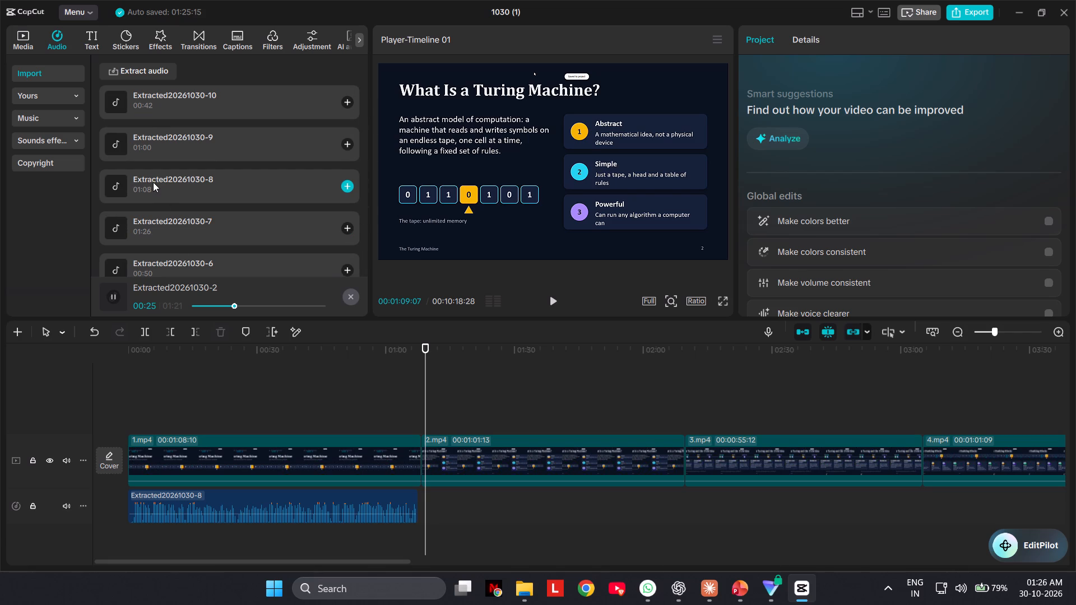
pyautogui.click(153, 182)
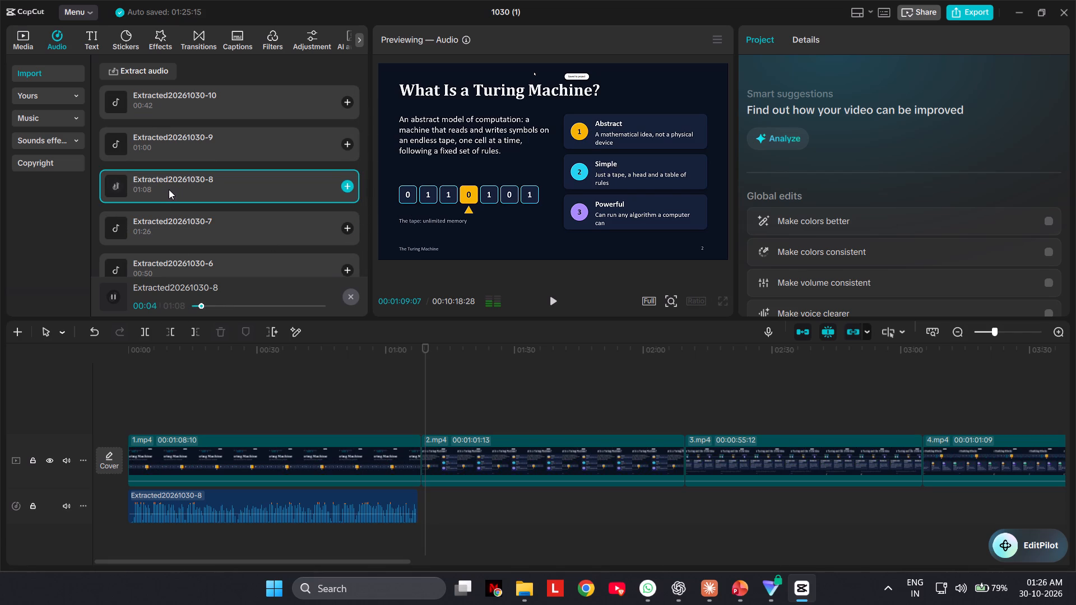
pyautogui.click(186, 142)
pyautogui.scroll(3, 188, 173)
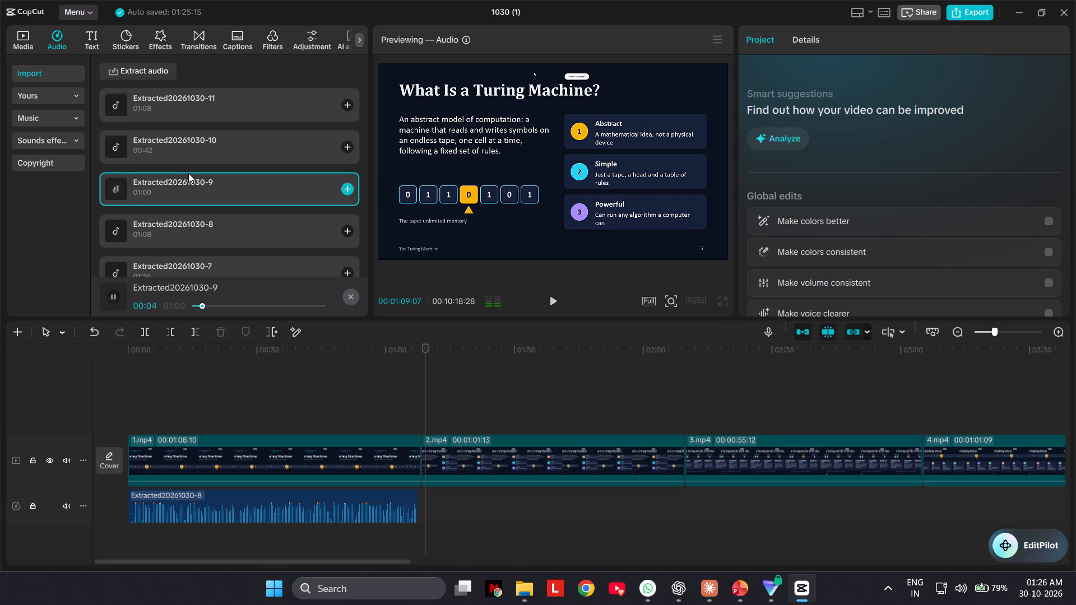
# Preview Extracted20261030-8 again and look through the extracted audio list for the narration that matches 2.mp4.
pyautogui.scroll(-1, 189, 174)
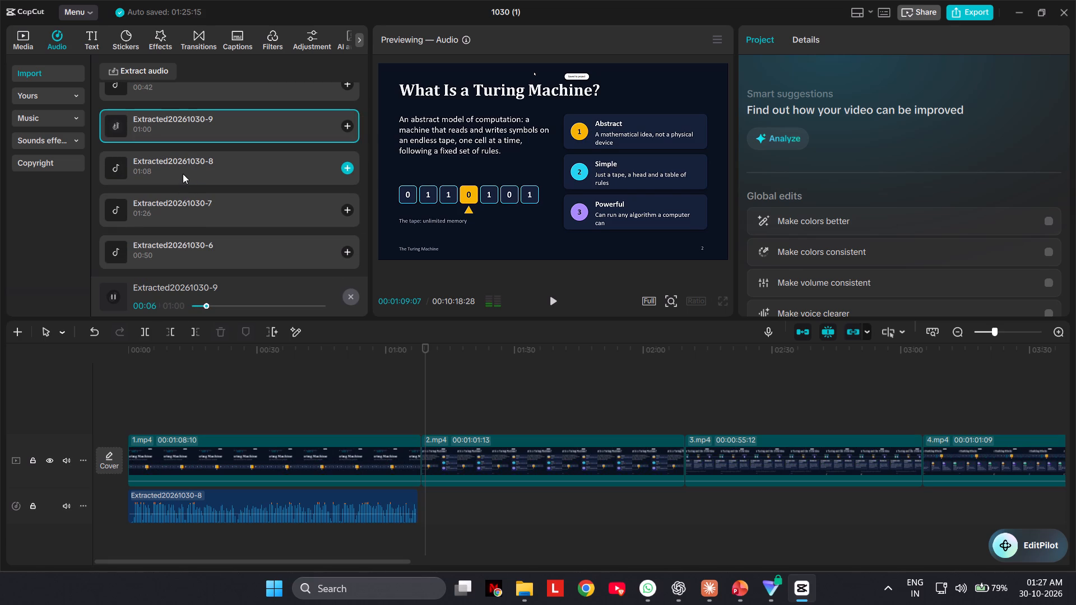
pyautogui.click(183, 174)
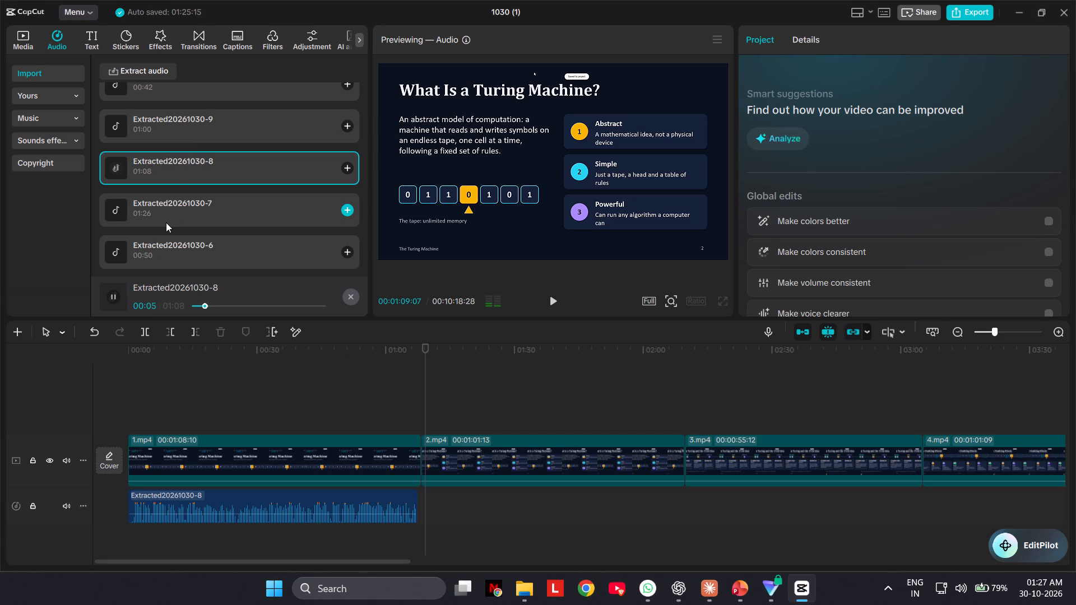
pyautogui.scroll(2, 165, 212)
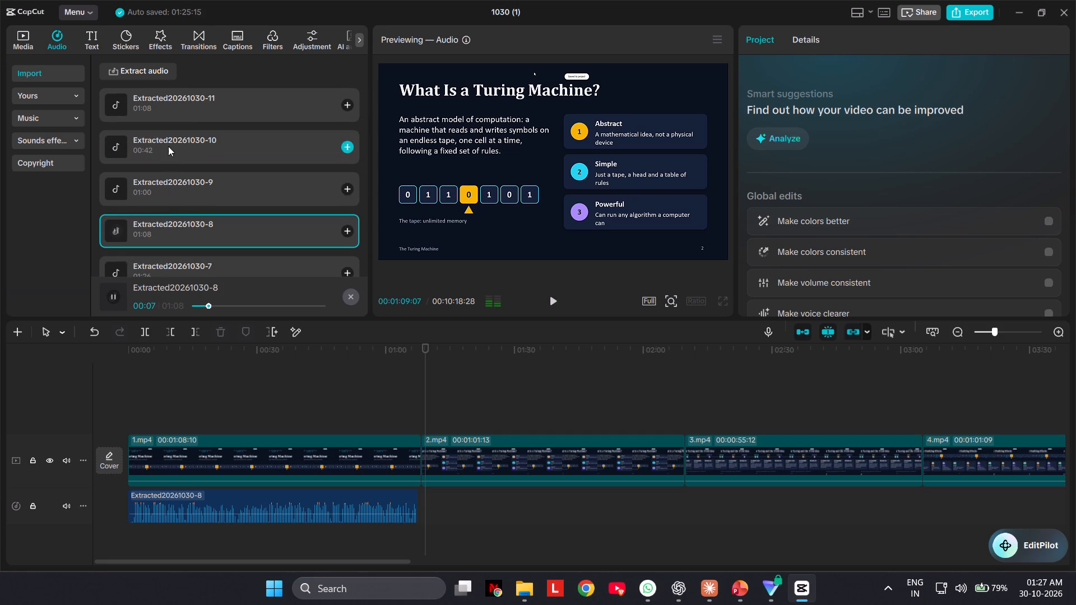
pyautogui.scroll(-6, 164, 153)
pyautogui.scroll(-3, 154, 249)
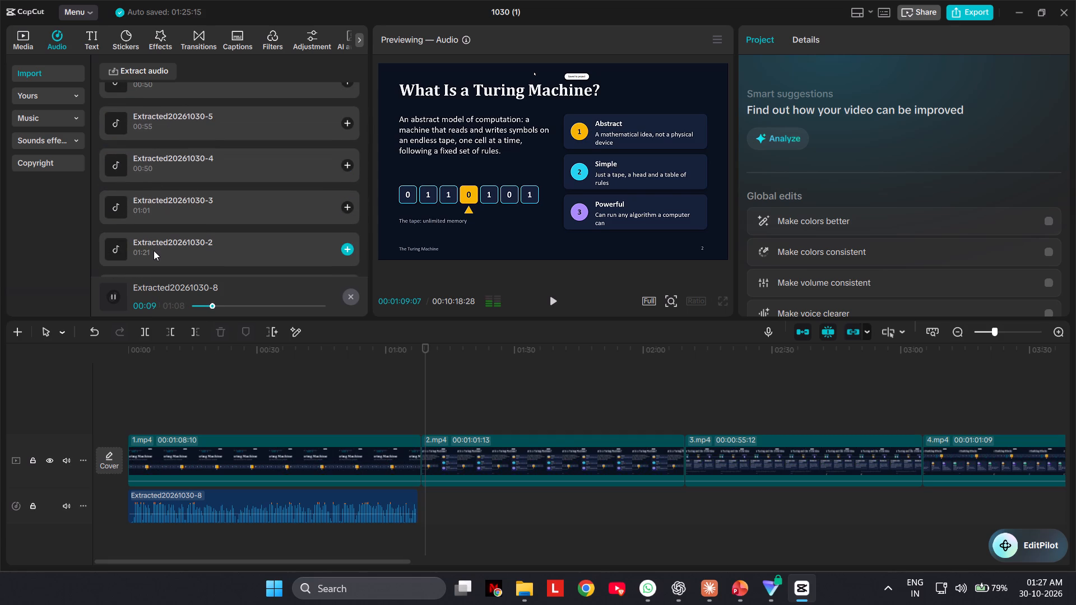
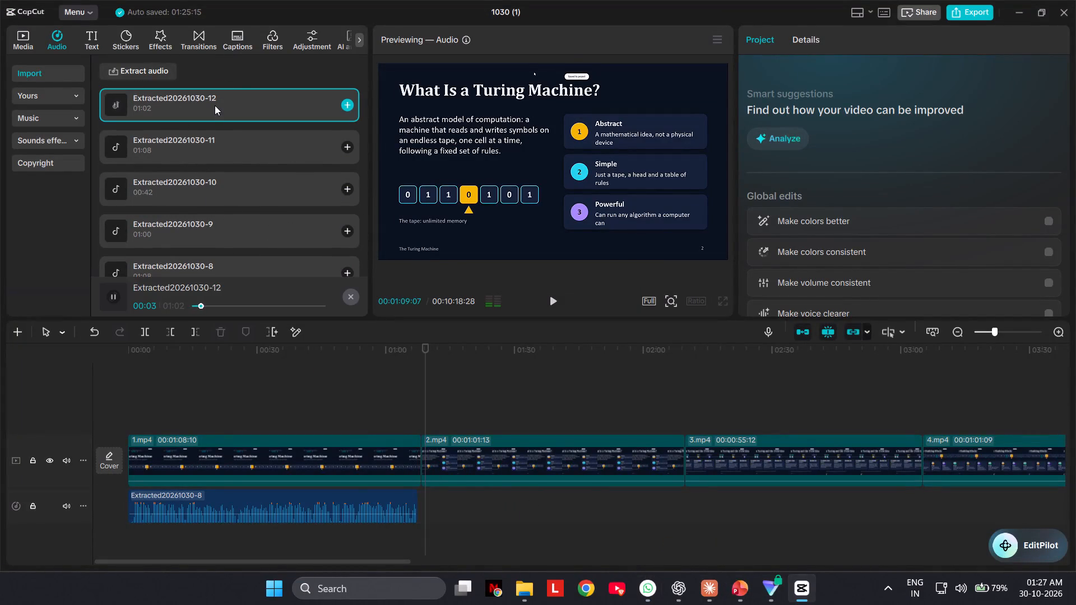
pyautogui.moveTo(215, 105); pyautogui.dragTo(434, 520)
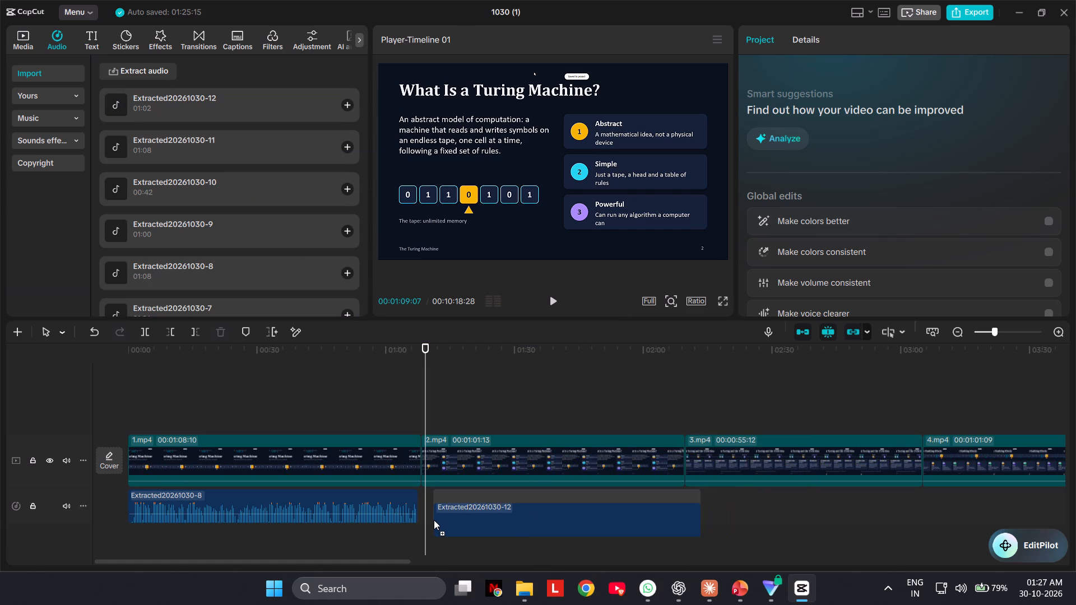
pyautogui.moveTo(434, 520); pyautogui.dragTo(424, 517)
pyautogui.moveTo(481, 510); pyautogui.dragTo(465, 511)
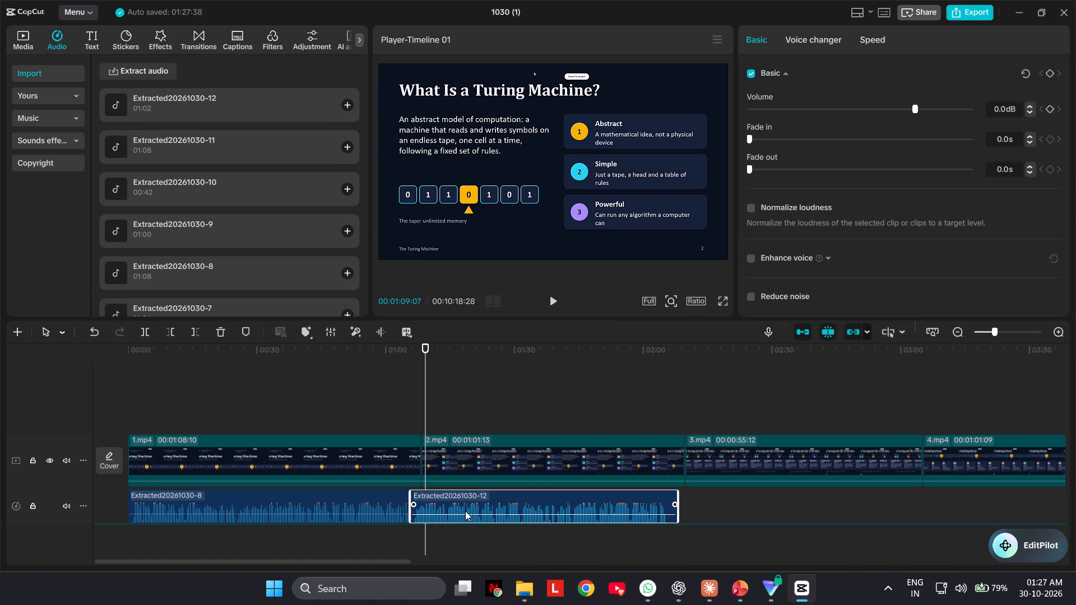
pyautogui.moveTo(465, 511); pyautogui.dragTo(474, 514)
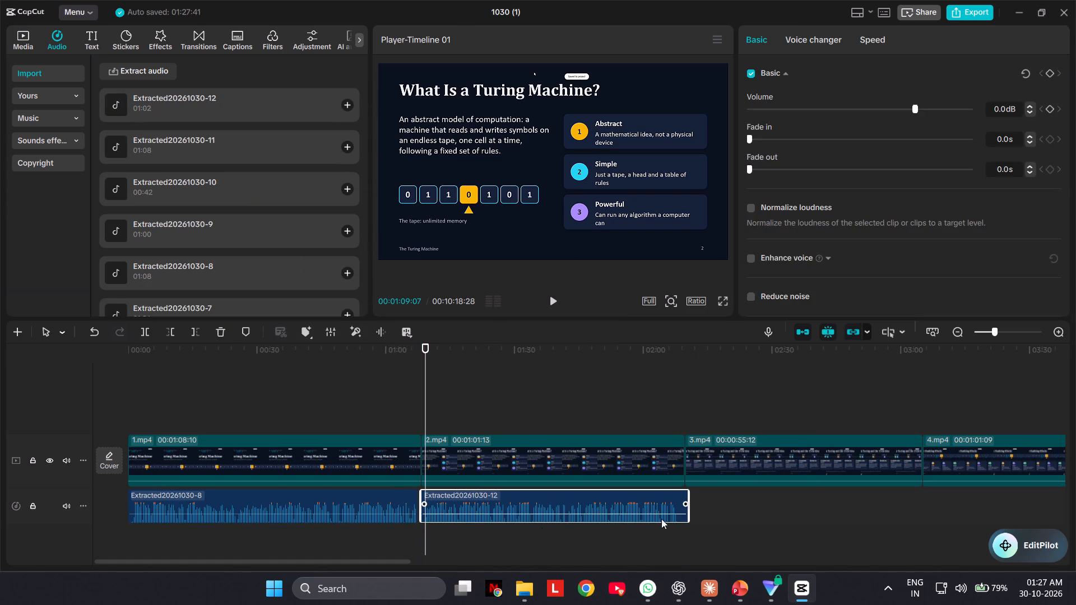
pyautogui.click(746, 506)
pyautogui.click(374, 367)
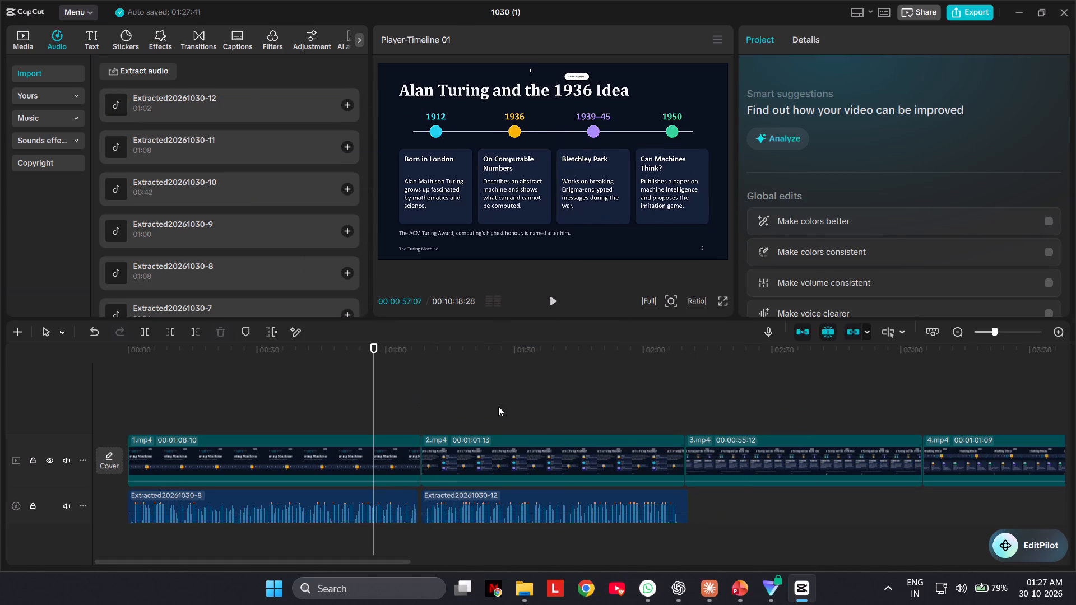
pyautogui.click(548, 301)
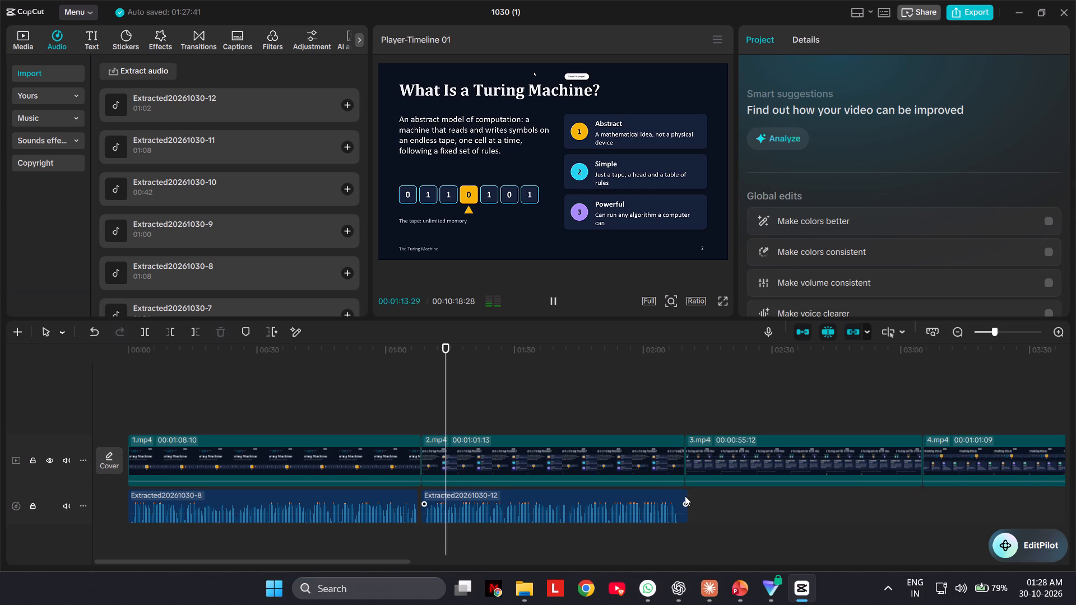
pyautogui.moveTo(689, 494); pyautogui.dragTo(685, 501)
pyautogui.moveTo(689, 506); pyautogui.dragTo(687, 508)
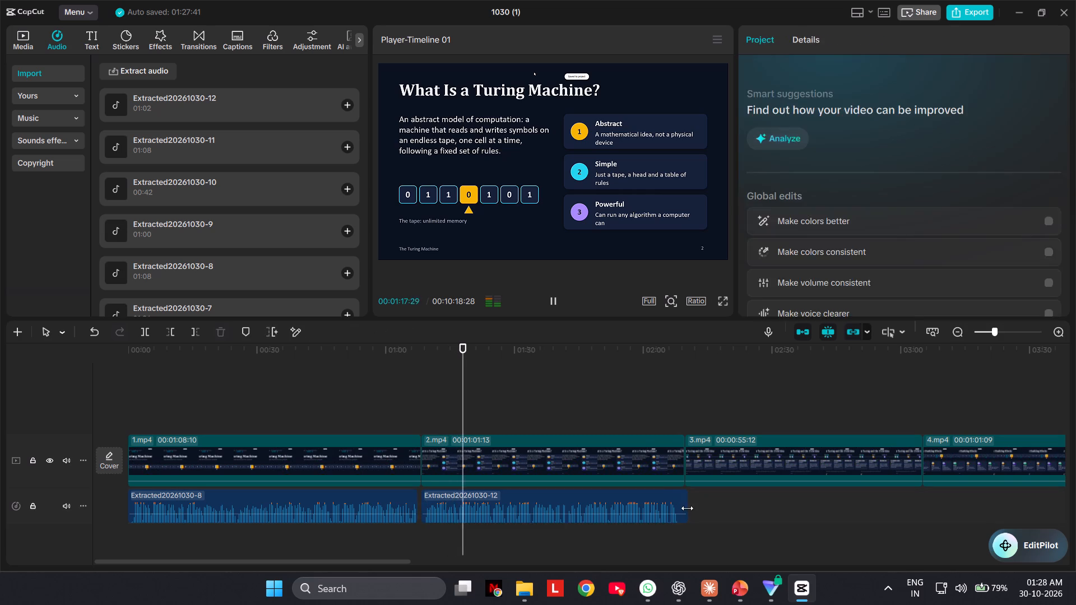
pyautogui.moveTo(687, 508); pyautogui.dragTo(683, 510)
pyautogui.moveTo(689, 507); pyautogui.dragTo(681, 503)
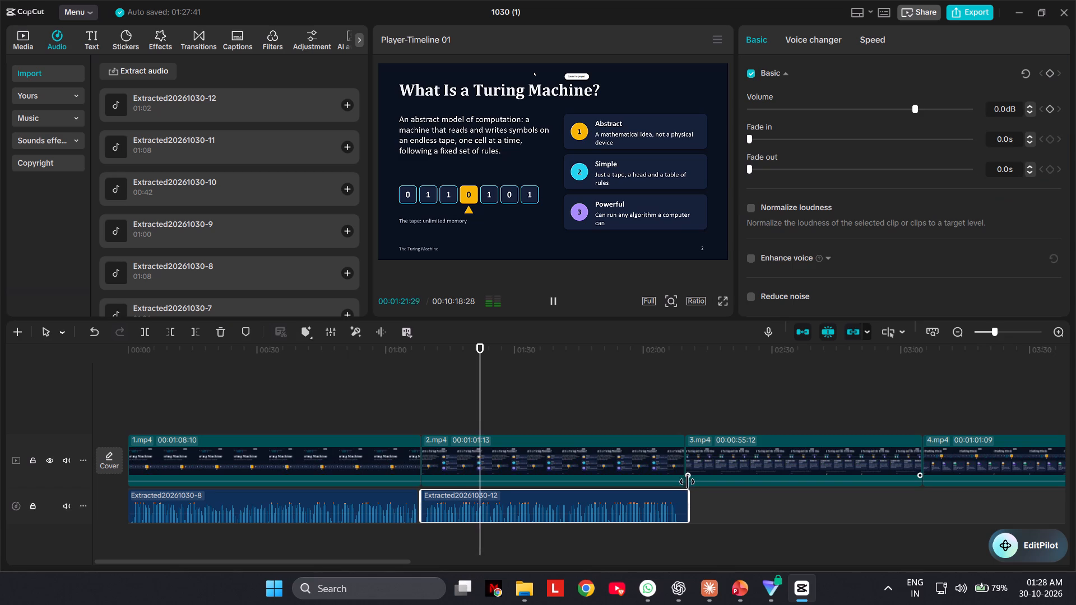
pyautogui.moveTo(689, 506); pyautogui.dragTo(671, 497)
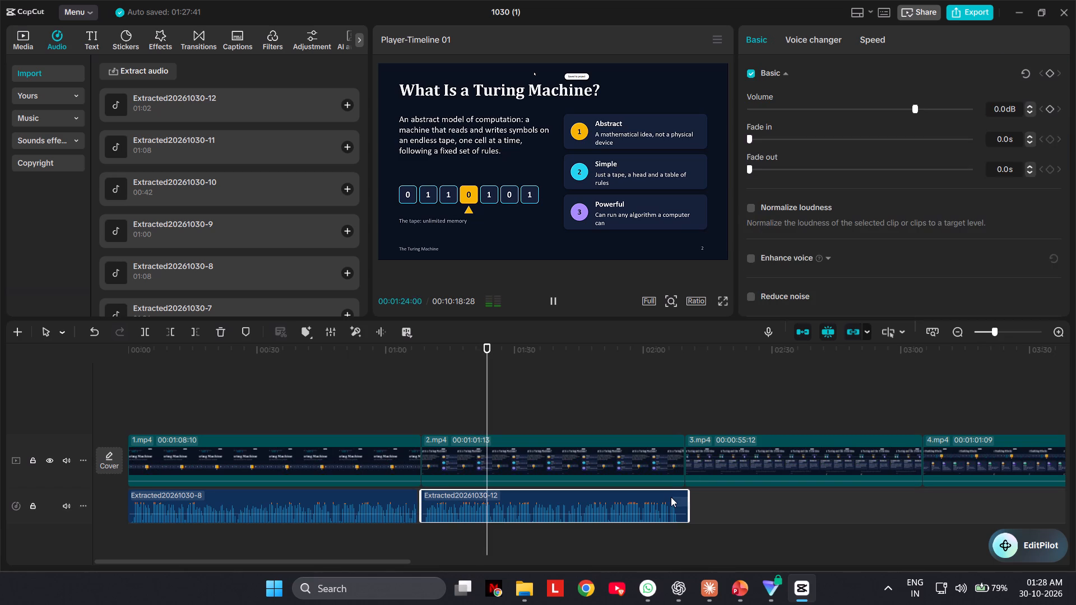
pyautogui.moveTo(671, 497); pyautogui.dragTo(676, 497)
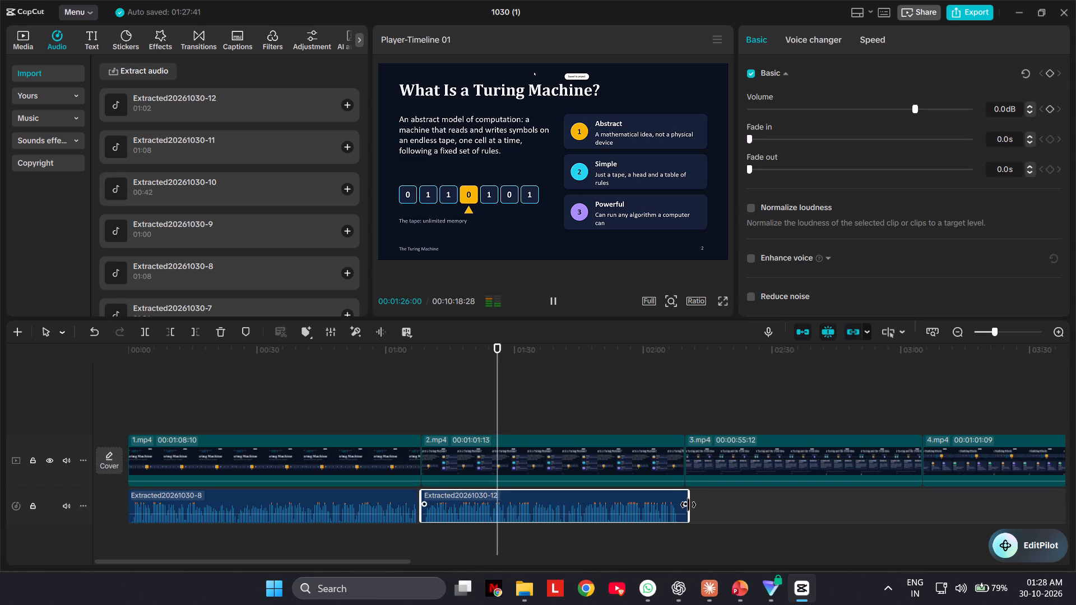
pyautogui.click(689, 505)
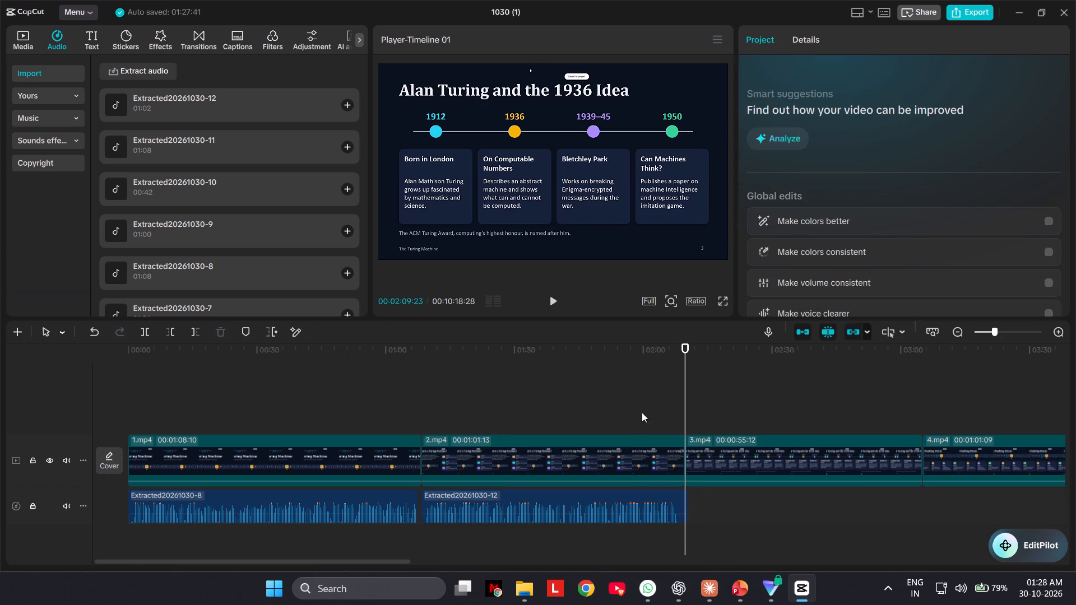
pyautogui.click(637, 392)
pyautogui.click(548, 299)
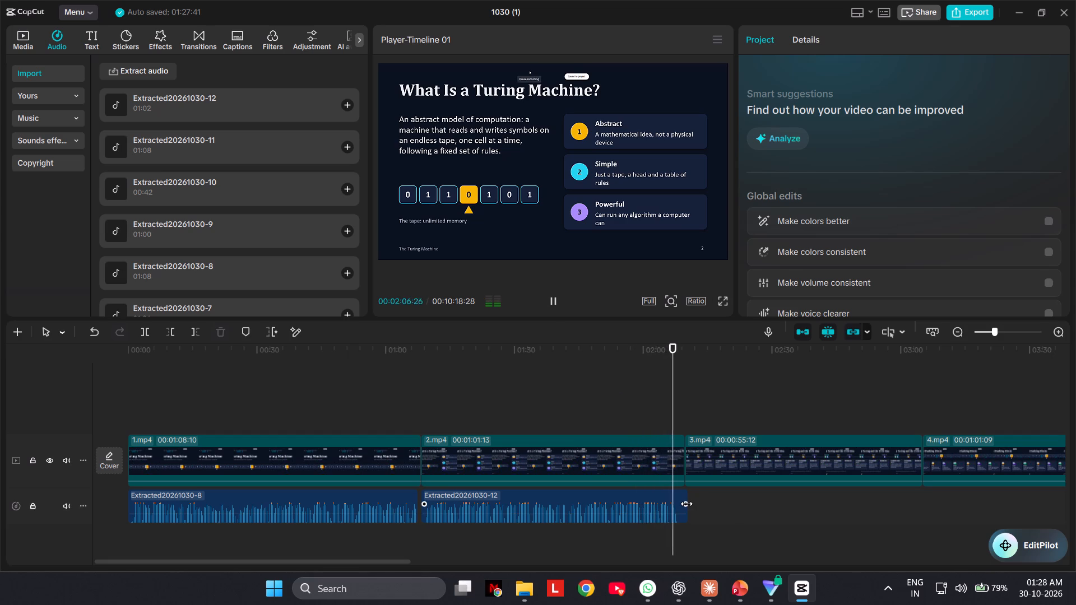
pyautogui.moveTo(686, 504); pyautogui.dragTo(676, 503)
pyautogui.click(689, 506)
pyautogui.moveTo(689, 506); pyautogui.dragTo(677, 509)
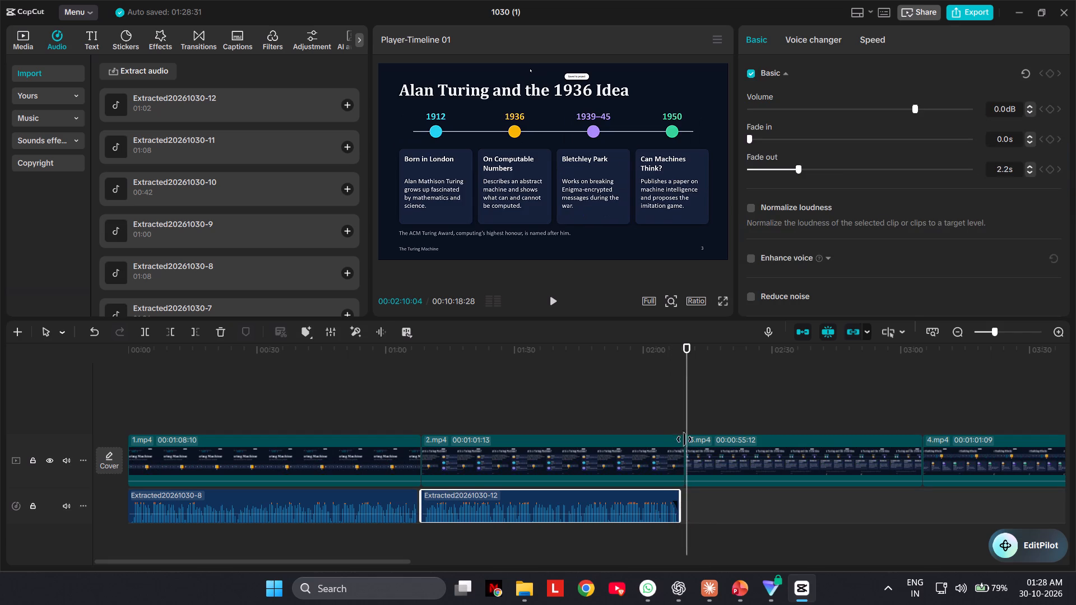
pyautogui.click(649, 366)
pyautogui.click(552, 295)
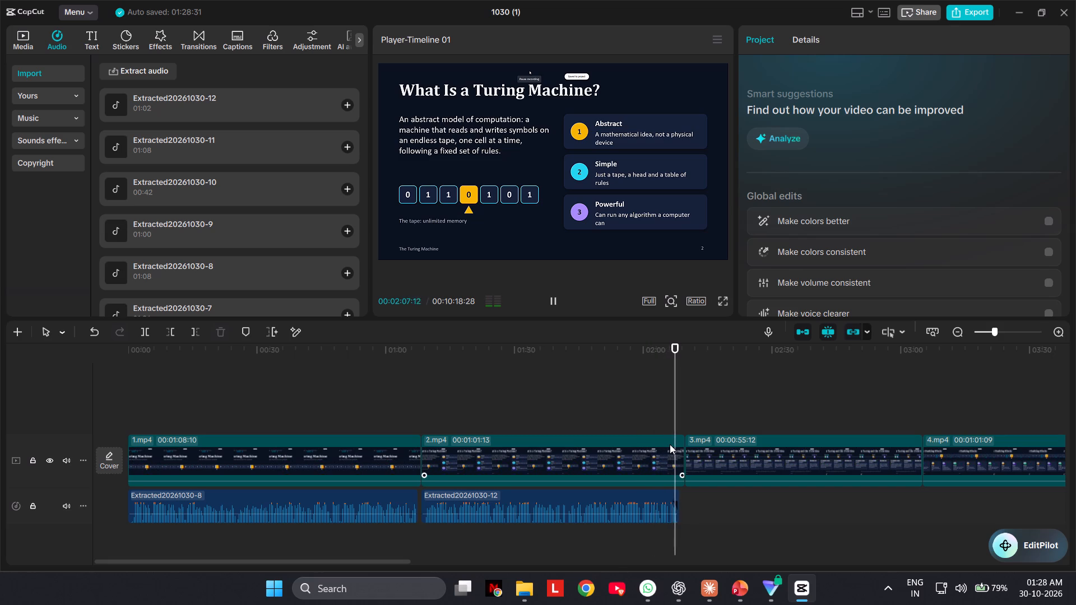
pyautogui.click(675, 508)
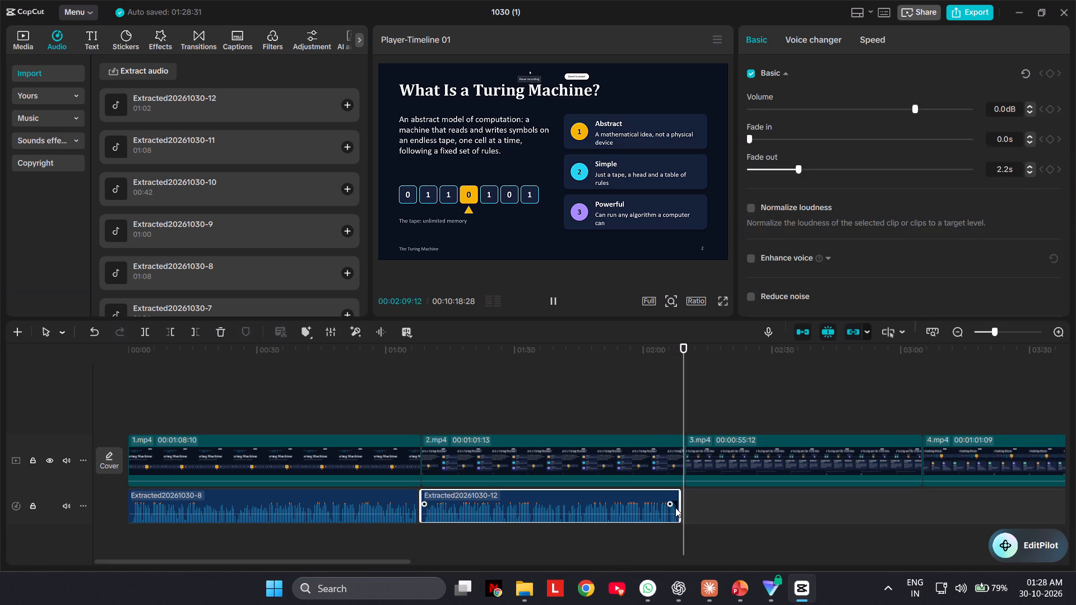
pyautogui.moveTo(681, 504); pyautogui.dragTo(675, 504)
pyautogui.click(643, 391)
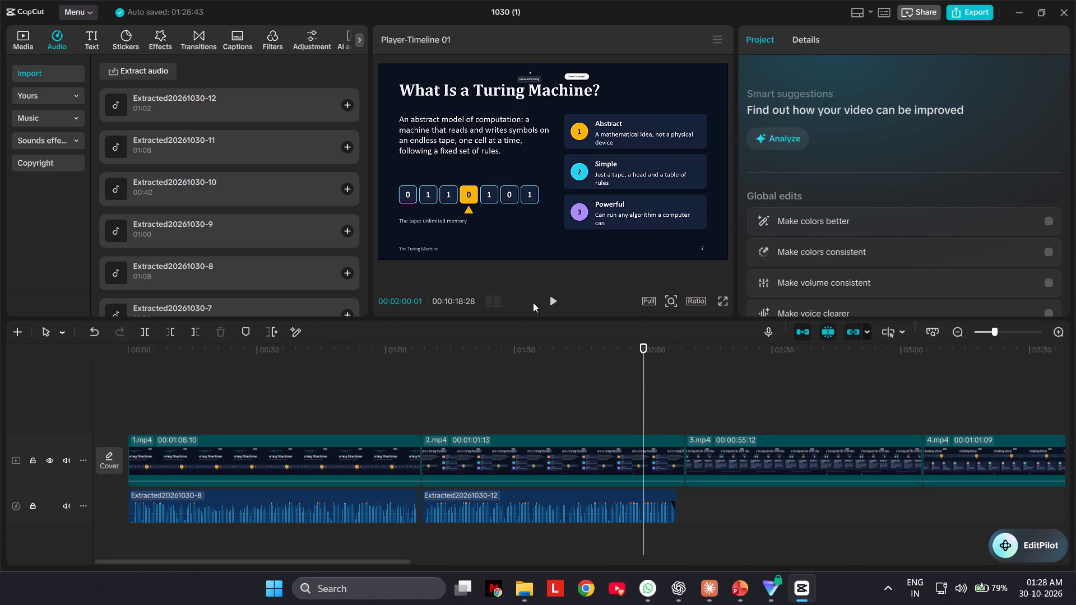
pyautogui.click(551, 301)
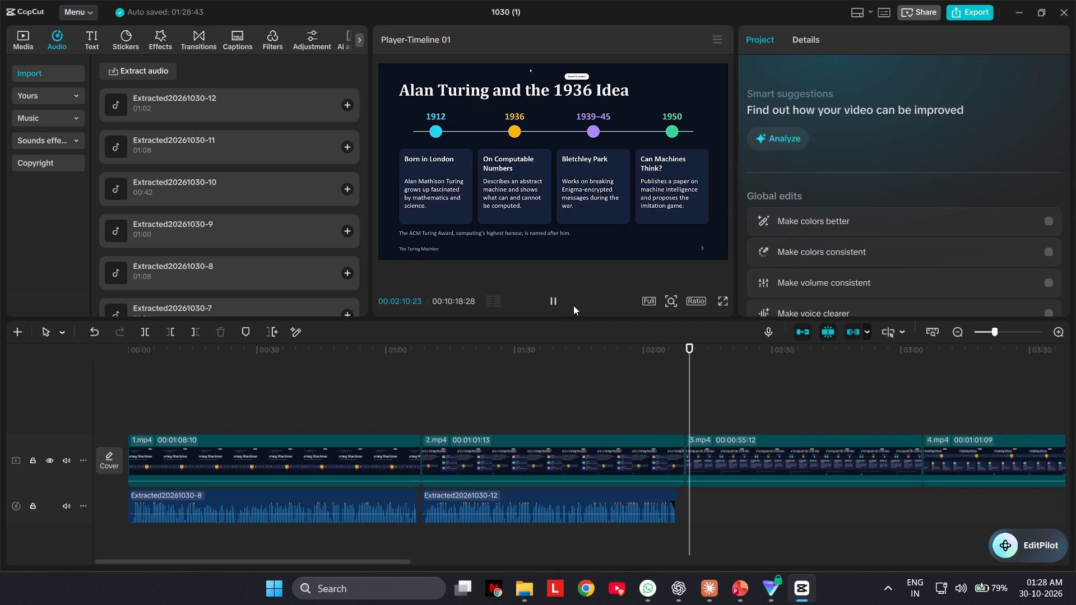
pyautogui.click(556, 296)
# Trim the end of the 2.mp4 clip so that it lasts 00:01:00:20.
pyautogui.click(680, 458)
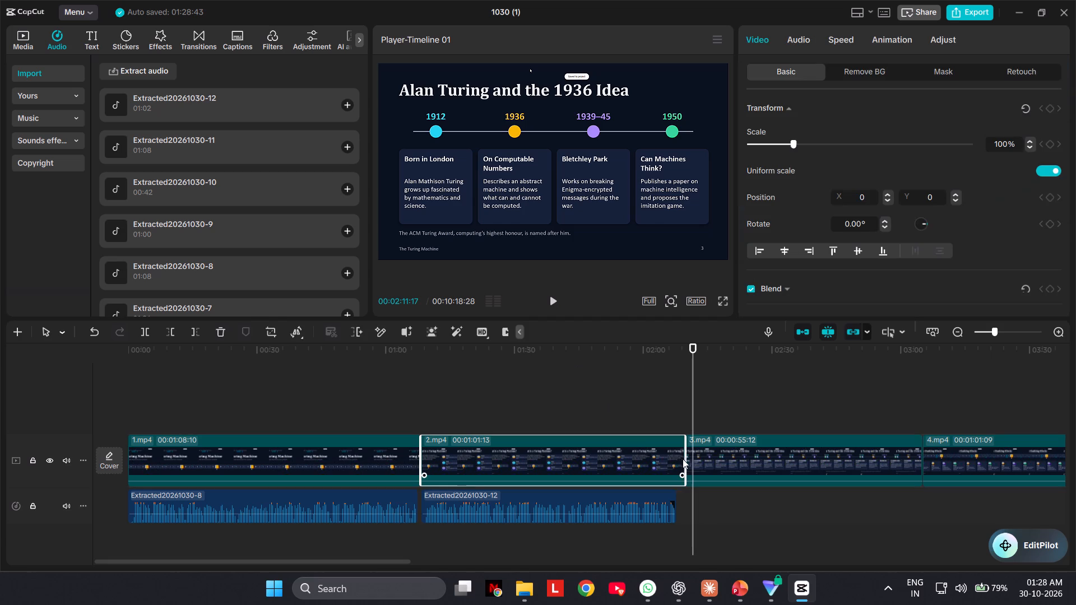
pyautogui.moveTo(685, 462); pyautogui.dragTo(679, 470)
pyautogui.click(613, 382)
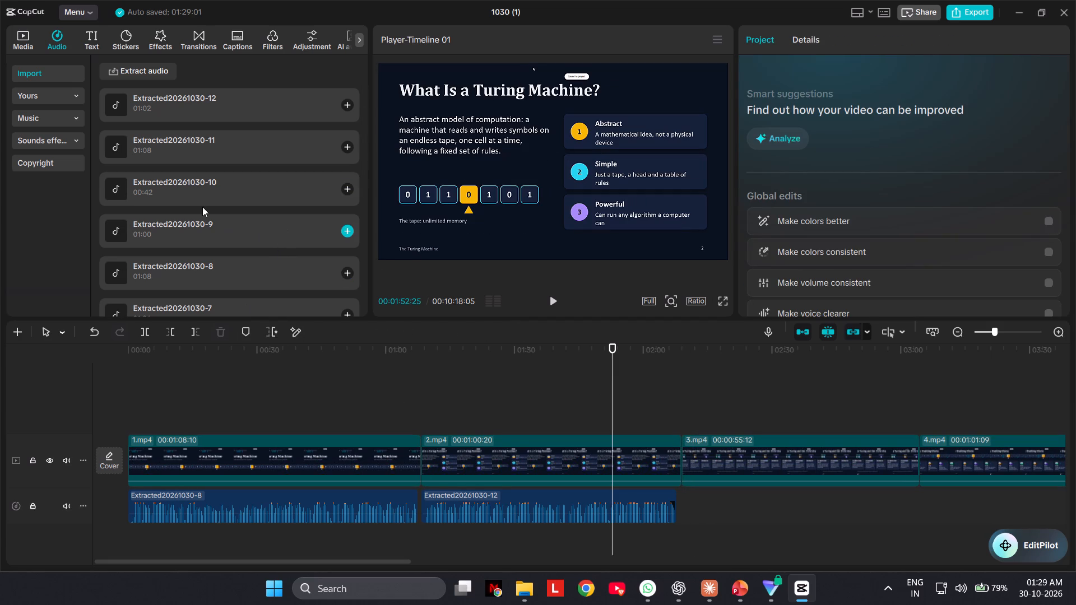
pyautogui.scroll(-7, 150, 225)
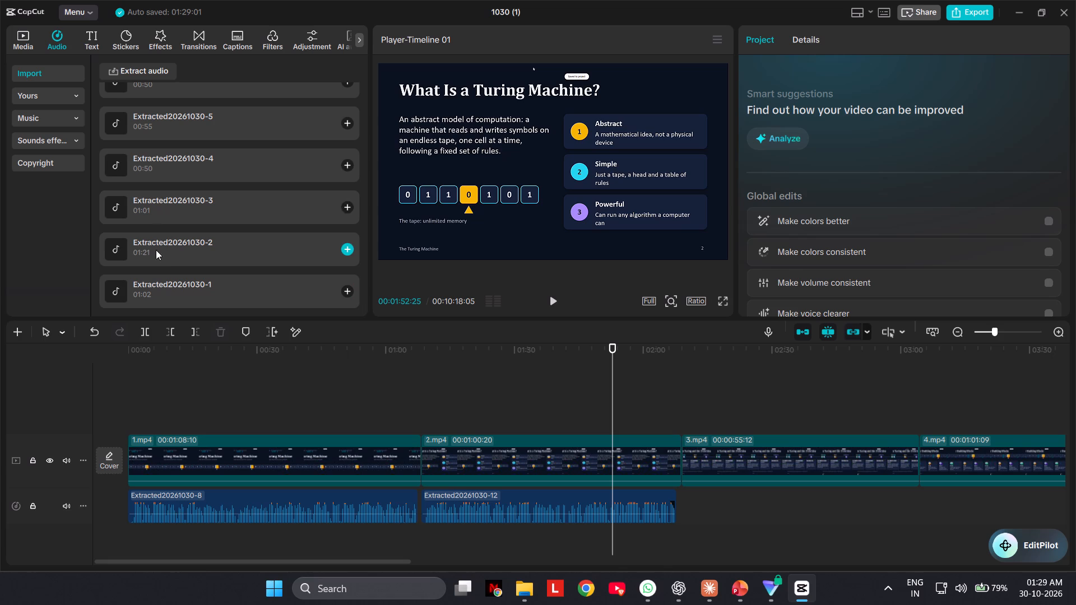
pyautogui.moveTo(145, 130); pyautogui.dragTo(687, 509)
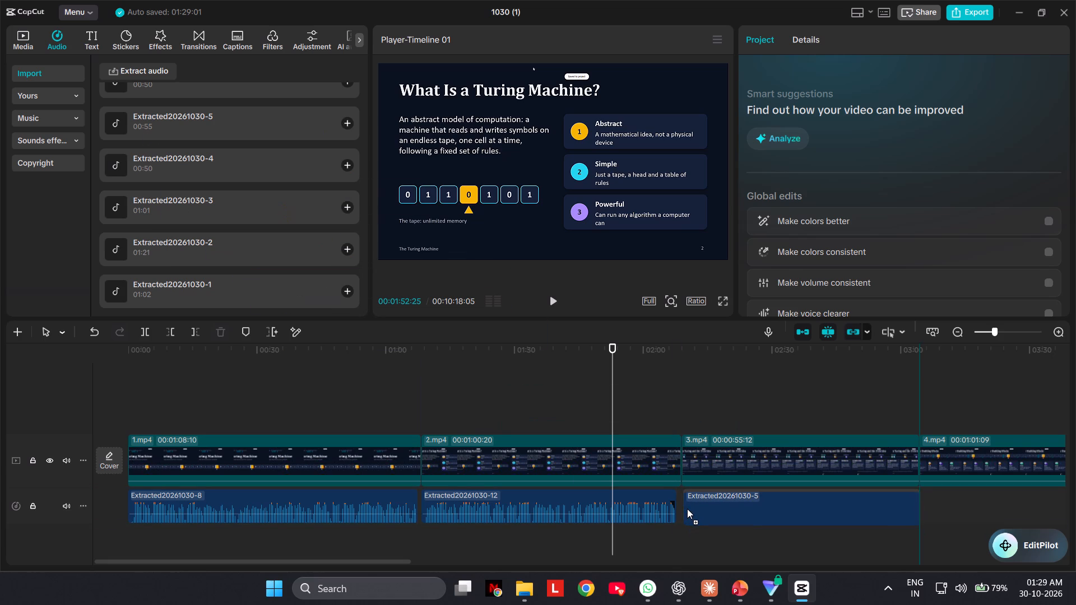
pyautogui.moveTo(687, 509); pyautogui.dragTo(678, 502)
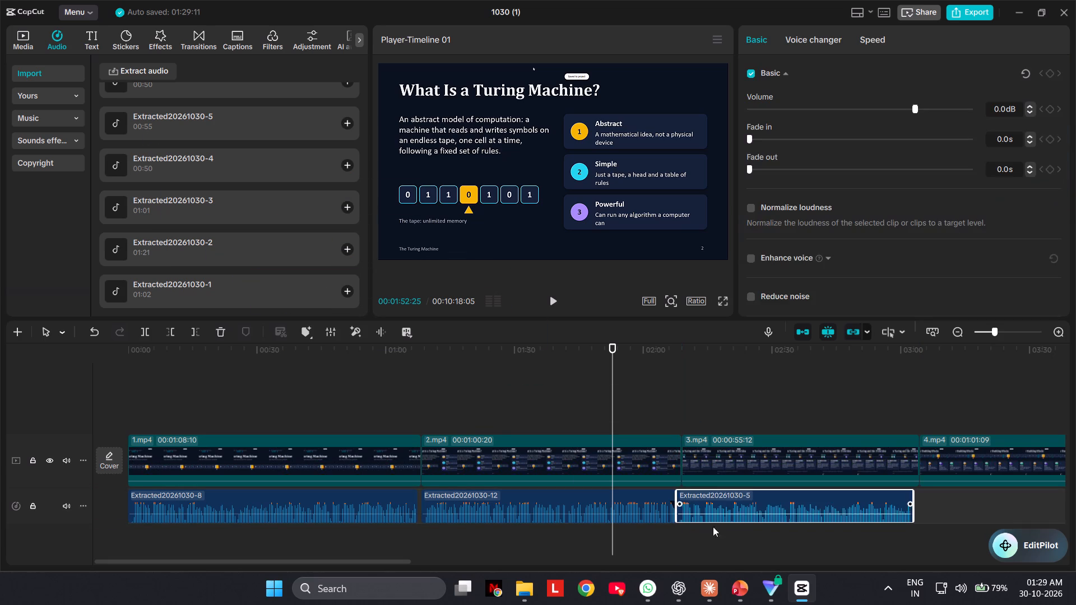
pyautogui.click(556, 300)
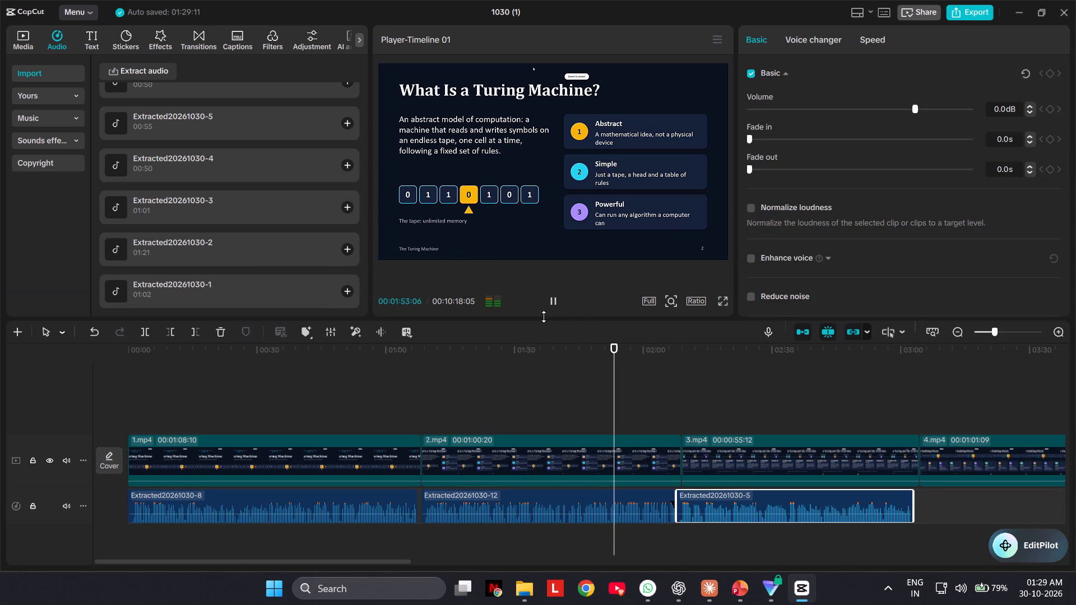
pyautogui.click(514, 499)
pyautogui.click(376, 334)
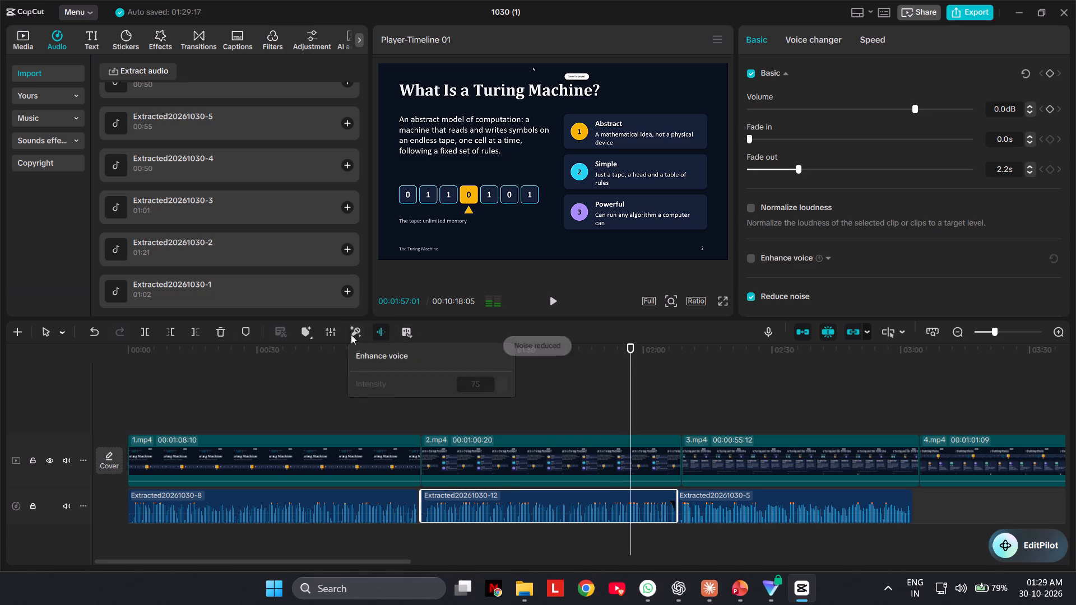
pyautogui.click(337, 333)
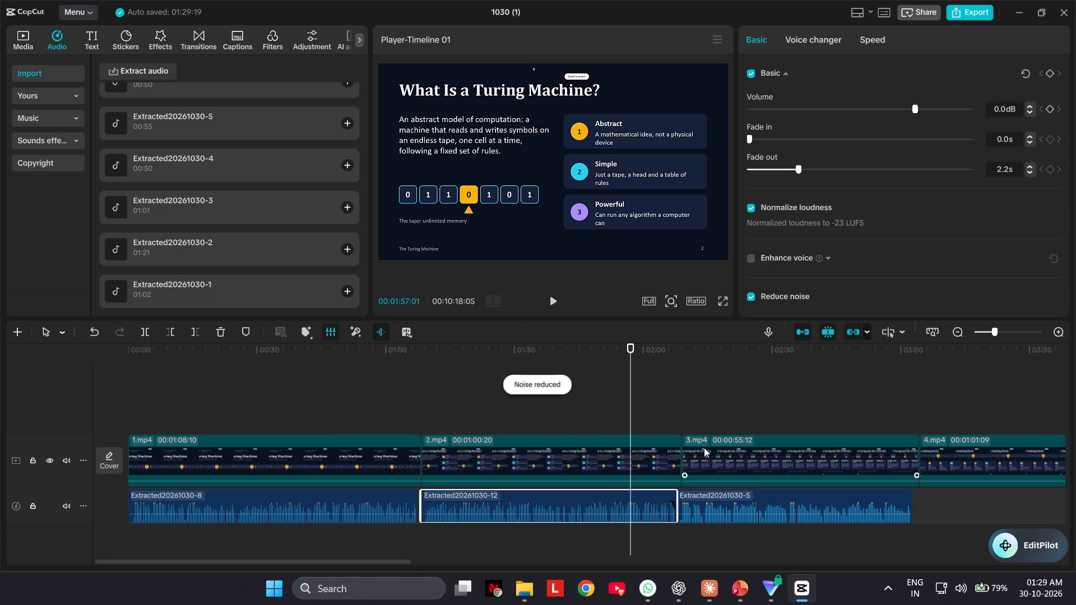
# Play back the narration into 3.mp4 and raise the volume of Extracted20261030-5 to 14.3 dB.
pyautogui.click(552, 304)
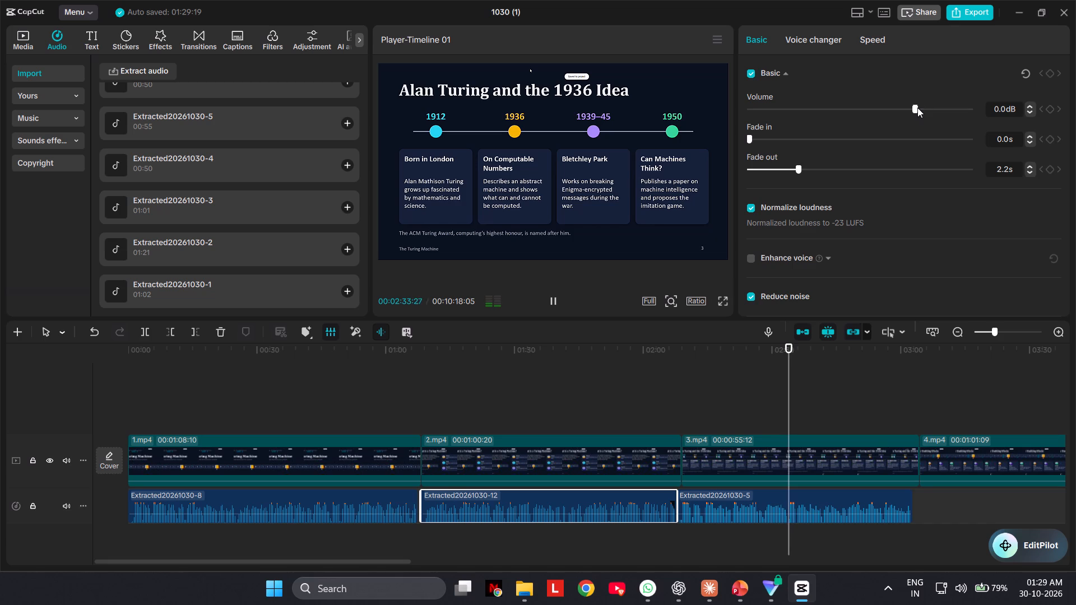
pyautogui.click(844, 497)
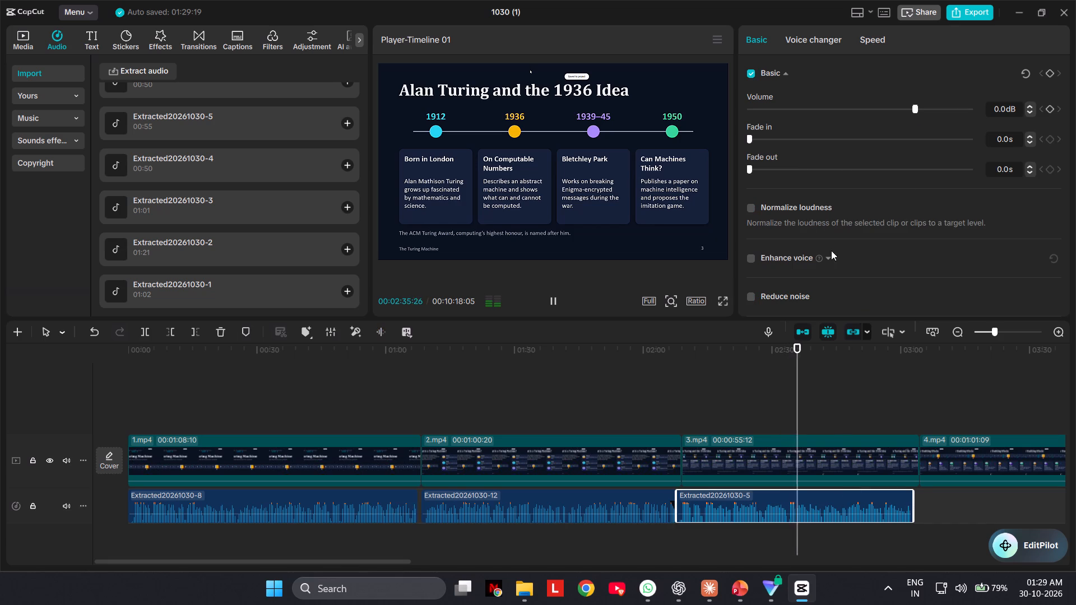
pyautogui.moveTo(912, 108); pyautogui.dragTo(946, 97)
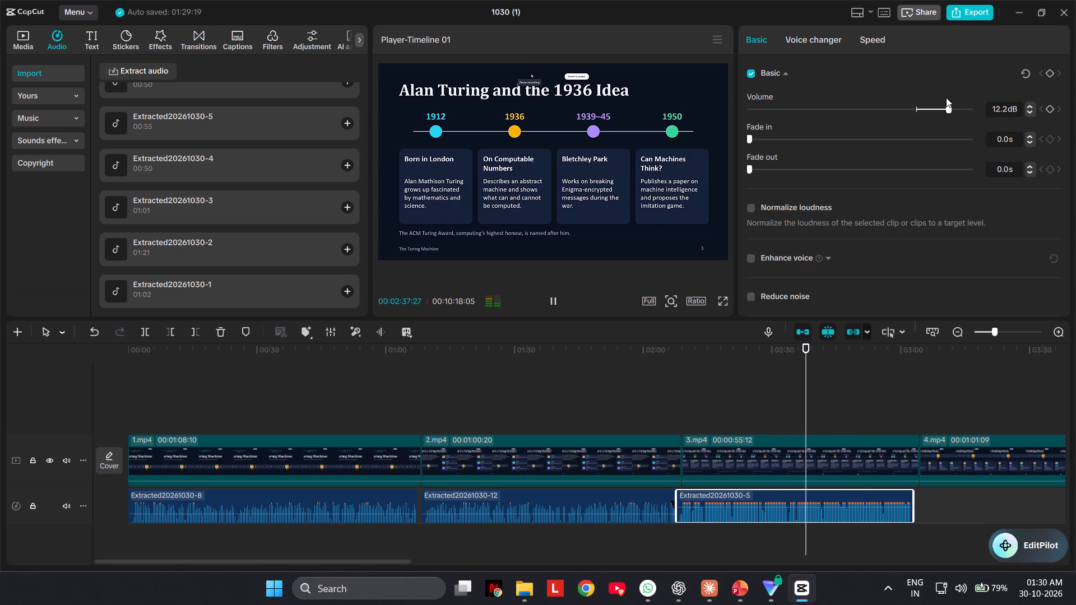
pyautogui.moveTo(946, 97); pyautogui.dragTo(943, 114)
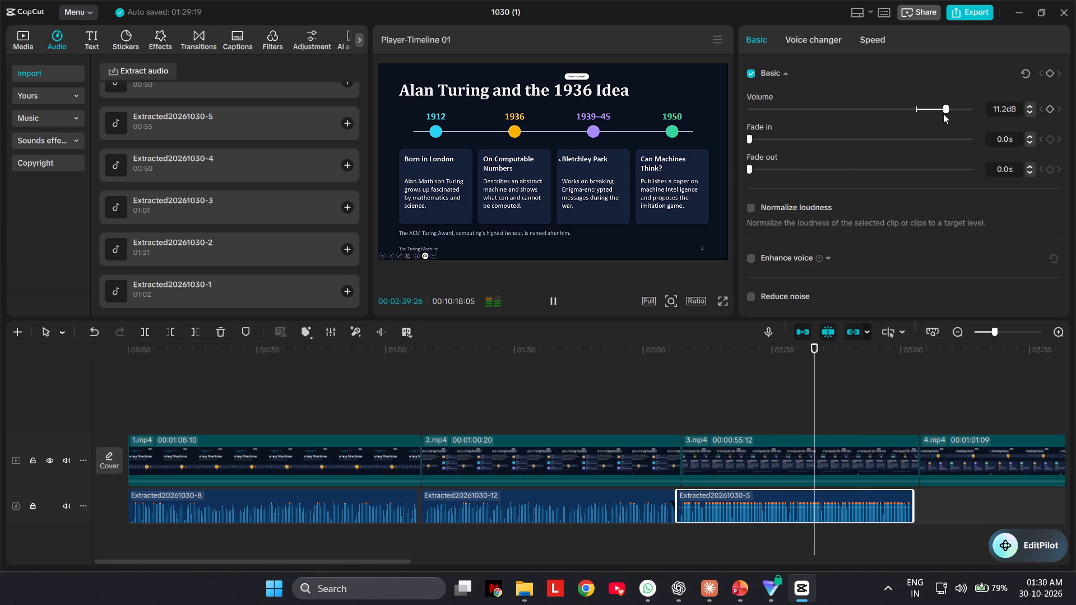
pyautogui.moveTo(943, 114); pyautogui.dragTo(951, 110)
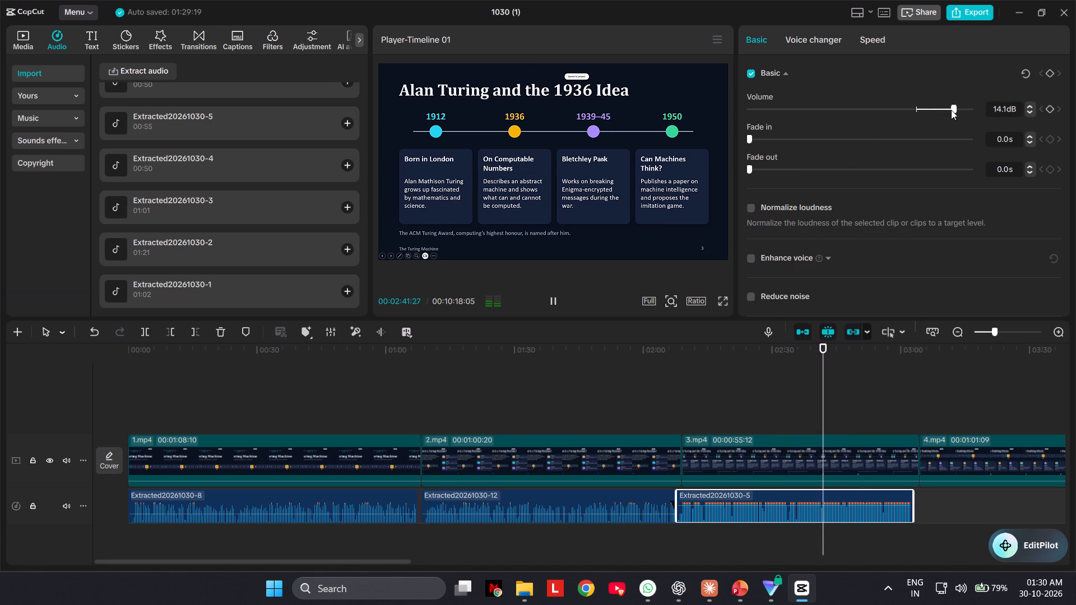
pyautogui.moveTo(951, 110); pyautogui.dragTo(952, 110)
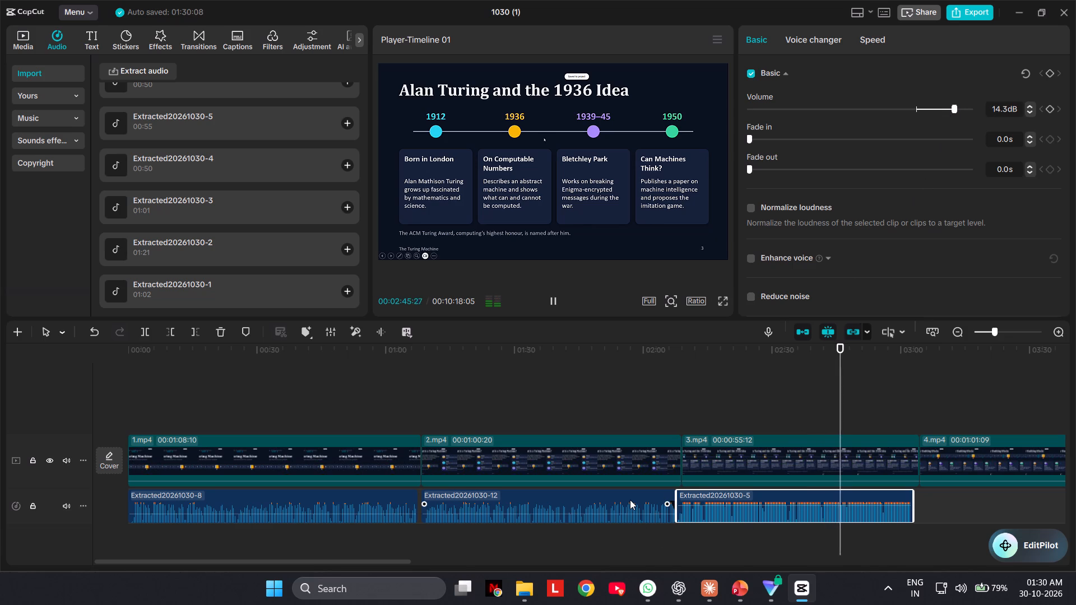
pyautogui.click(630, 500)
pyautogui.moveTo(916, 108); pyautogui.dragTo(943, 103)
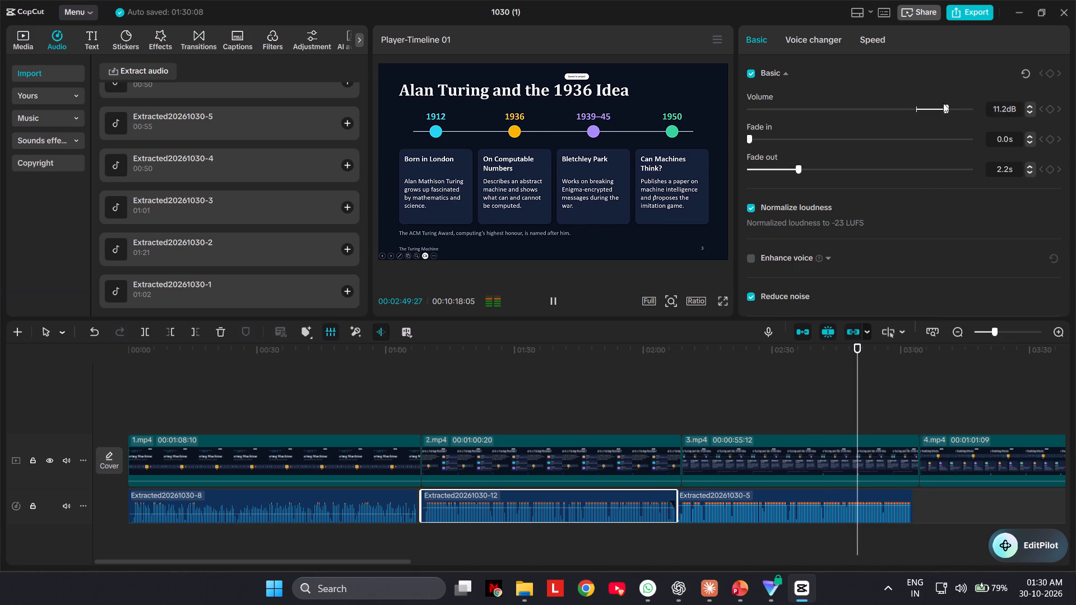
pyautogui.moveTo(943, 103); pyautogui.dragTo(951, 103)
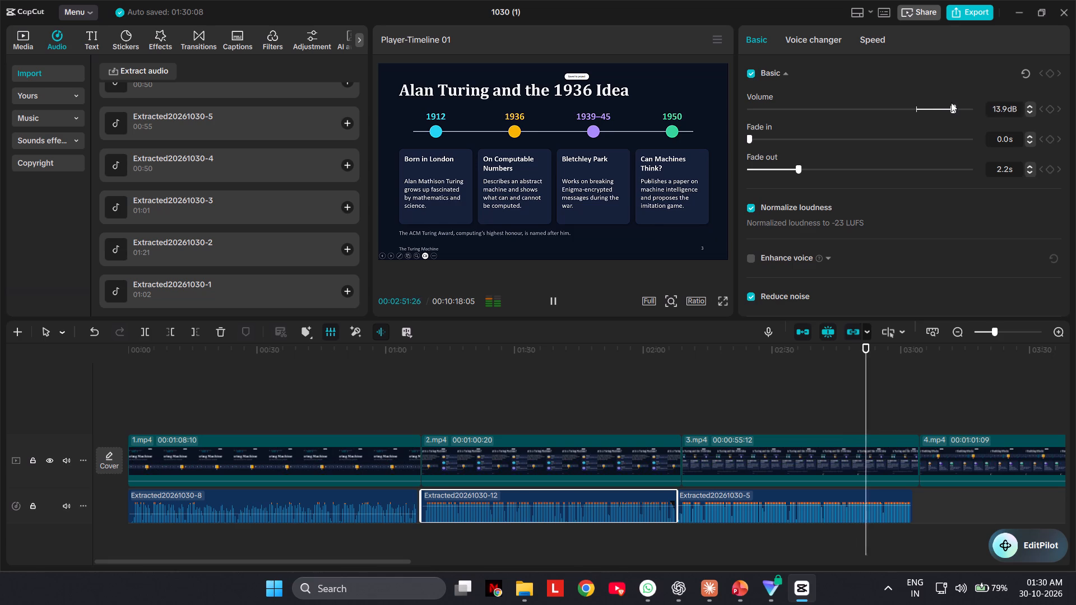
pyautogui.moveTo(951, 103); pyautogui.dragTo(952, 103)
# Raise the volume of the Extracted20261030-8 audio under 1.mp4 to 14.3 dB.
pyautogui.click(343, 505)
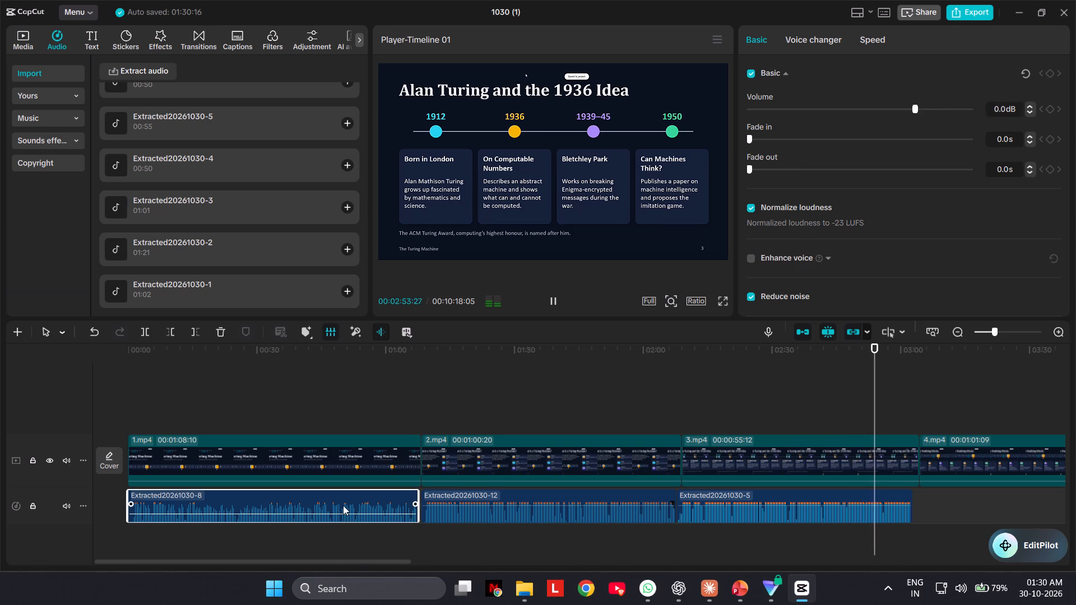
pyautogui.moveTo(915, 109); pyautogui.dragTo(919, 108)
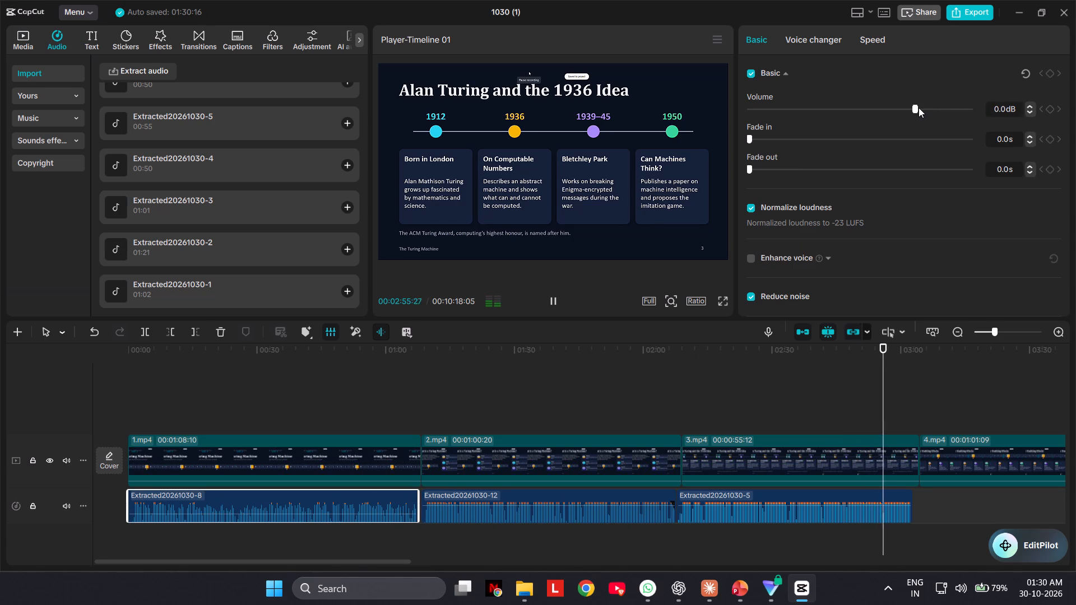
pyautogui.moveTo(919, 108); pyautogui.dragTo(951, 102)
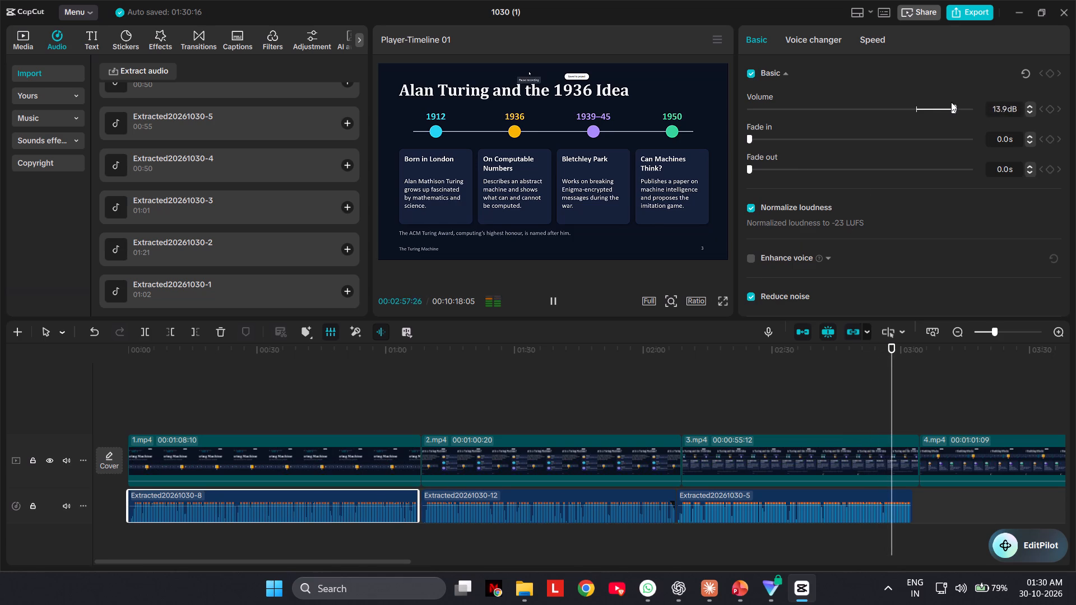
pyautogui.moveTo(951, 102); pyautogui.dragTo(952, 100)
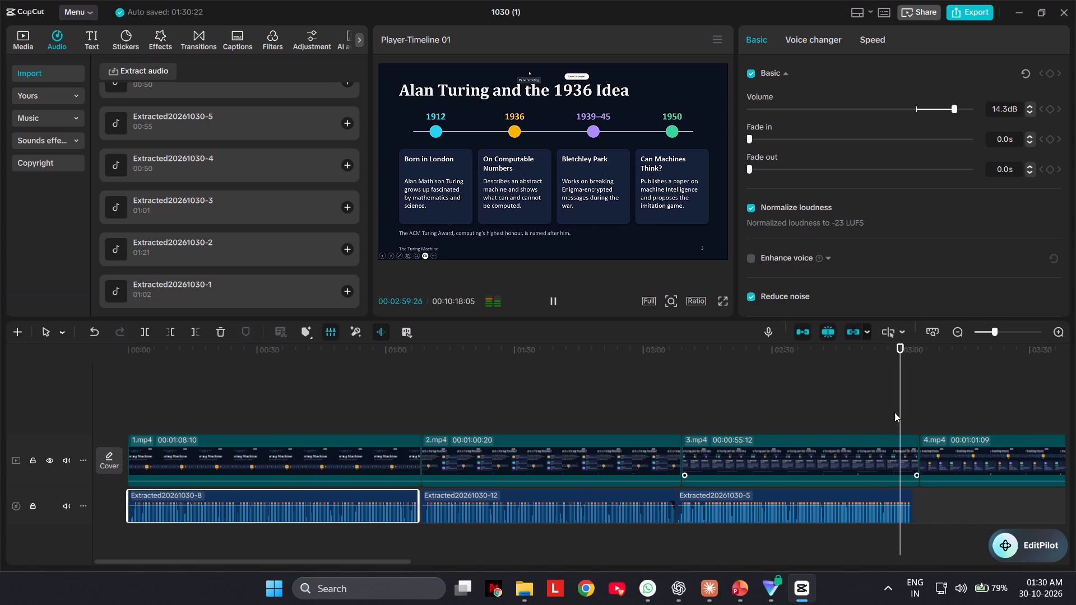
# Stop playback and trim the end of 3.mp4 to about 54 seconds, close to where its narration ends.
pyautogui.click(554, 300)
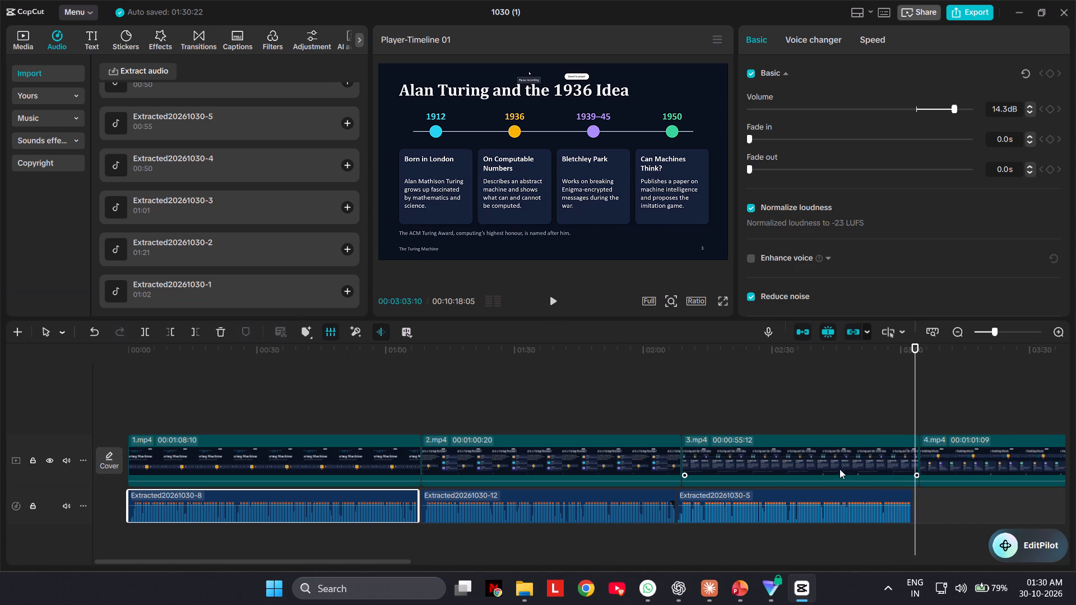
pyautogui.click(843, 463)
pyautogui.moveTo(921, 458); pyautogui.dragTo(920, 459)
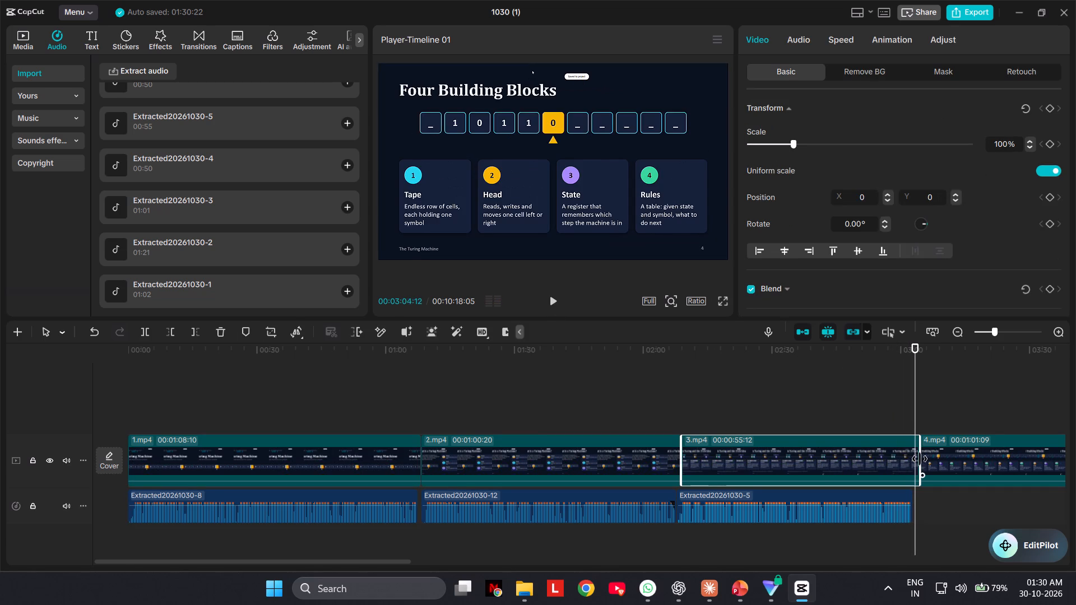
pyautogui.moveTo(920, 459); pyautogui.dragTo(916, 462)
pyautogui.click(822, 392)
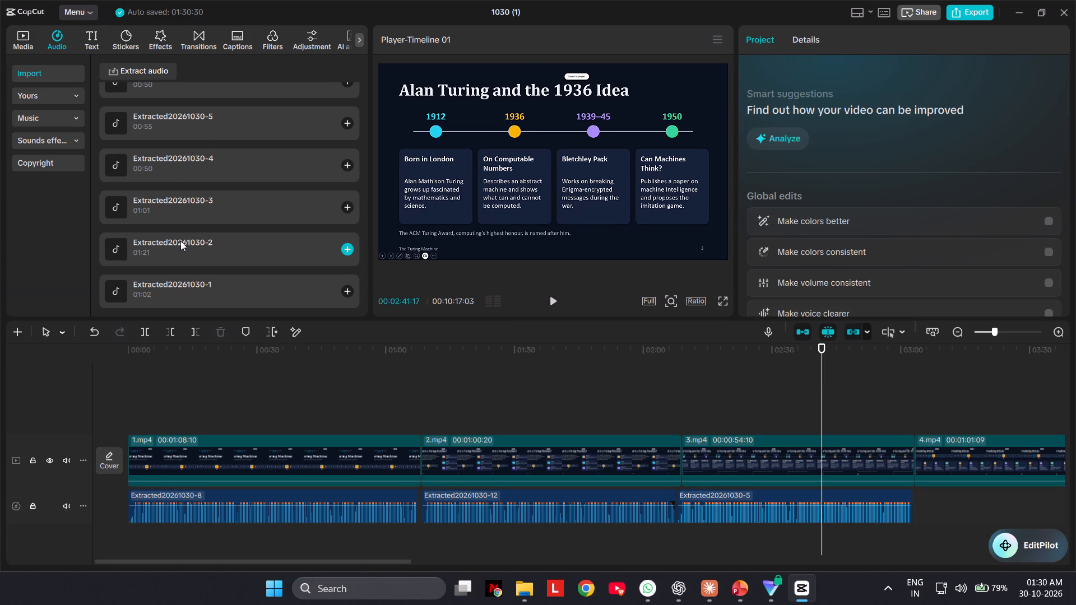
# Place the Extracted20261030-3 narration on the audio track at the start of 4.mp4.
pyautogui.moveTo(156, 196); pyautogui.dragTo(1069, 525)
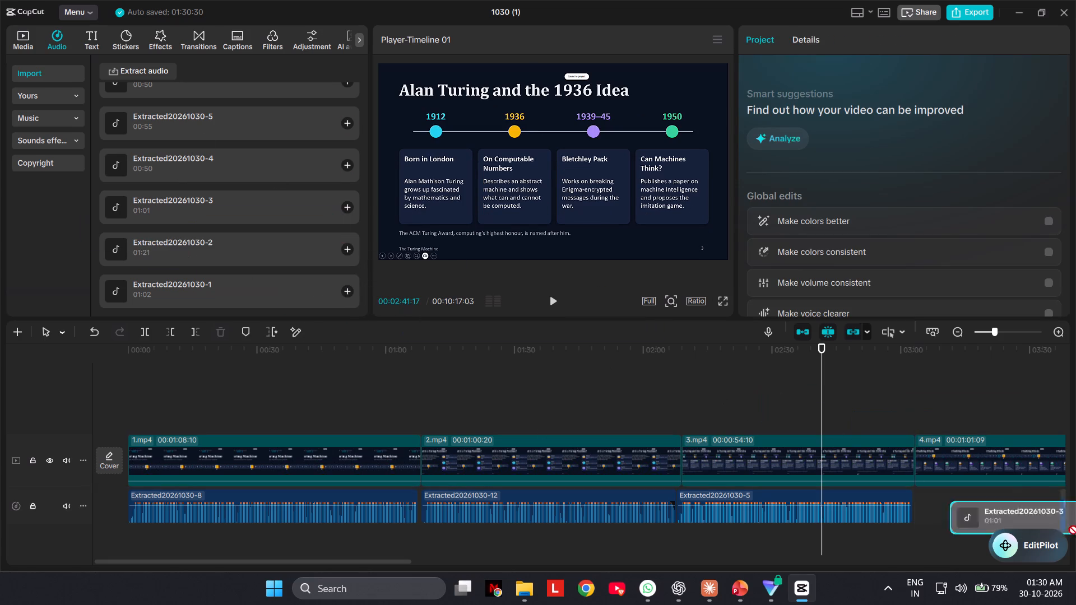
pyautogui.moveTo(1069, 525); pyautogui.dragTo(912, 505)
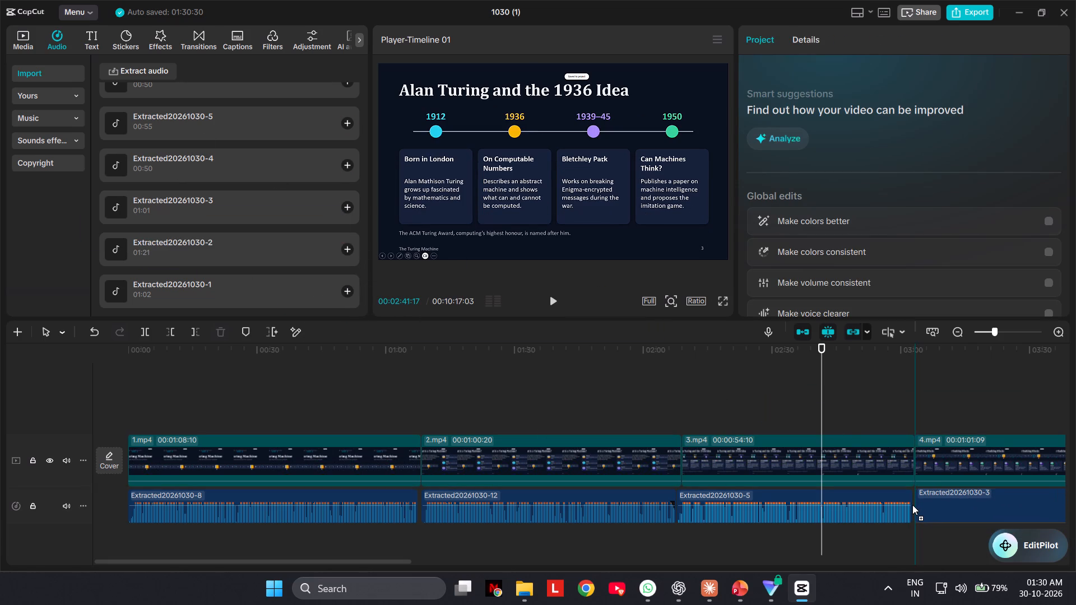
pyautogui.moveTo(912, 505); pyautogui.dragTo(911, 505)
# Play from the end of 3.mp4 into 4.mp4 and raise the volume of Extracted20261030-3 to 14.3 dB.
pyautogui.click(868, 384)
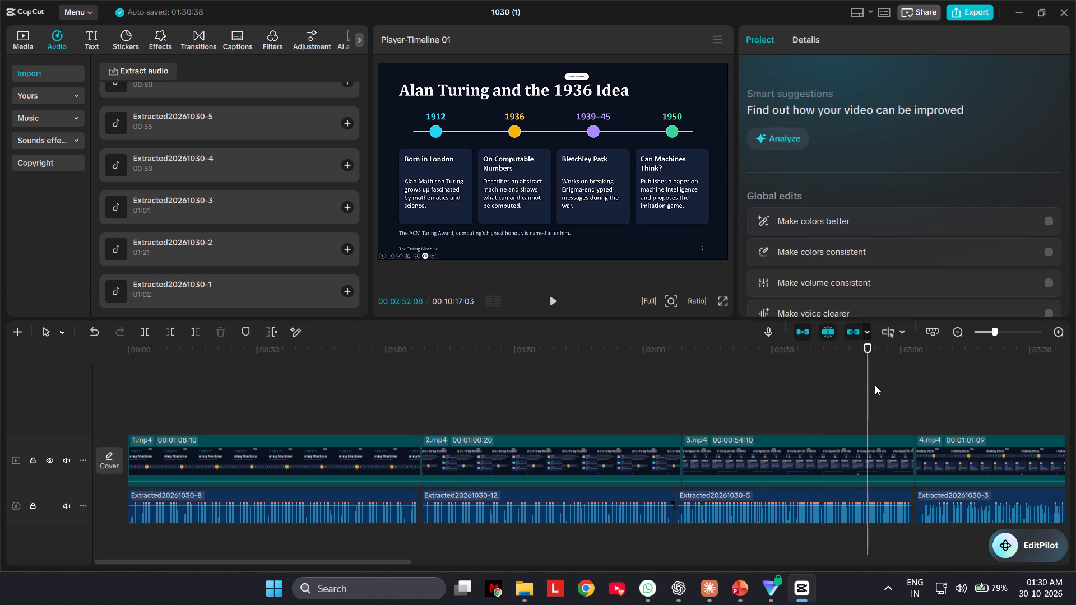
pyautogui.click(876, 384)
pyautogui.click(561, 299)
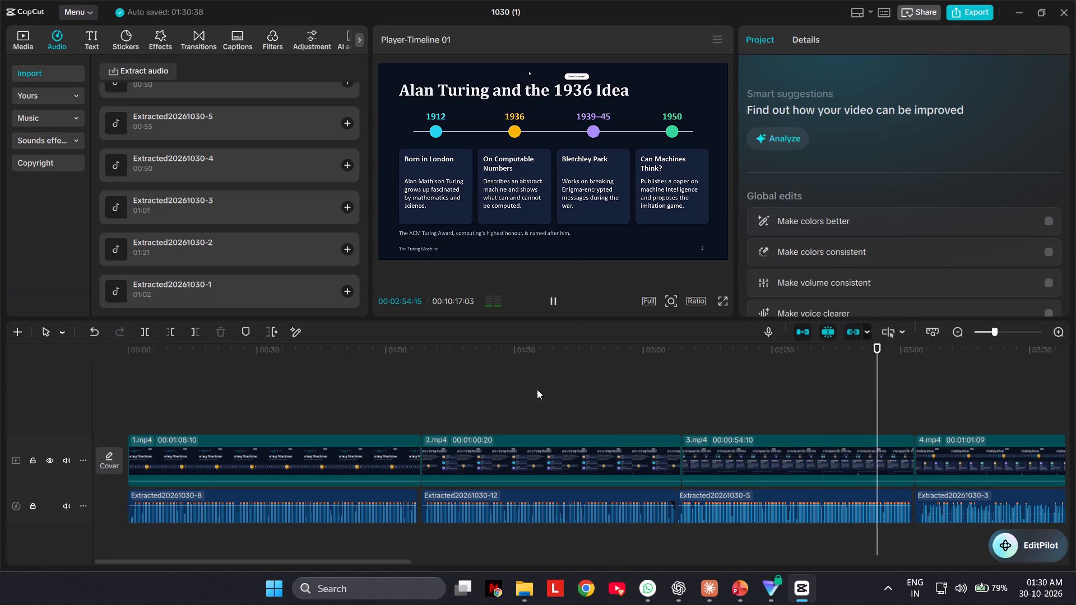
pyautogui.moveTo(406, 562); pyautogui.dragTo(550, 560)
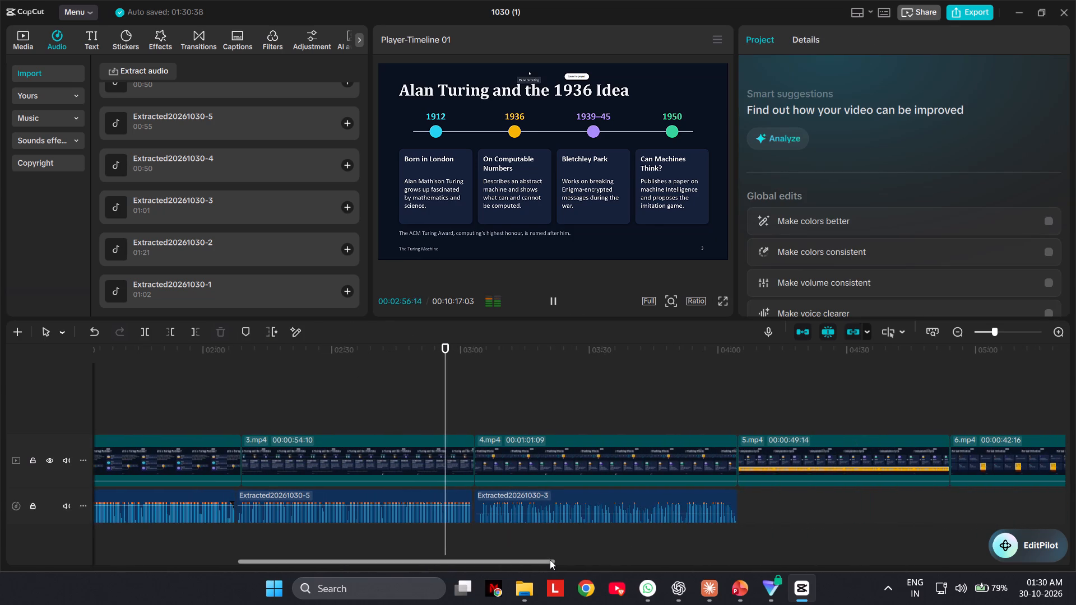
pyautogui.click(573, 499)
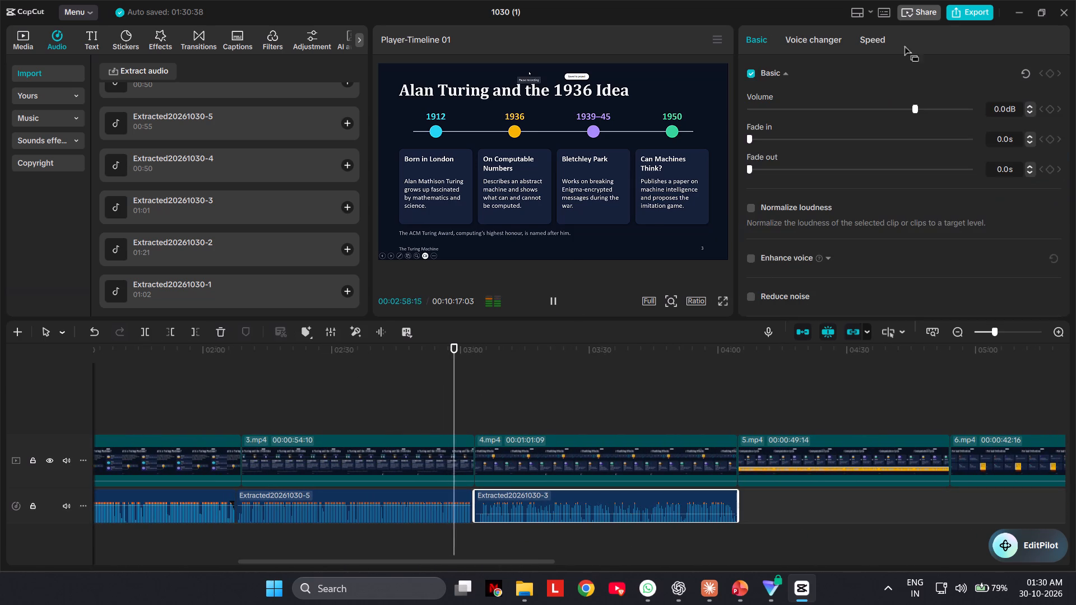
pyautogui.moveTo(915, 112); pyautogui.dragTo(930, 112)
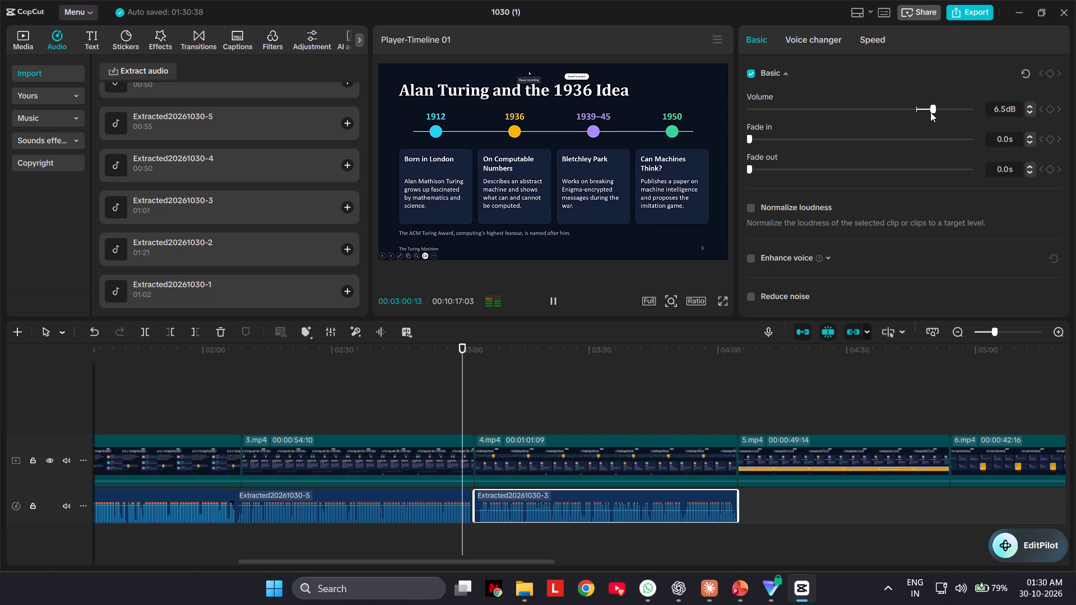
pyautogui.moveTo(930, 112); pyautogui.dragTo(951, 108)
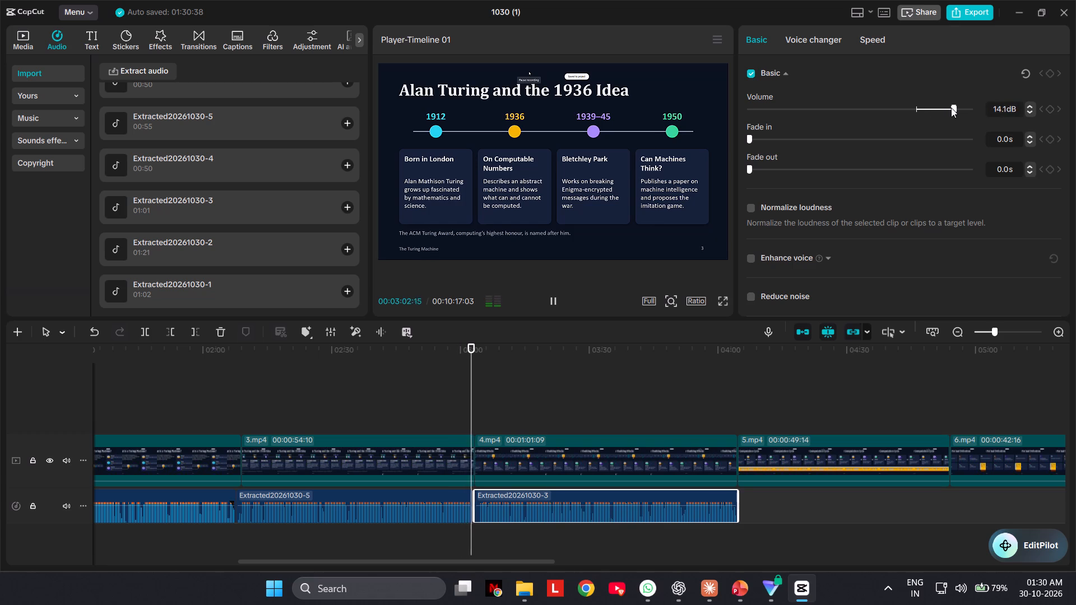
pyautogui.moveTo(951, 108); pyautogui.dragTo(951, 109)
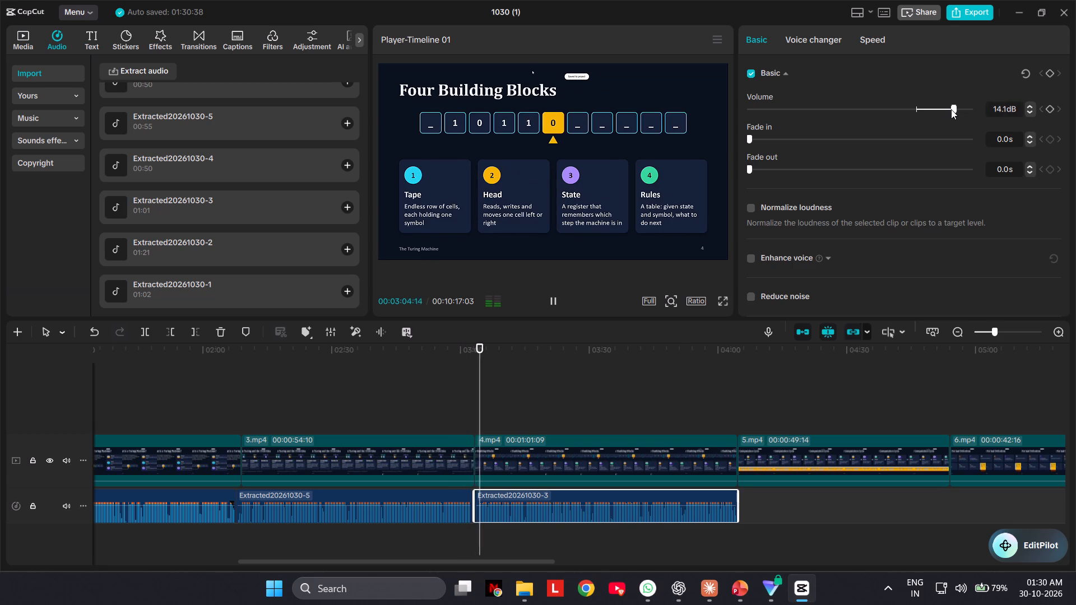
pyautogui.moveTo(951, 109); pyautogui.dragTo(952, 111)
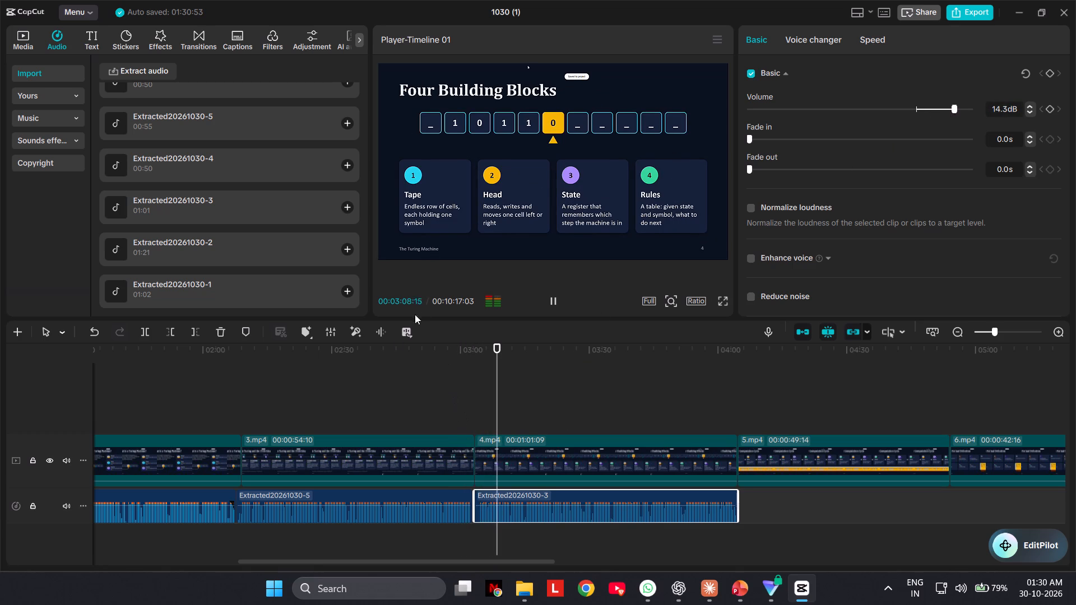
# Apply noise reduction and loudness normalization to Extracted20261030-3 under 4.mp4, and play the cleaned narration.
pyautogui.click(384, 331)
pyautogui.click(330, 328)
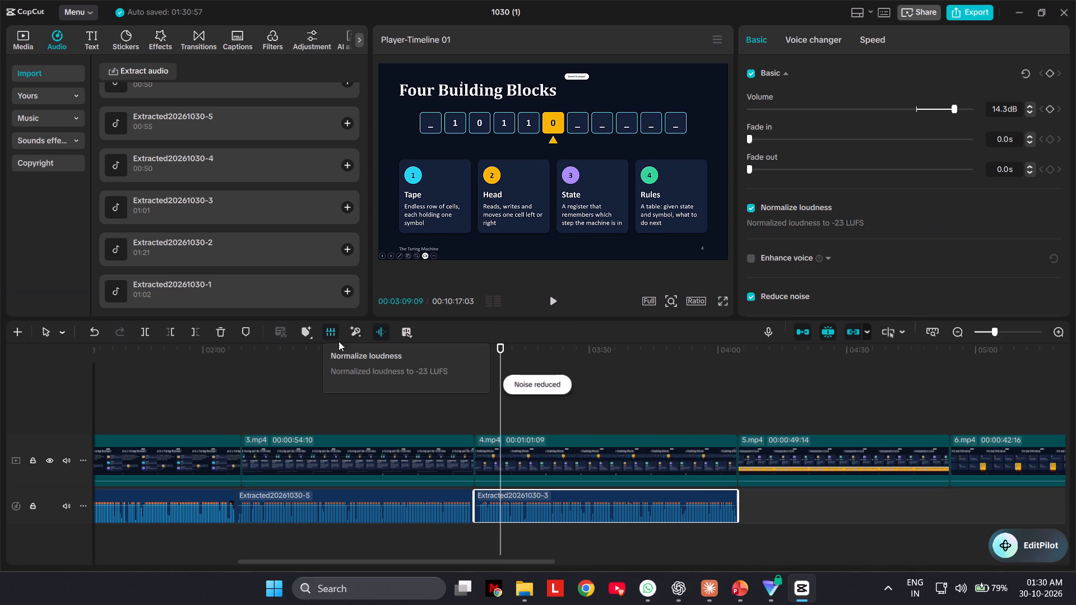
pyautogui.click(554, 308)
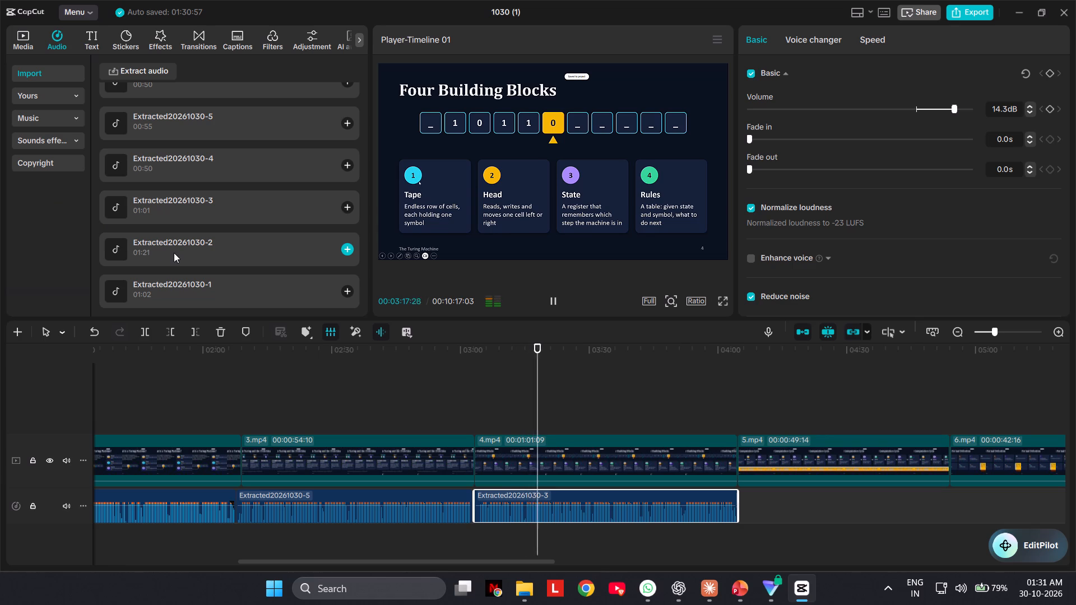
# Look through the extracted audio clips for the narration that belongs under 5.mp4.
pyautogui.scroll(3, 174, 253)
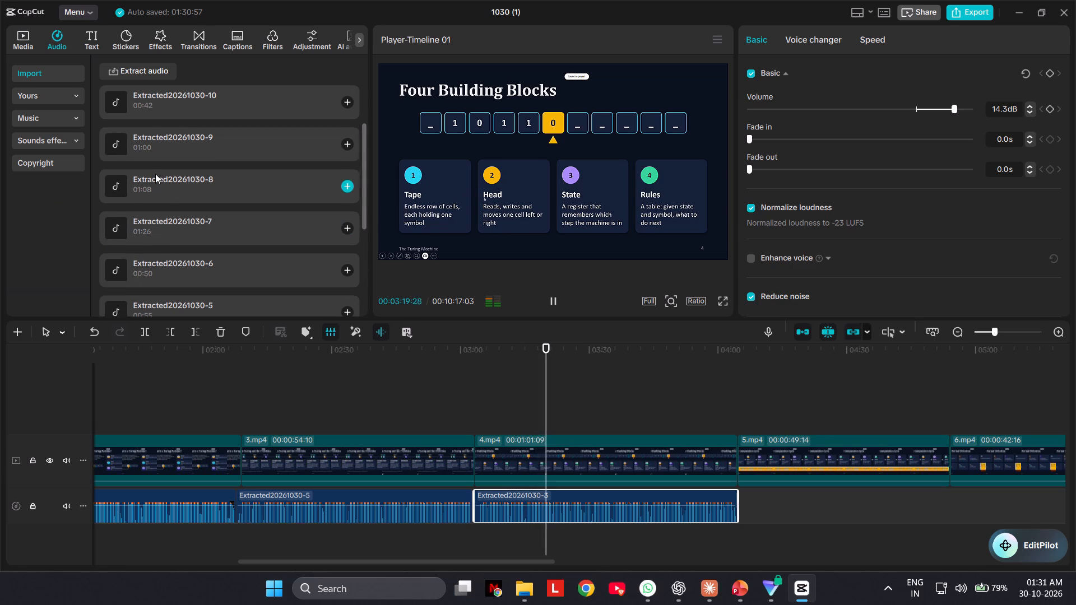
# Check the names and durations of the extracted audio clips to find the narration matching 5.mp4.
pyautogui.scroll(5, 171, 196)
pyautogui.scroll(-1, 149, 190)
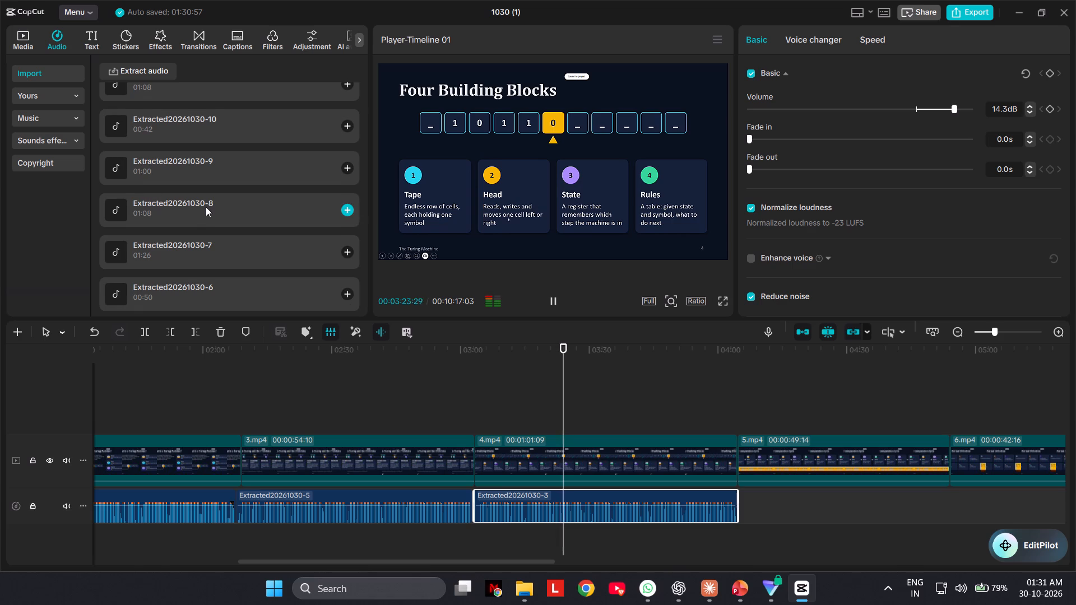
pyautogui.scroll(4, 204, 207)
pyautogui.scroll(-4, 204, 207)
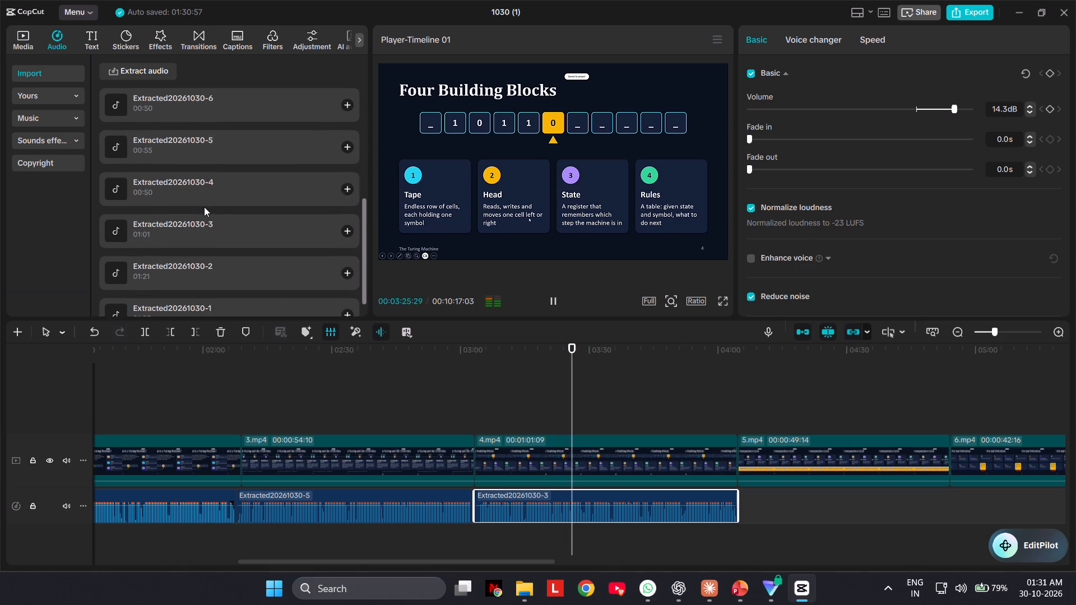
pyautogui.scroll(-10, 204, 207)
pyautogui.scroll(9, 200, 222)
pyautogui.scroll(-9, 200, 222)
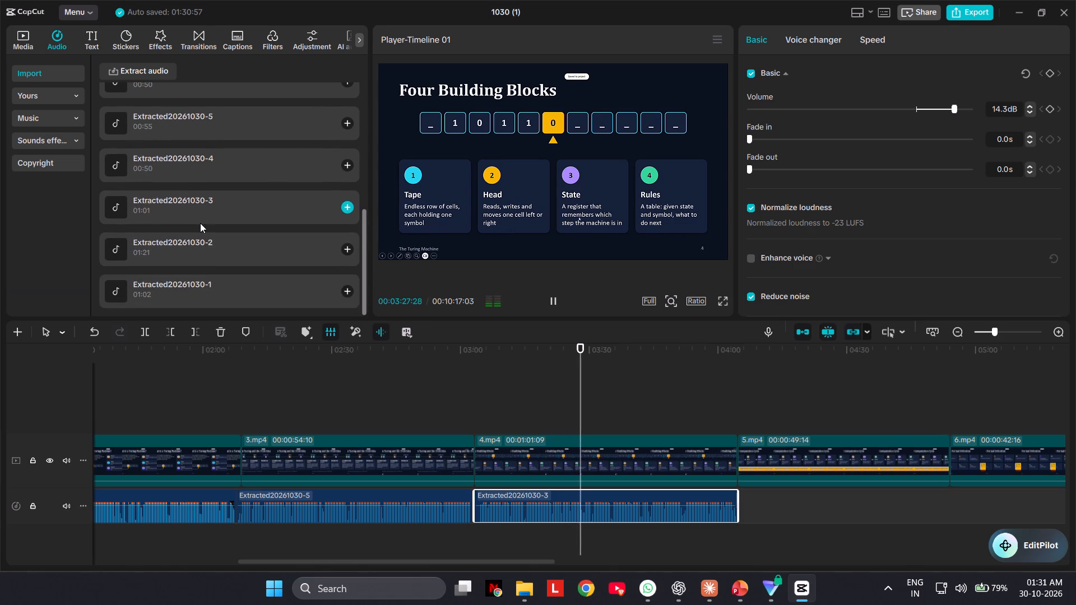
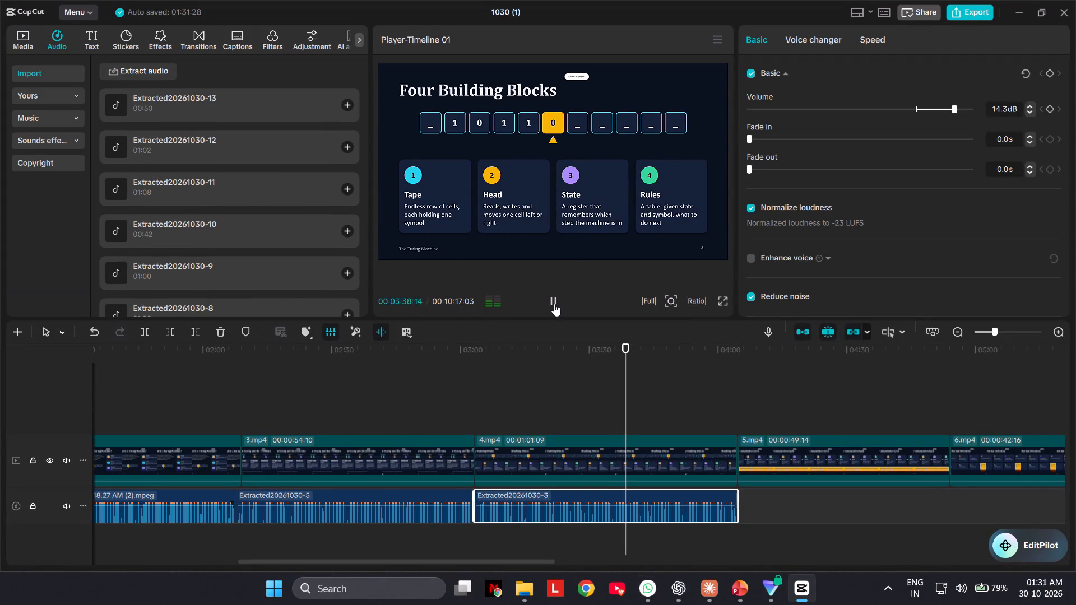
pyautogui.scroll(4, 239, 222)
pyautogui.scroll(-1, 182, 178)
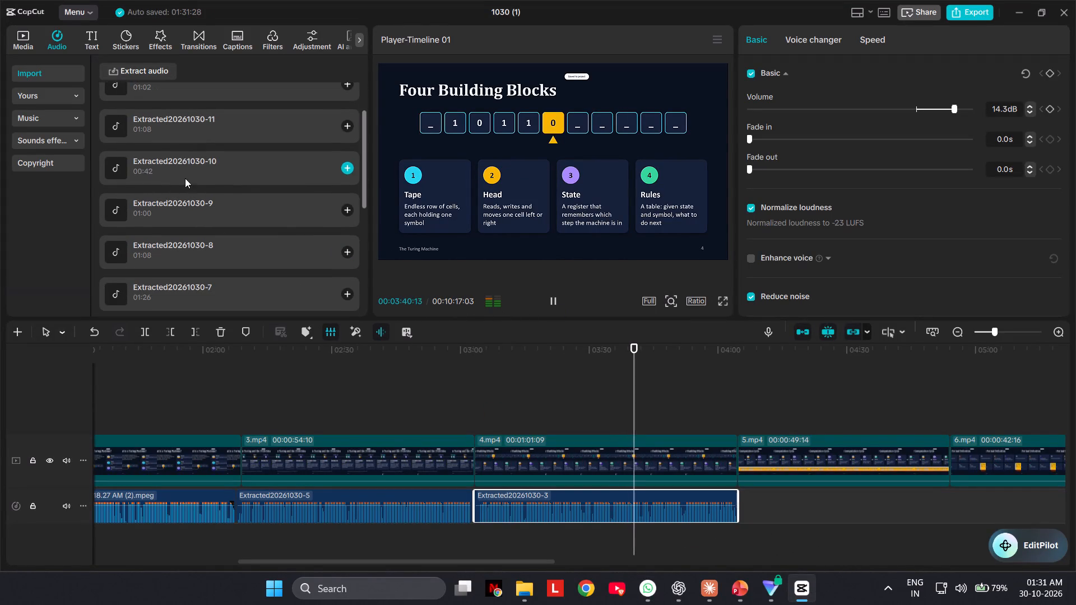
pyautogui.scroll(-11, 185, 178)
pyautogui.scroll(13, 178, 207)
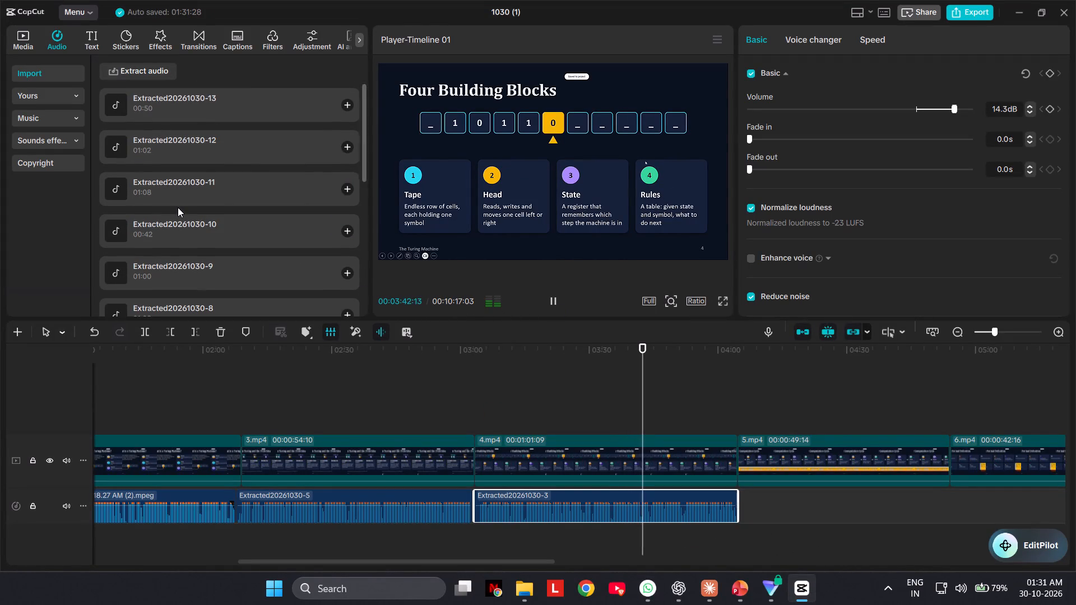
pyautogui.scroll(-1, 159, 266)
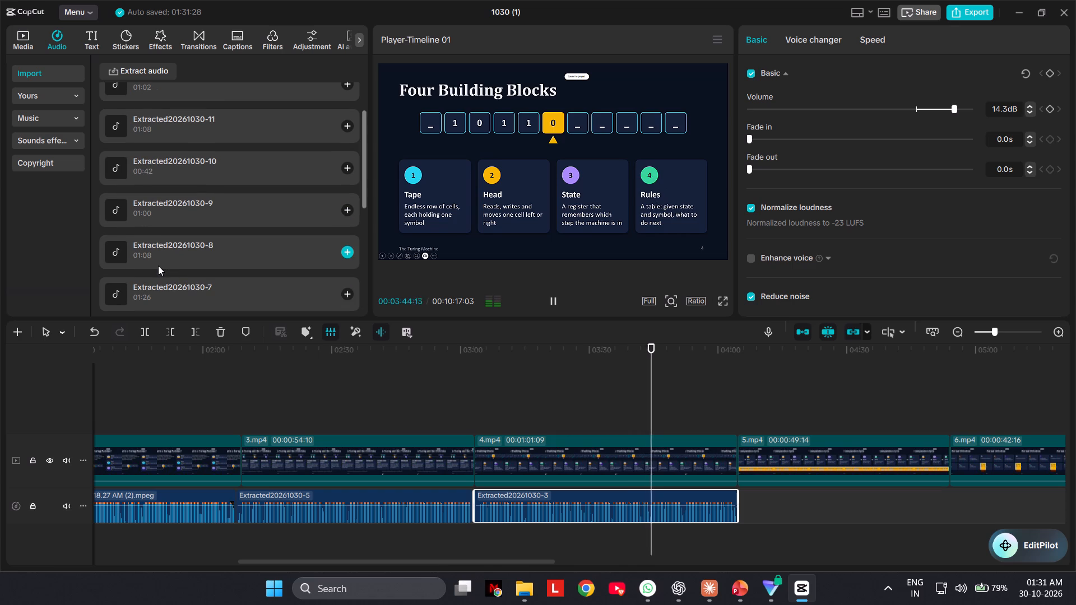
pyautogui.scroll(-3, 158, 266)
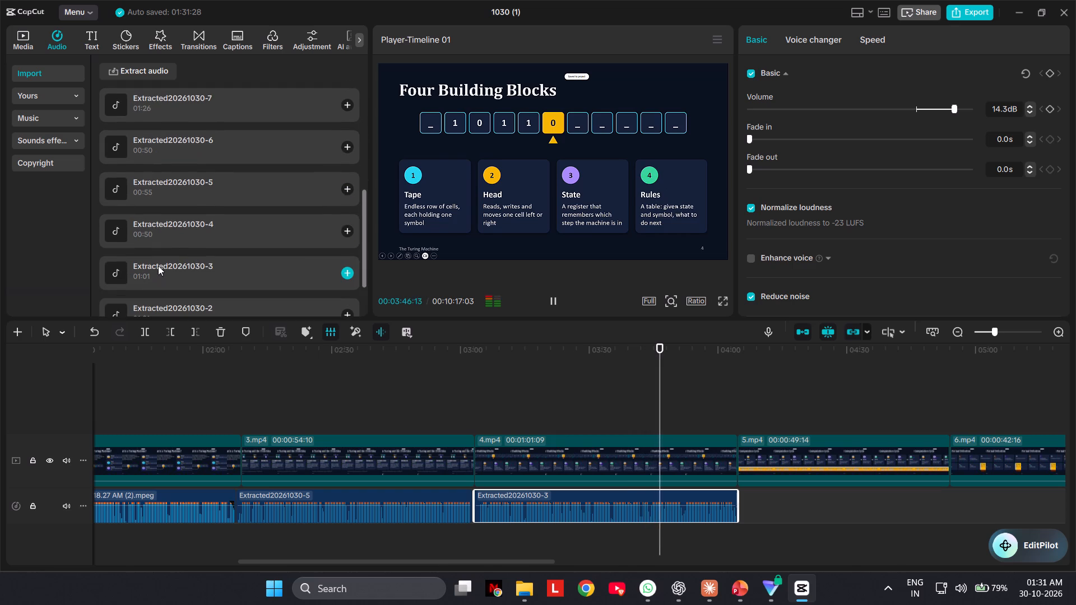
pyautogui.scroll(-2, 158, 266)
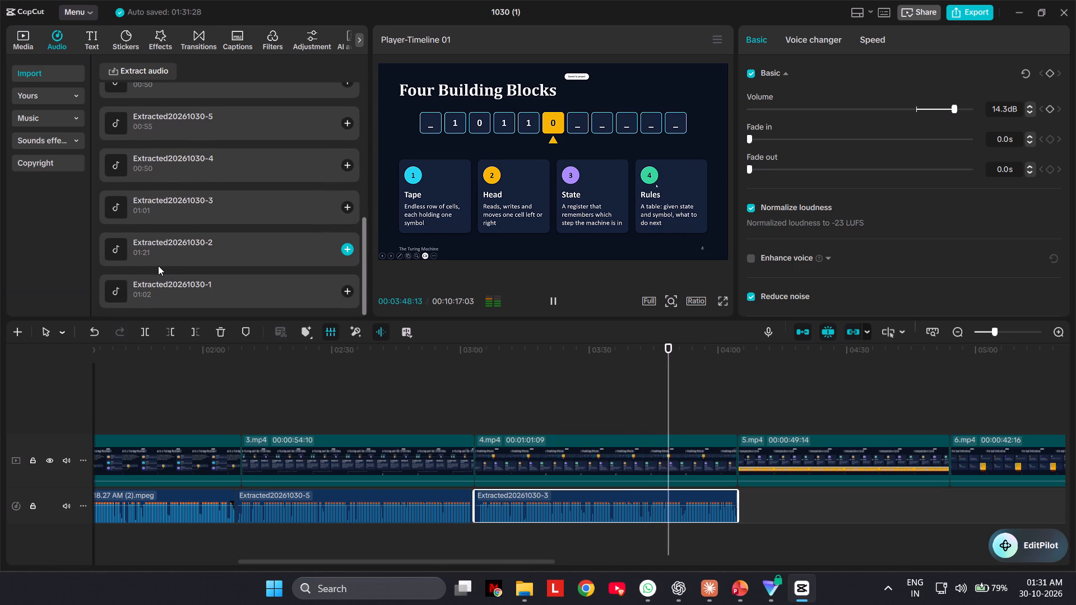
pyautogui.scroll(-3, 158, 266)
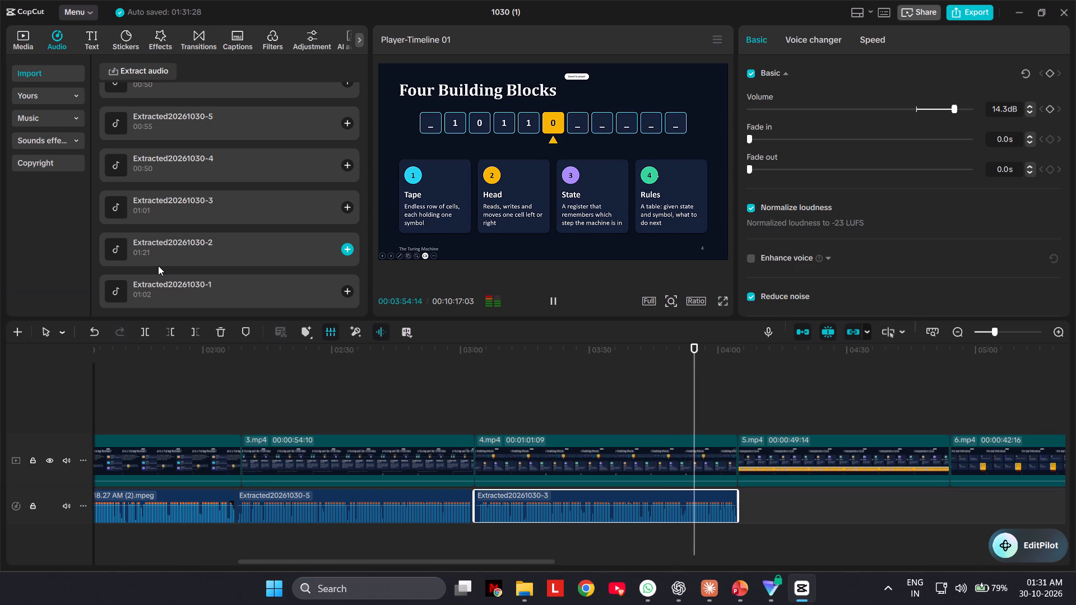
pyautogui.scroll(-2, 157, 266)
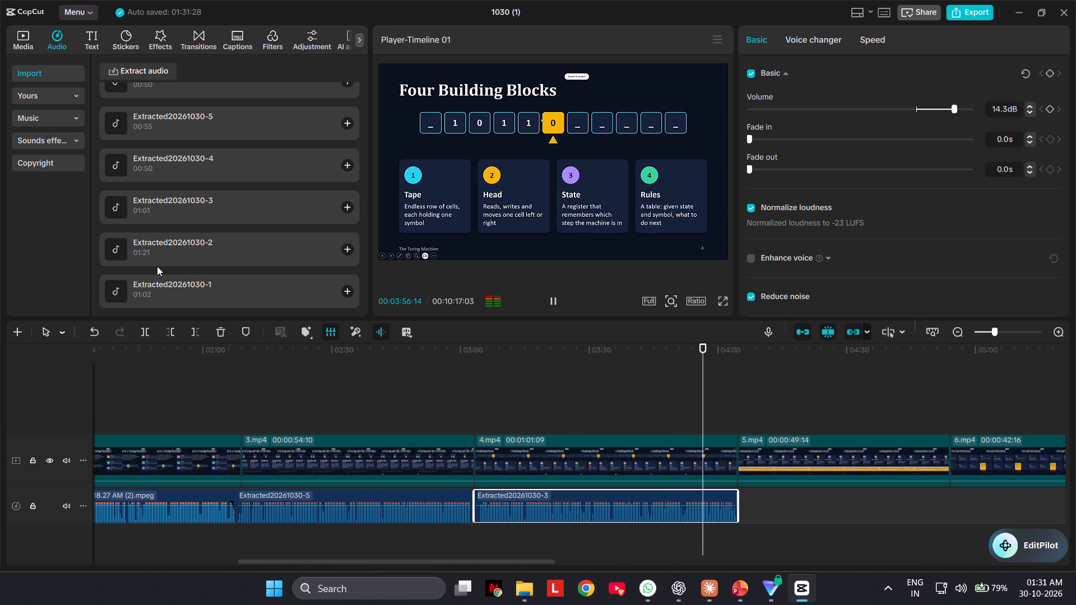
pyautogui.scroll(-1, 157, 266)
pyautogui.scroll(7, 157, 266)
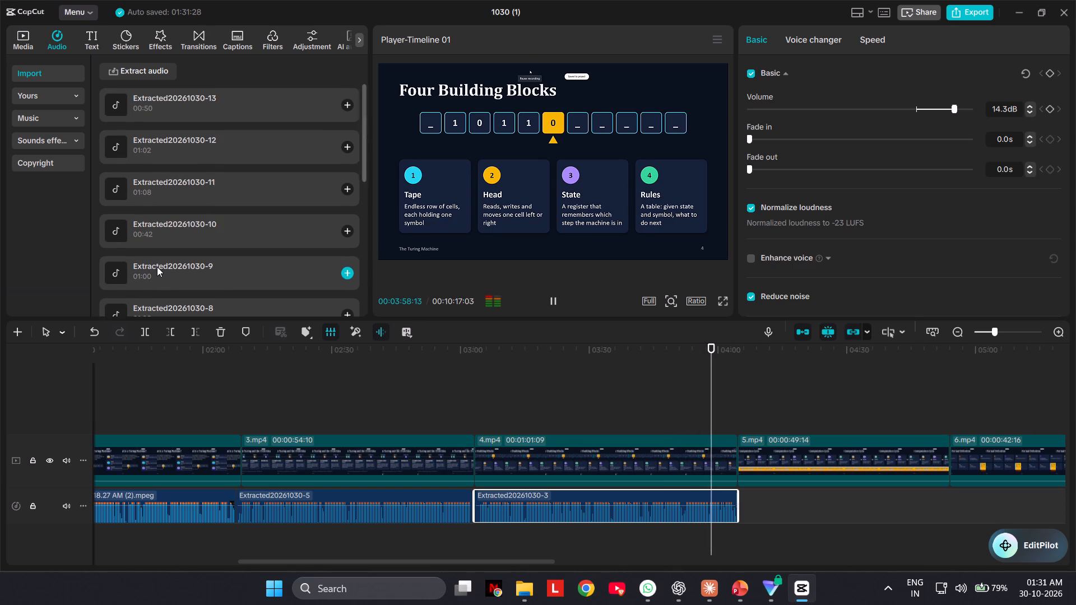
pyautogui.scroll(3, 157, 268)
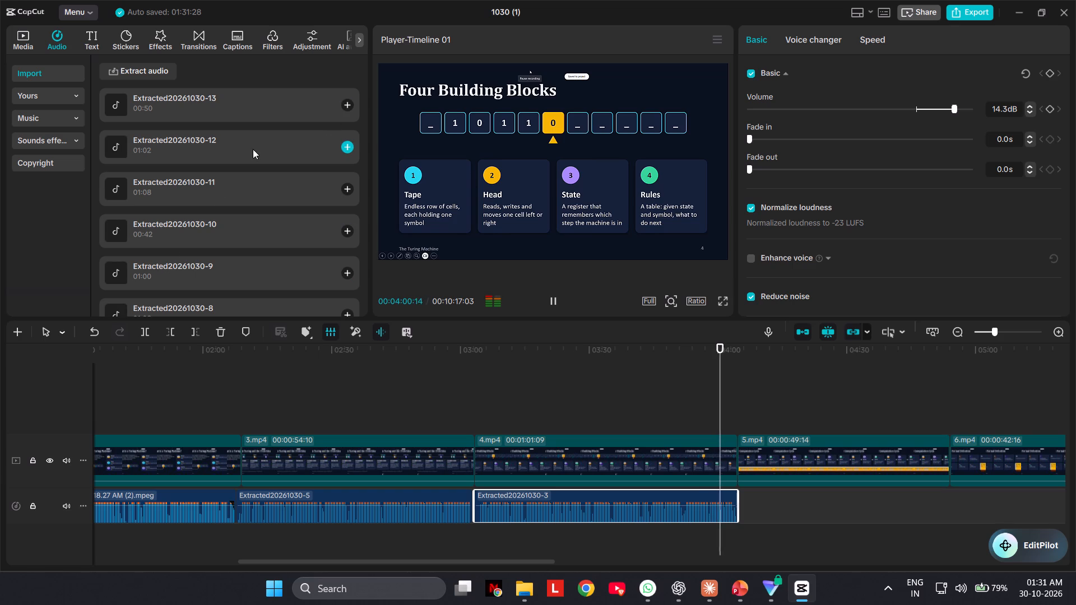
pyautogui.rightClick(250, 149)
pyautogui.click(265, 162)
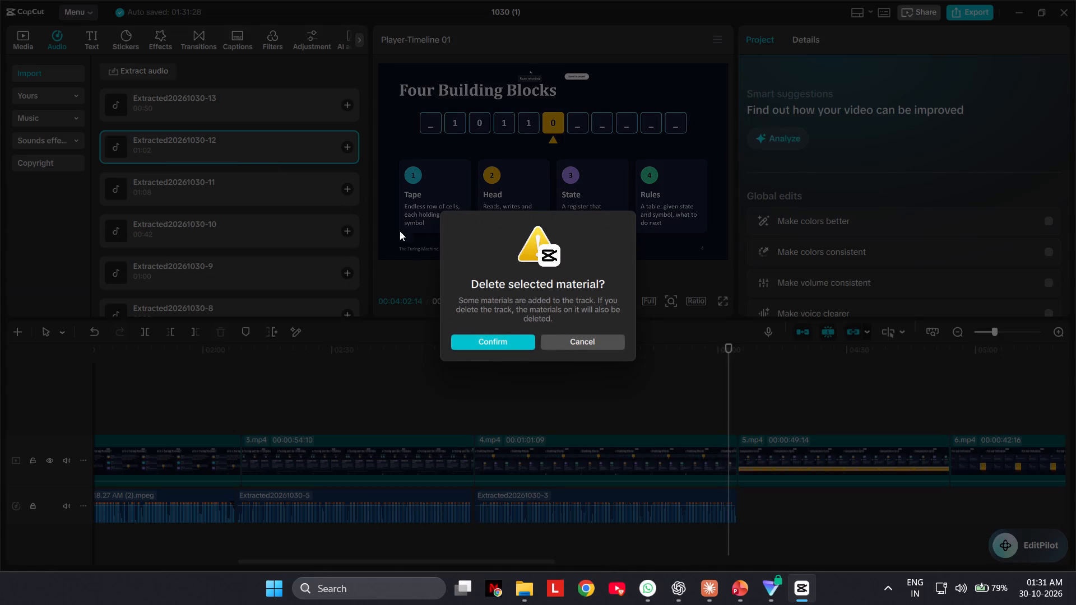
pyautogui.click(481, 337)
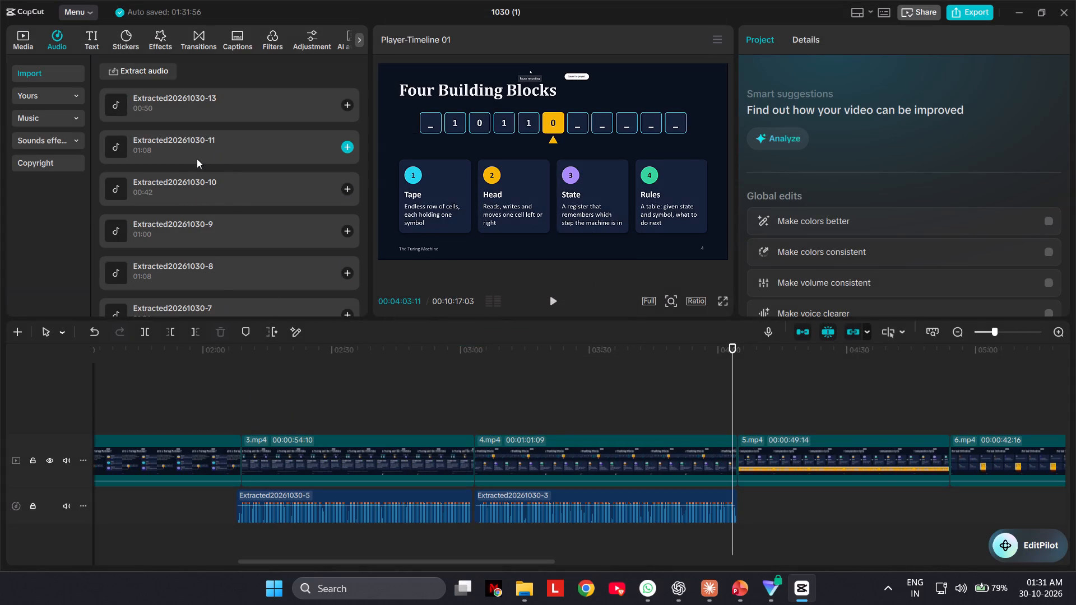
# Undo the removal of the WhatsApp narration clip from the audio track under 2.mp4.
pyautogui.hotkey('ctrl', 'z')
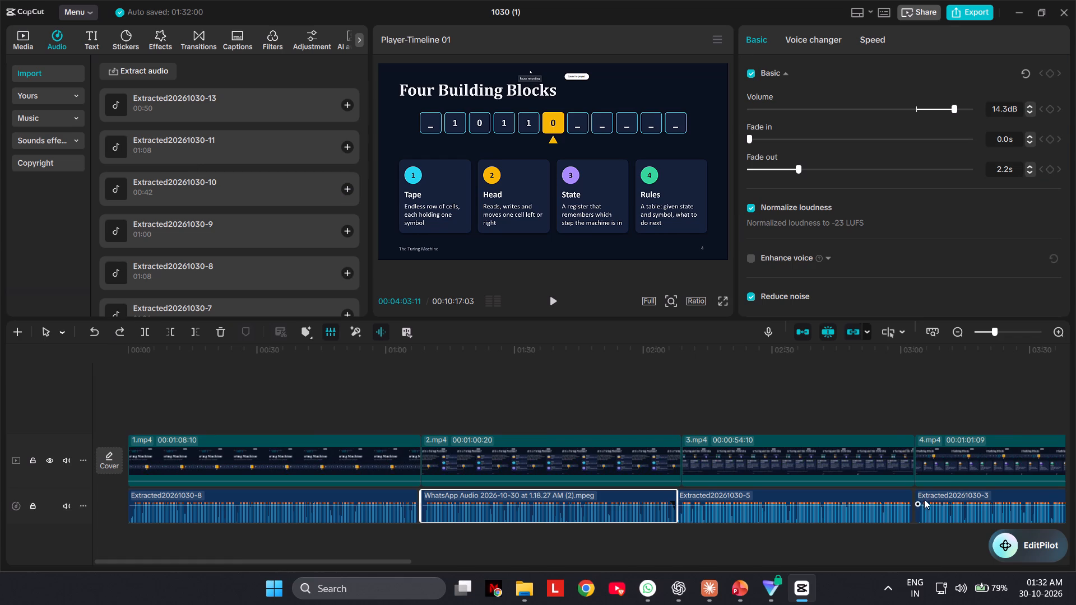
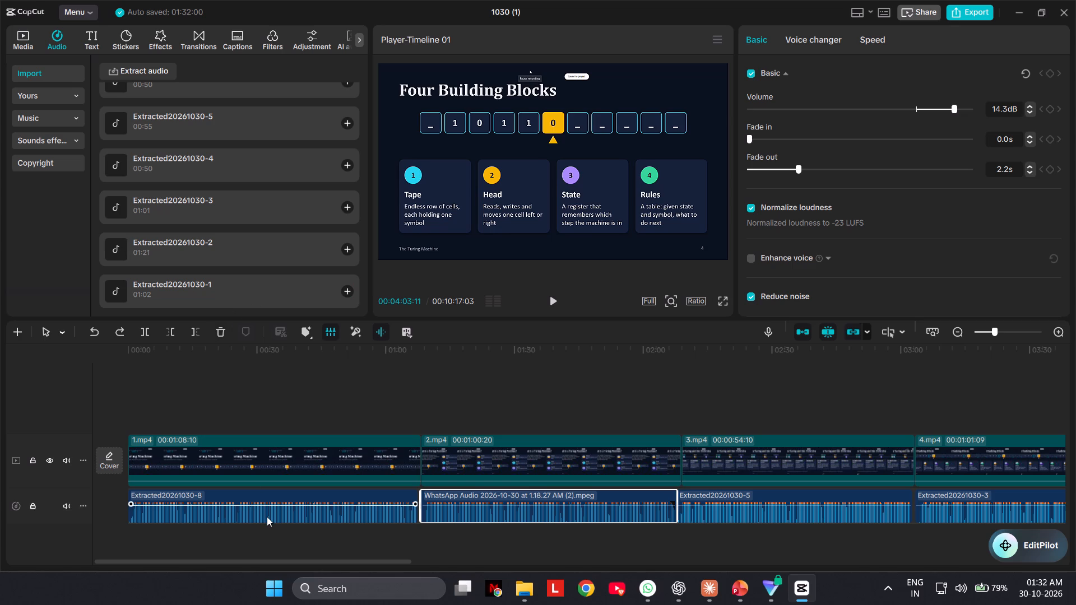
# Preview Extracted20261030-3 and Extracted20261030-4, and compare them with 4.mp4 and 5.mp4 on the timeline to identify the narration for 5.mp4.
pyautogui.click(203, 211)
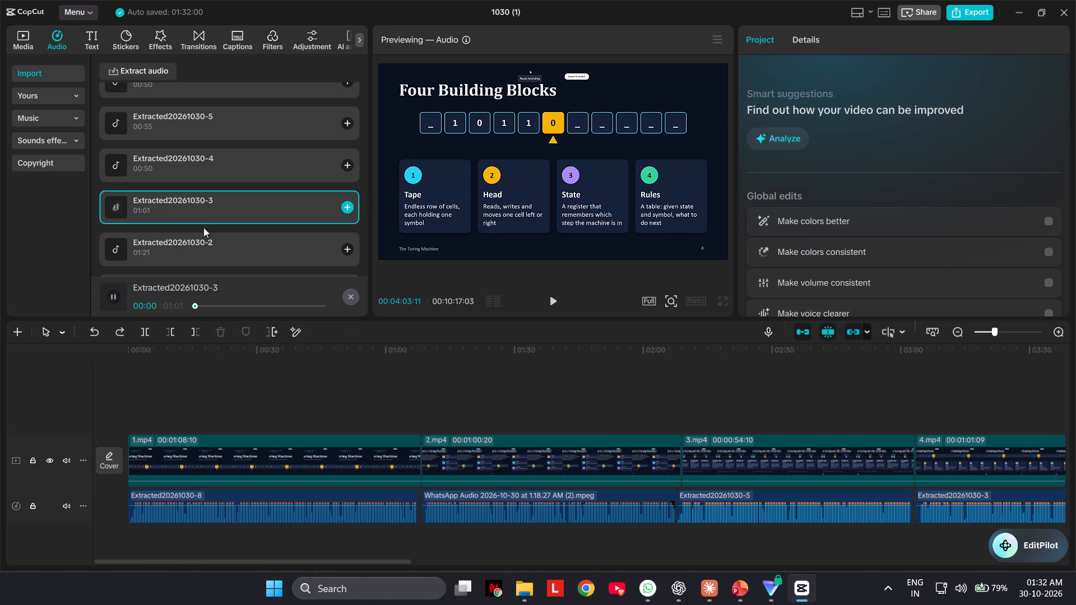
pyautogui.scroll(1, 202, 240)
pyautogui.click(197, 225)
pyautogui.scroll(1, 197, 225)
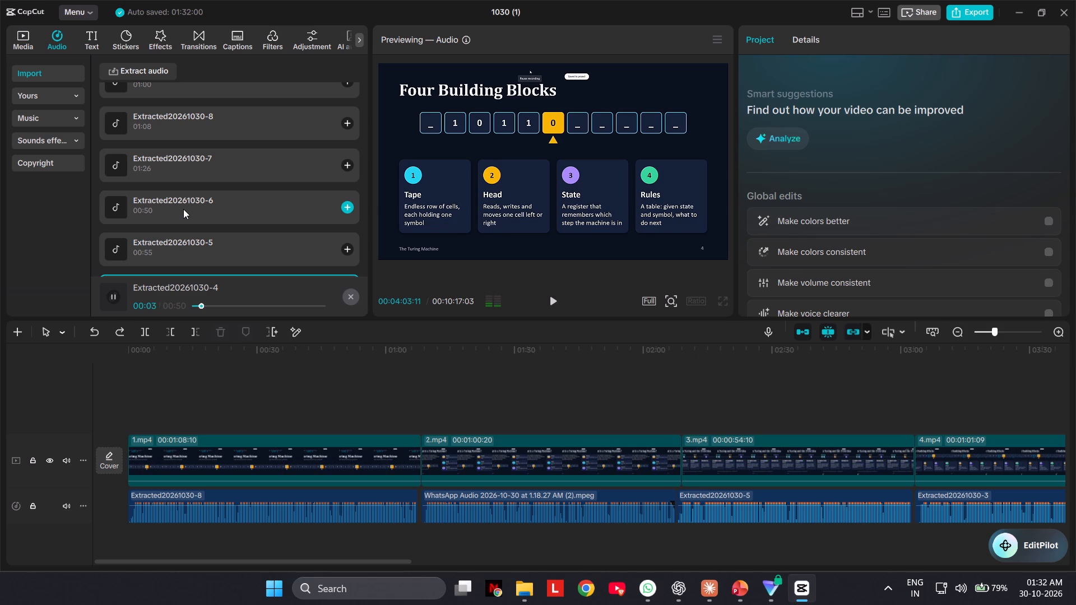
pyautogui.click(928, 462)
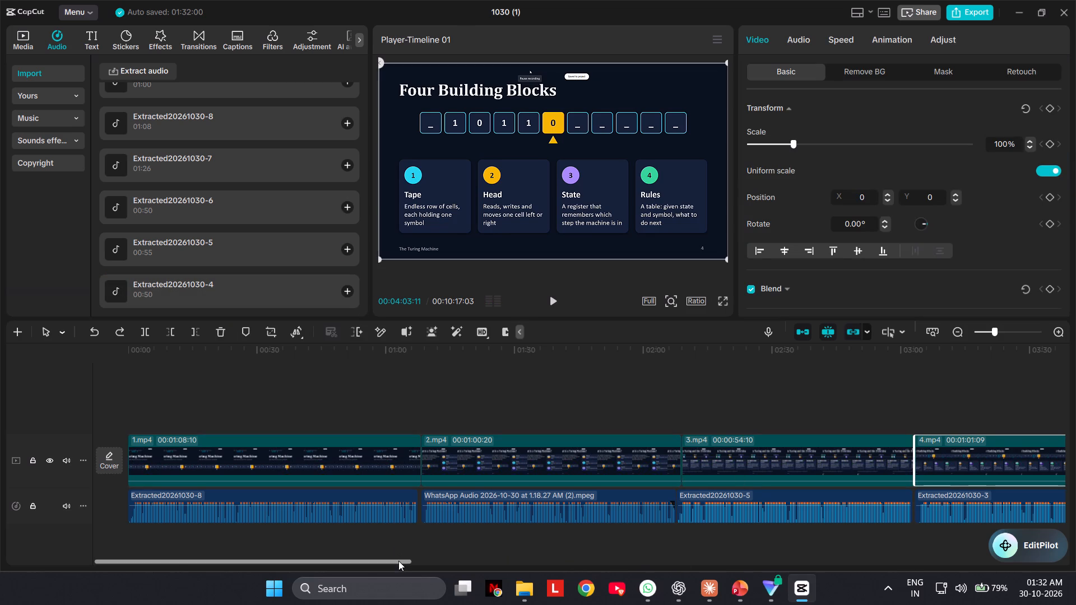
pyautogui.moveTo(398, 561); pyautogui.dragTo(592, 571)
pyautogui.click(685, 446)
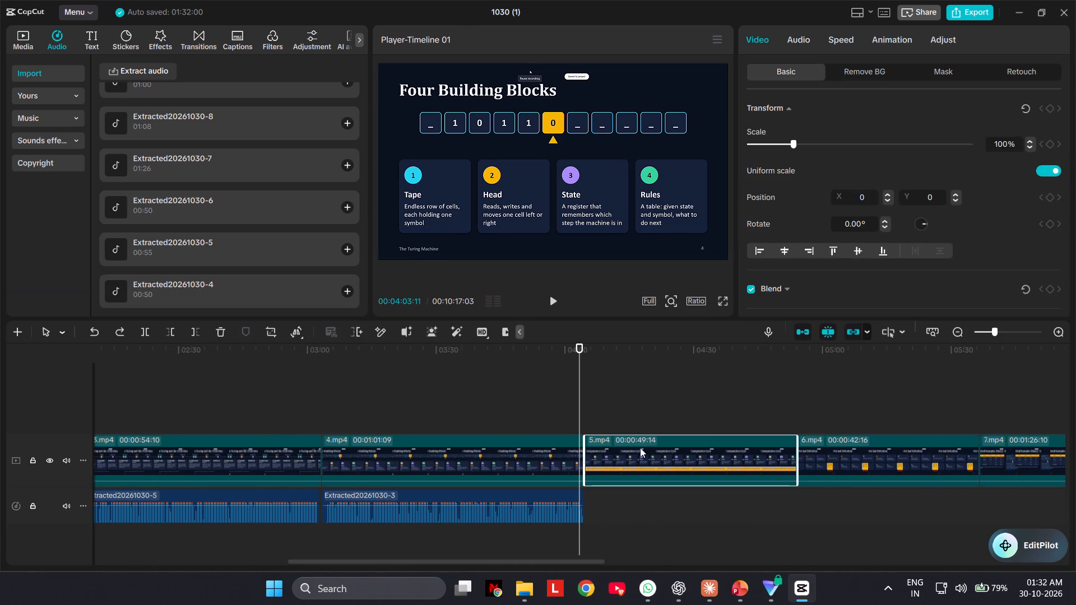
pyautogui.click(484, 458)
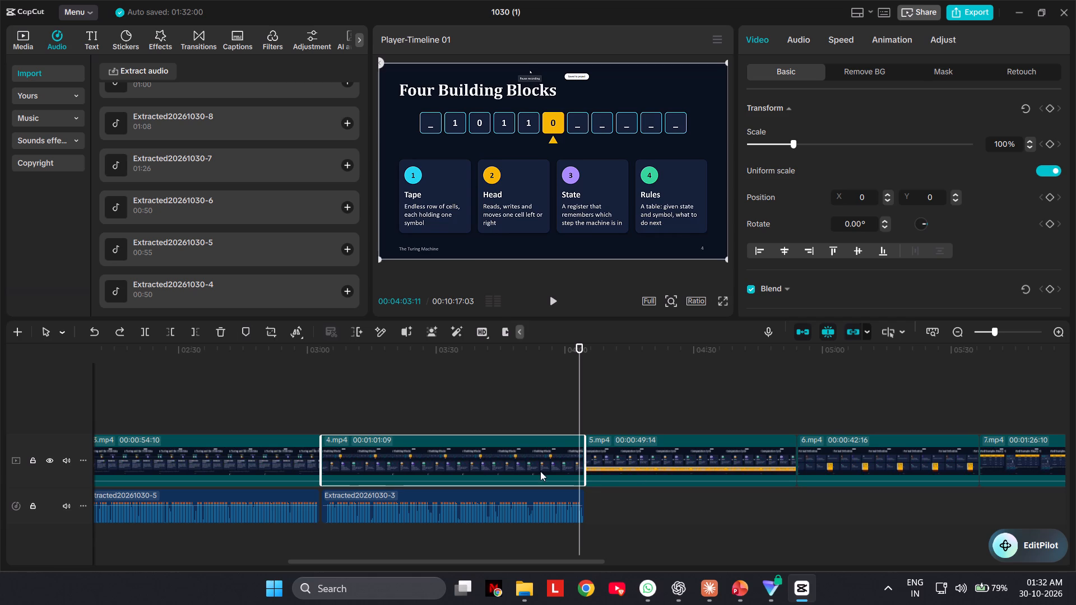
# Inspect clips 5.mp4 to 8.mp4 on the timeline and view the slide shown near the end of 5.mp4.
pyautogui.click(634, 469)
pyautogui.click(472, 453)
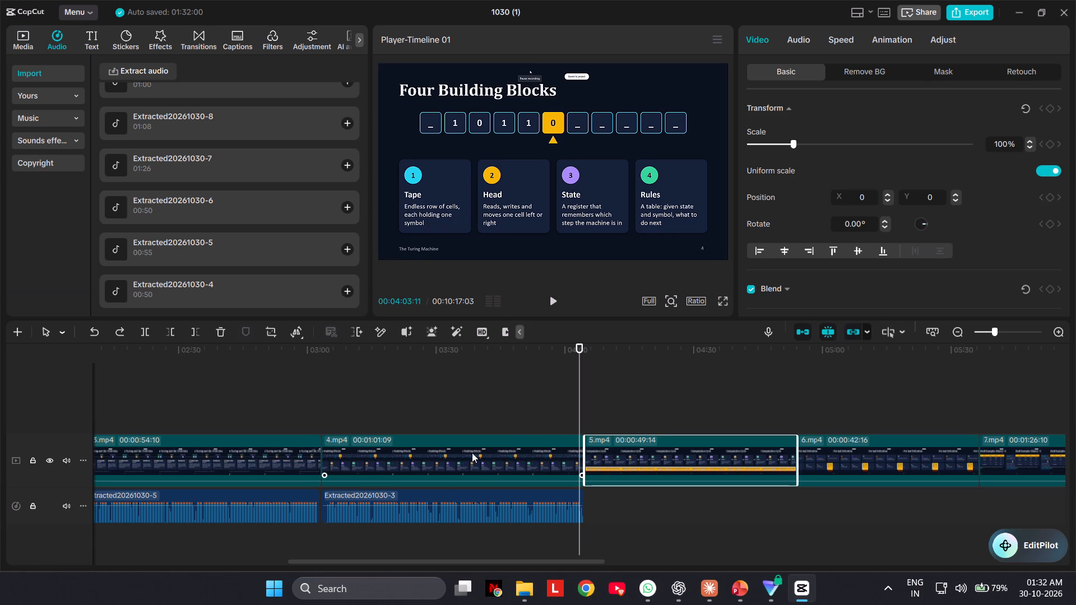
pyautogui.click(631, 459)
pyautogui.click(869, 449)
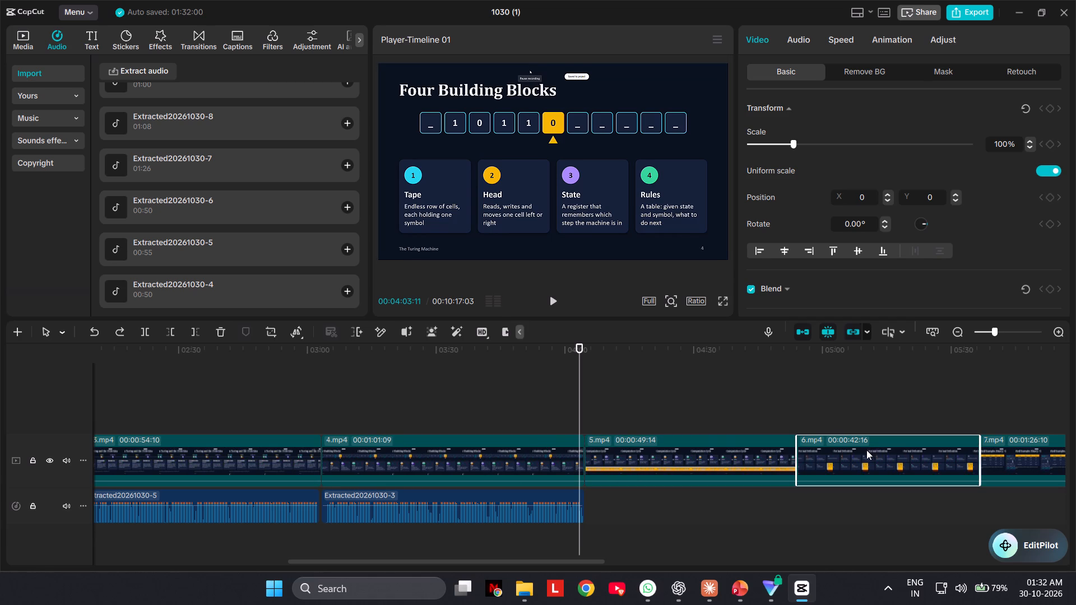
pyautogui.click(1014, 455)
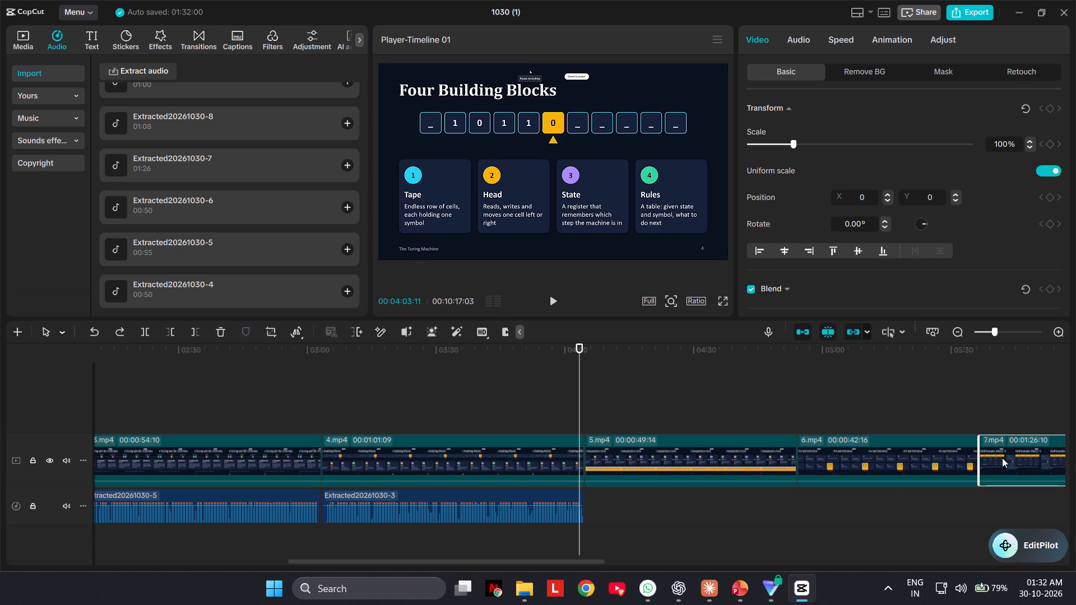
pyautogui.moveTo(572, 564); pyautogui.dragTo(729, 565)
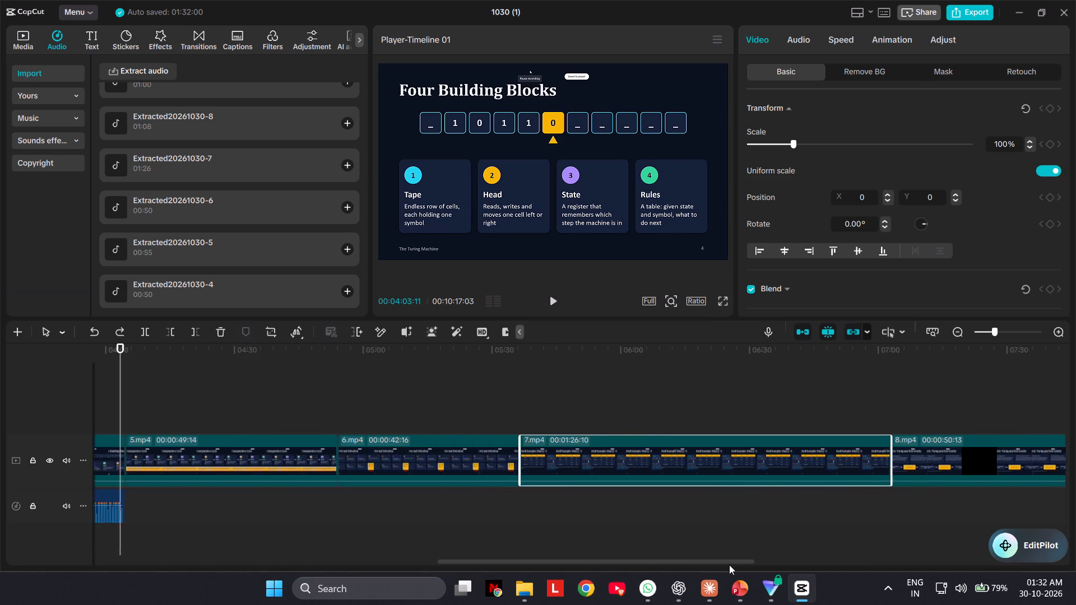
pyautogui.moveTo(729, 565); pyautogui.dragTo(768, 559)
pyautogui.click(780, 458)
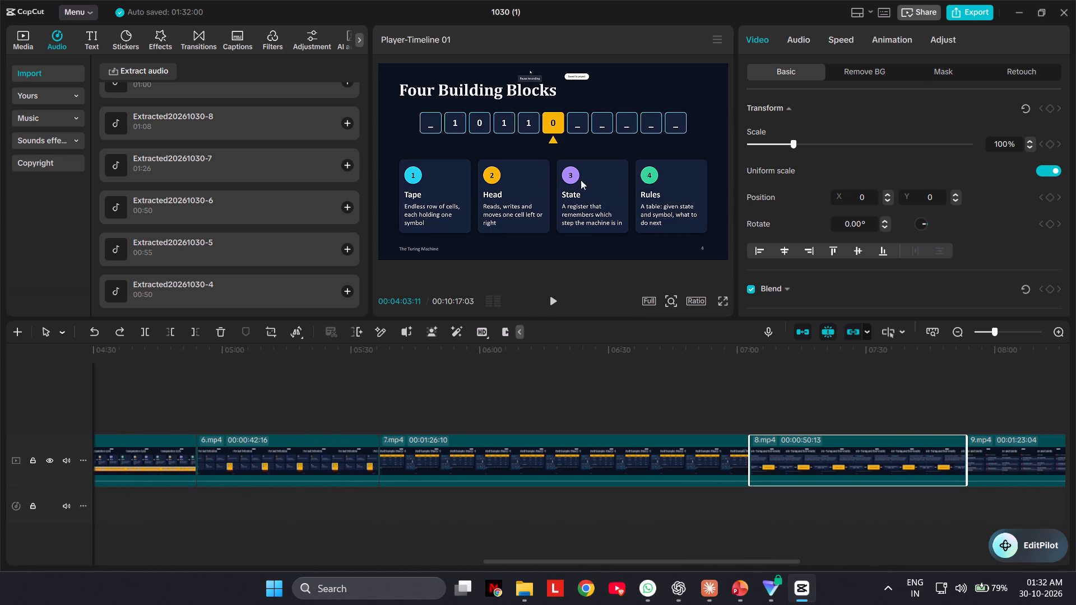
pyautogui.click(453, 458)
pyautogui.click(273, 461)
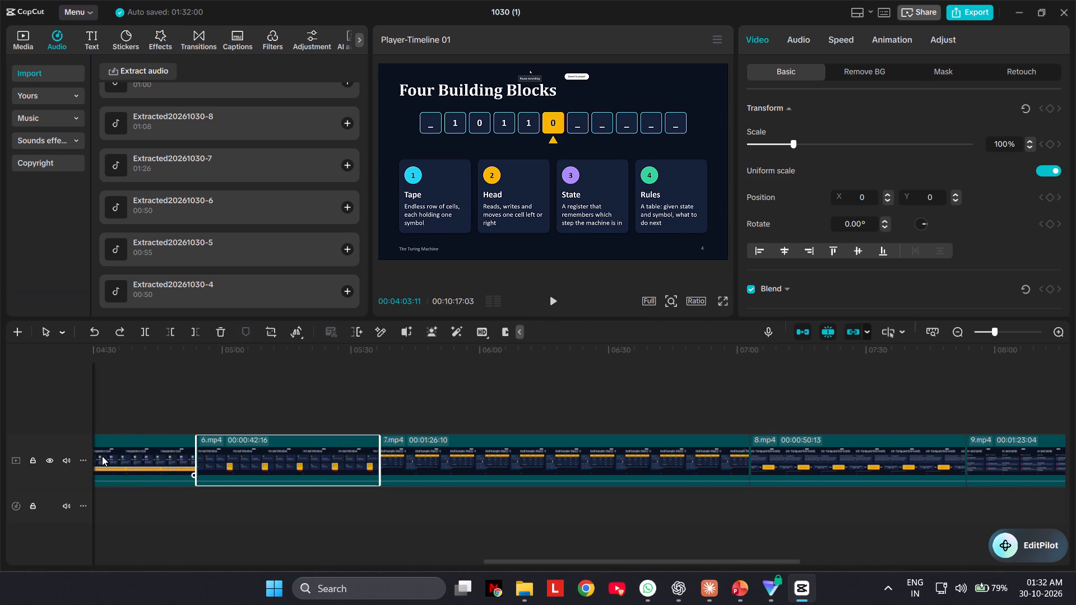
pyautogui.click(102, 456)
pyautogui.click(257, 397)
pyautogui.click(189, 389)
pyautogui.moveTo(157, 390); pyautogui.dragTo(144, 390)
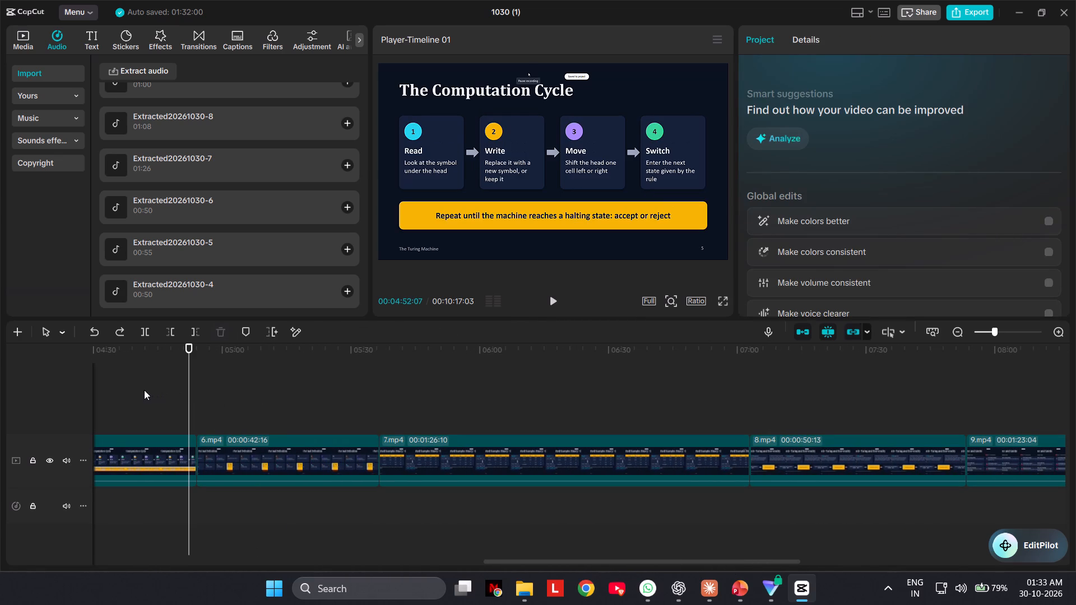
pyautogui.moveTo(144, 390); pyautogui.dragTo(128, 392)
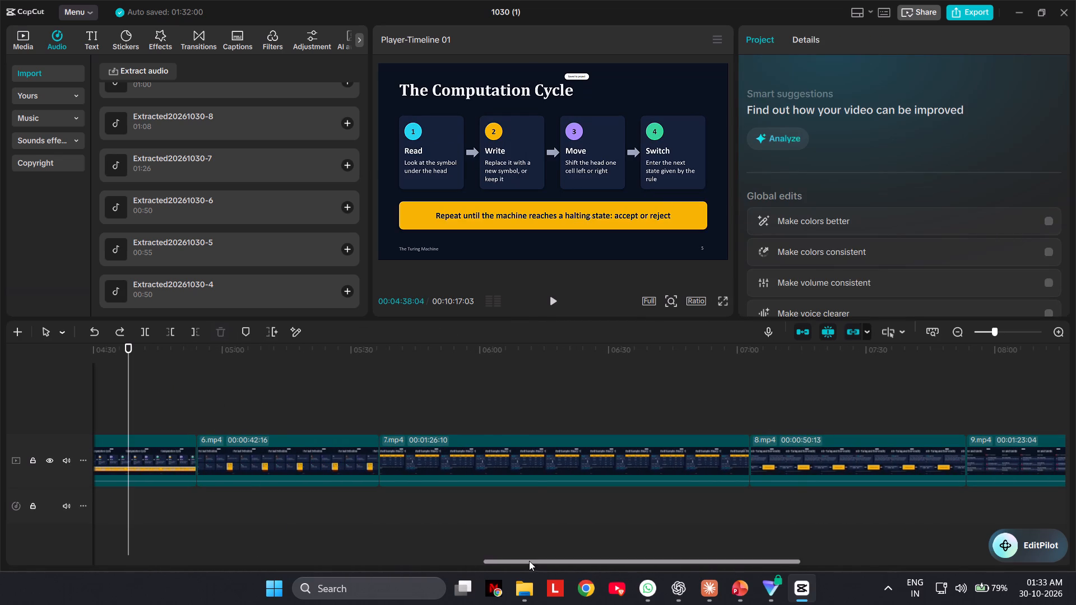
pyautogui.moveTo(529, 561); pyautogui.dragTo(420, 575)
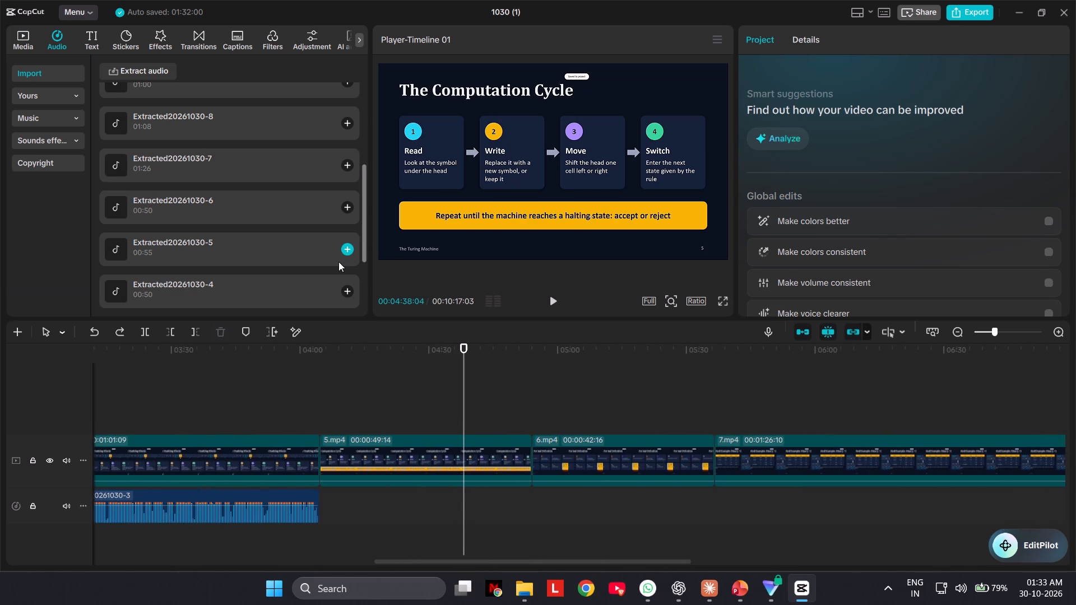
pyautogui.click(222, 133)
pyautogui.scroll(1, 222, 133)
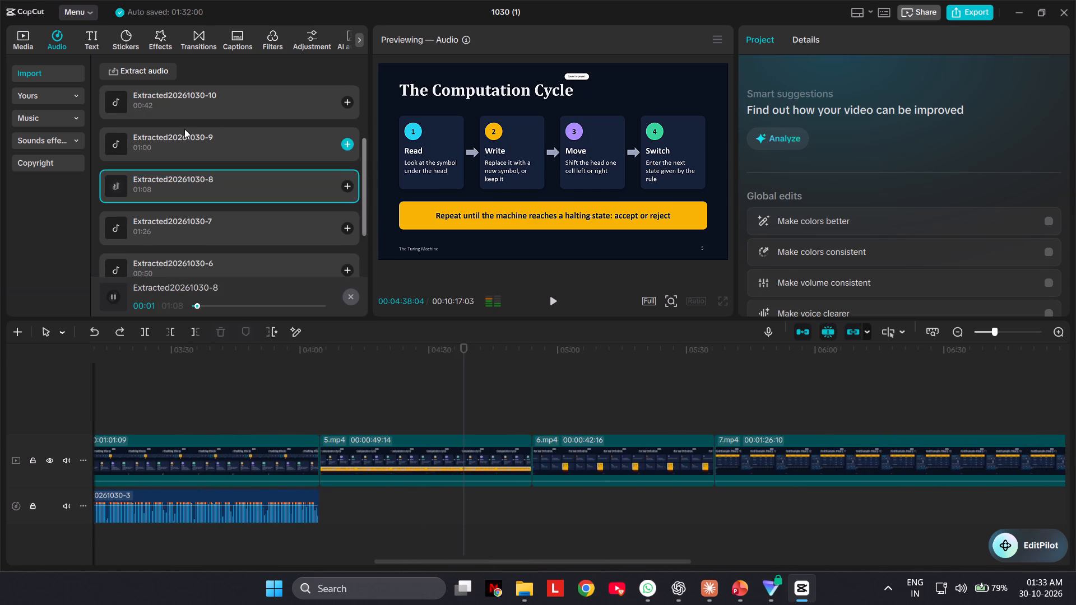
pyautogui.click(183, 142)
pyautogui.click(182, 105)
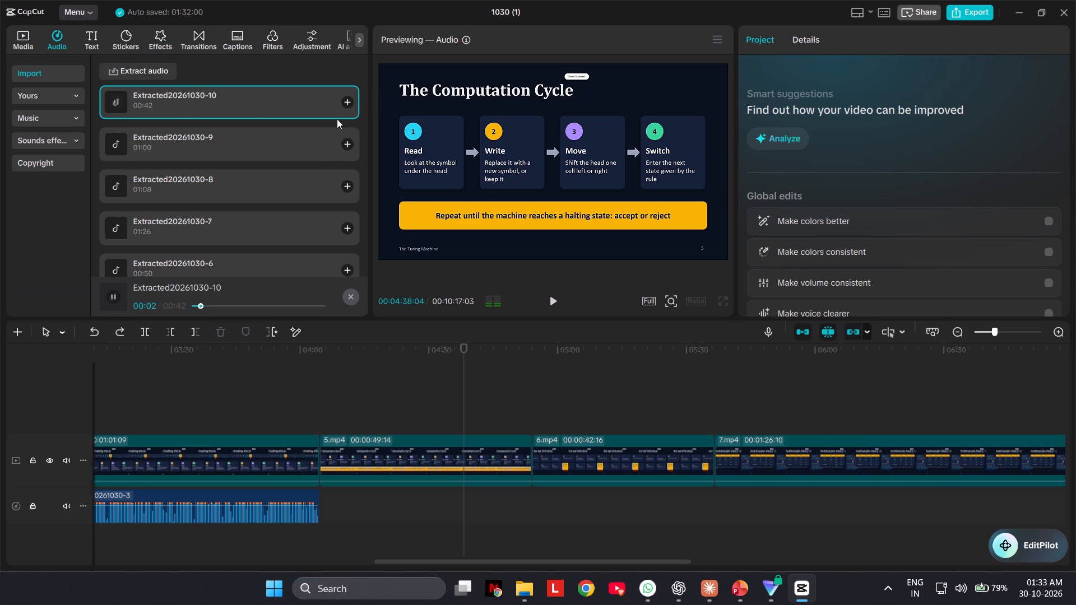
pyautogui.click(245, 199)
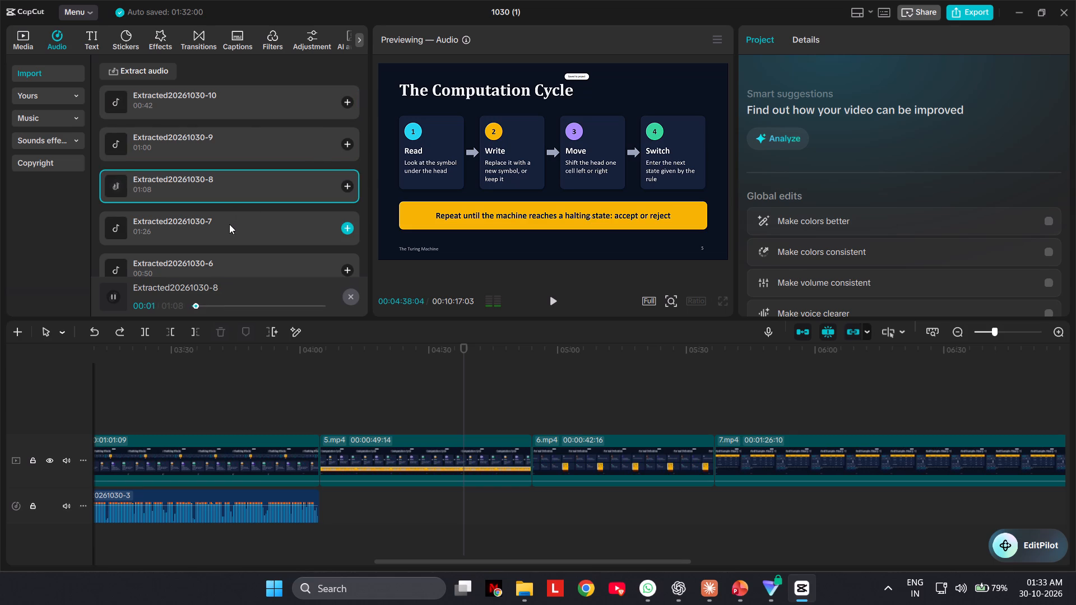
pyautogui.click(229, 224)
pyautogui.scroll(-1, 225, 236)
pyautogui.click(219, 220)
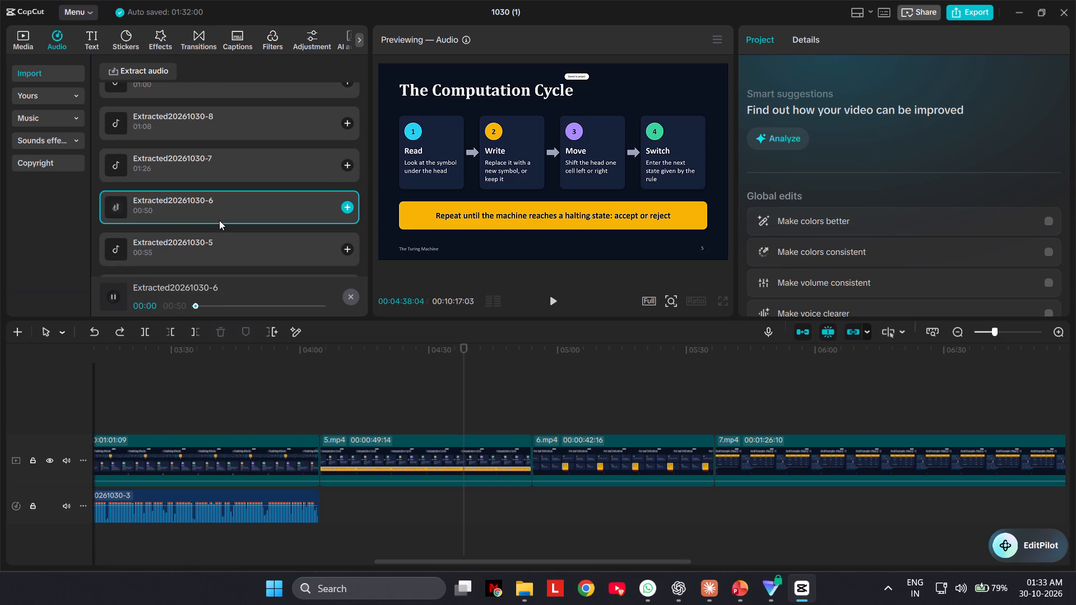
pyautogui.click(203, 244)
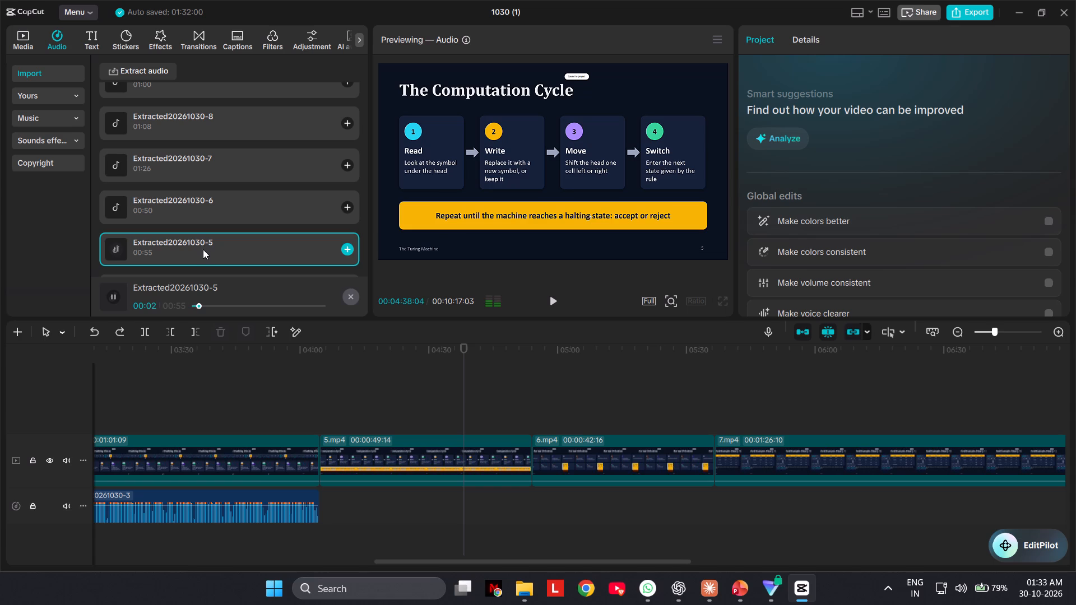
pyautogui.scroll(-1, 202, 249)
pyautogui.click(198, 231)
pyautogui.scroll(-1, 198, 240)
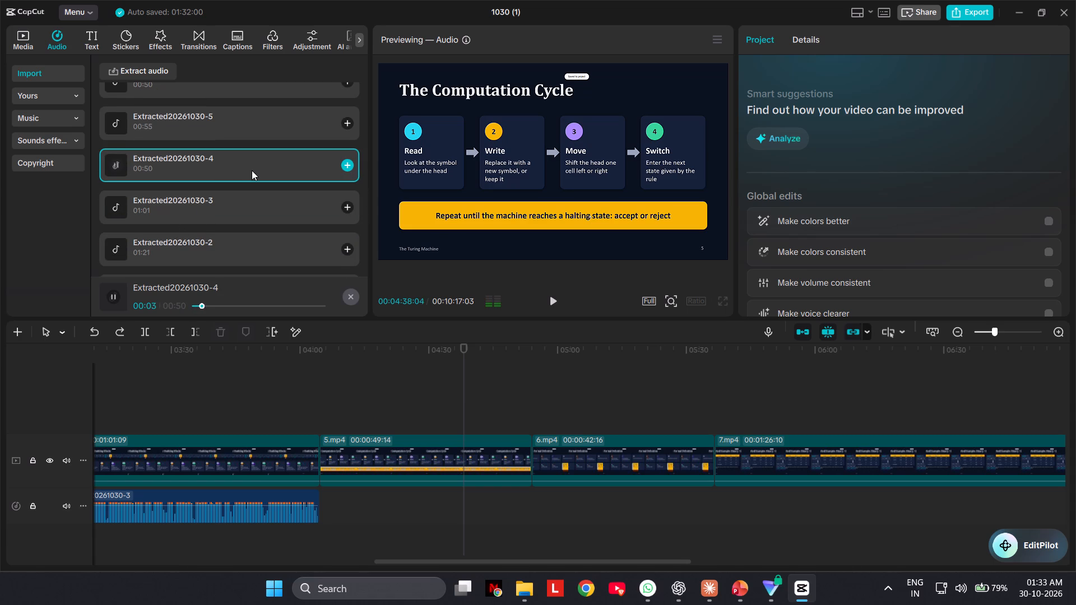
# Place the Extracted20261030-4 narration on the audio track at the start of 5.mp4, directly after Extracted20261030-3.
pyautogui.moveTo(198, 159); pyautogui.dragTo(335, 501)
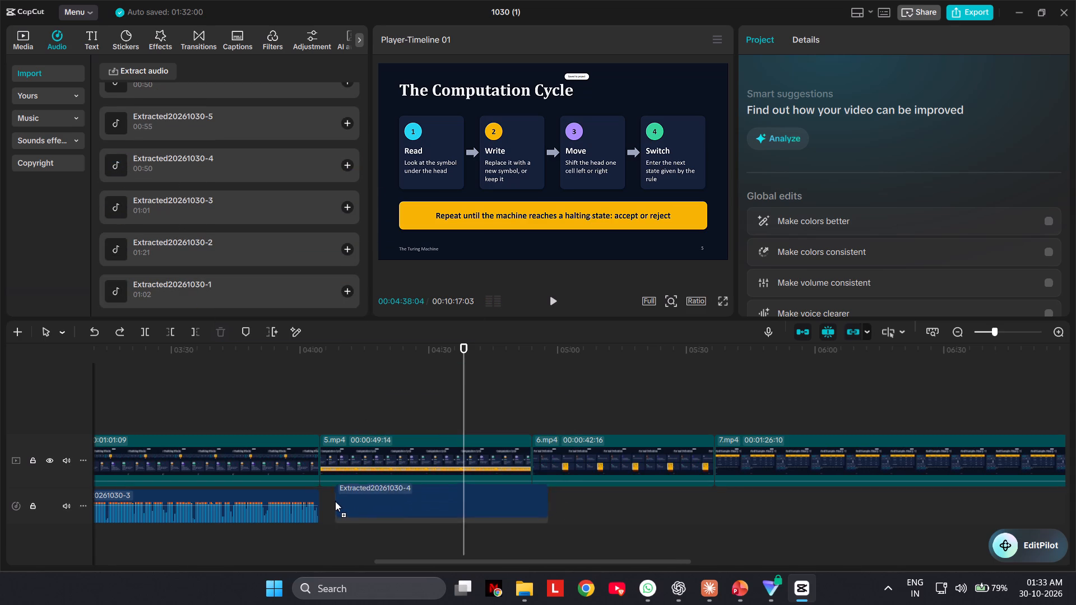
pyautogui.moveTo(335, 501); pyautogui.dragTo(319, 504)
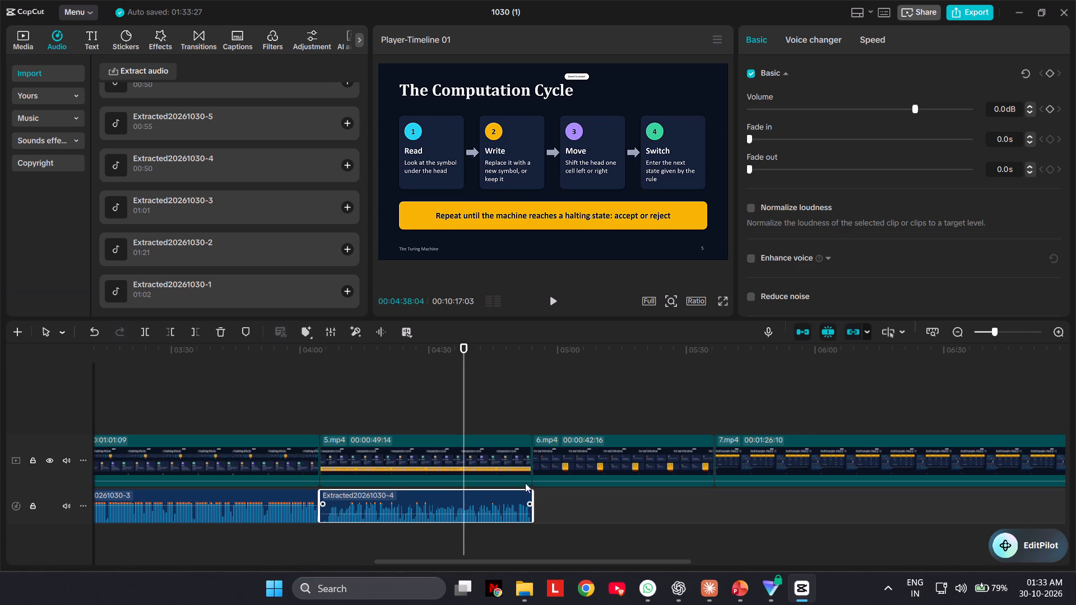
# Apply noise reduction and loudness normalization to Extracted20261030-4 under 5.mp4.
pyautogui.click(377, 331)
pyautogui.click(322, 332)
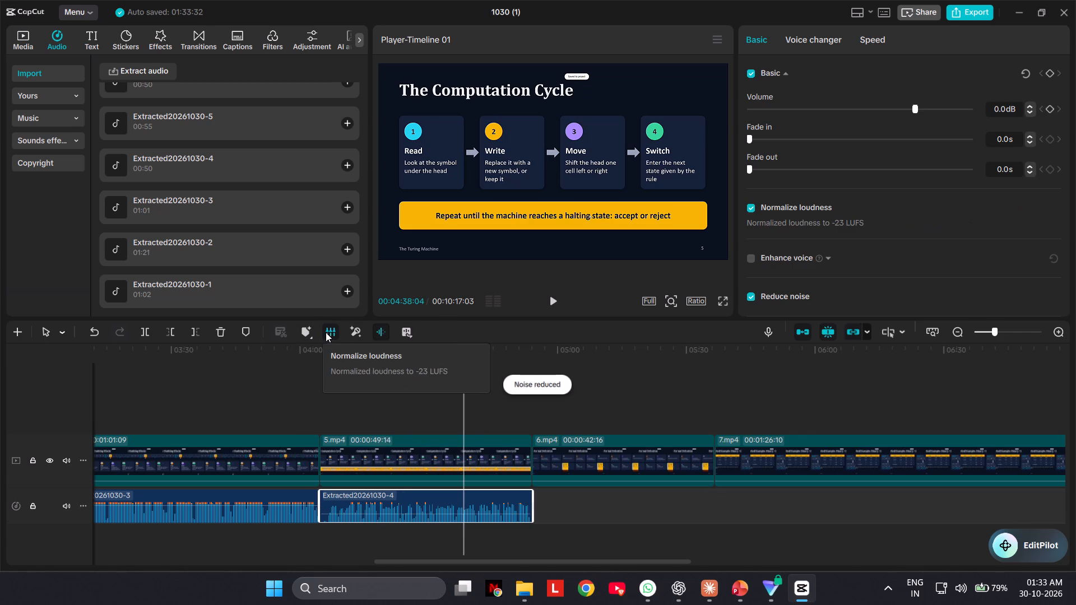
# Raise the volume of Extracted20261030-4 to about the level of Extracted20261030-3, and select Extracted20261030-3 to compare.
pyautogui.moveTo(913, 108); pyautogui.dragTo(926, 108)
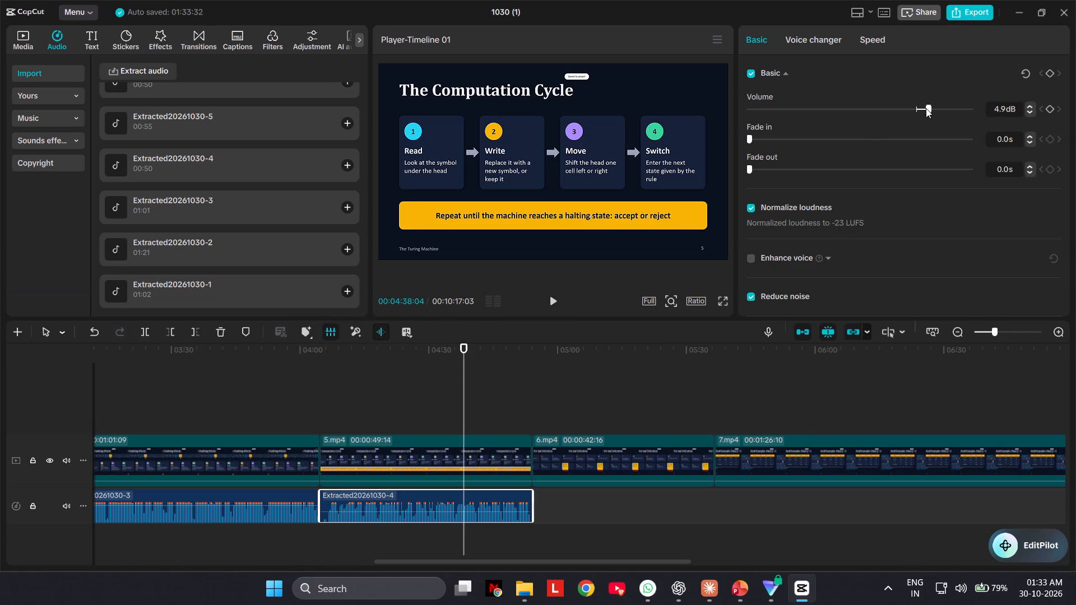
pyautogui.moveTo(926, 108); pyautogui.dragTo(953, 107)
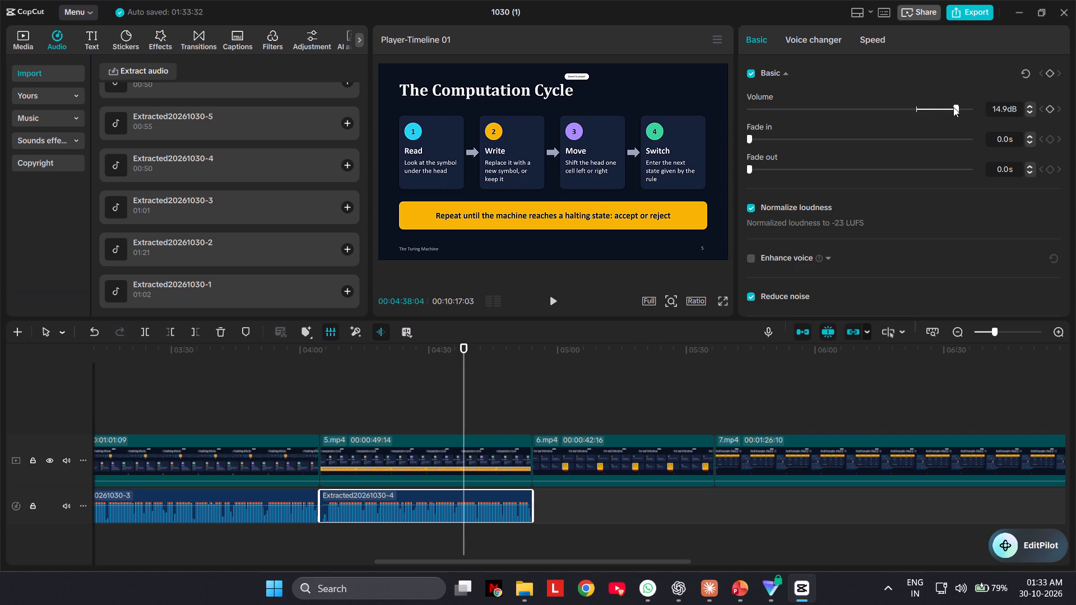
pyautogui.moveTo(953, 107); pyautogui.dragTo(952, 108)
pyautogui.click(287, 514)
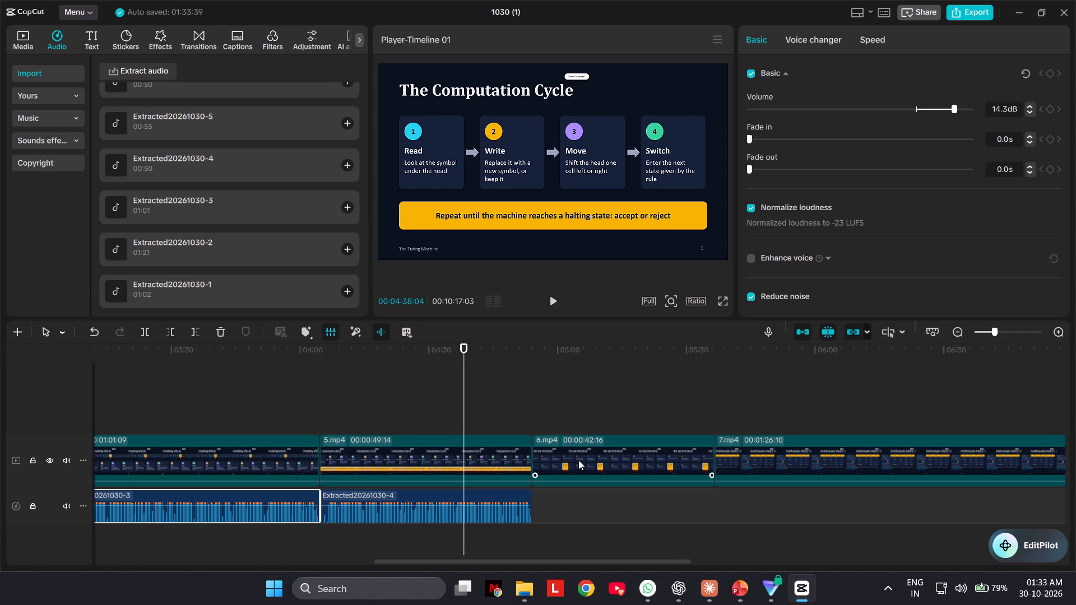
pyautogui.scroll(6, 245, 188)
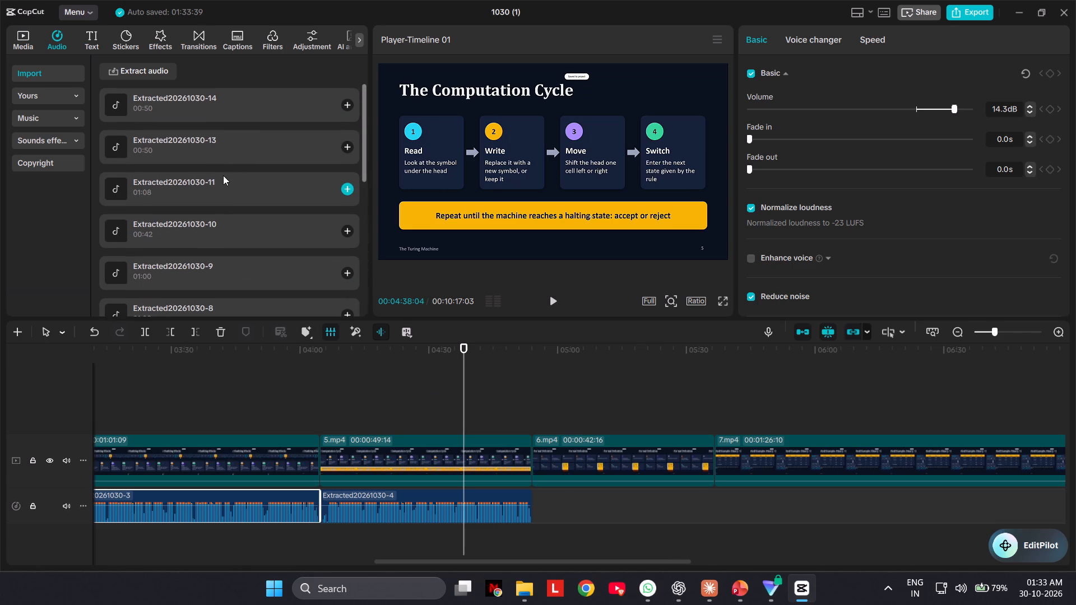
pyautogui.moveTo(176, 226); pyautogui.dragTo(537, 510)
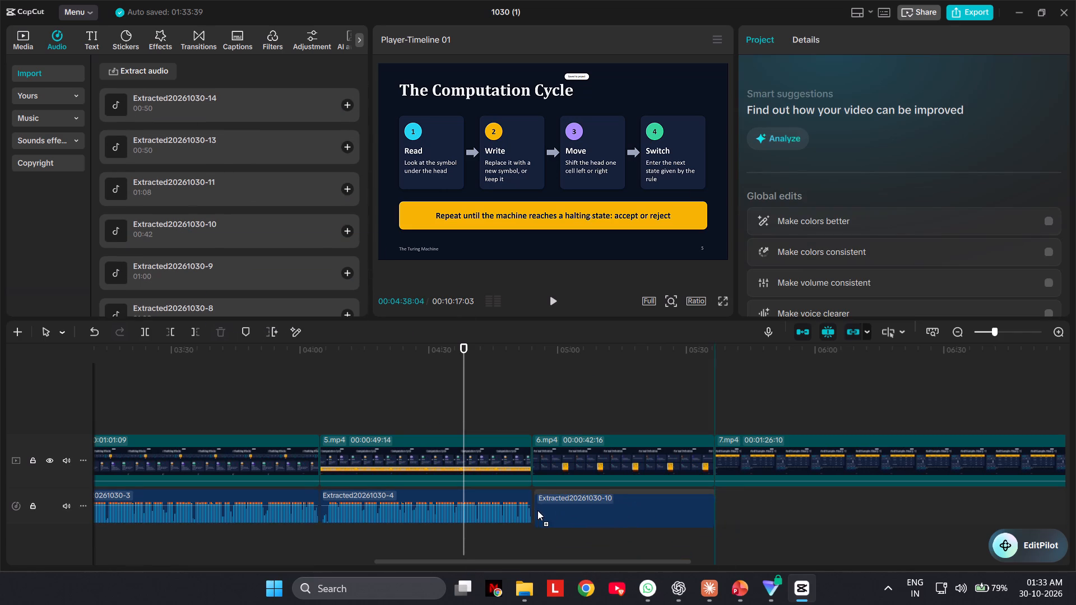
pyautogui.moveTo(537, 510); pyautogui.dragTo(534, 510)
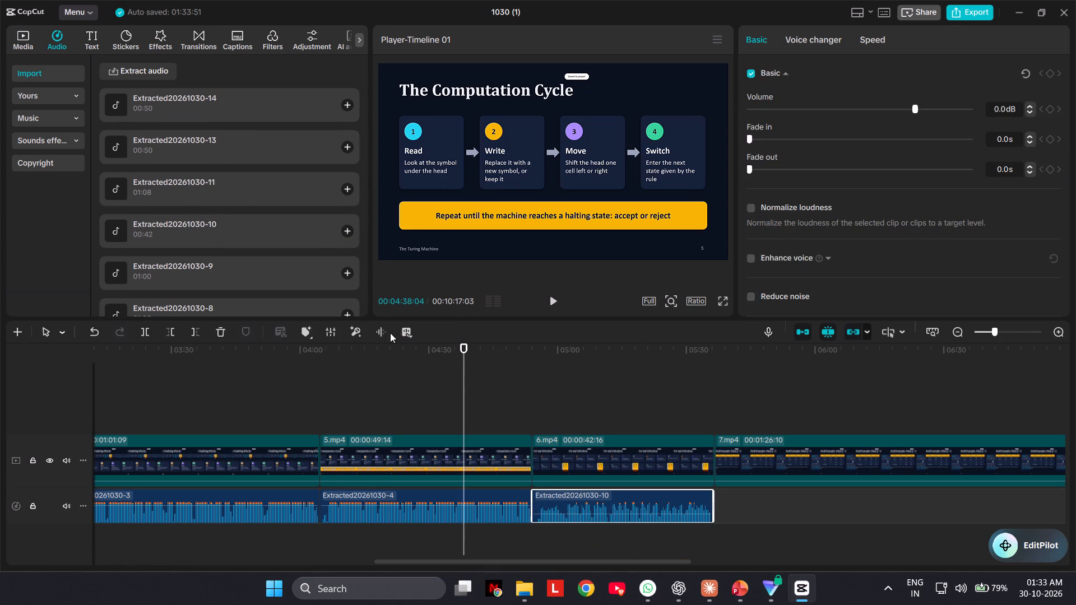
pyautogui.click(377, 337)
pyautogui.click(326, 332)
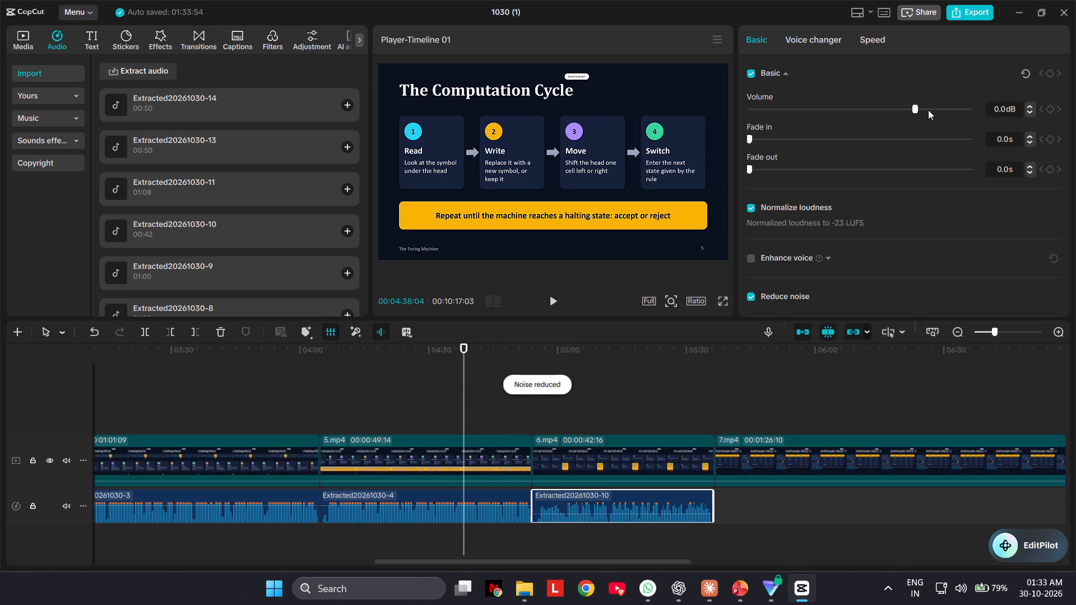
pyautogui.moveTo(916, 110); pyautogui.dragTo(948, 105)
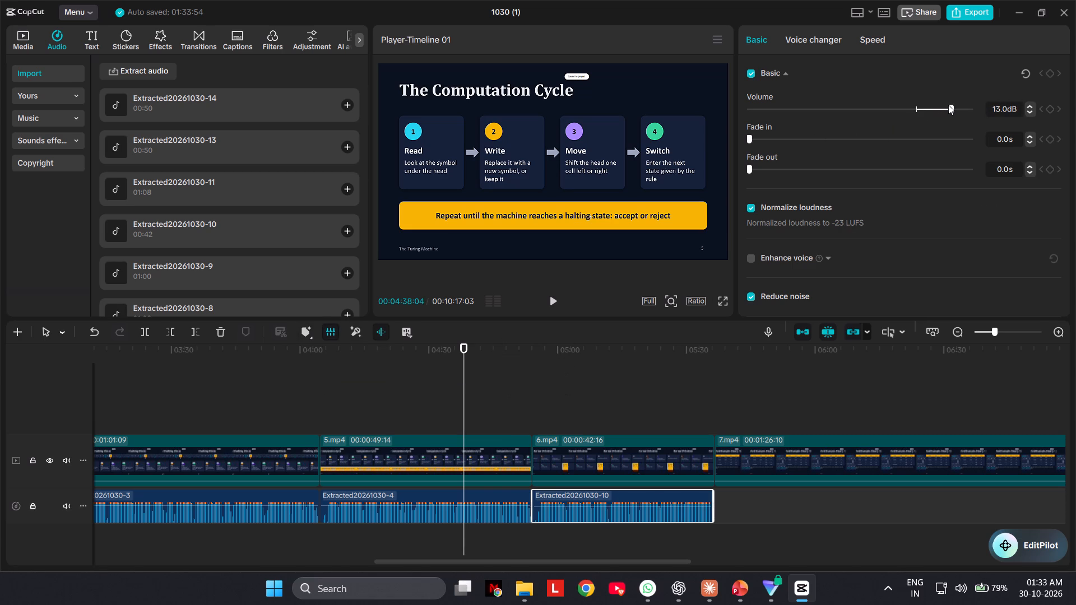
pyautogui.moveTo(948, 105); pyautogui.dragTo(950, 107)
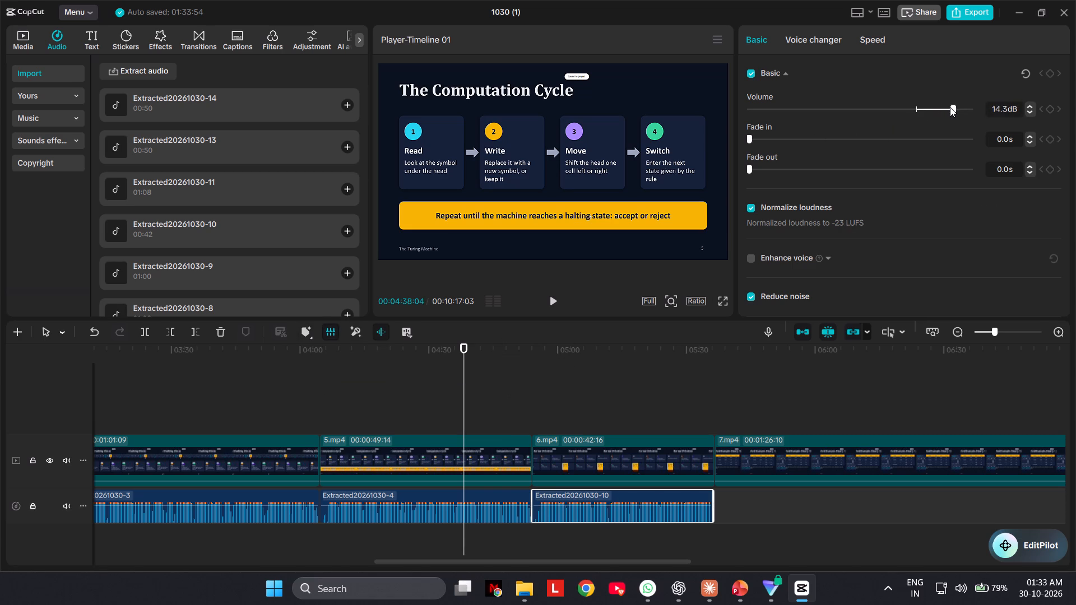
pyautogui.moveTo(950, 107); pyautogui.dragTo(952, 107)
# Play the timeline from within 5.mp4 to check the processed narration.
pyautogui.click(551, 297)
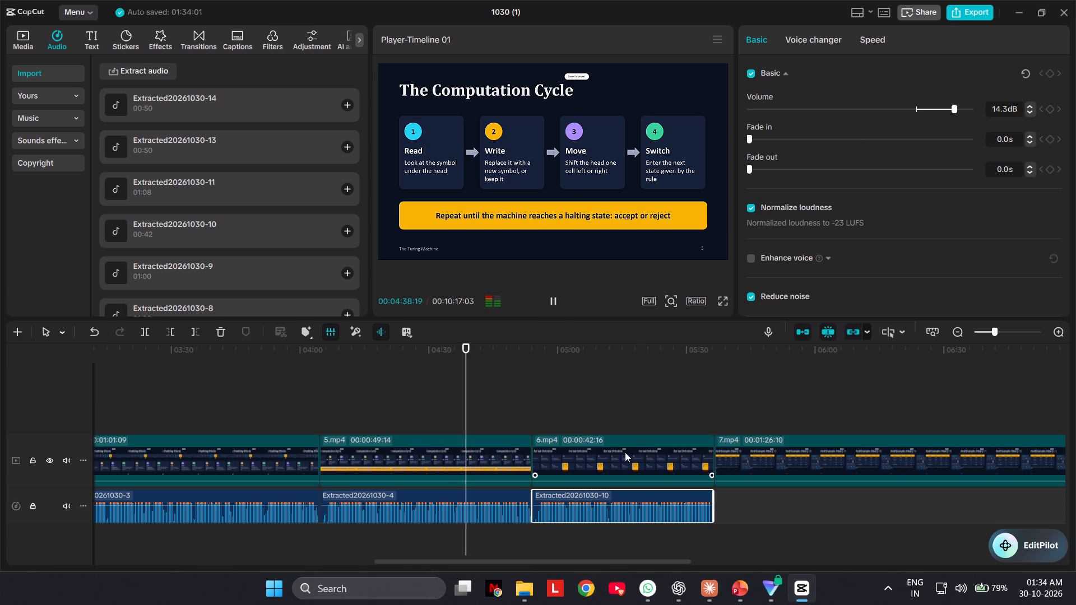
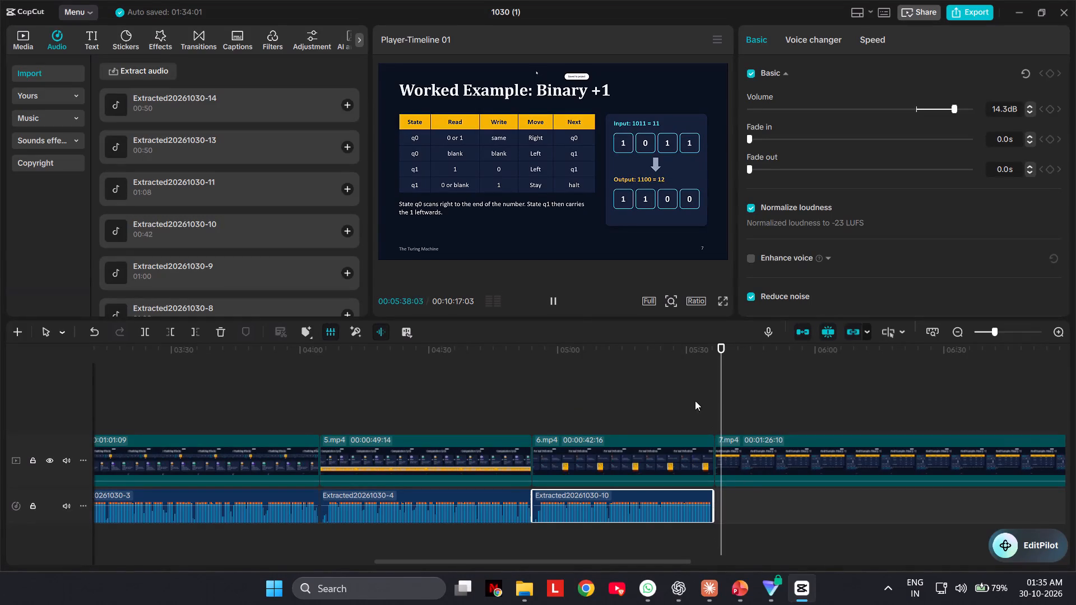
pyautogui.click(552, 305)
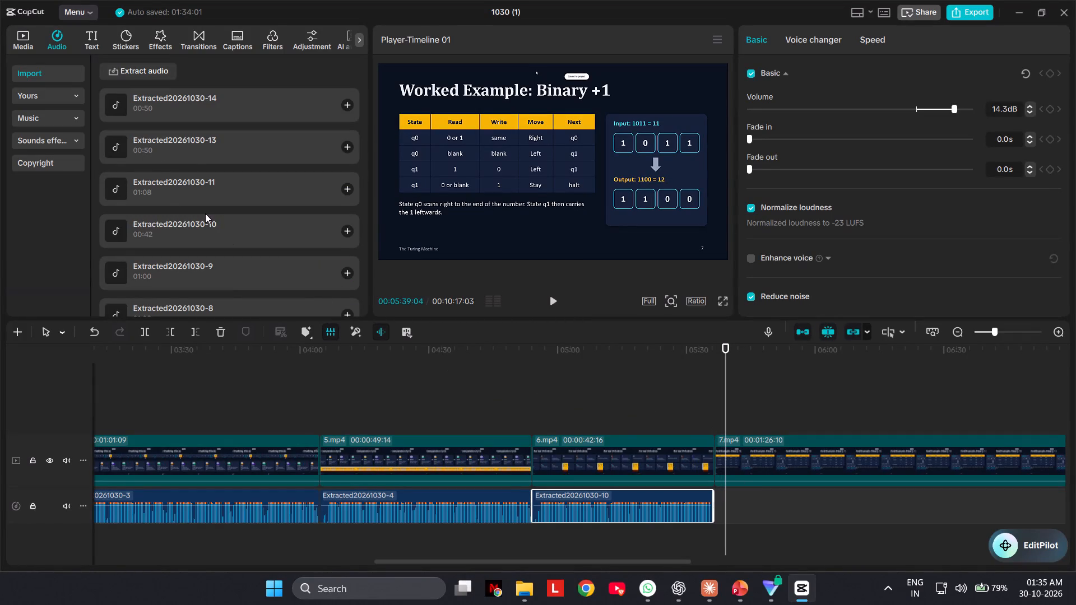
pyautogui.scroll(-5, 195, 221)
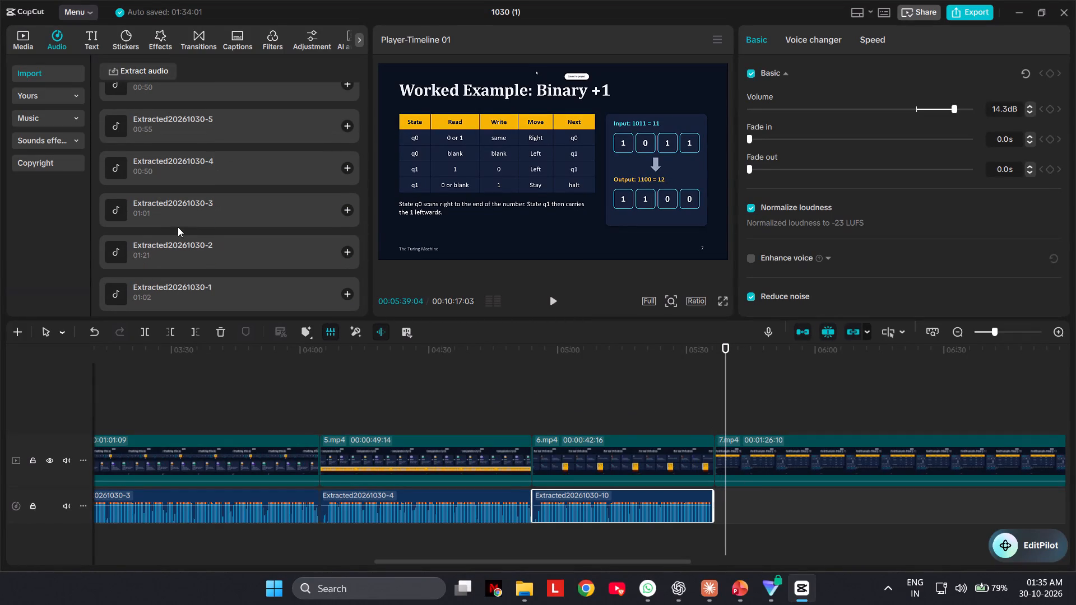
pyautogui.scroll(1, 205, 235)
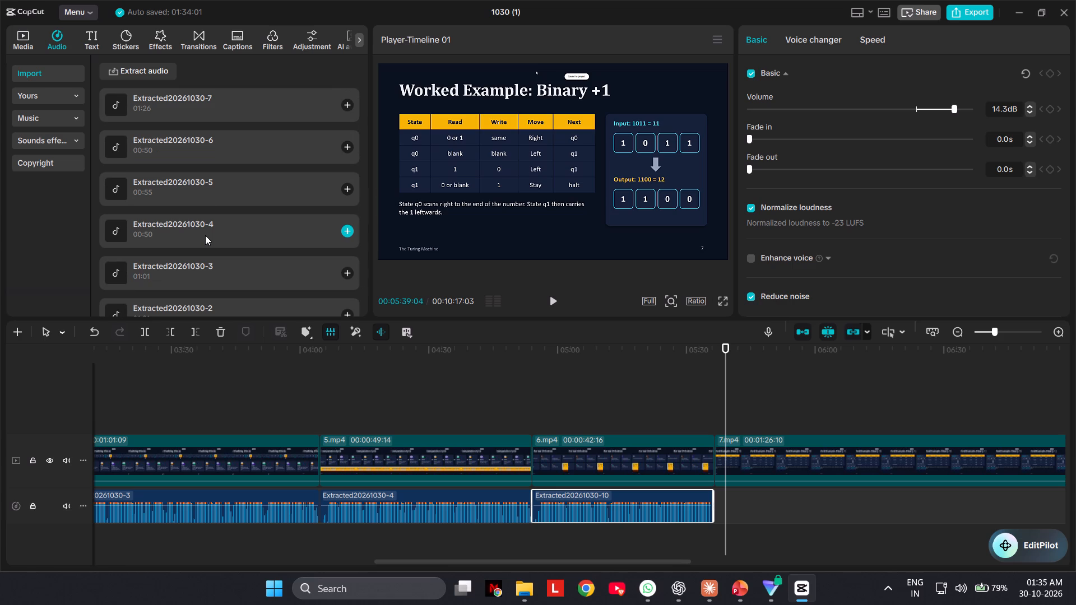
pyautogui.moveTo(173, 106); pyautogui.dragTo(726, 520)
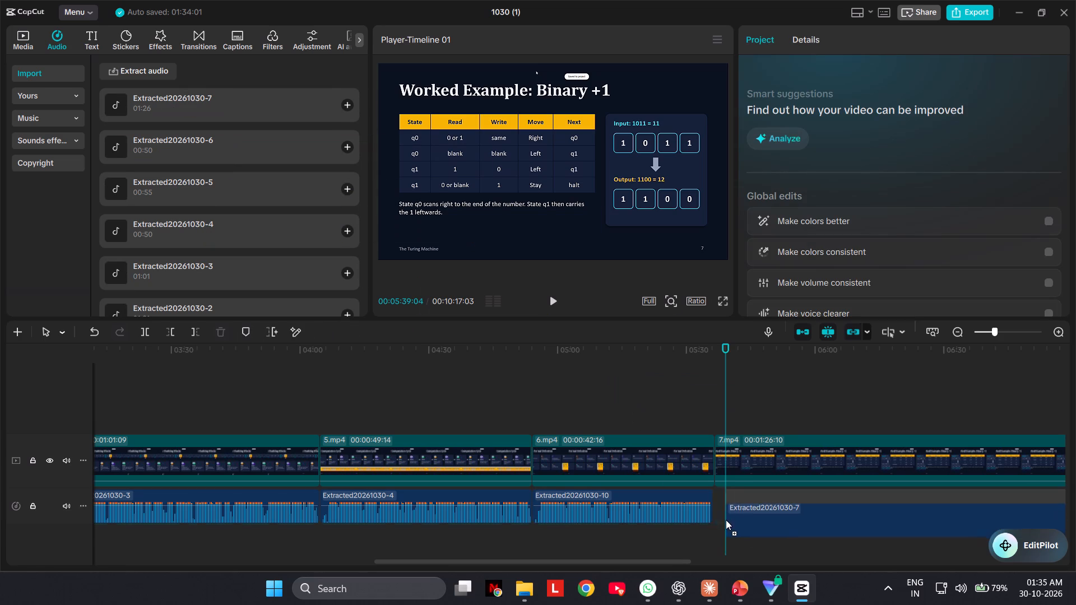
pyautogui.moveTo(726, 520); pyautogui.dragTo(712, 510)
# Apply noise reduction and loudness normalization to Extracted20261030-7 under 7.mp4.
pyautogui.click(675, 383)
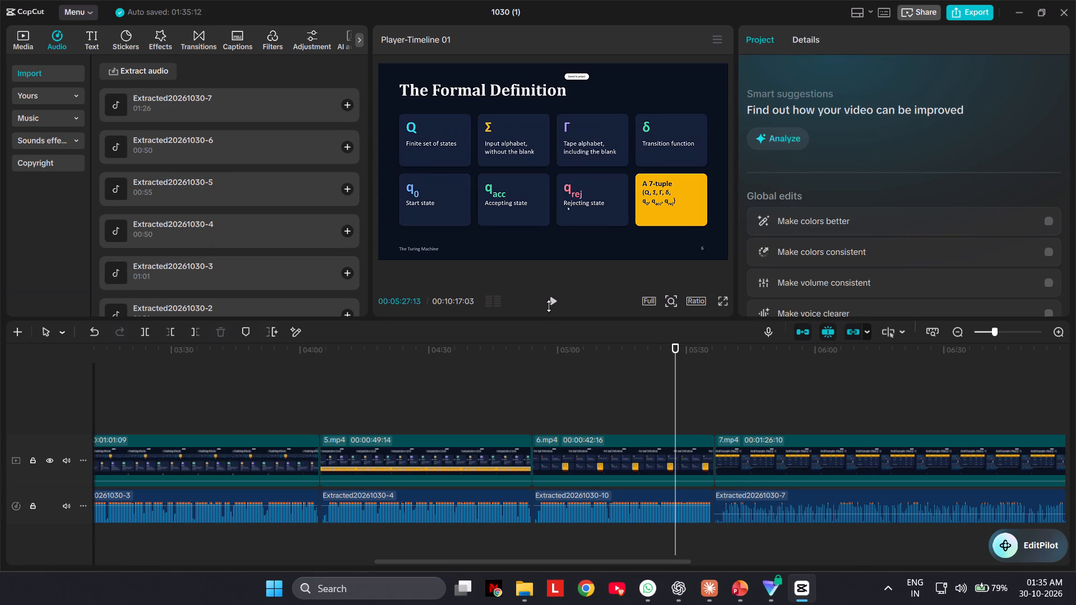
pyautogui.click(546, 306)
pyautogui.click(769, 515)
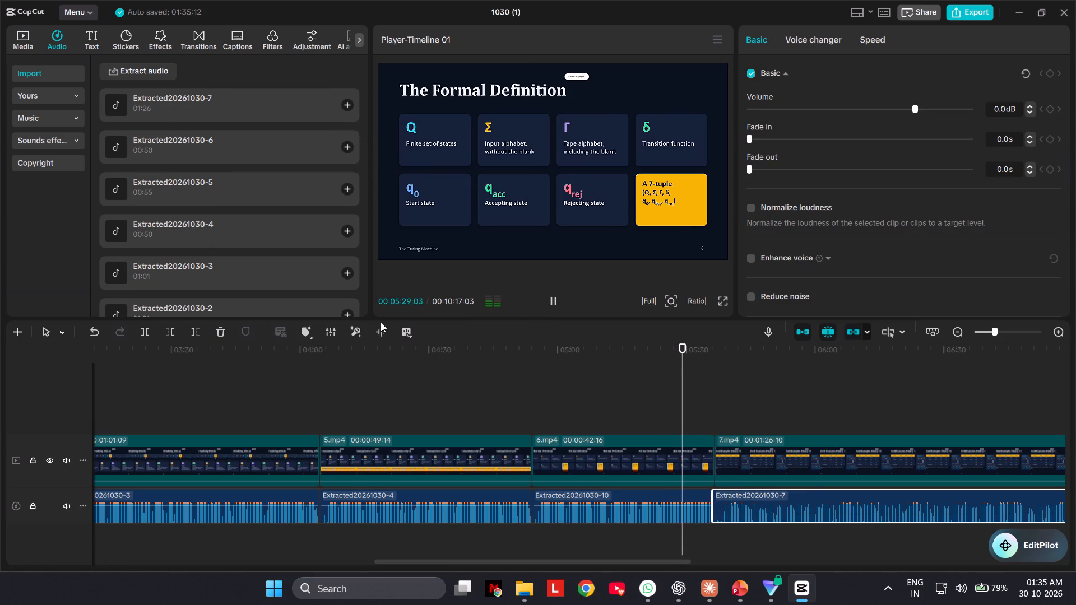
pyautogui.click(379, 333)
pyautogui.click(324, 334)
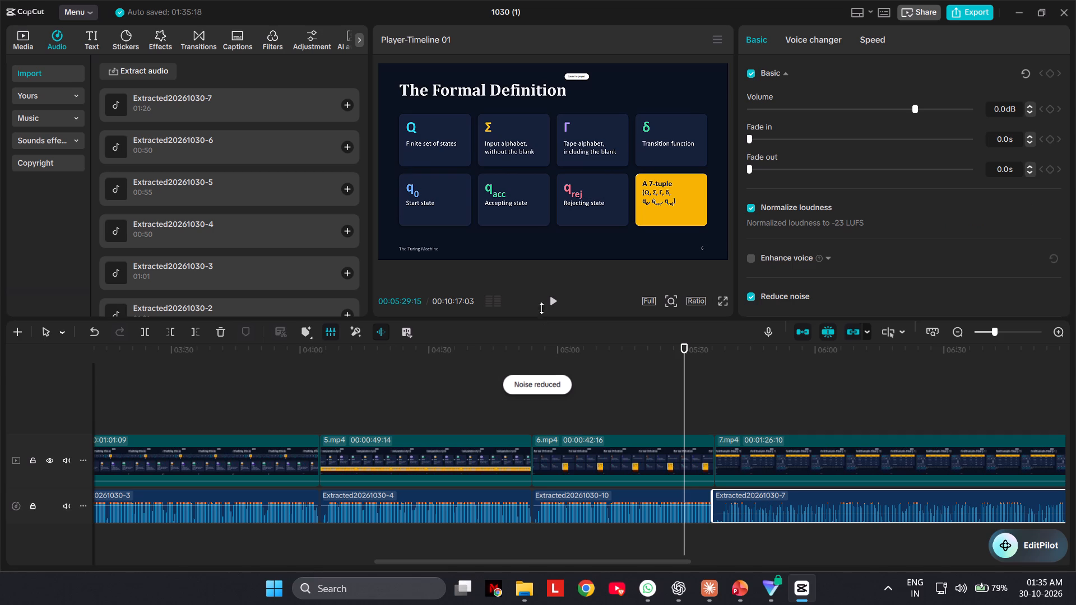
pyautogui.click(555, 297)
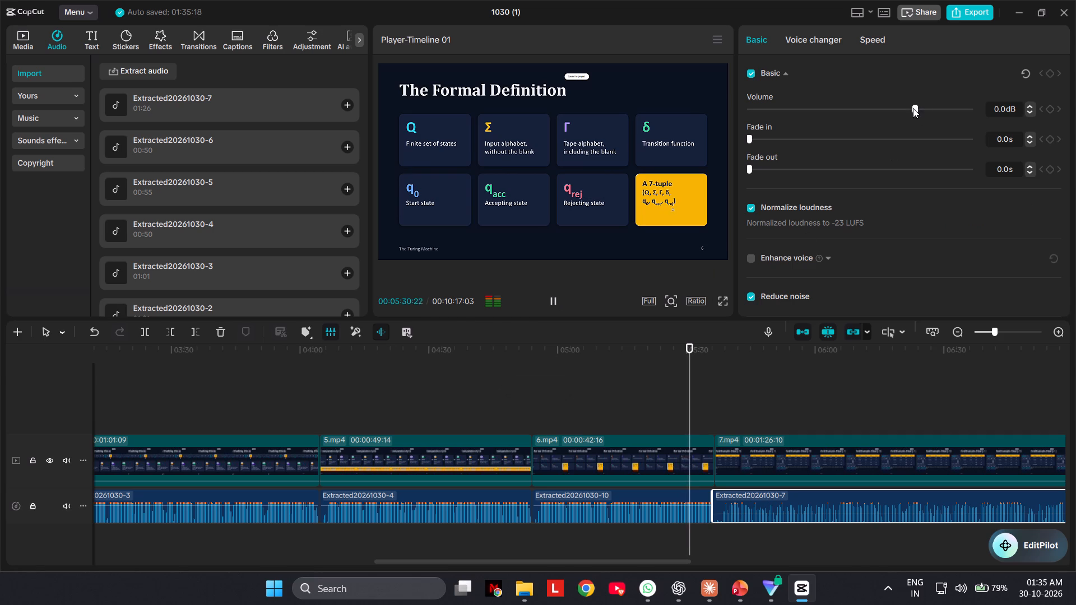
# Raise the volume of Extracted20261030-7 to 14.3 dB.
pyautogui.moveTo(913, 108); pyautogui.dragTo(940, 111)
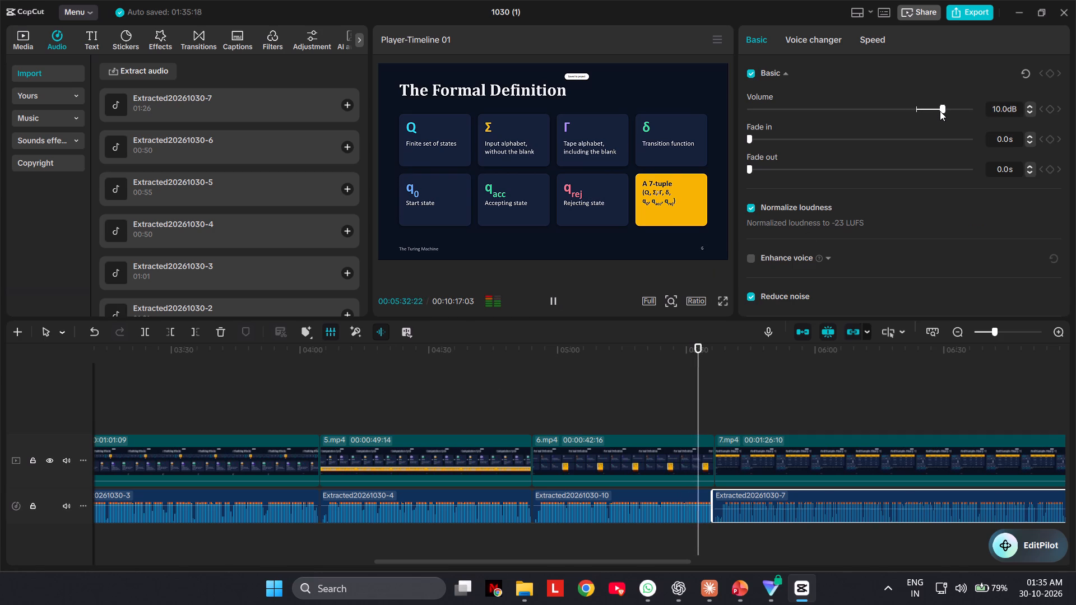
pyautogui.moveTo(940, 111); pyautogui.dragTo(949, 111)
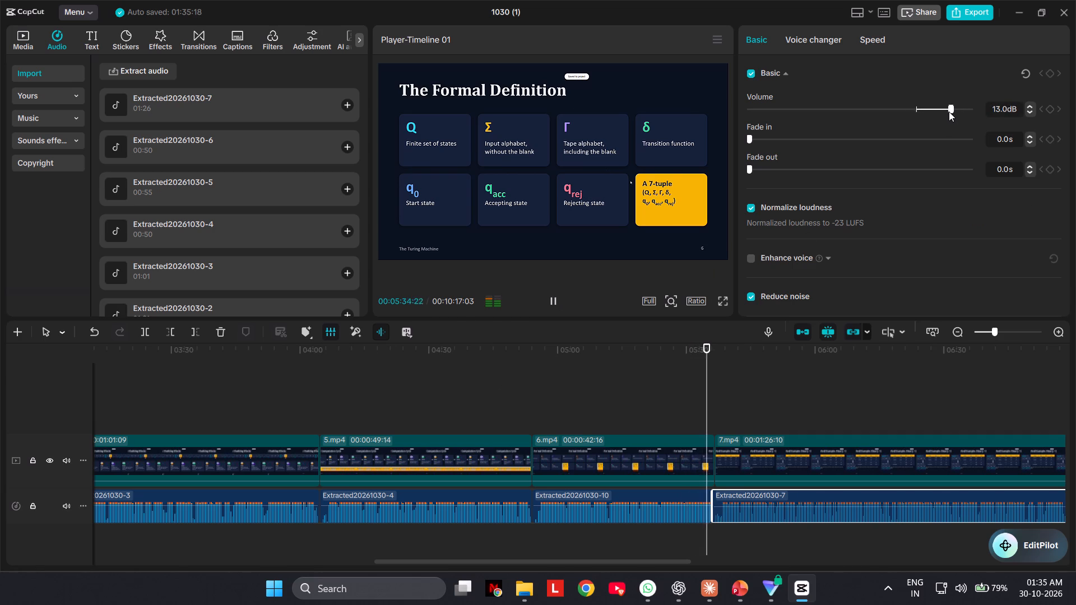
pyautogui.moveTo(949, 111); pyautogui.dragTo(951, 109)
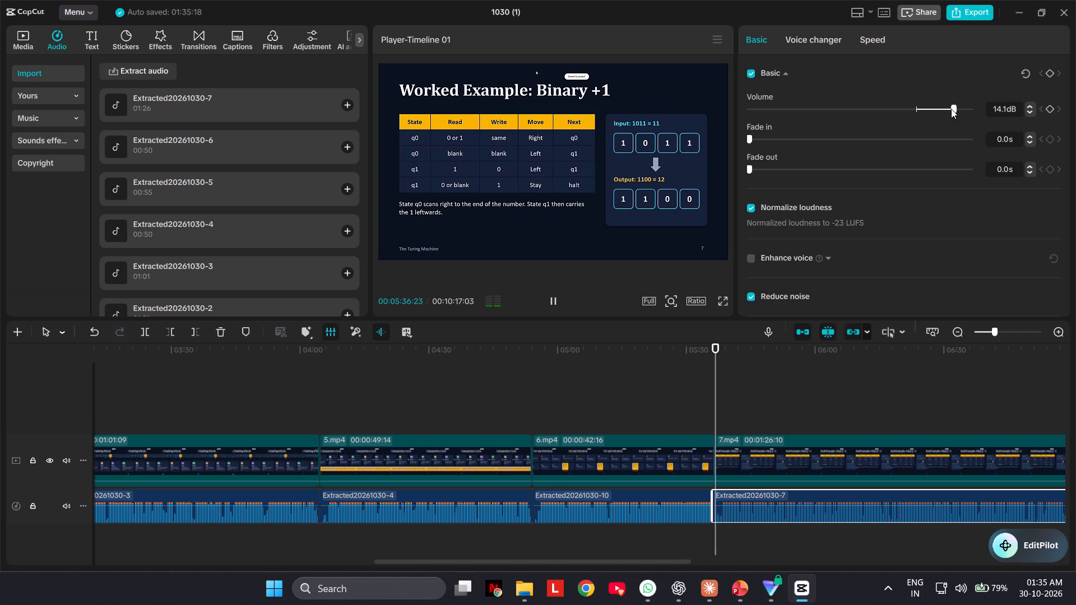
pyautogui.moveTo(951, 109); pyautogui.dragTo(953, 110)
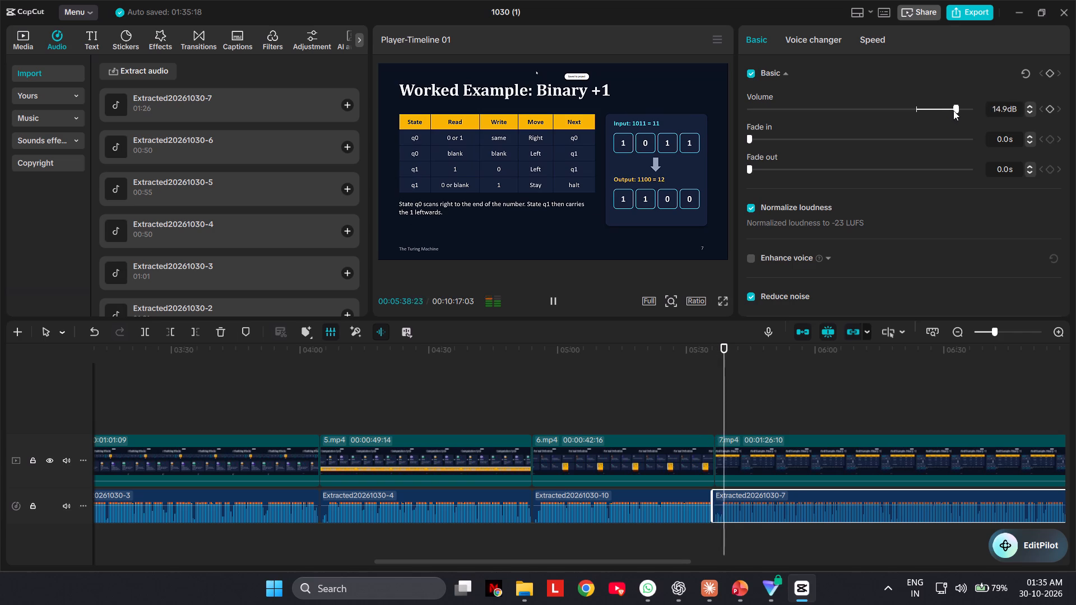
pyautogui.moveTo(953, 110); pyautogui.dragTo(952, 113)
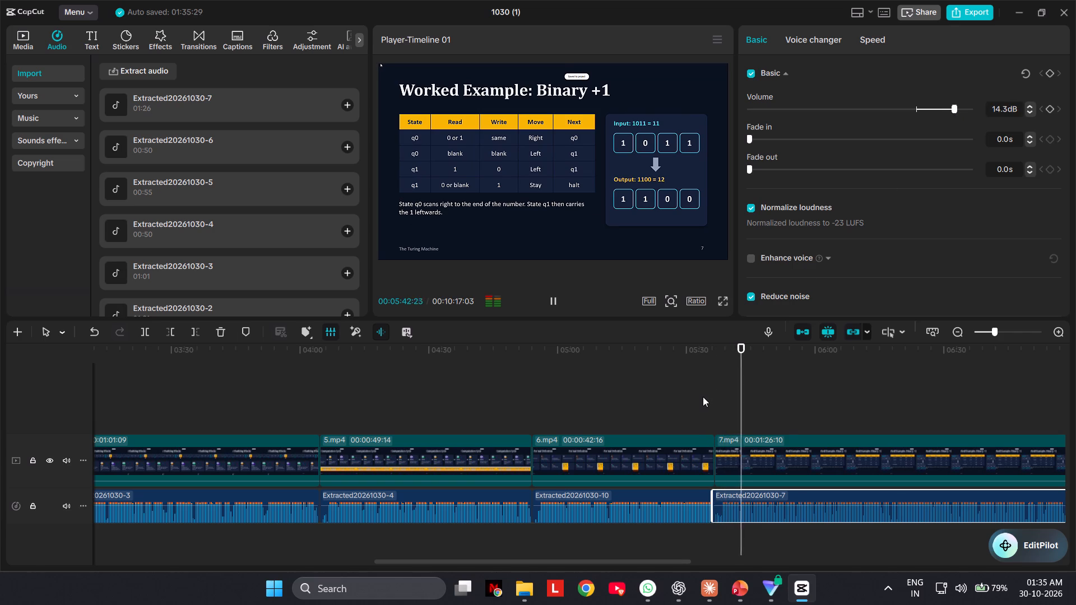
# Play the timeline from the end of 6.mp4 into 7.mp4 to check the processed narration.
pyautogui.click(703, 397)
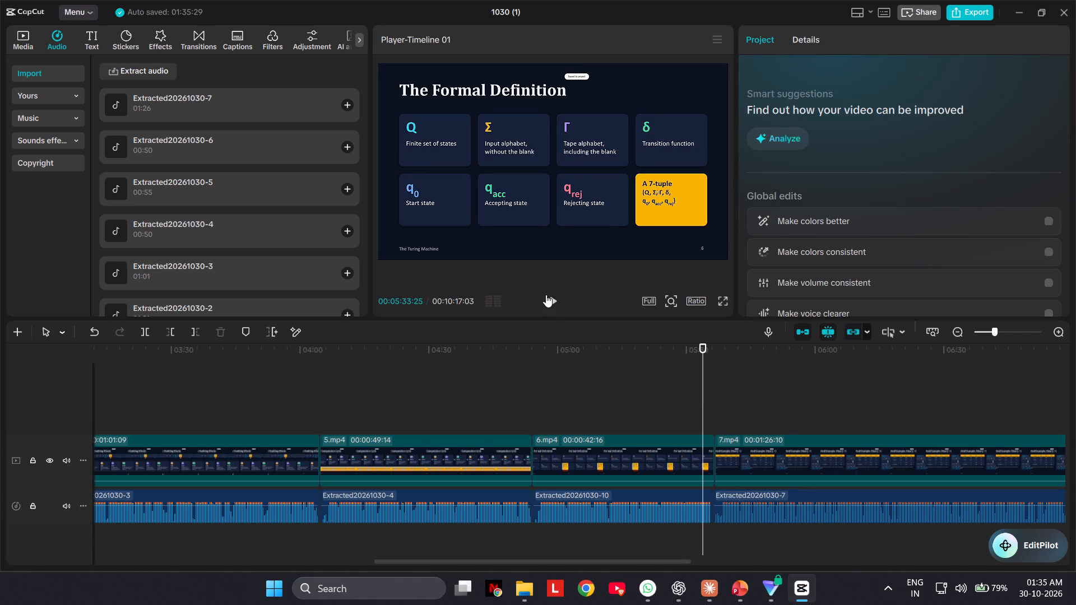
pyautogui.click(550, 296)
pyautogui.moveTo(685, 561); pyautogui.dragTo(781, 552)
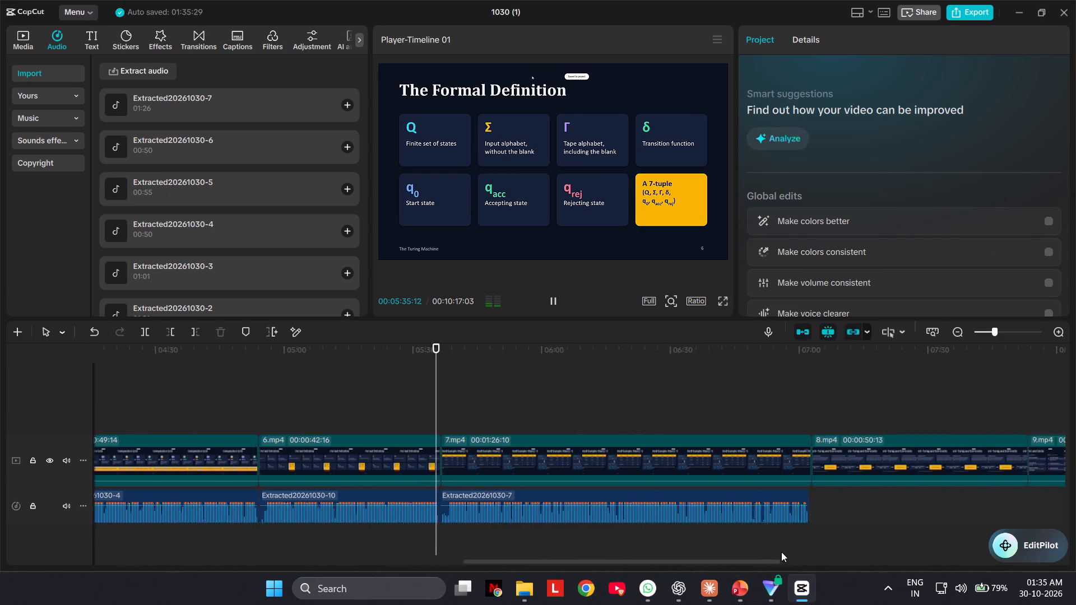
pyautogui.moveTo(781, 552); pyautogui.dragTo(928, 541)
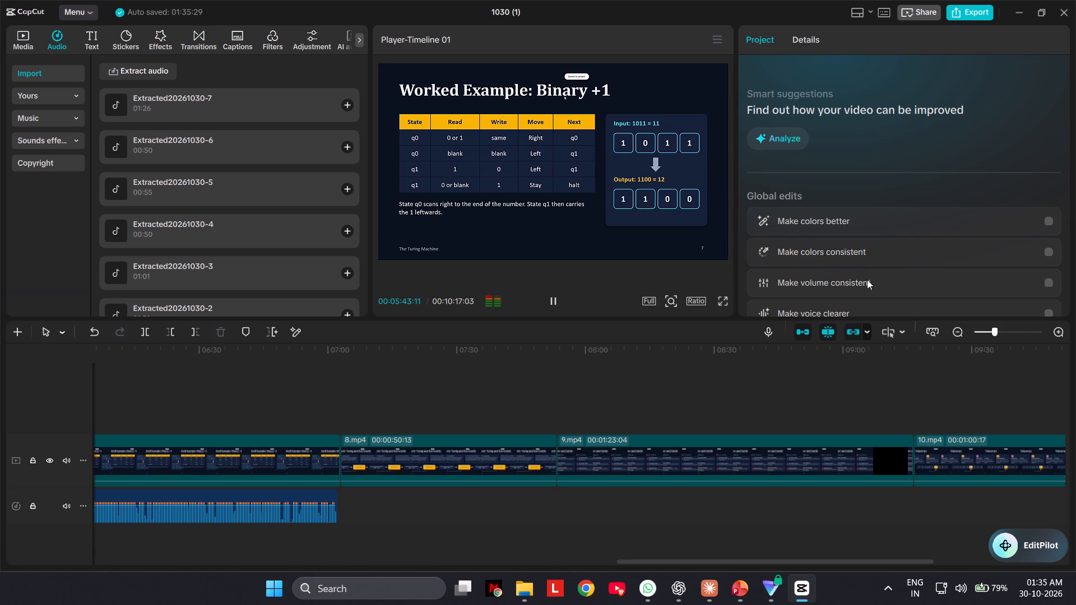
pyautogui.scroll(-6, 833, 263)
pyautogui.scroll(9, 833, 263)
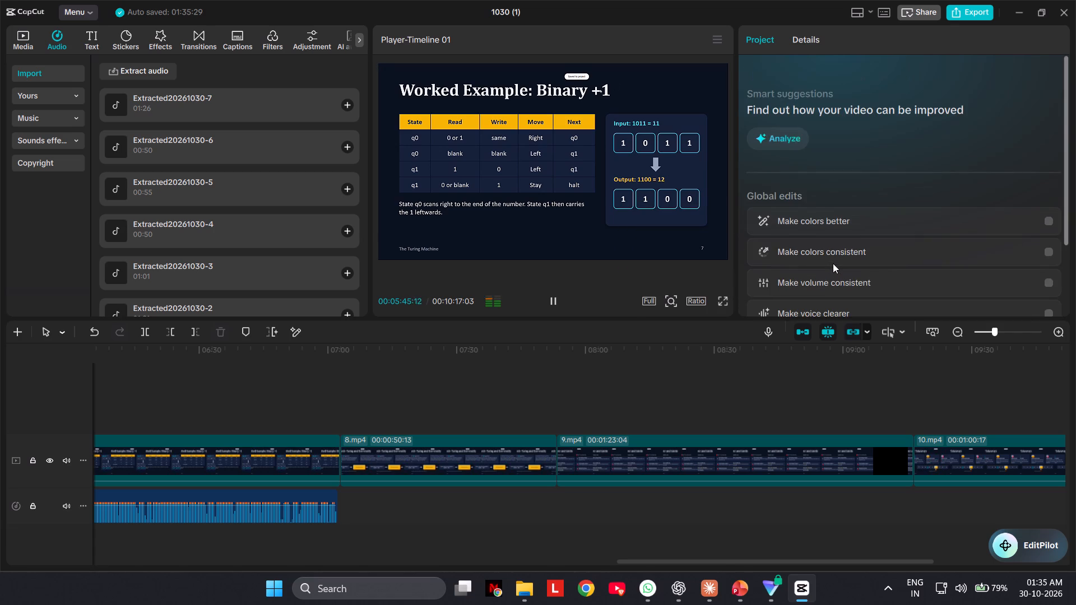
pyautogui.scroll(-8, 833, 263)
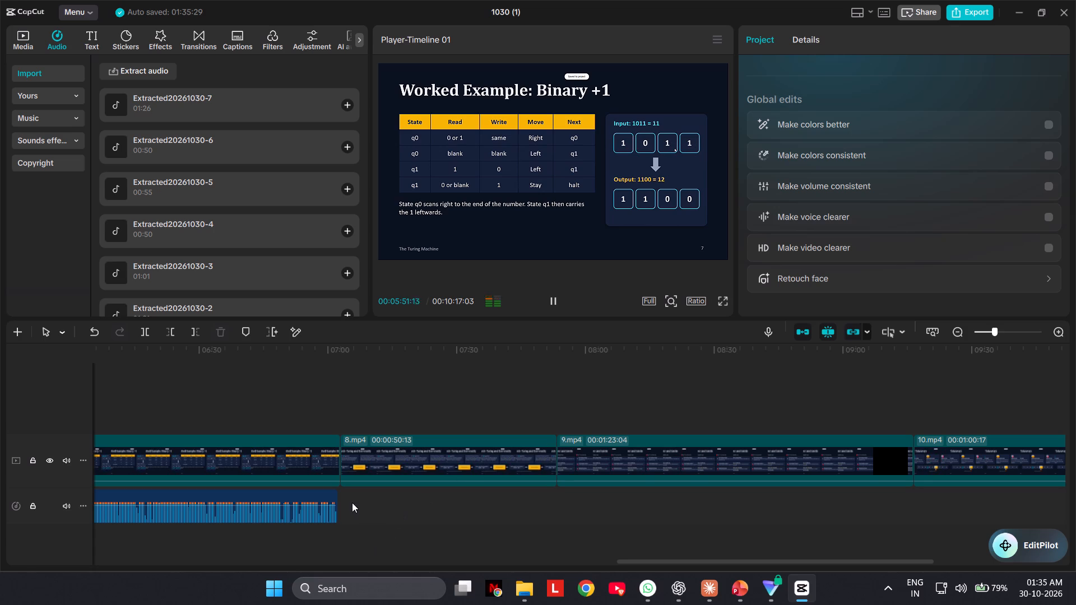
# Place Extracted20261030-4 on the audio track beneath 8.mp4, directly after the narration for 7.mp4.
pyautogui.moveTo(183, 227); pyautogui.dragTo(242, 278)
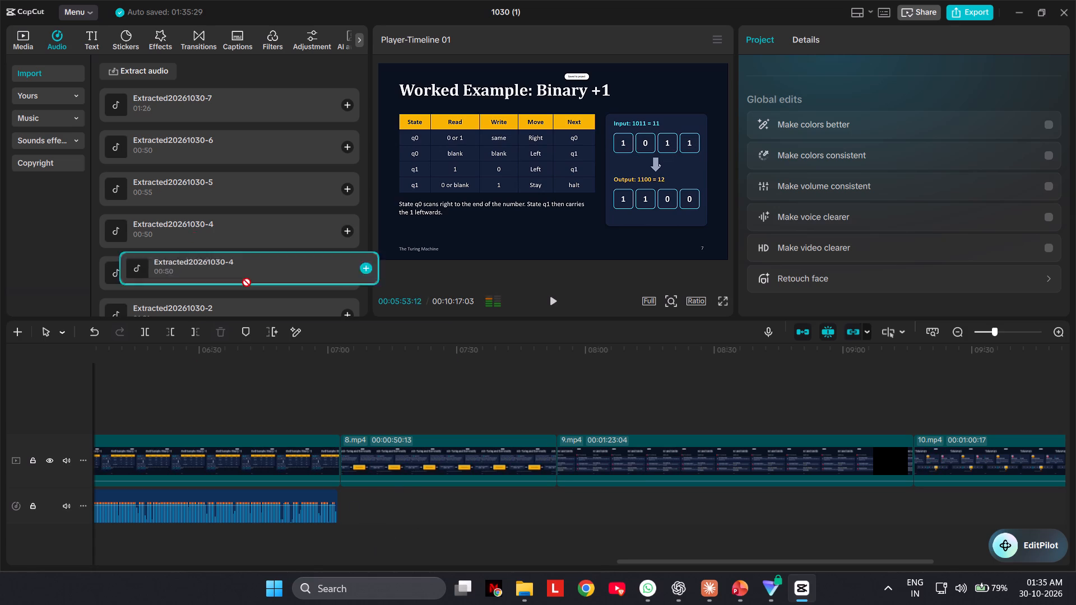
pyautogui.moveTo(242, 278); pyautogui.dragTo(336, 504)
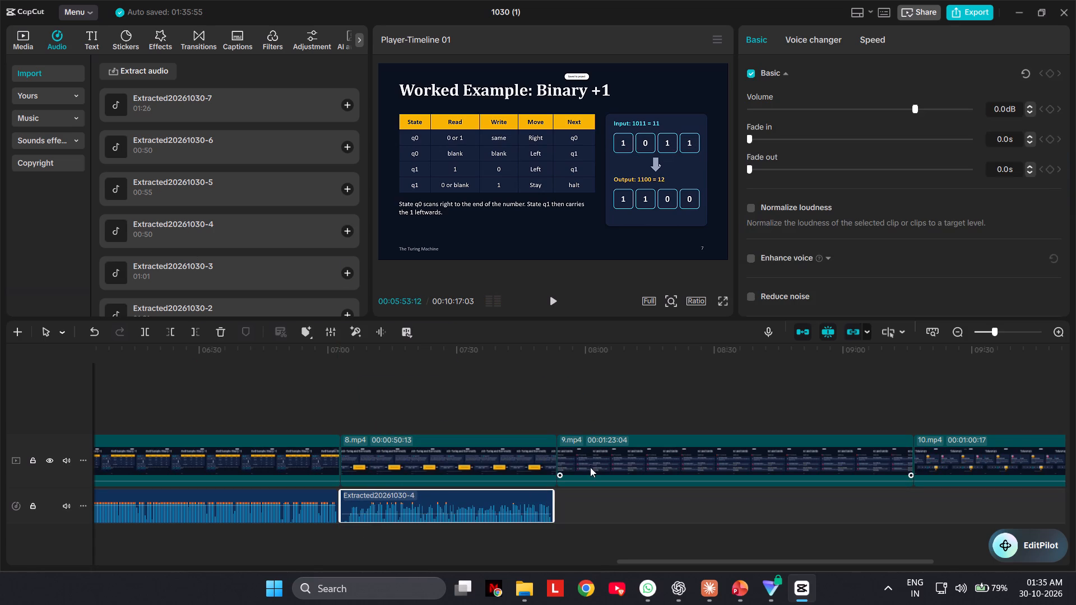
# Compare the extracted audio clips with the audio messages in the WhatsApp chat and the 9.mp4 slide to identify the narration for 9.mp4.
pyautogui.scroll(-2, 257, 259)
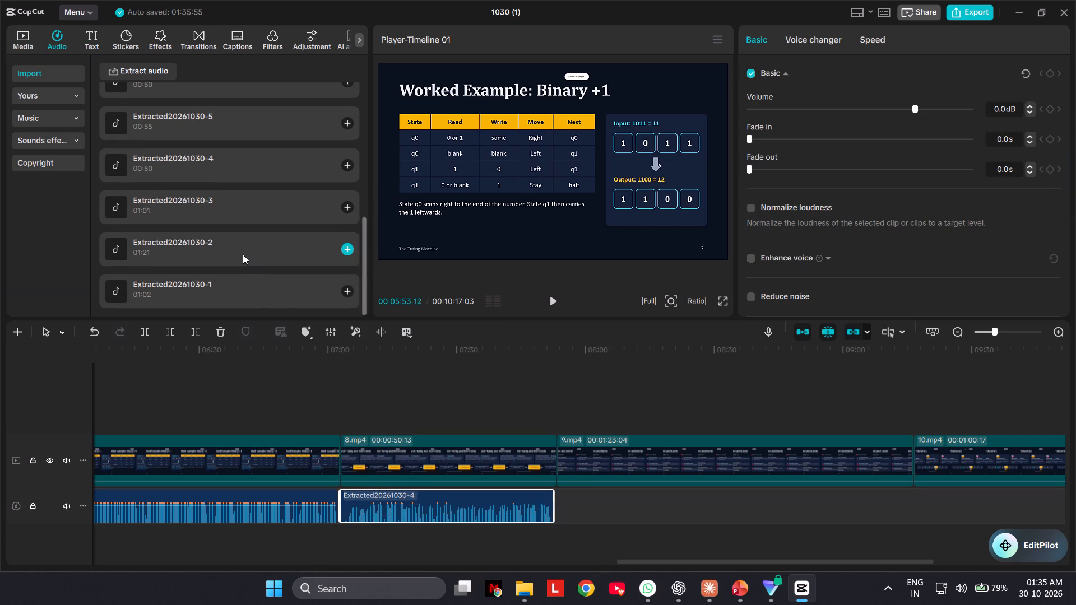
pyautogui.scroll(5, 243, 254)
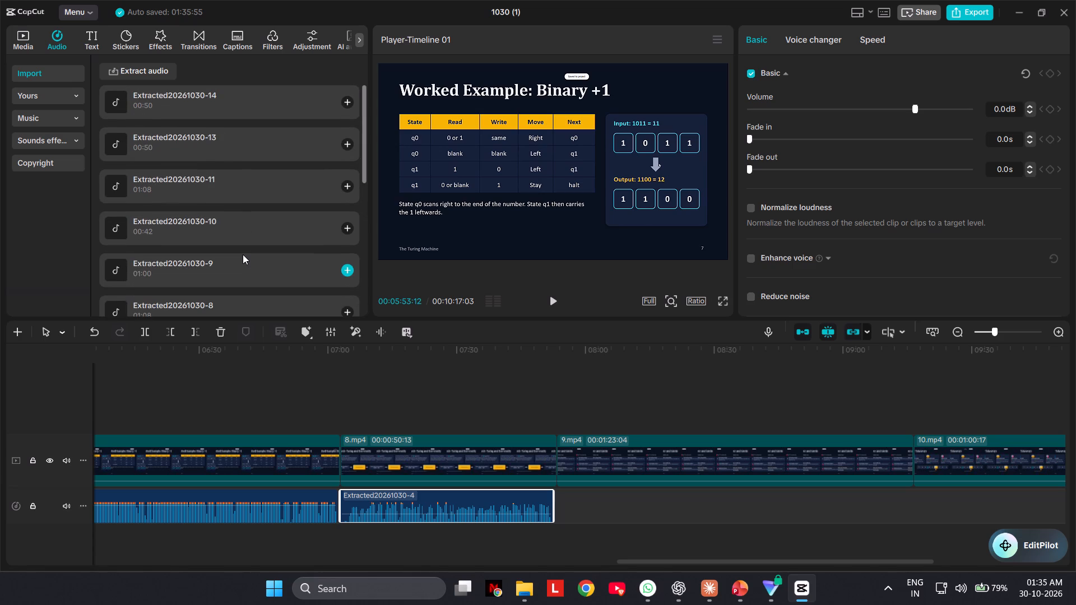
pyautogui.scroll(4, 243, 254)
pyautogui.scroll(-8, 243, 254)
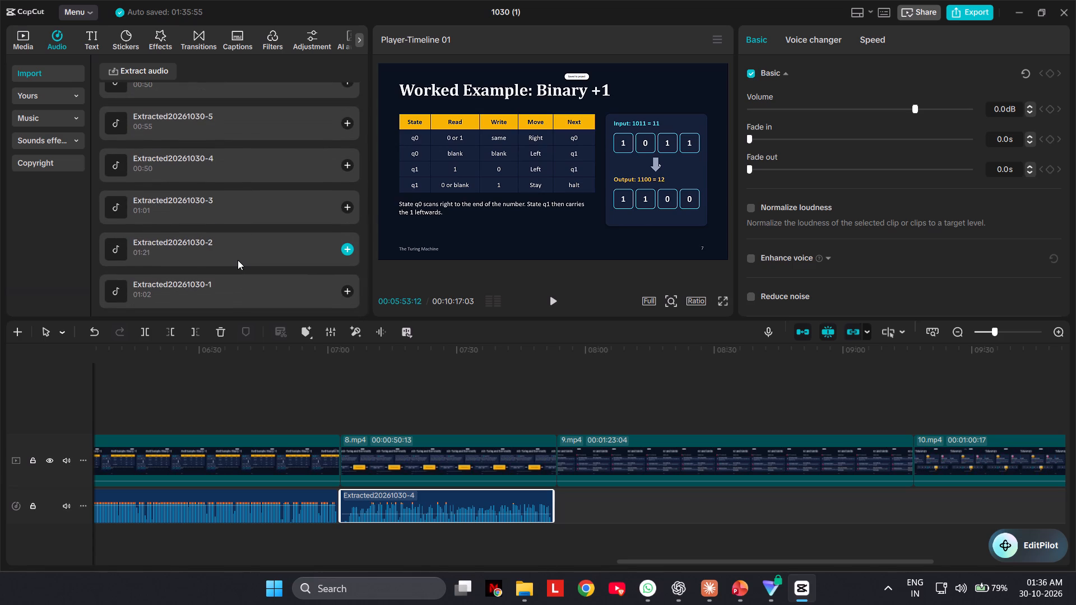
pyautogui.scroll(9, 238, 260)
pyautogui.click(637, 583)
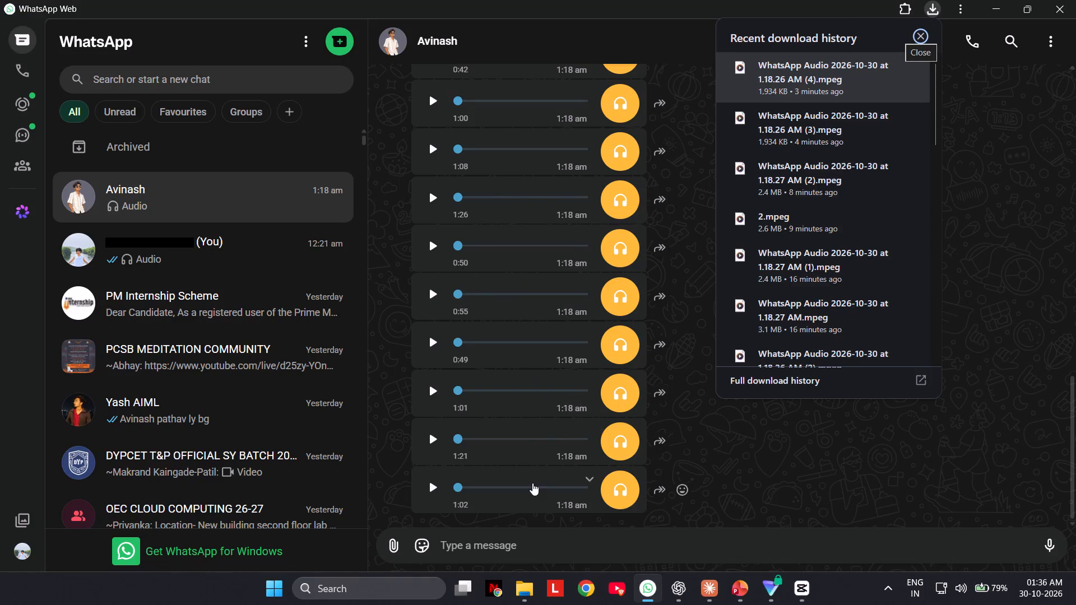
pyautogui.scroll(1, 512, 395)
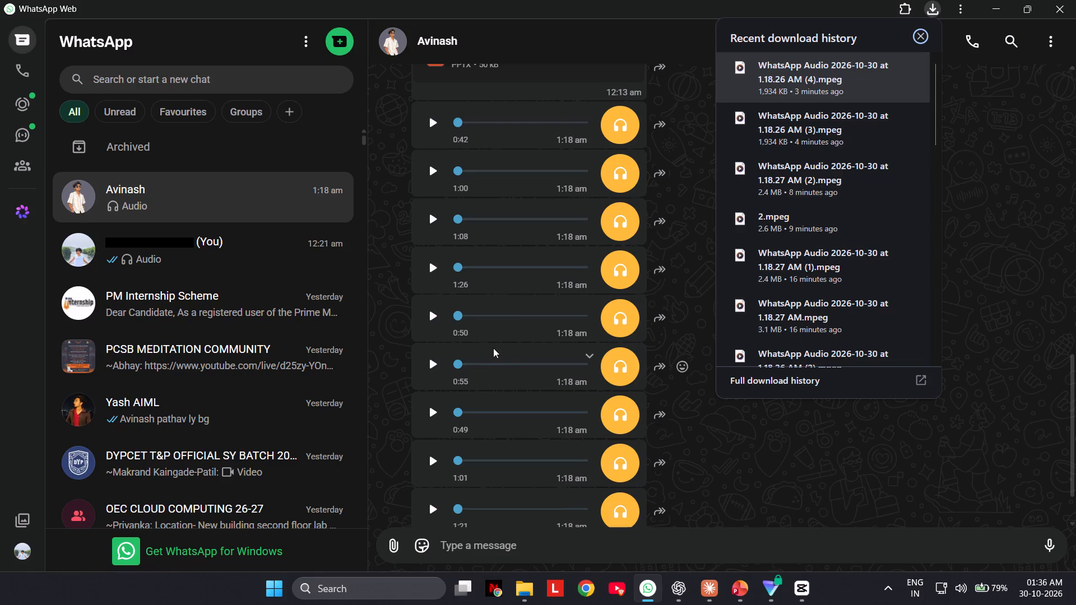
pyautogui.scroll(-1, 490, 353)
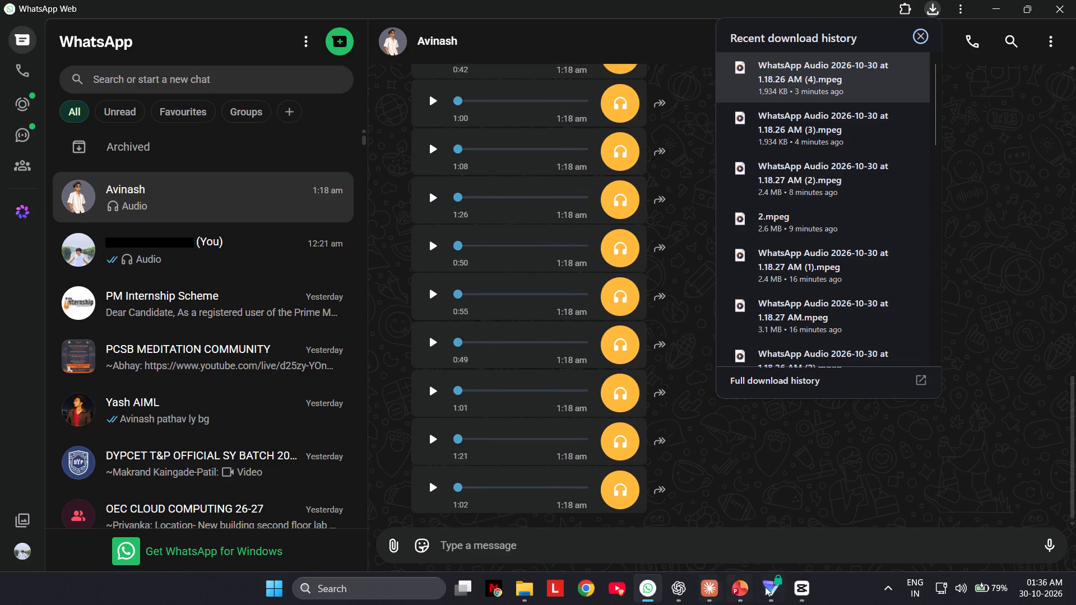
pyautogui.click(803, 591)
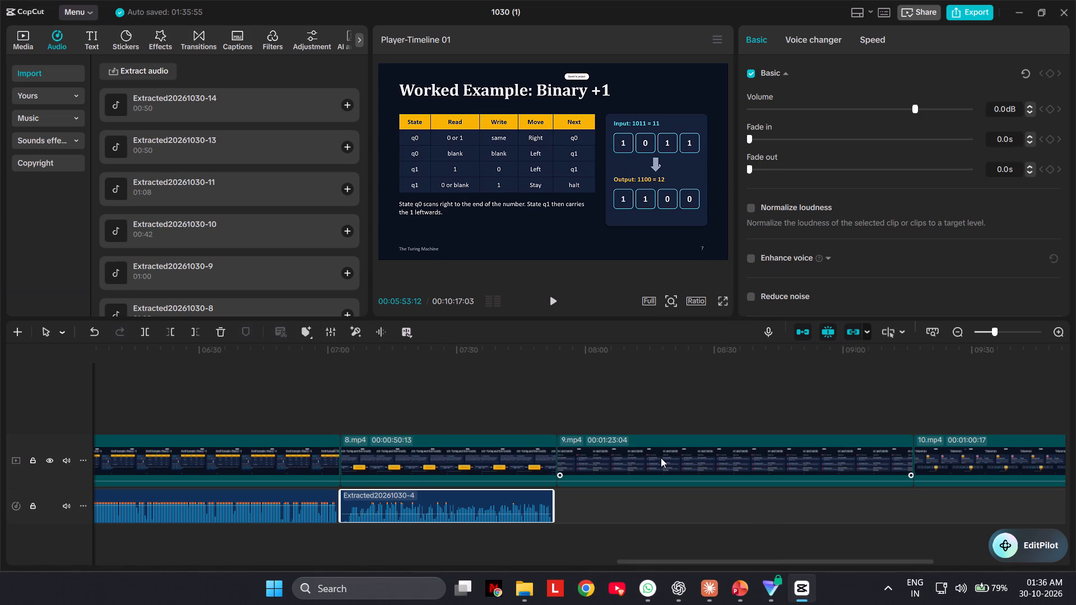
pyautogui.click(661, 458)
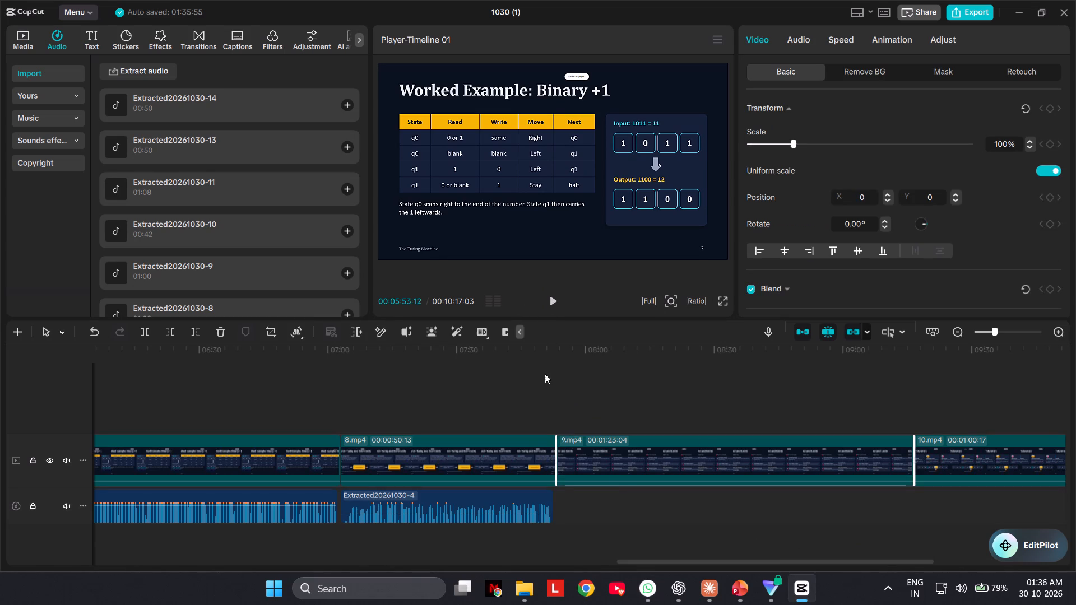
pyautogui.click(633, 371)
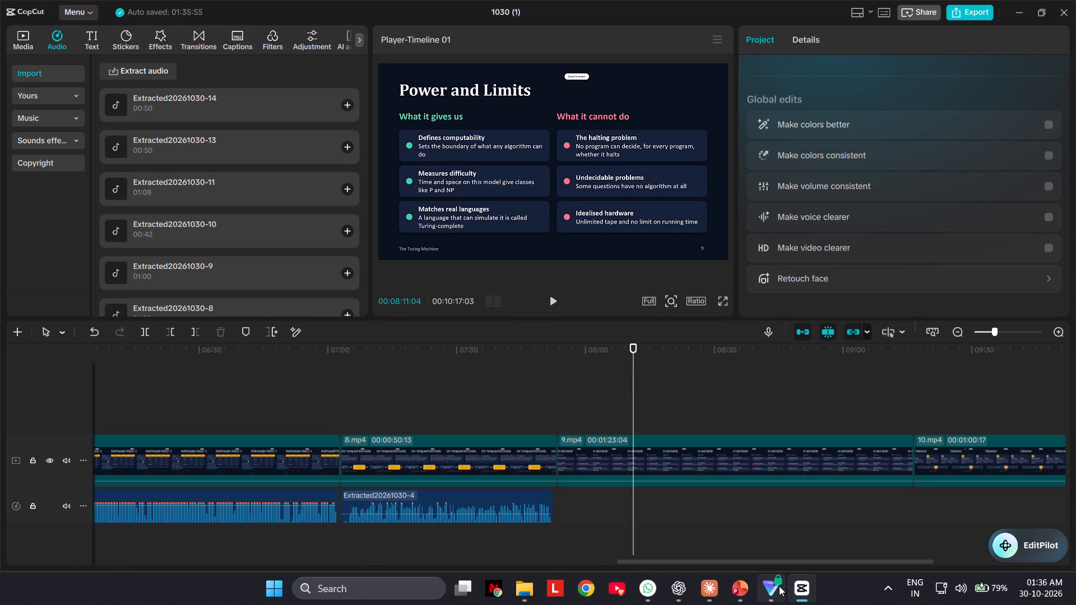
pyautogui.scroll(-4, 313, 266)
pyautogui.scroll(-3, 209, 251)
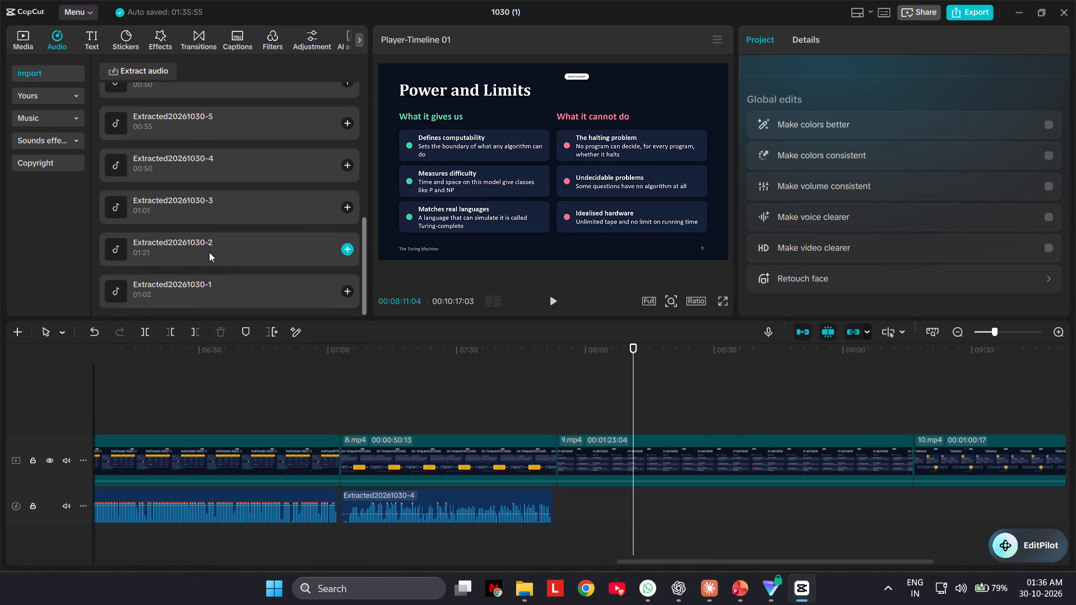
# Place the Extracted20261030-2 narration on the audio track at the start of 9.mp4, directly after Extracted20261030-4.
pyautogui.click(149, 218)
pyautogui.click(148, 253)
pyautogui.scroll(-2, 165, 250)
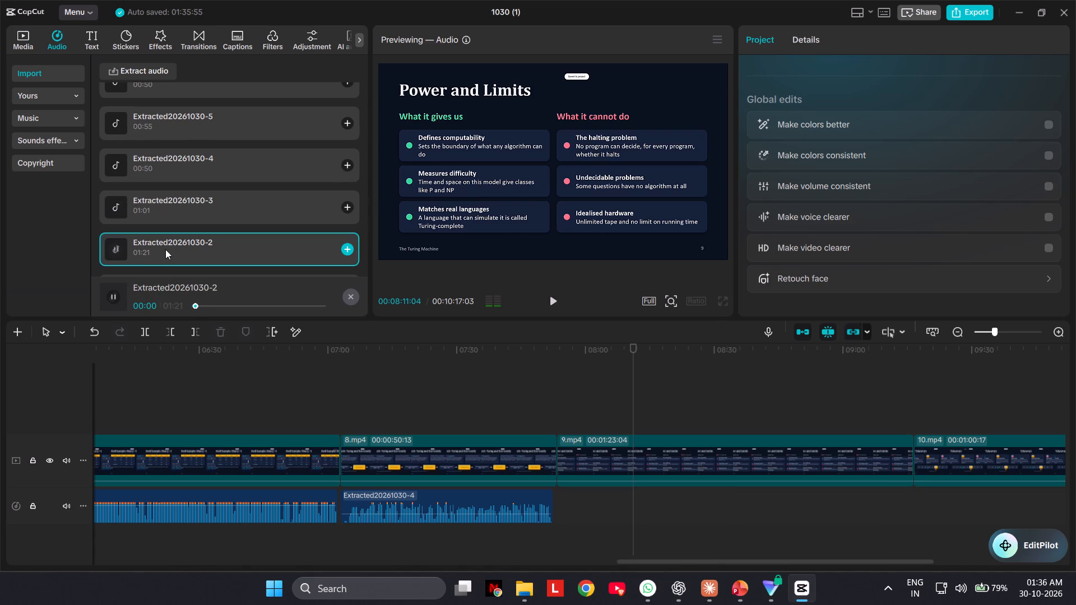
pyautogui.moveTo(154, 252); pyautogui.dragTo(585, 468)
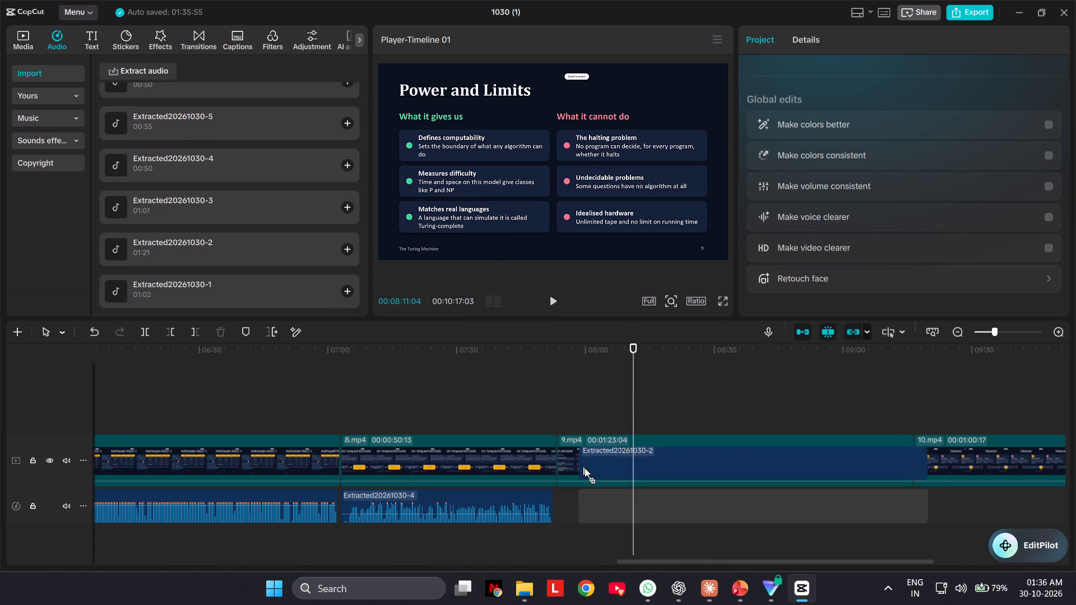
pyautogui.moveTo(585, 468); pyautogui.dragTo(557, 502)
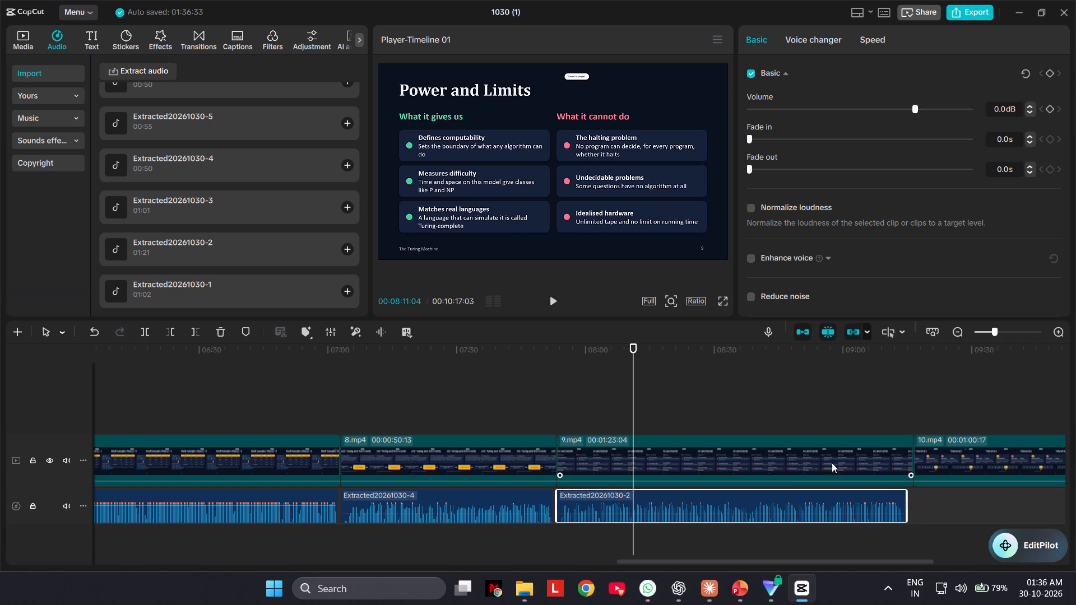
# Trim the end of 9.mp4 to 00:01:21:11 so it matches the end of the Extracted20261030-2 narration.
pyautogui.click(870, 458)
pyautogui.moveTo(912, 454); pyautogui.dragTo(909, 461)
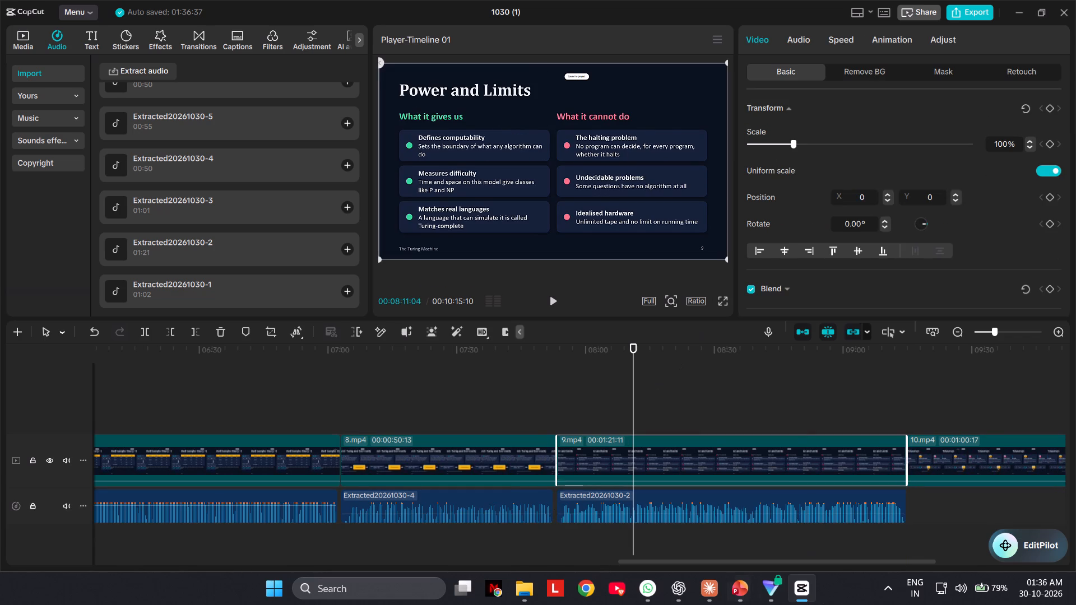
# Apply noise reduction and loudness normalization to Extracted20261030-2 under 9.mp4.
pyautogui.click(747, 491)
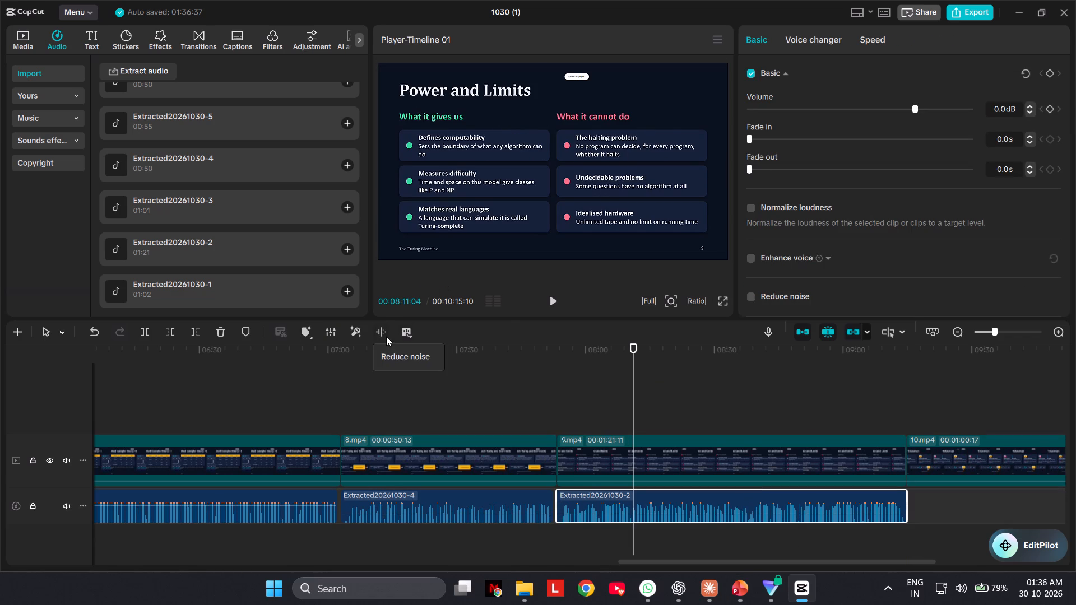
pyautogui.click(384, 334)
pyautogui.click(328, 326)
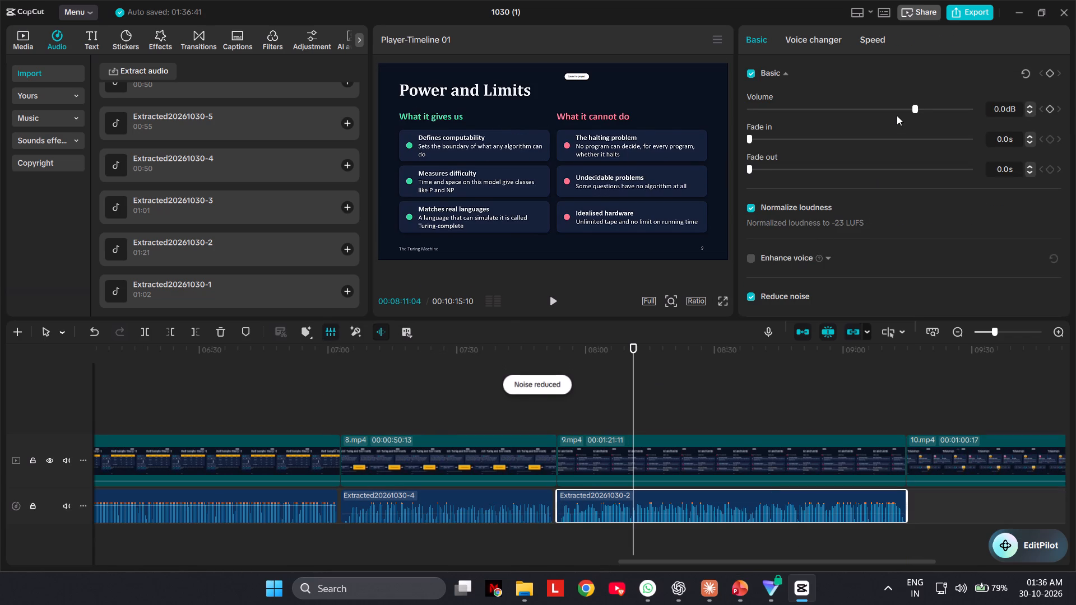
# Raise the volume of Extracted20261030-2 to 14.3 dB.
pyautogui.moveTo(913, 104); pyautogui.dragTo(965, 116)
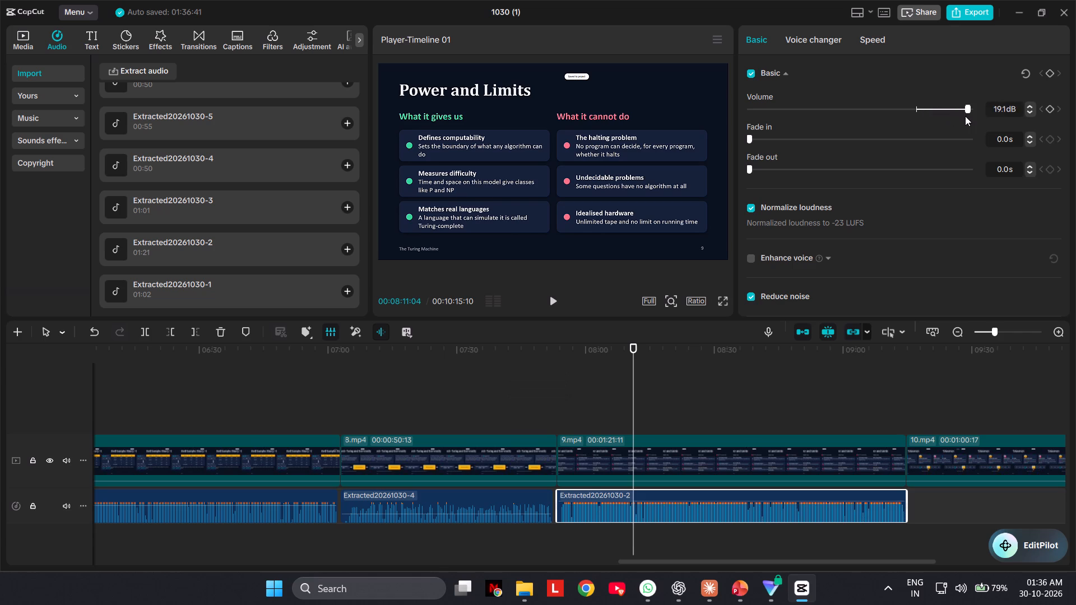
pyautogui.moveTo(965, 116); pyautogui.dragTo(953, 128)
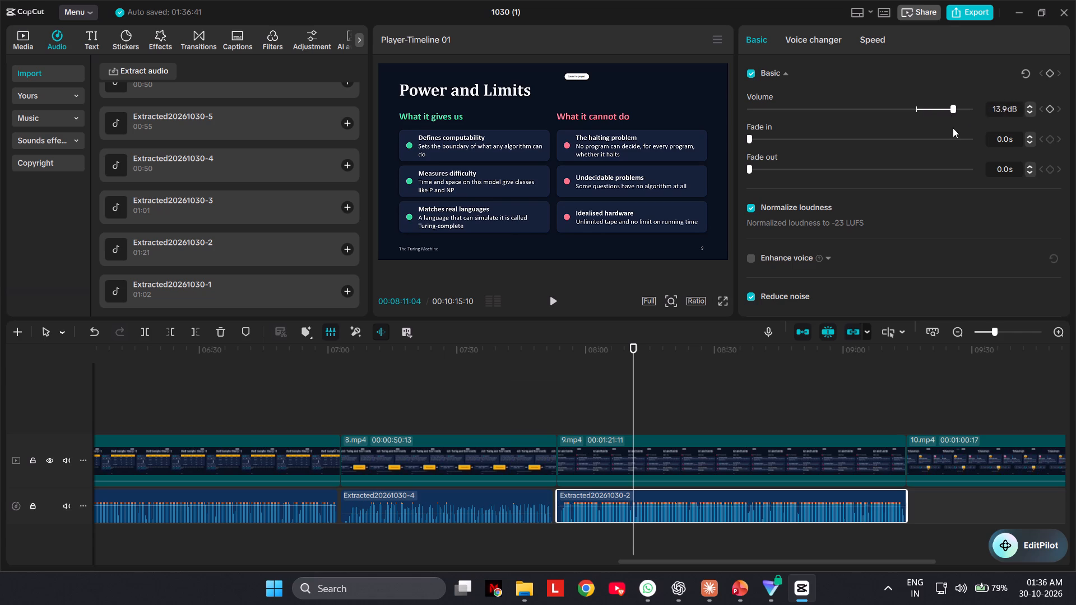
pyautogui.moveTo(953, 128); pyautogui.dragTo(949, 128)
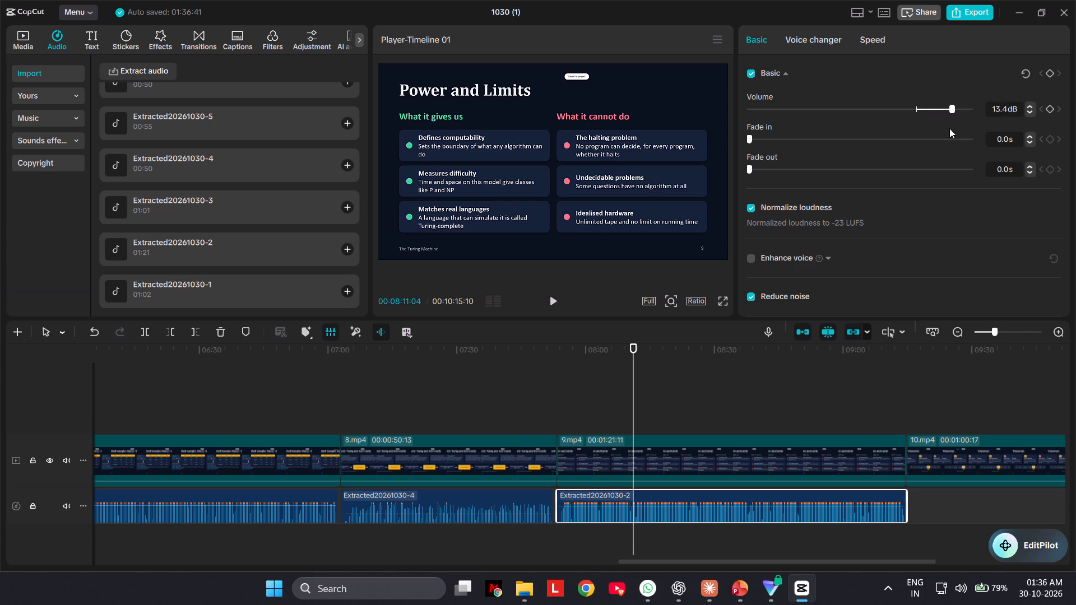
pyautogui.moveTo(949, 128); pyautogui.dragTo(951, 128)
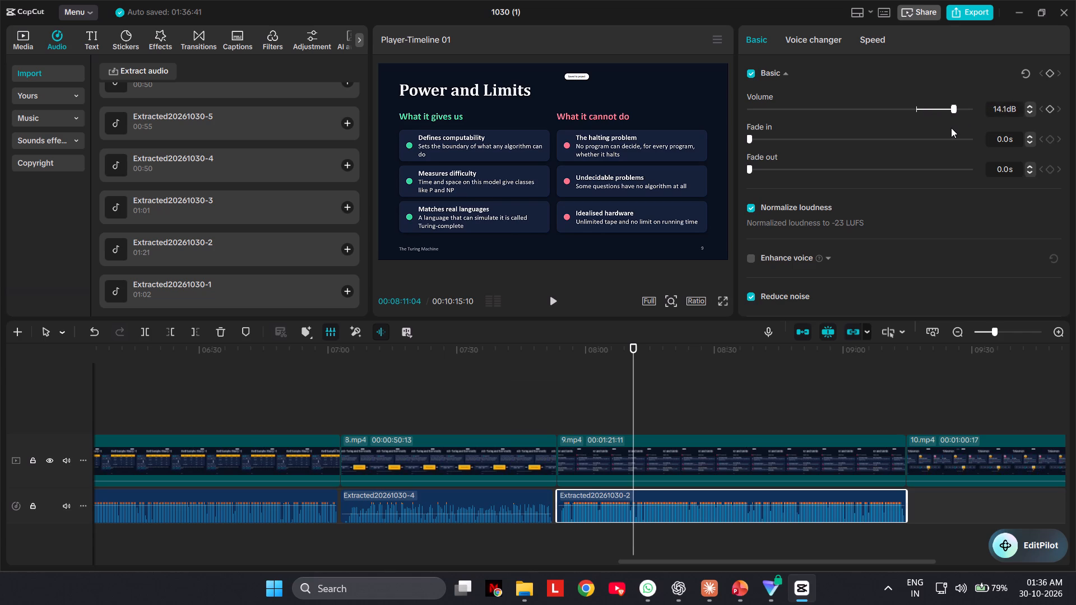
pyautogui.moveTo(951, 128); pyautogui.dragTo(952, 128)
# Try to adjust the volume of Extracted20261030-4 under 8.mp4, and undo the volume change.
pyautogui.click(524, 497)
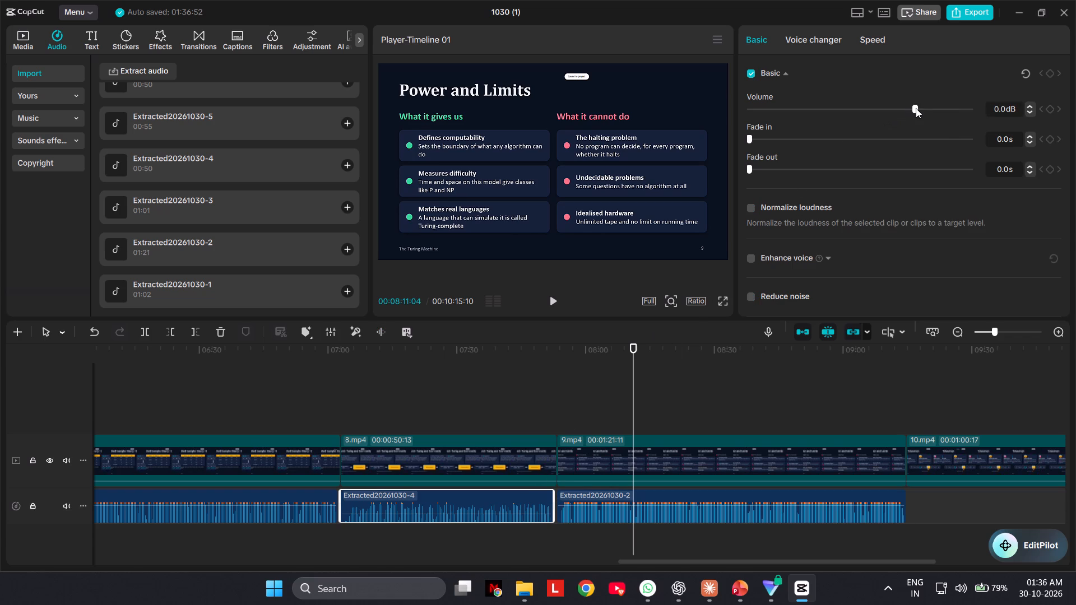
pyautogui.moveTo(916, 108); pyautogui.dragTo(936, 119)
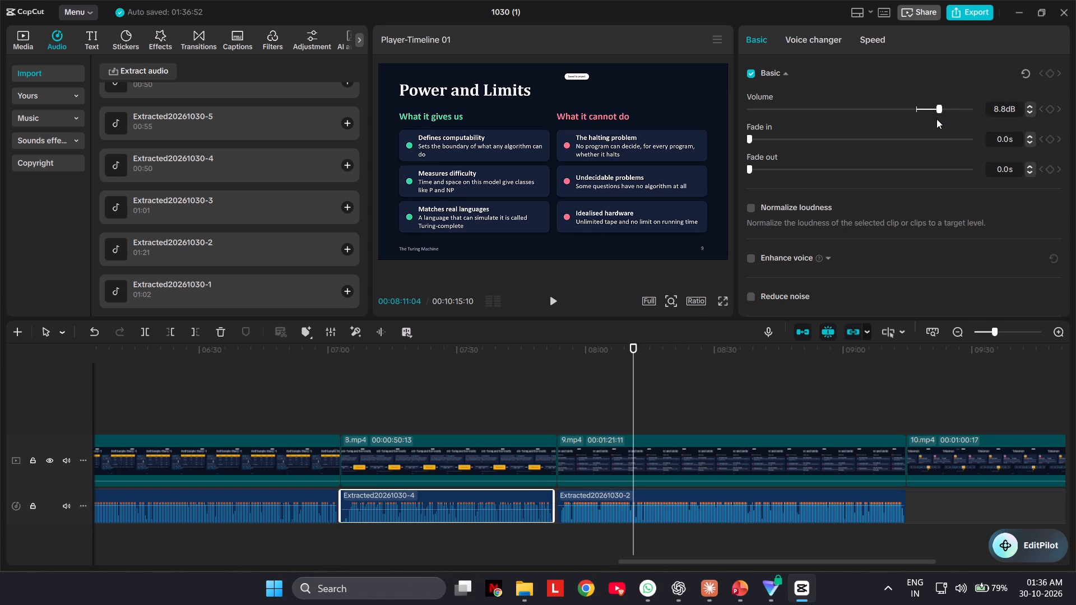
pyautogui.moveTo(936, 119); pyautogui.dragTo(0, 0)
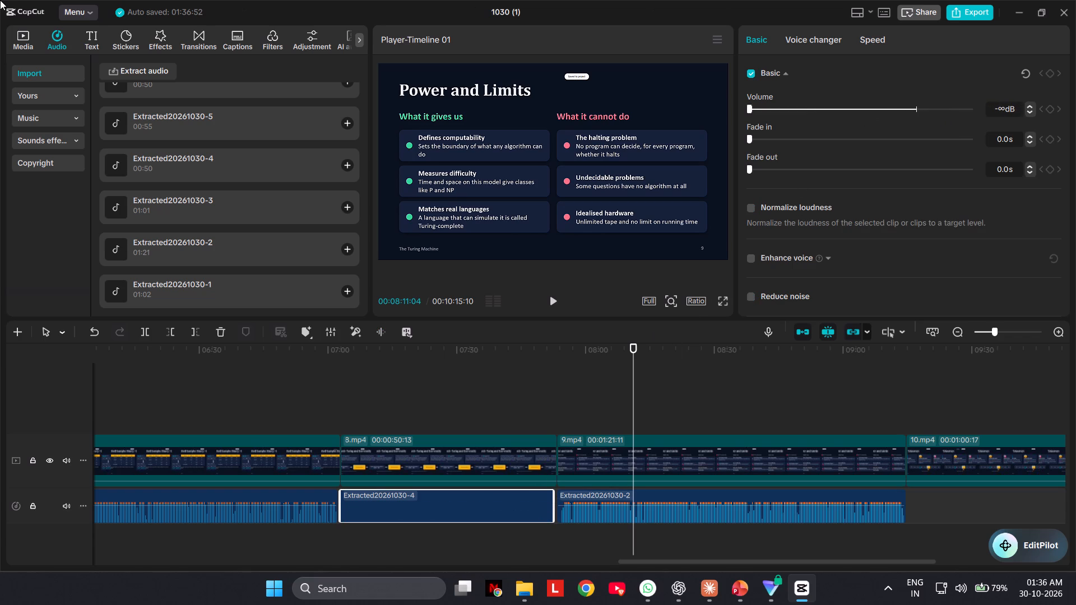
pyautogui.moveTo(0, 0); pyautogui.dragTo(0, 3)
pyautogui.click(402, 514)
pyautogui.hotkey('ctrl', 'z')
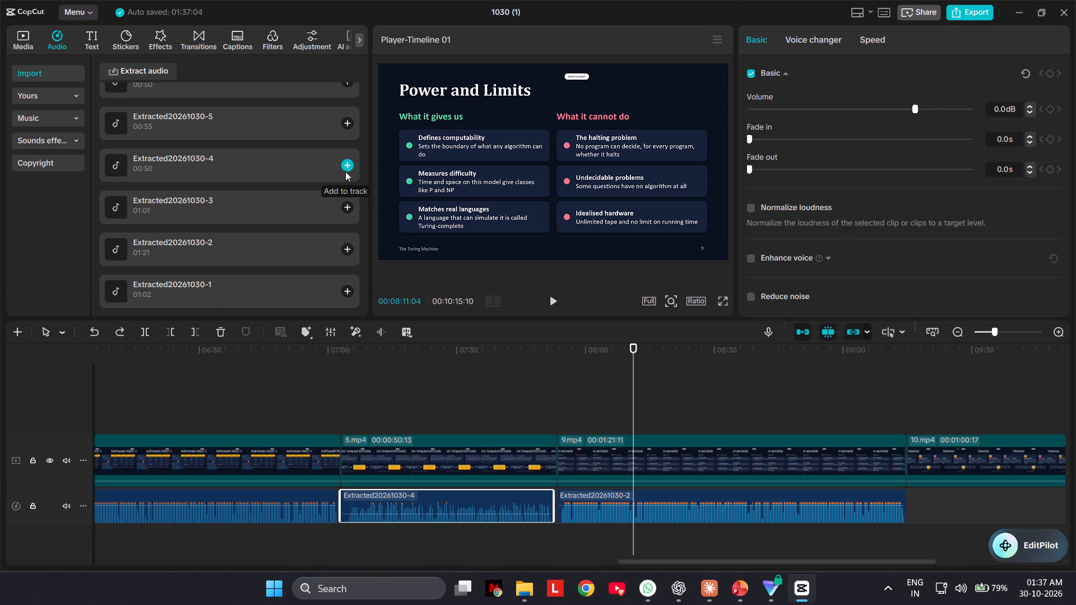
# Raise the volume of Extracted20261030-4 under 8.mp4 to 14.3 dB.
pyautogui.moveTo(914, 113); pyautogui.dragTo(1057, 82)
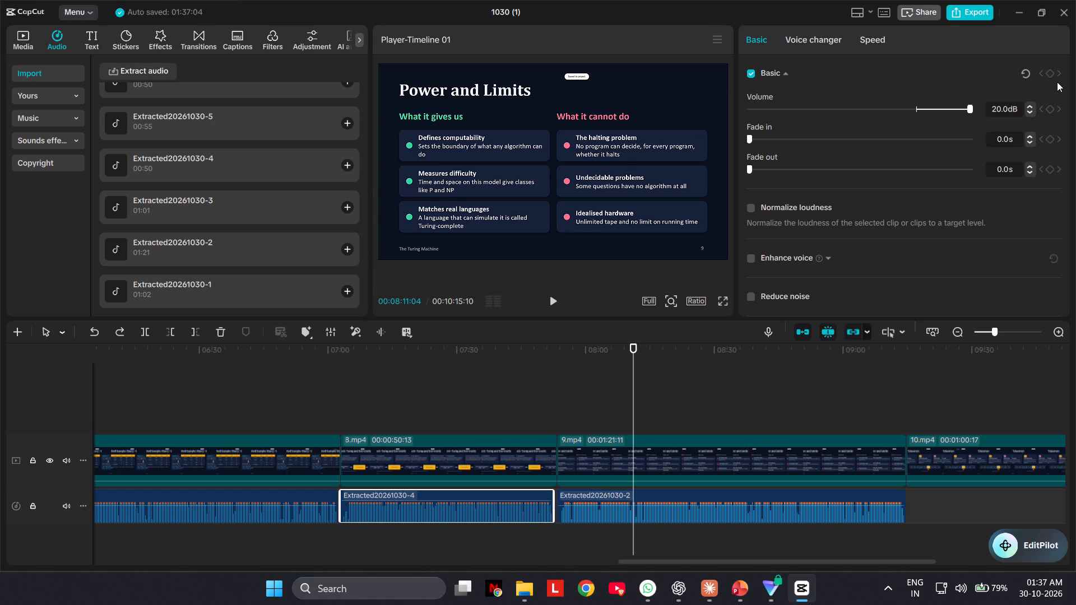
pyautogui.moveTo(1057, 82); pyautogui.dragTo(968, 115)
pyautogui.moveTo(969, 107); pyautogui.dragTo(949, 117)
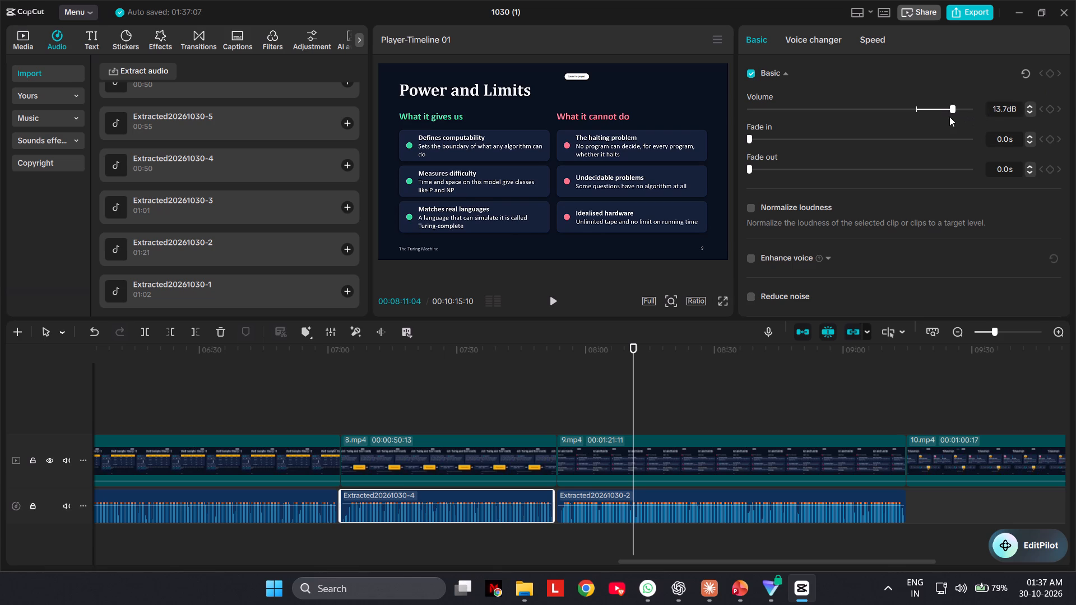
pyautogui.moveTo(949, 117); pyautogui.dragTo(951, 117)
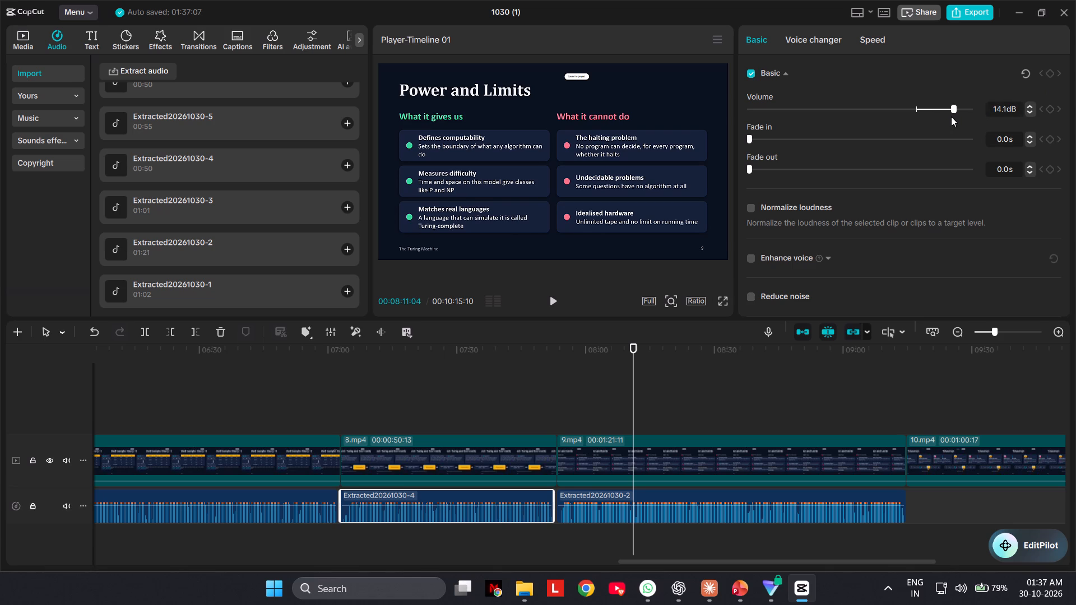
pyautogui.moveTo(951, 117); pyautogui.dragTo(952, 117)
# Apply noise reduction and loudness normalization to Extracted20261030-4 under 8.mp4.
pyautogui.click(378, 334)
pyautogui.click(334, 340)
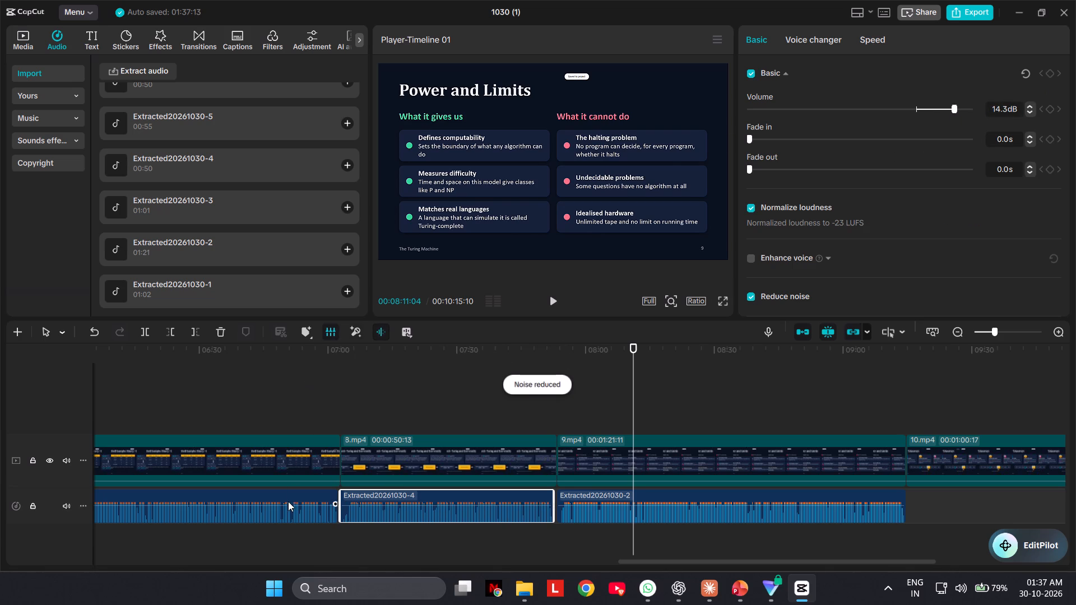
# Play the timeline from the middle of 8.mp4 into 9.mp4 to check the processed narration.
pyautogui.click(288, 504)
pyautogui.click(464, 388)
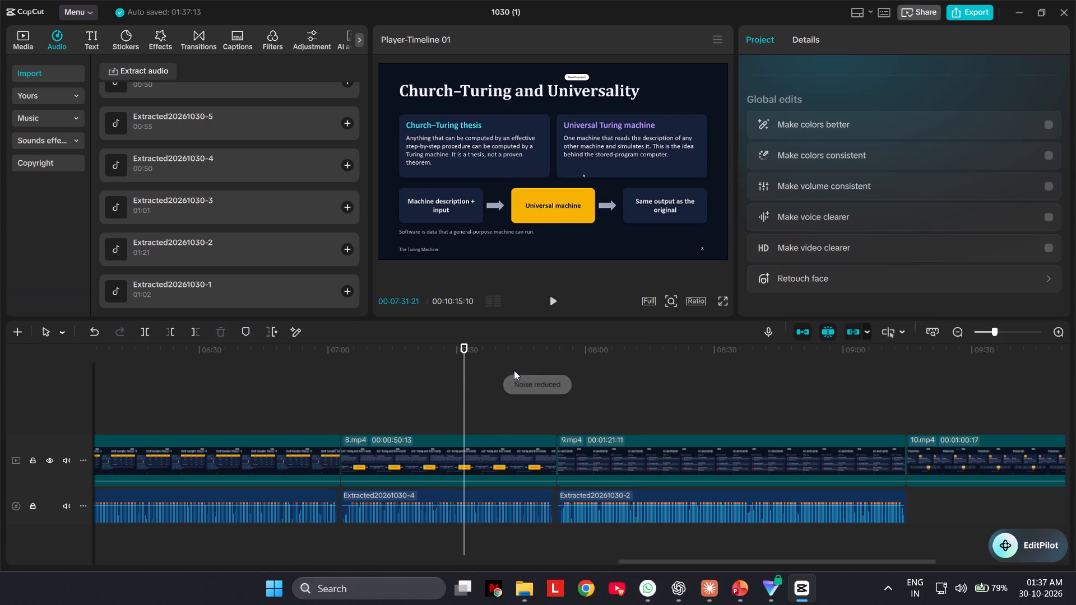
pyautogui.click(549, 310)
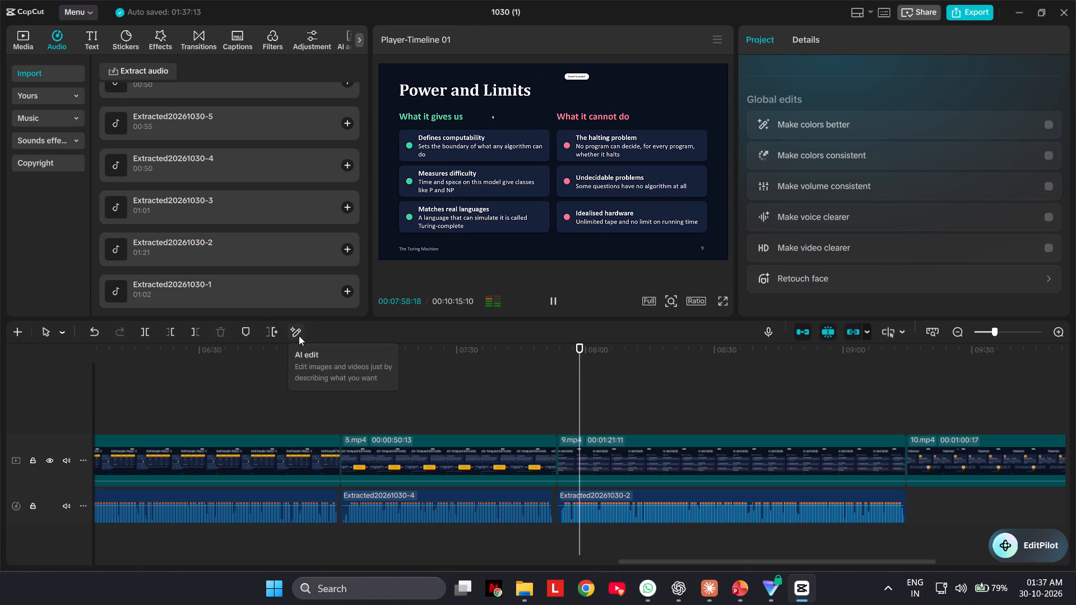
pyautogui.click(592, 514)
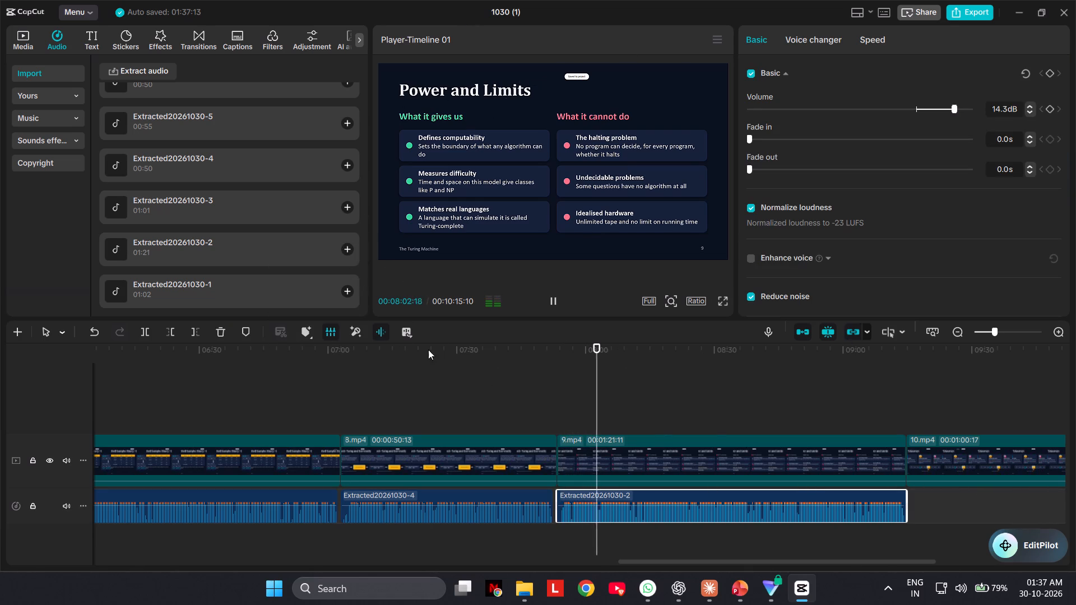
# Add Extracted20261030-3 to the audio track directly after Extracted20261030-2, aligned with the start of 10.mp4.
pyautogui.moveTo(149, 204); pyautogui.dragTo(317, 283)
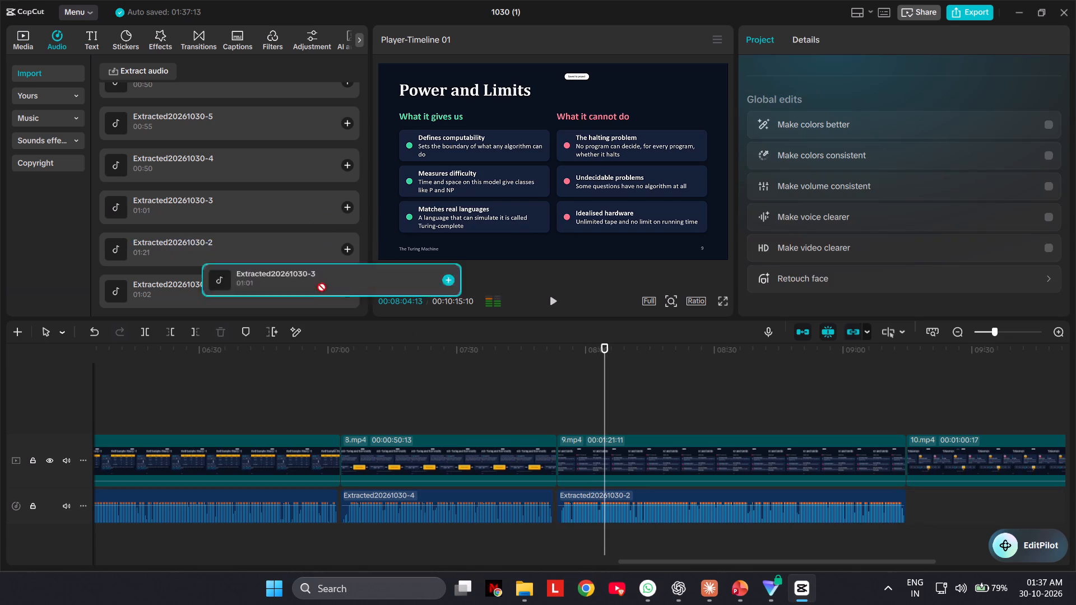
pyautogui.moveTo(317, 283); pyautogui.dragTo(910, 498)
pyautogui.click(916, 453)
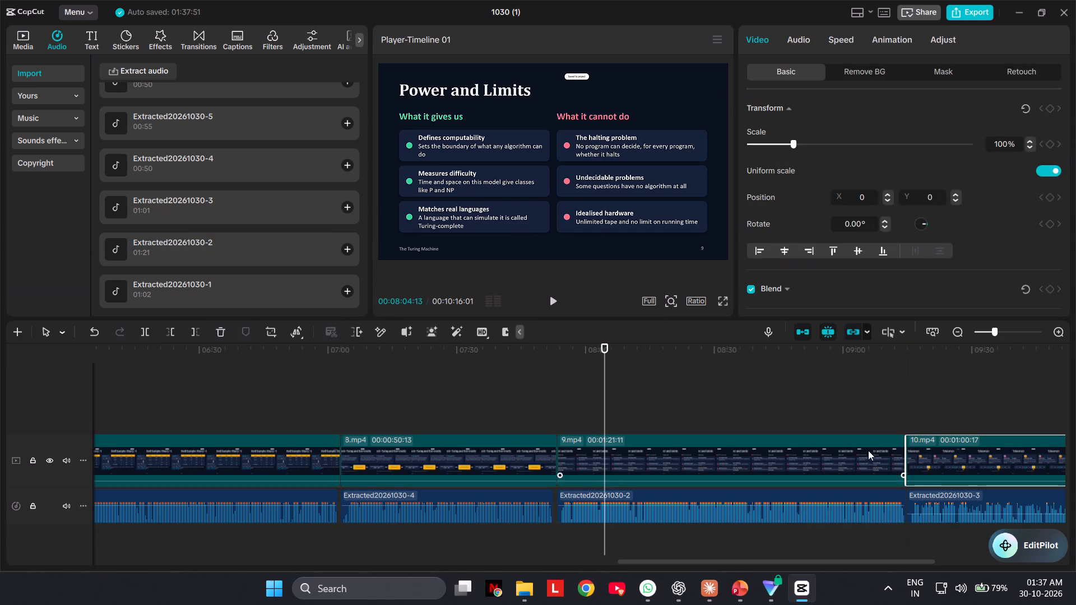
# Play parts of 10.mp4 and the end of 9.mp4 to check the narration match, and review the extracted audio list.
pyautogui.click(995, 389)
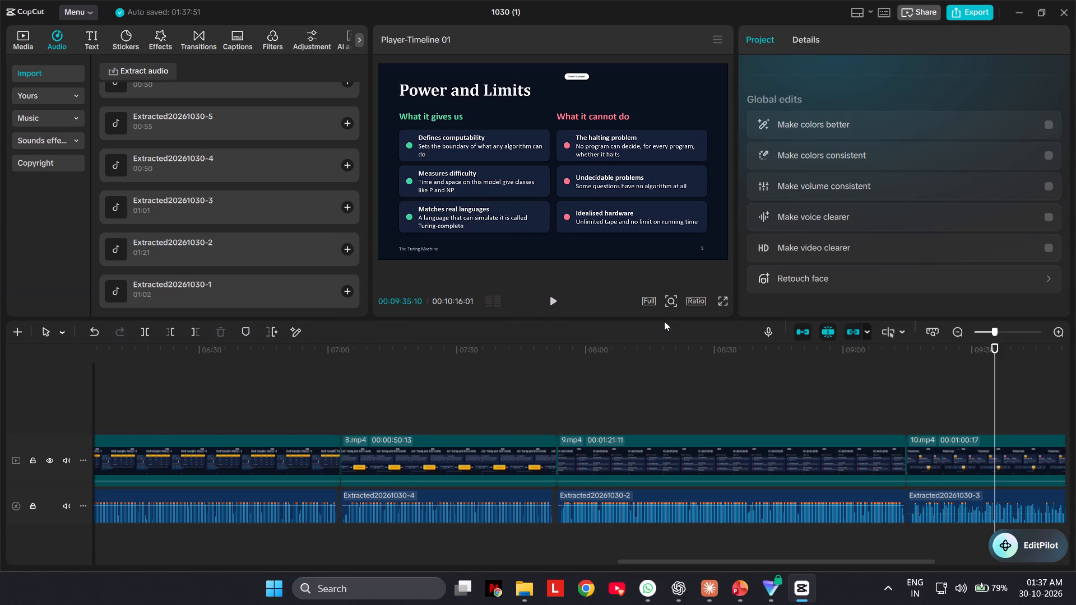
pyautogui.click(545, 304)
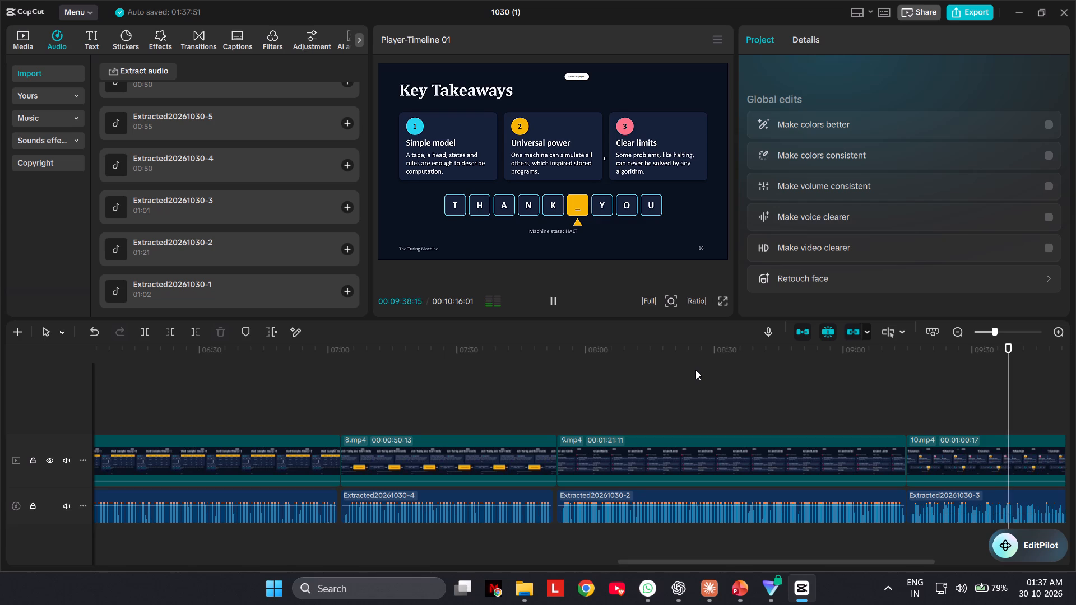
pyautogui.moveTo(1014, 369); pyautogui.dragTo(917, 414)
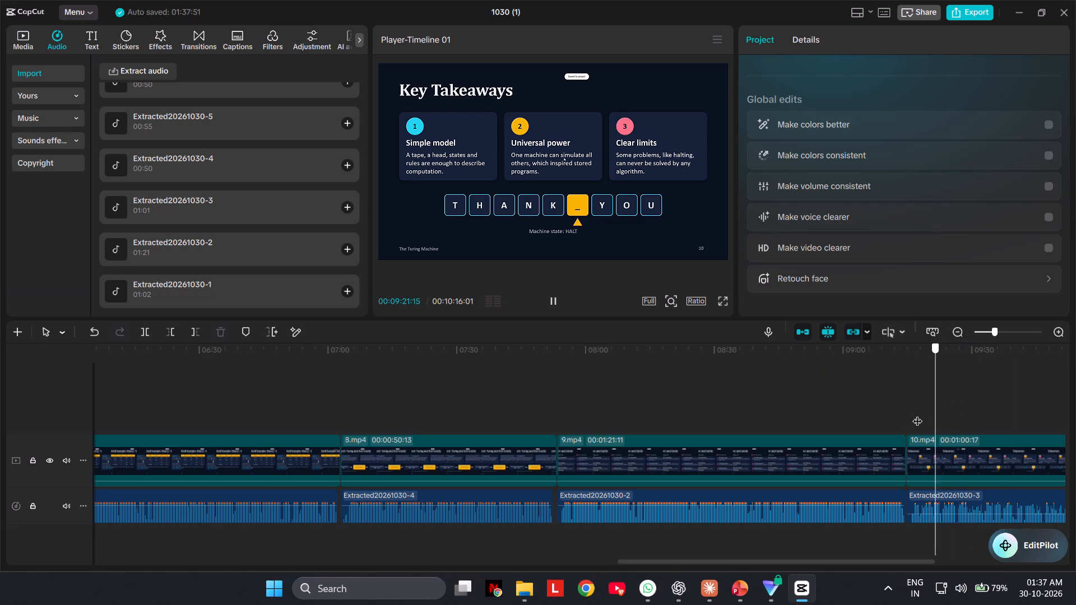
pyautogui.moveTo(917, 414); pyautogui.dragTo(911, 417)
pyautogui.click(555, 291)
pyautogui.click(556, 300)
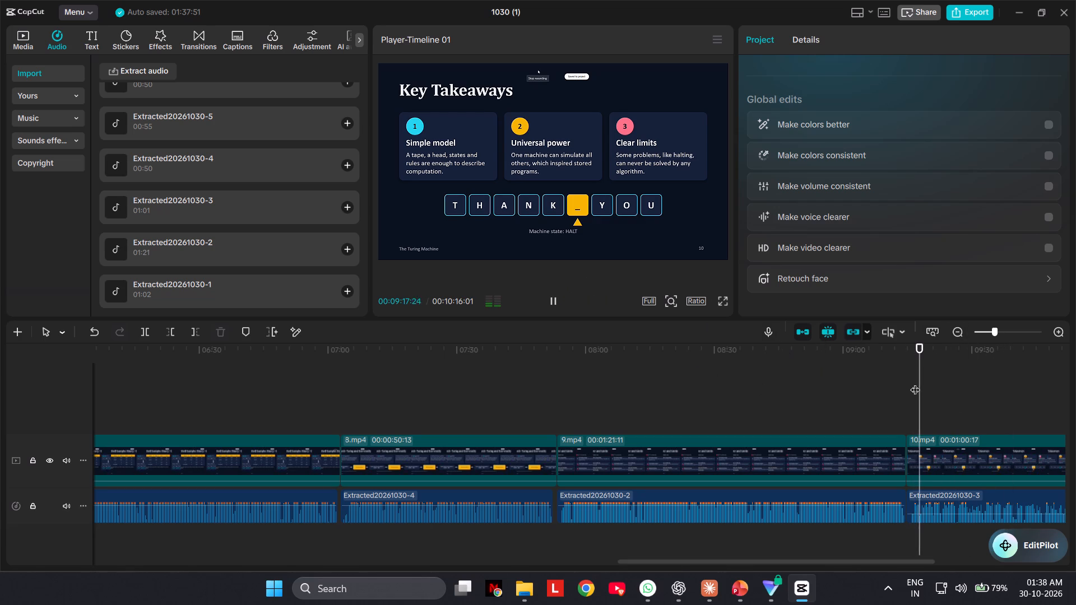
pyautogui.moveTo(920, 385); pyautogui.dragTo(869, 402)
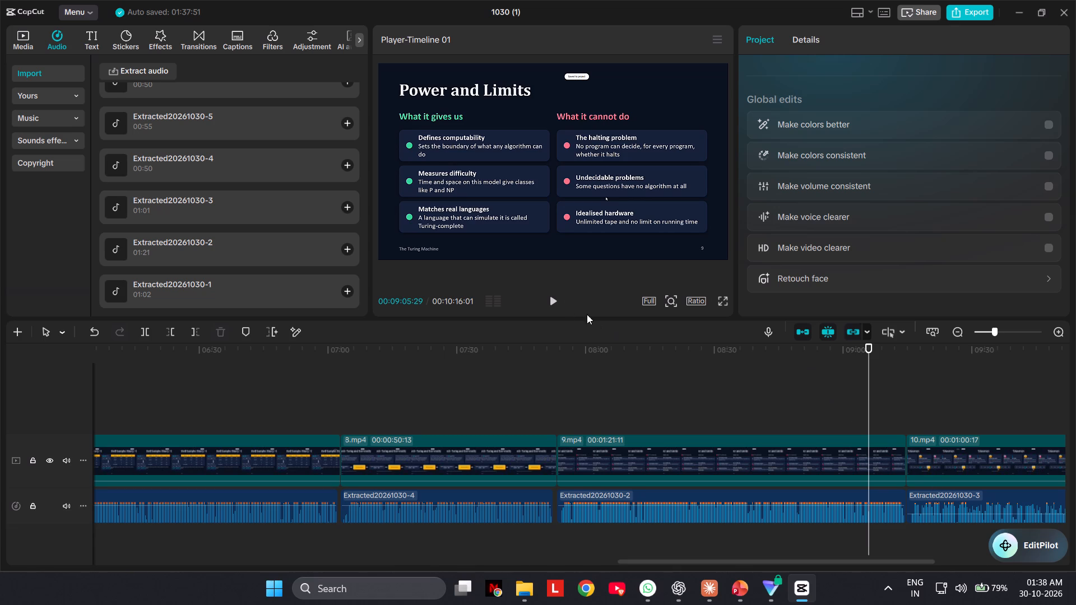
pyautogui.click(556, 303)
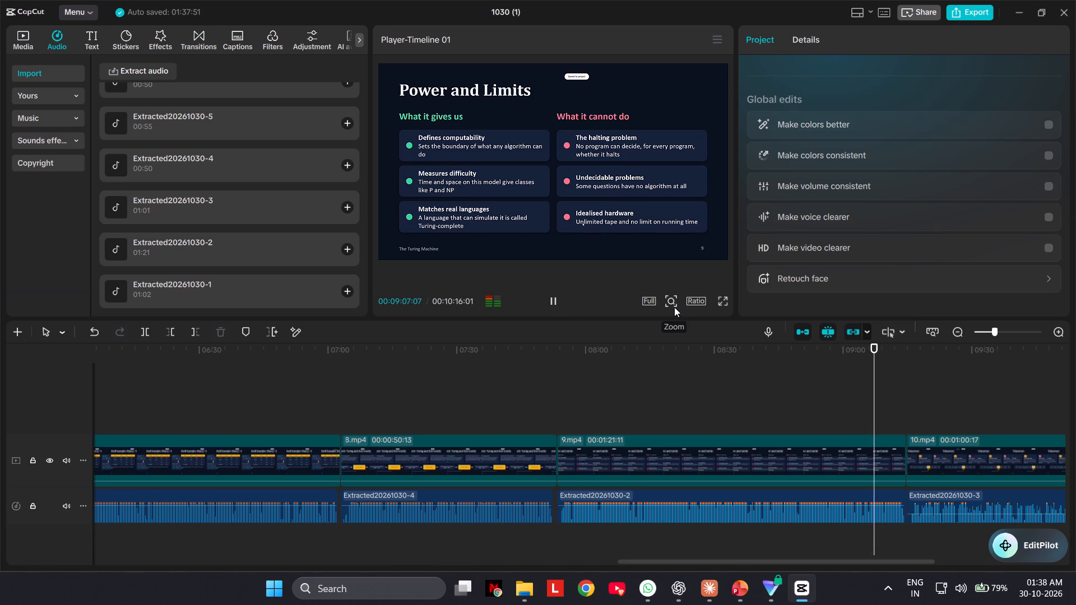
pyautogui.press('Right')
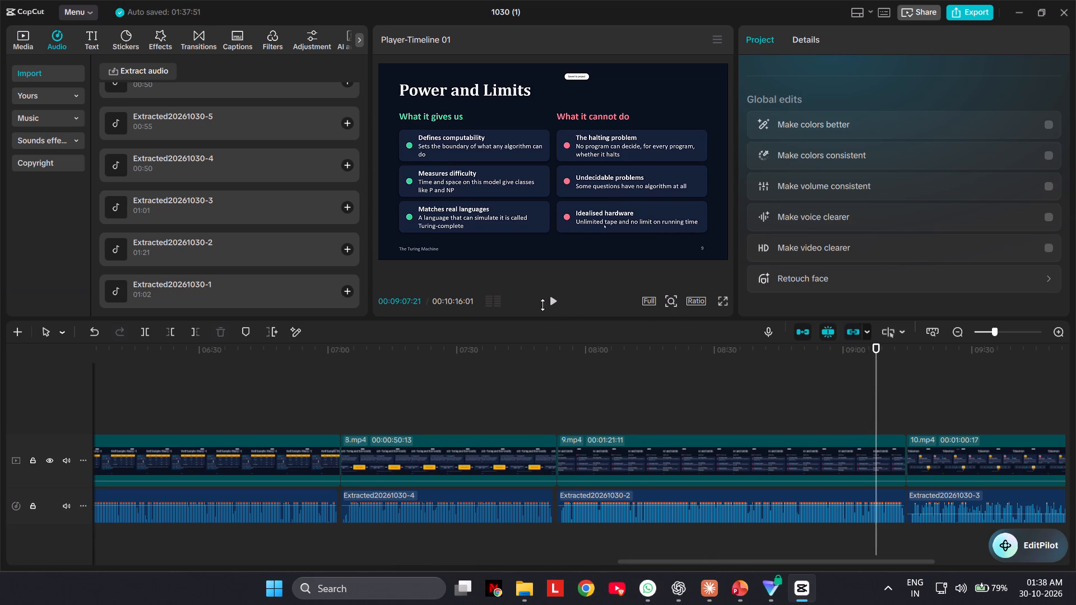
pyautogui.click(550, 301)
pyautogui.moveTo(630, 561); pyautogui.dragTo(692, 564)
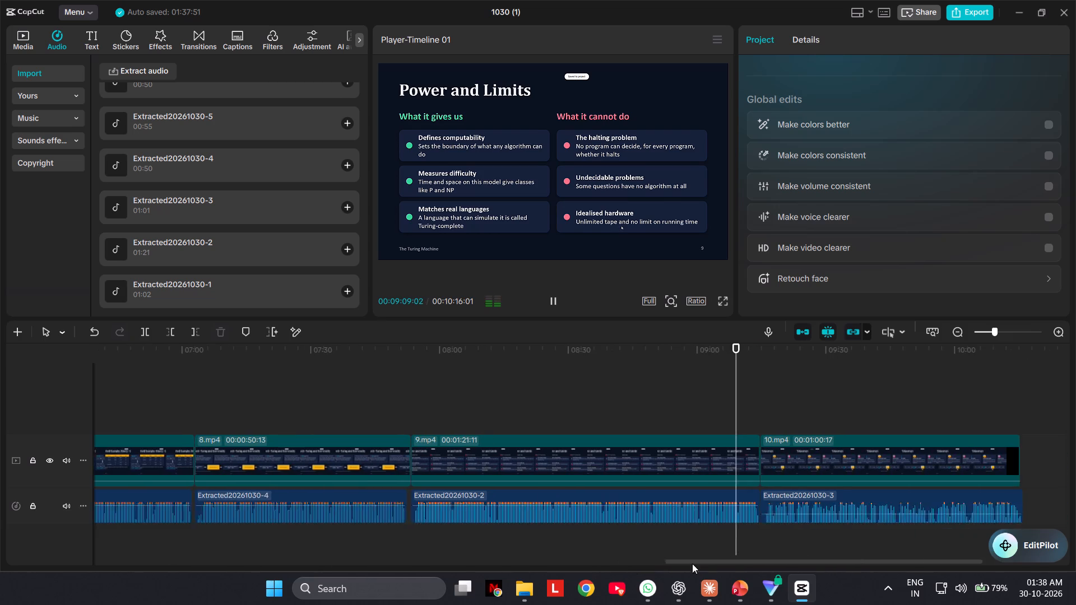
pyautogui.moveTo(692, 564); pyautogui.dragTo(711, 567)
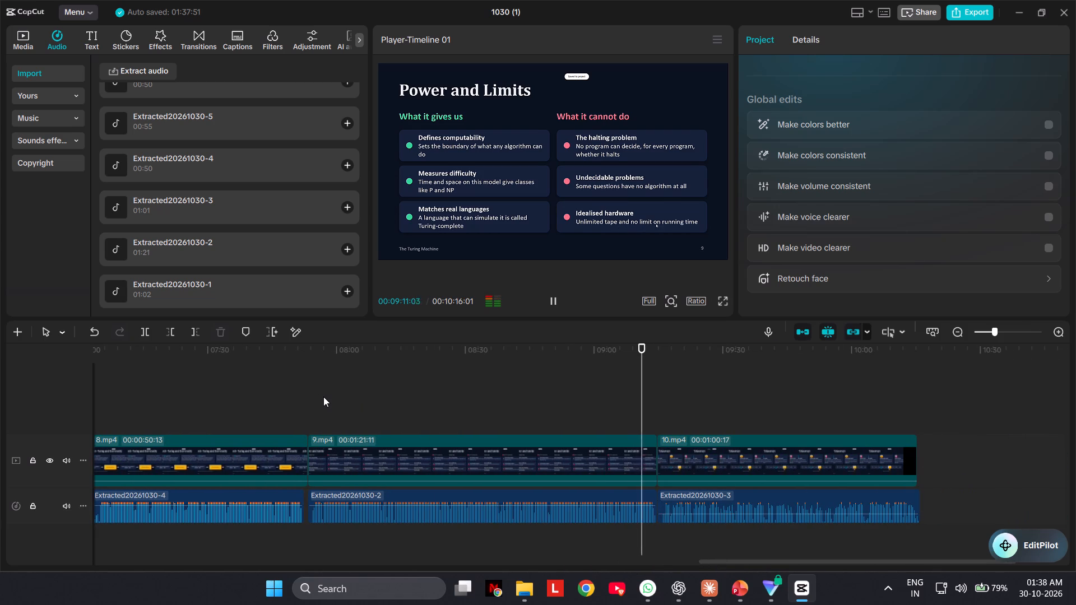
pyautogui.scroll(4, 323, 397)
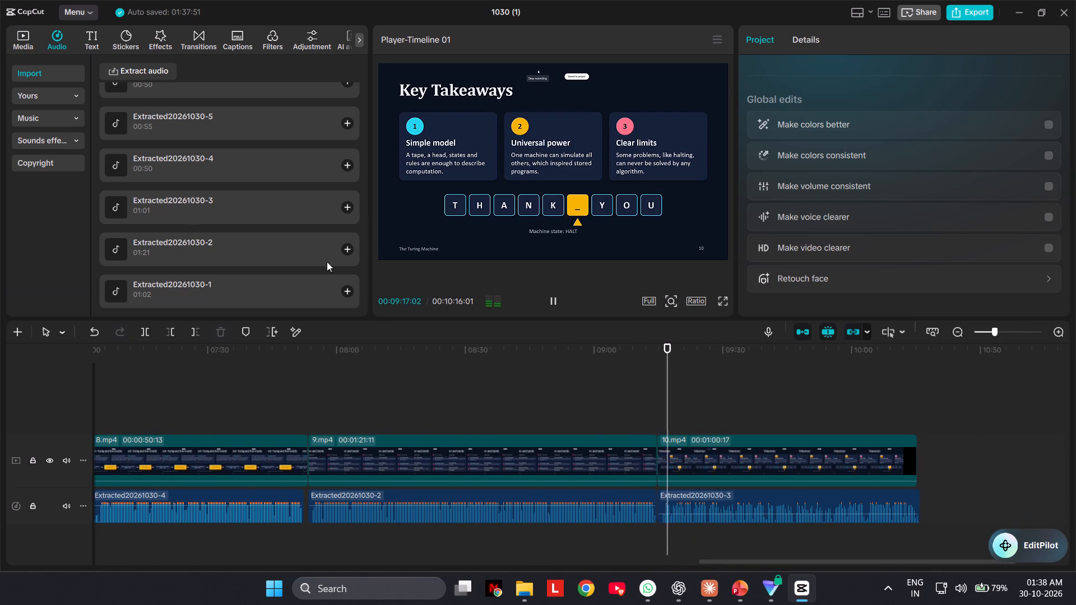
pyautogui.scroll(9, 183, 207)
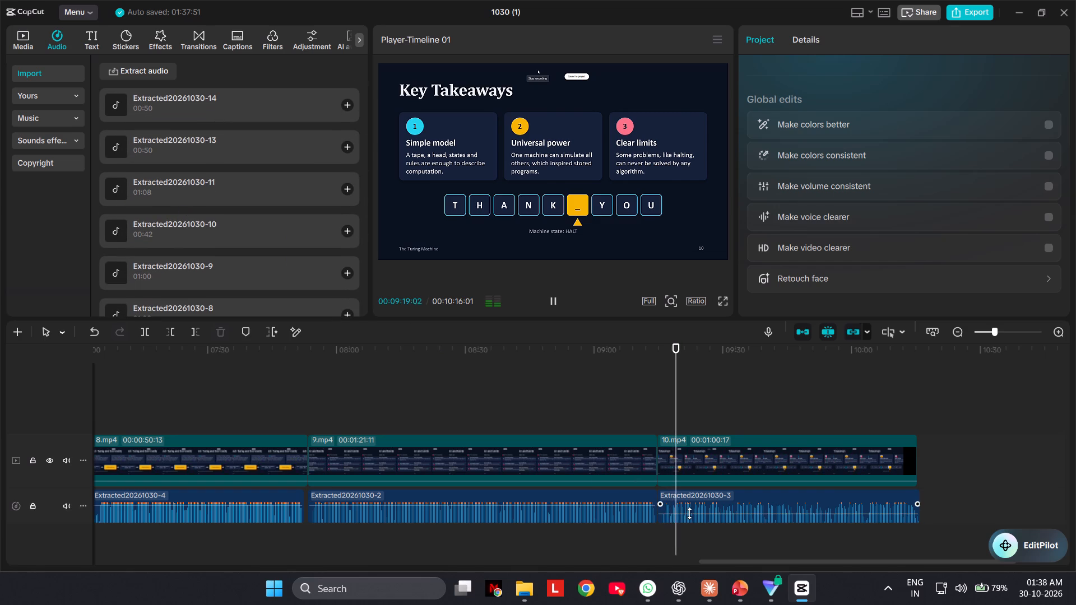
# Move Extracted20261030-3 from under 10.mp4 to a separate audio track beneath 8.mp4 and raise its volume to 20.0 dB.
pyautogui.rightClick(689, 513)
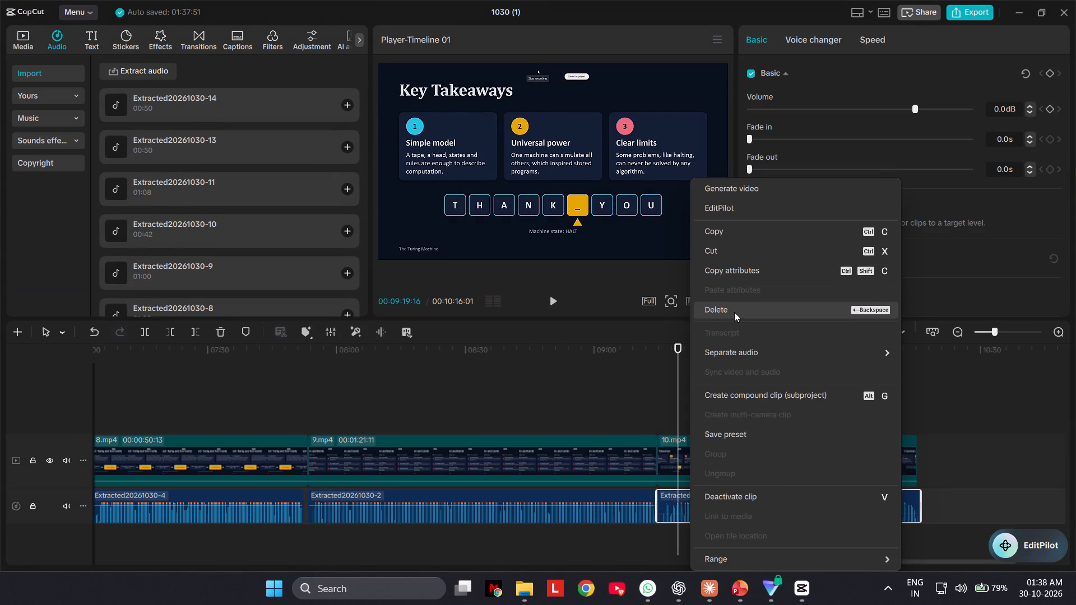
pyautogui.click(948, 416)
pyautogui.moveTo(862, 503); pyautogui.dragTo(285, 169)
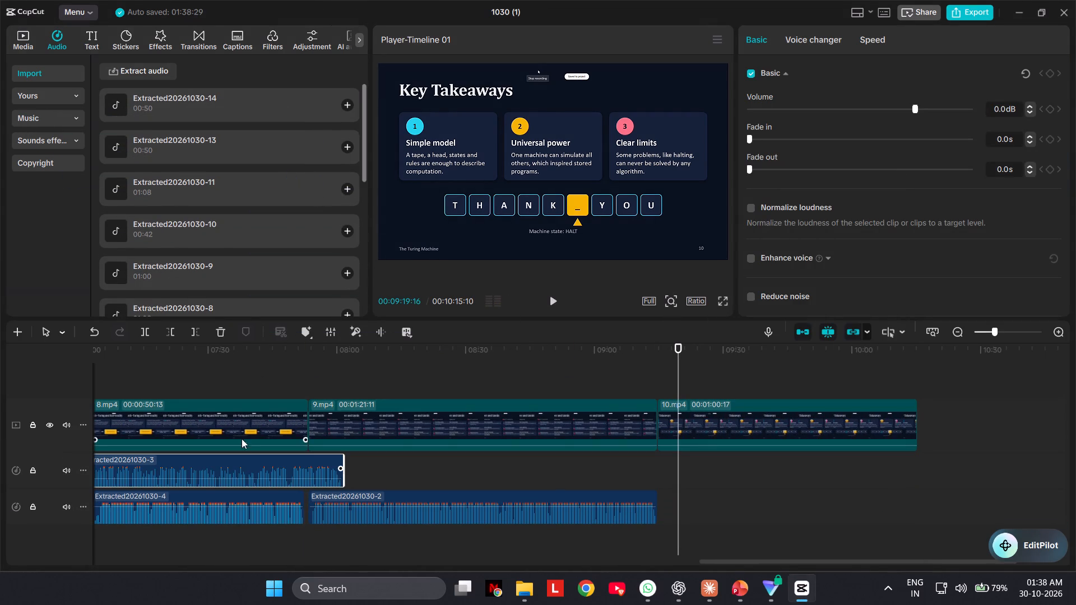
pyautogui.moveTo(251, 477); pyautogui.dragTo(286, 454)
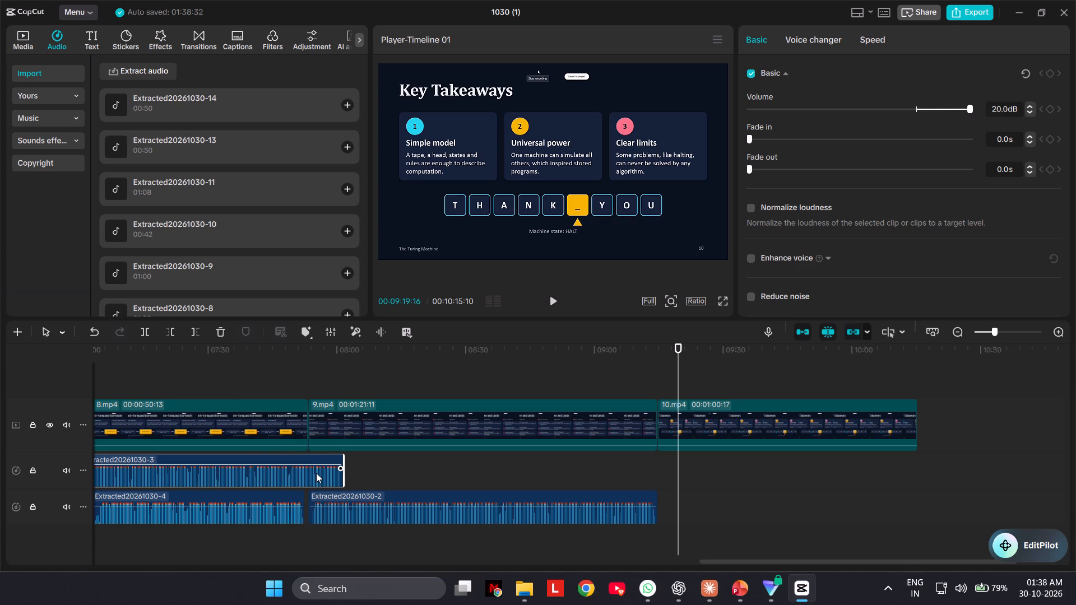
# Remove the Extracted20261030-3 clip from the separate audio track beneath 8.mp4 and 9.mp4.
pyautogui.rightClick(317, 473)
pyautogui.click(344, 243)
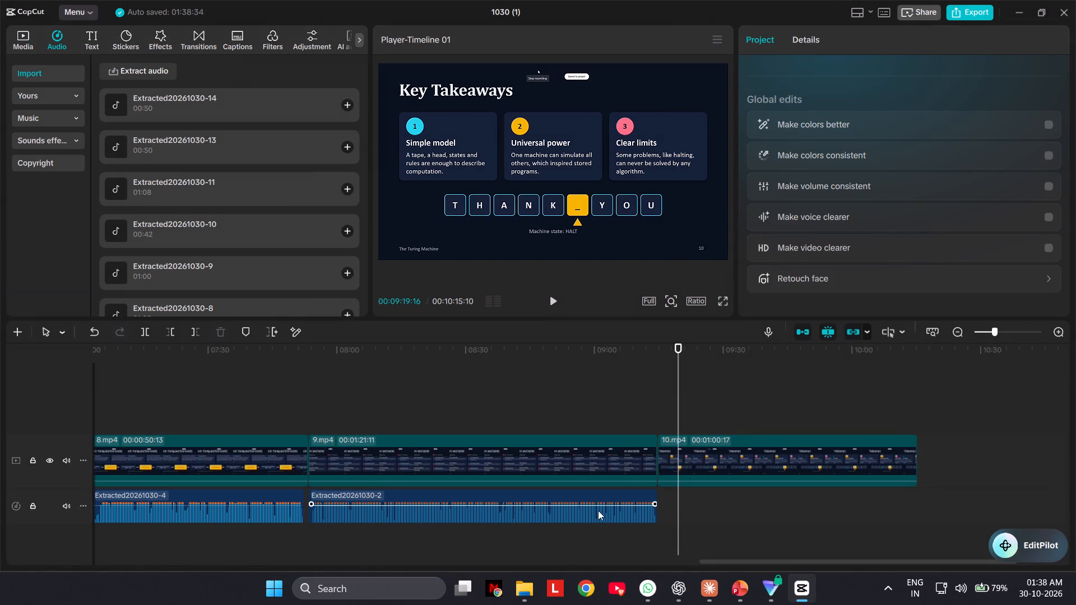
pyautogui.click(618, 404)
pyautogui.scroll(2, 189, 169)
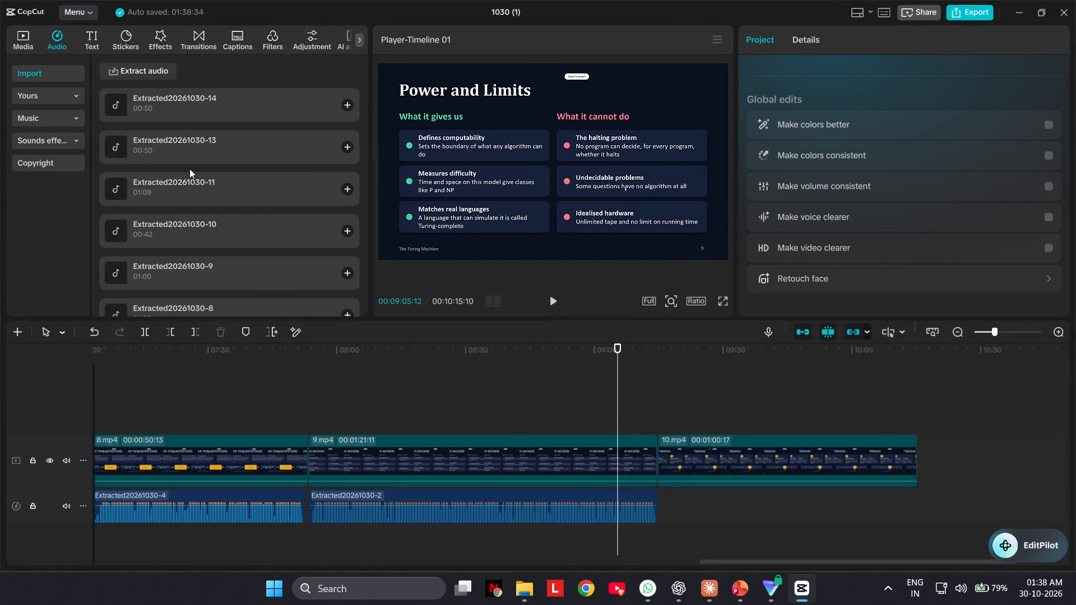
pyautogui.click(155, 189)
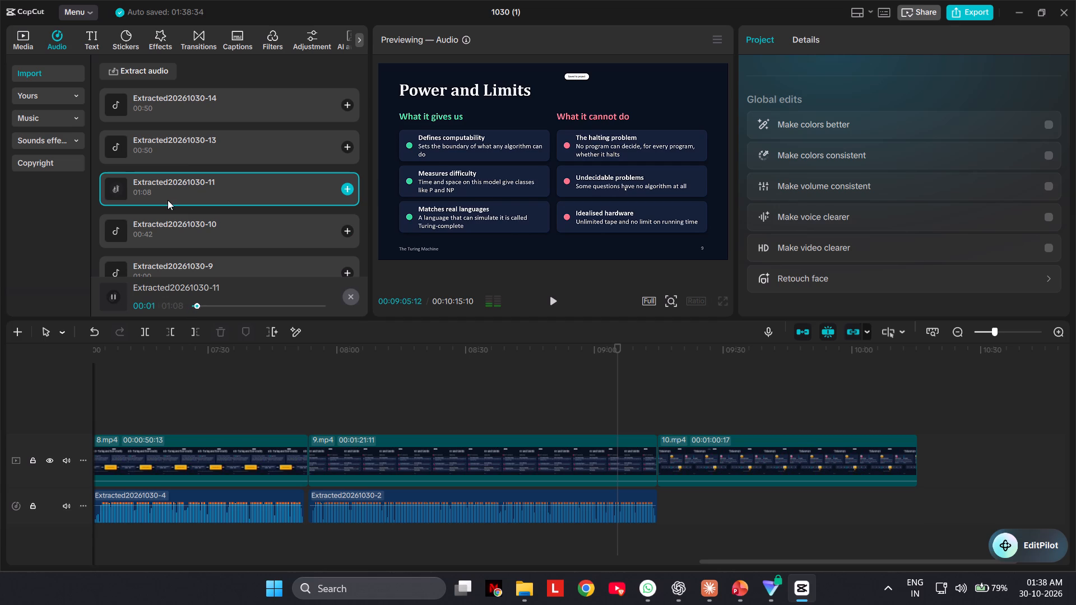
pyautogui.click(130, 238)
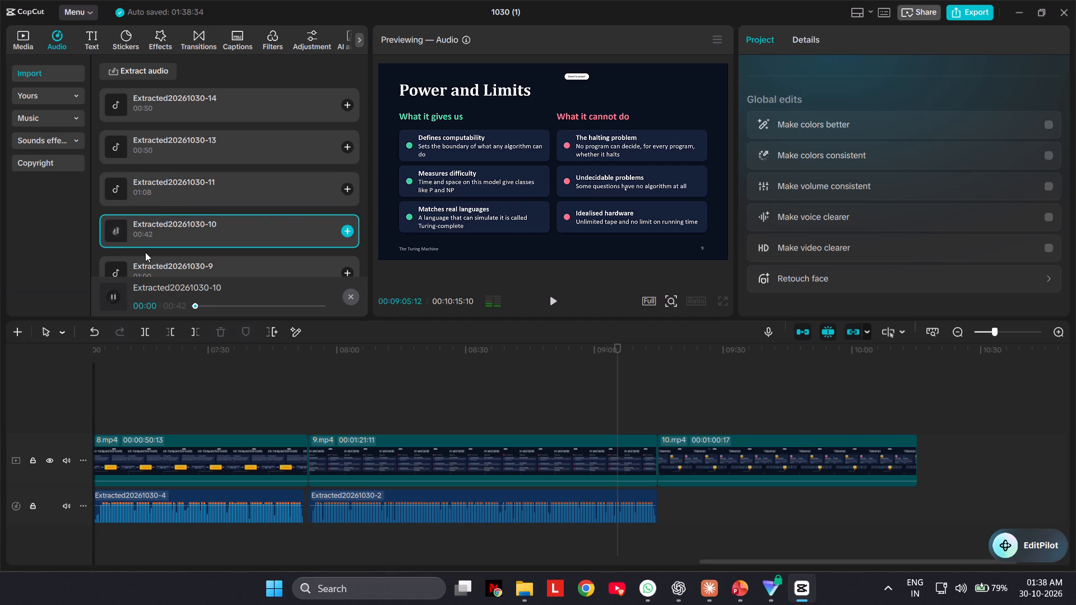
pyautogui.scroll(-1, 147, 252)
pyautogui.click(141, 254)
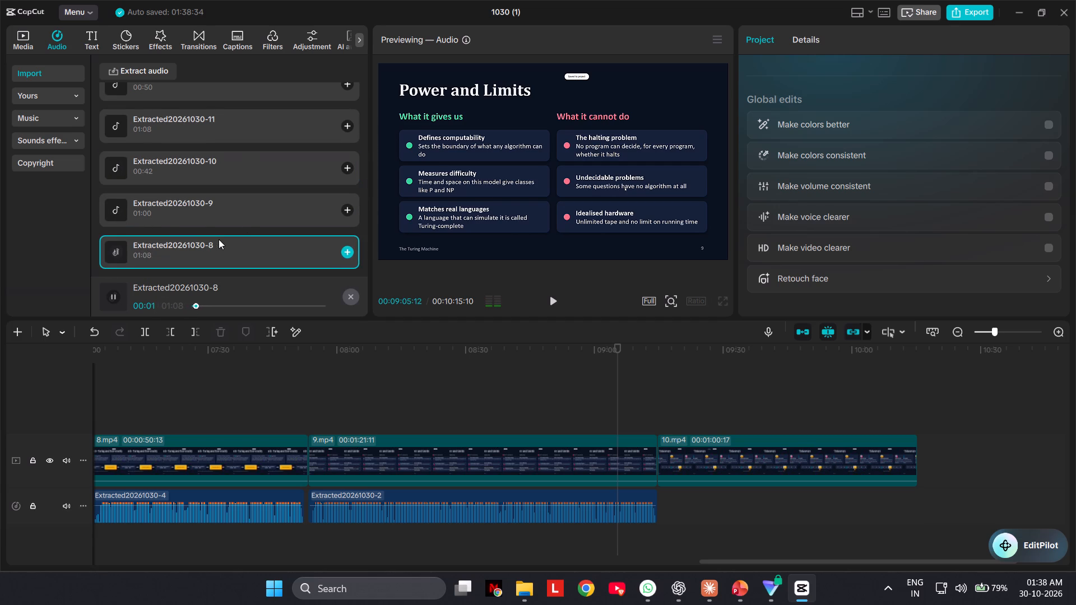
pyautogui.scroll(-2, 243, 235)
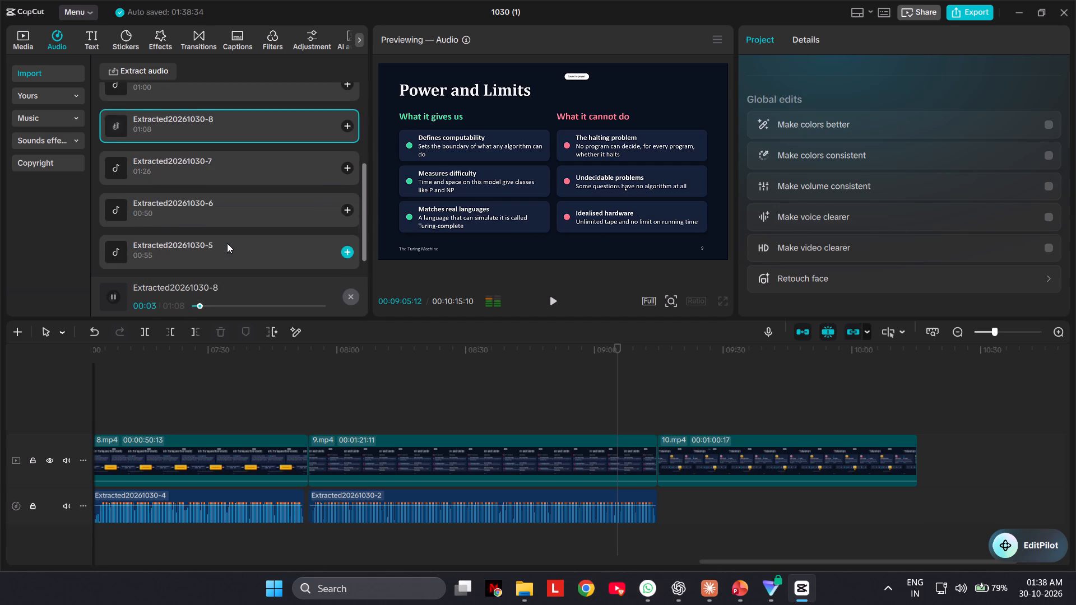
pyautogui.scroll(-5, 227, 243)
pyautogui.click(158, 217)
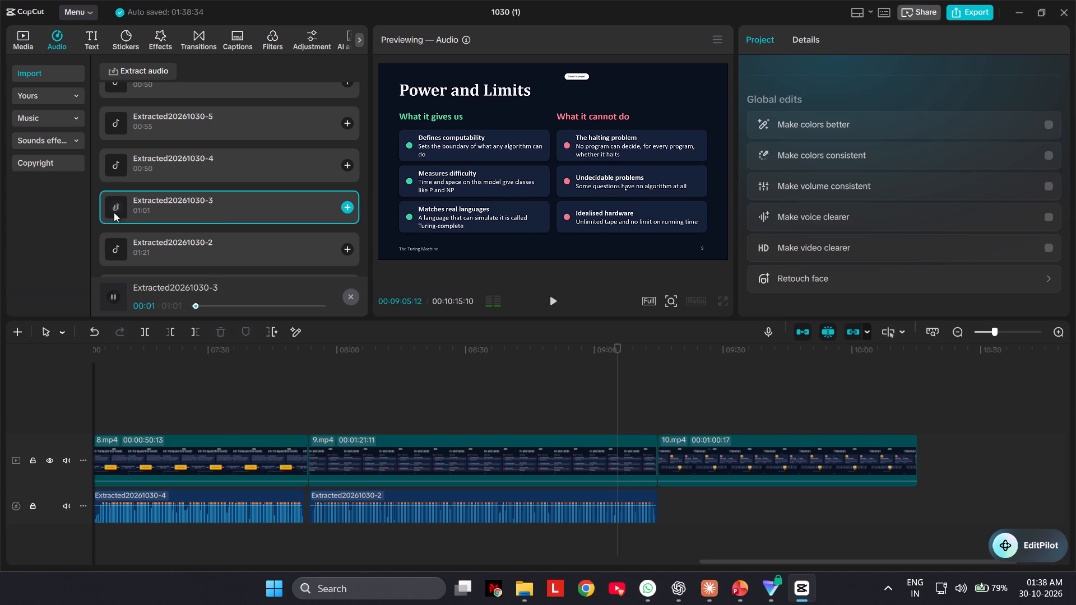
pyautogui.scroll(-5, 167, 226)
pyautogui.scroll(9, 168, 236)
pyautogui.click(163, 105)
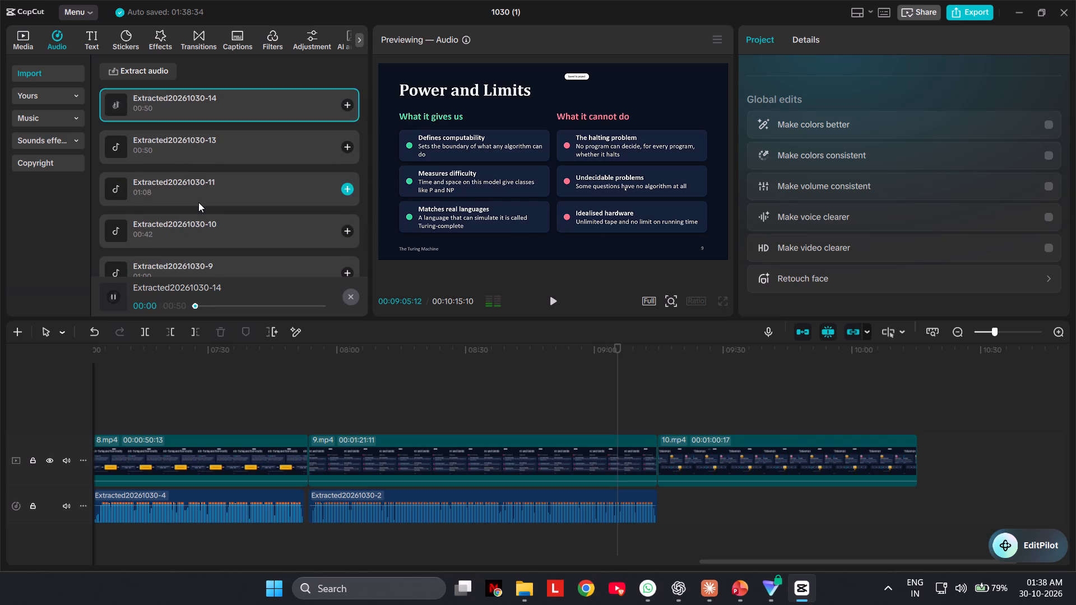
pyautogui.scroll(-13, 198, 207)
pyautogui.scroll(8, 198, 224)
pyautogui.scroll(-9, 198, 224)
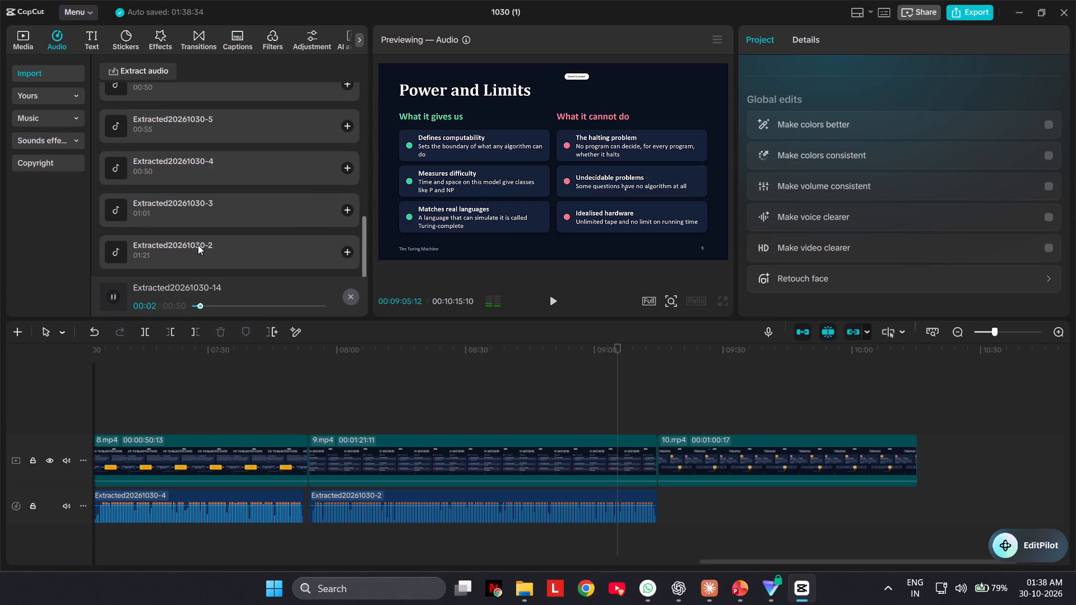
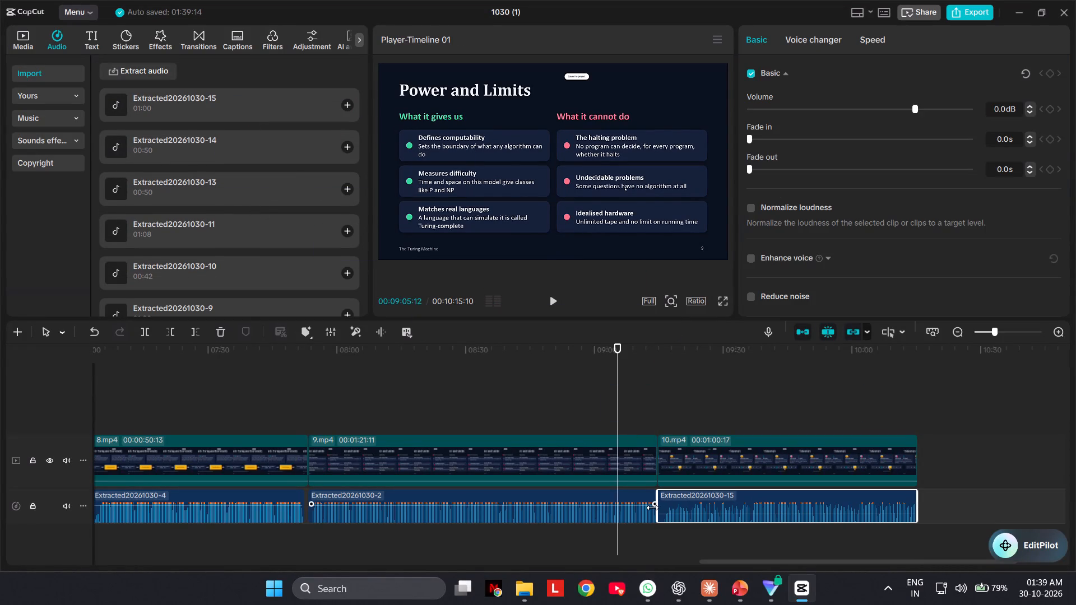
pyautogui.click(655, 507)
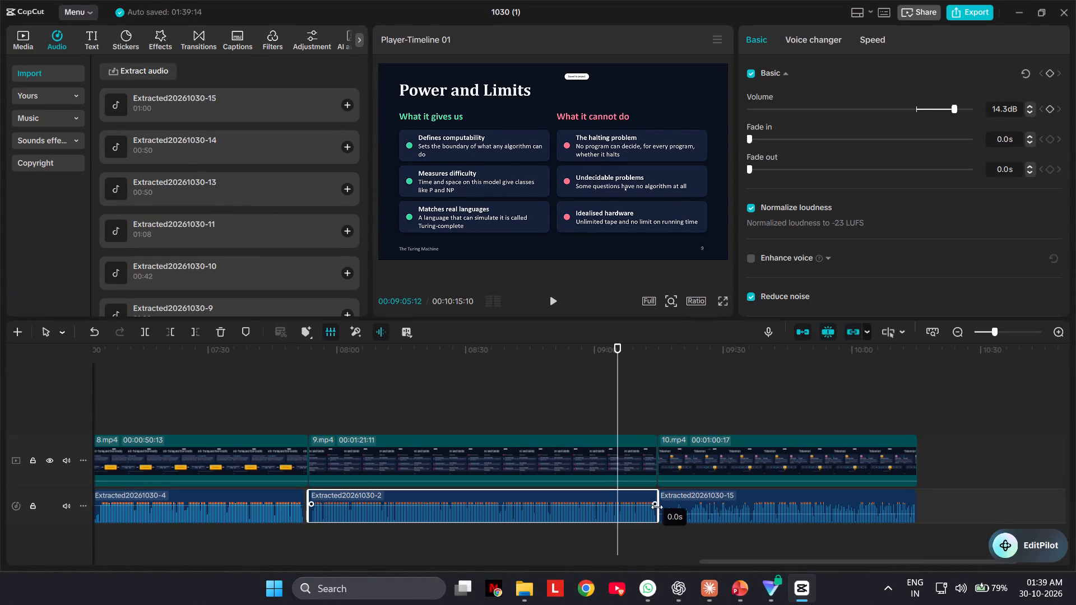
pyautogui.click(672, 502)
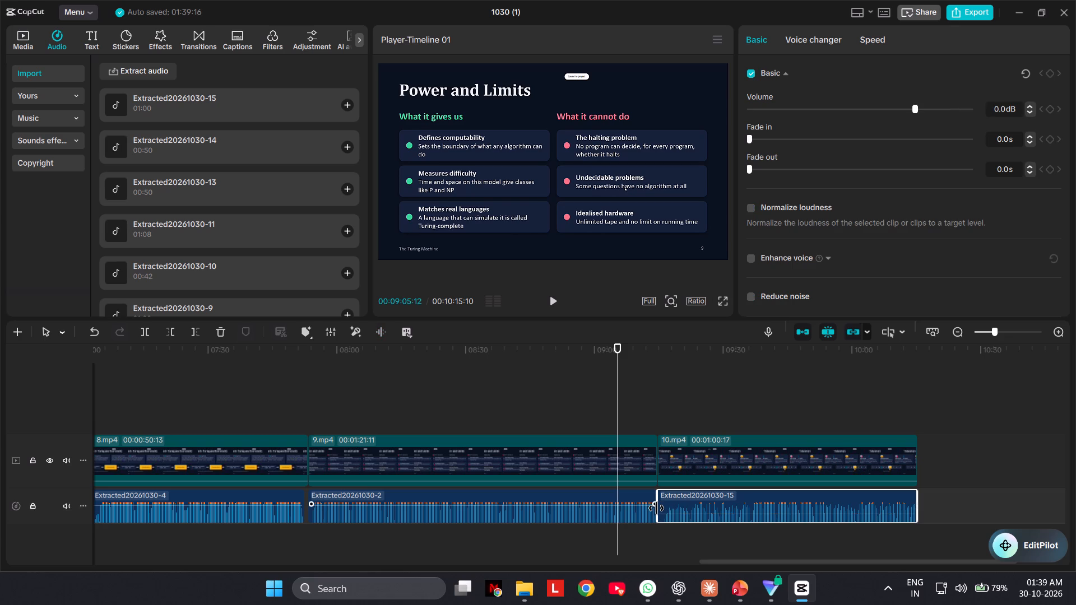
pyautogui.click(656, 508)
pyautogui.click(667, 505)
pyautogui.moveTo(678, 505); pyautogui.dragTo(690, 504)
pyautogui.moveTo(668, 505); pyautogui.dragTo(673, 505)
pyautogui.click(672, 507)
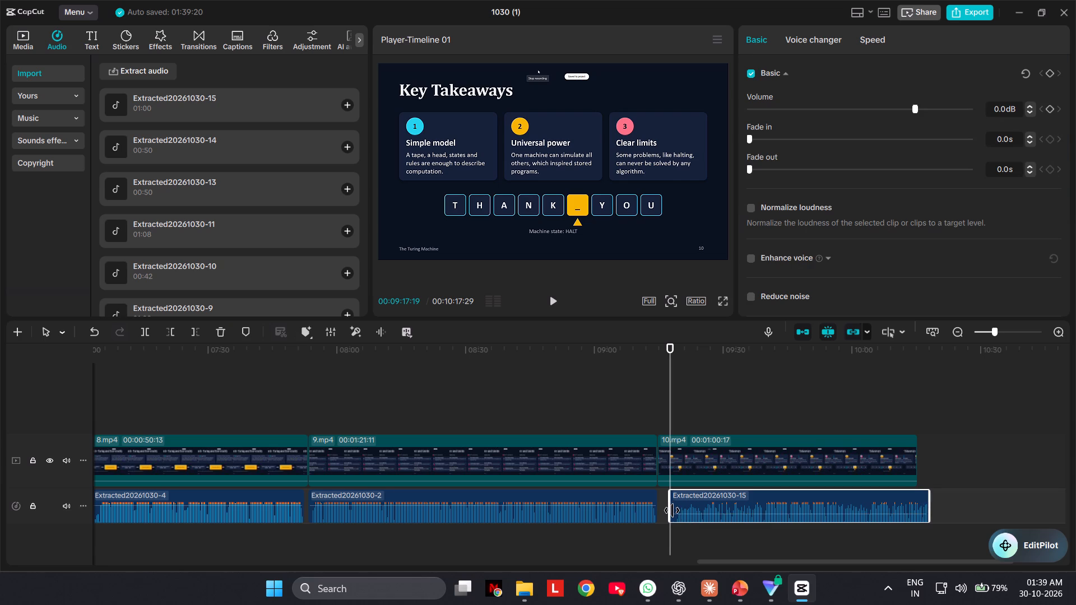
pyautogui.click(671, 509)
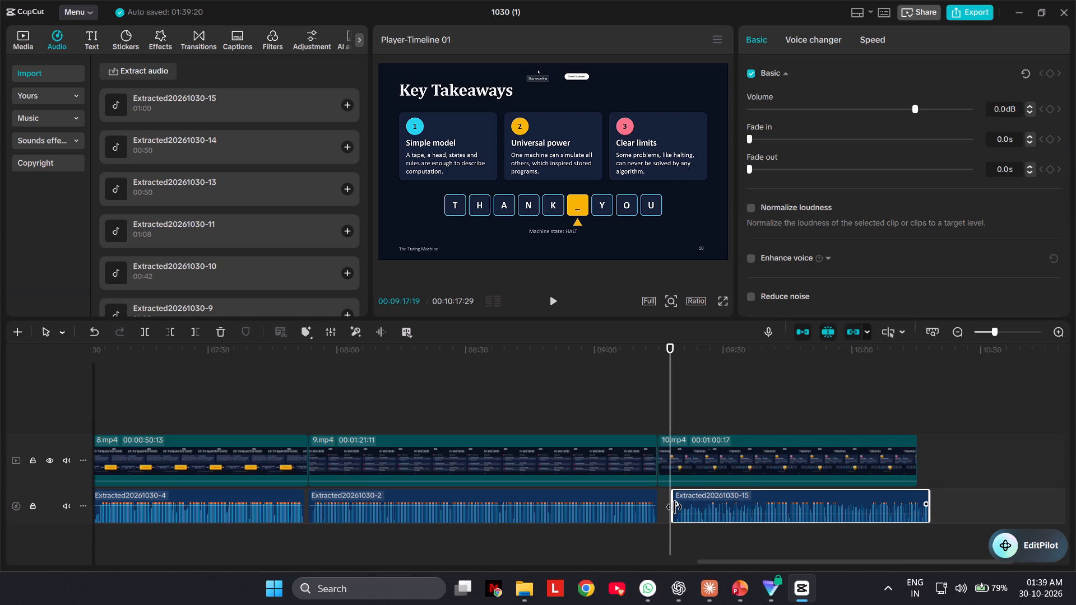
pyautogui.click(697, 531)
pyautogui.moveTo(709, 513); pyautogui.dragTo(691, 512)
pyautogui.click(721, 551)
pyautogui.moveTo(727, 514); pyautogui.dragTo(727, 524)
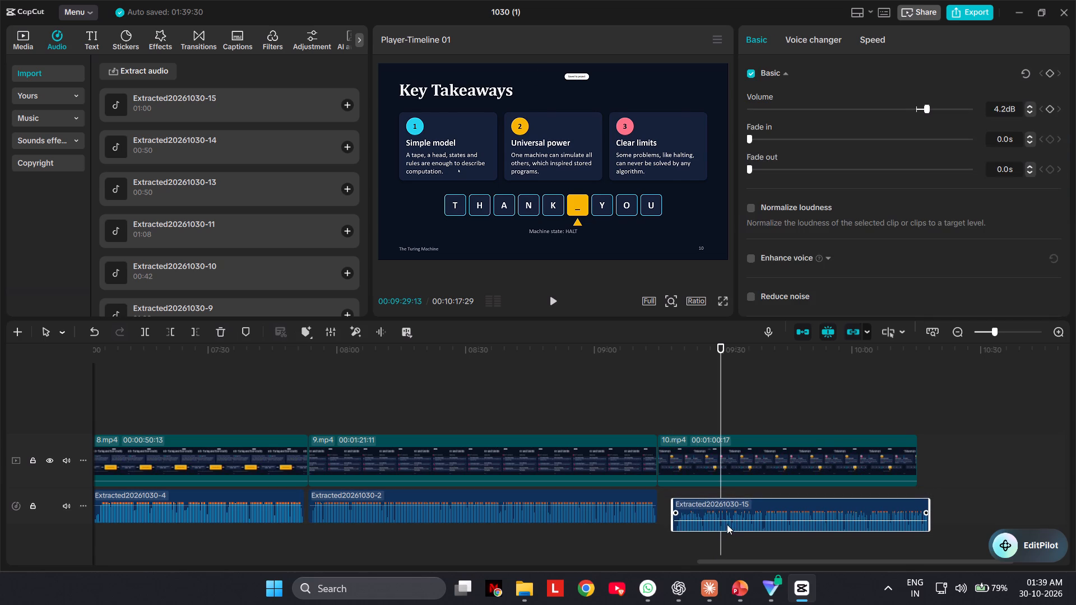
pyautogui.moveTo(727, 524); pyautogui.dragTo(713, 510)
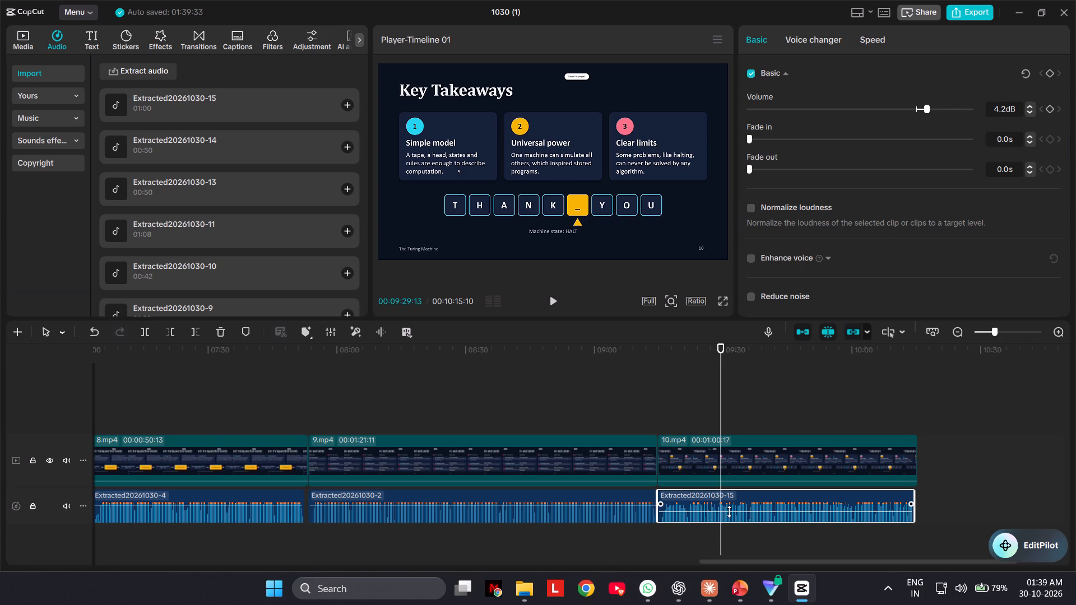
pyautogui.moveTo(729, 511); pyautogui.dragTo(726, 495)
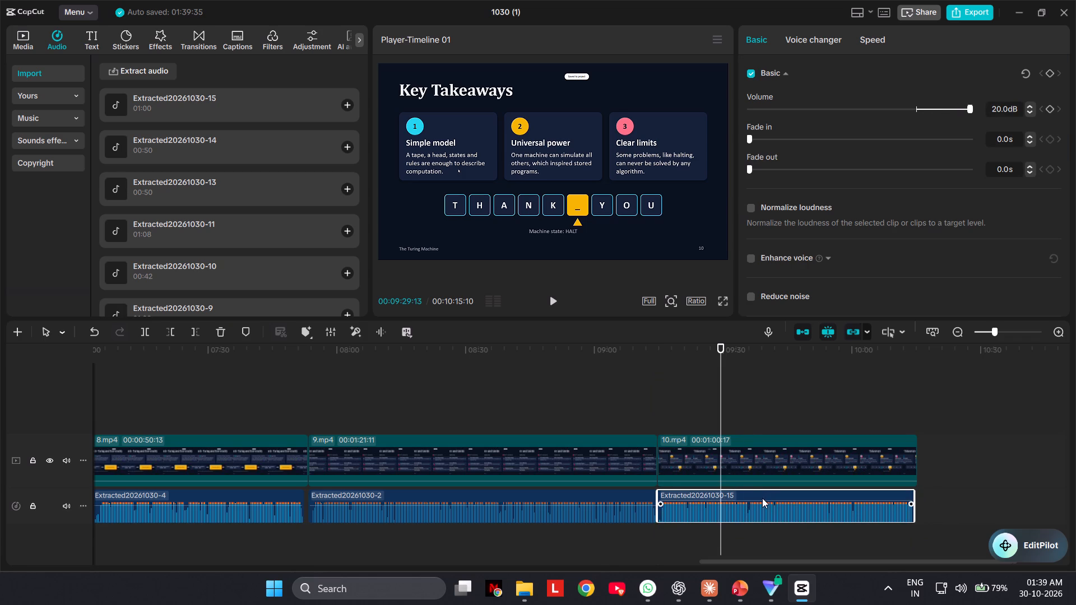
pyautogui.moveTo(761, 501); pyautogui.dragTo(761, 503)
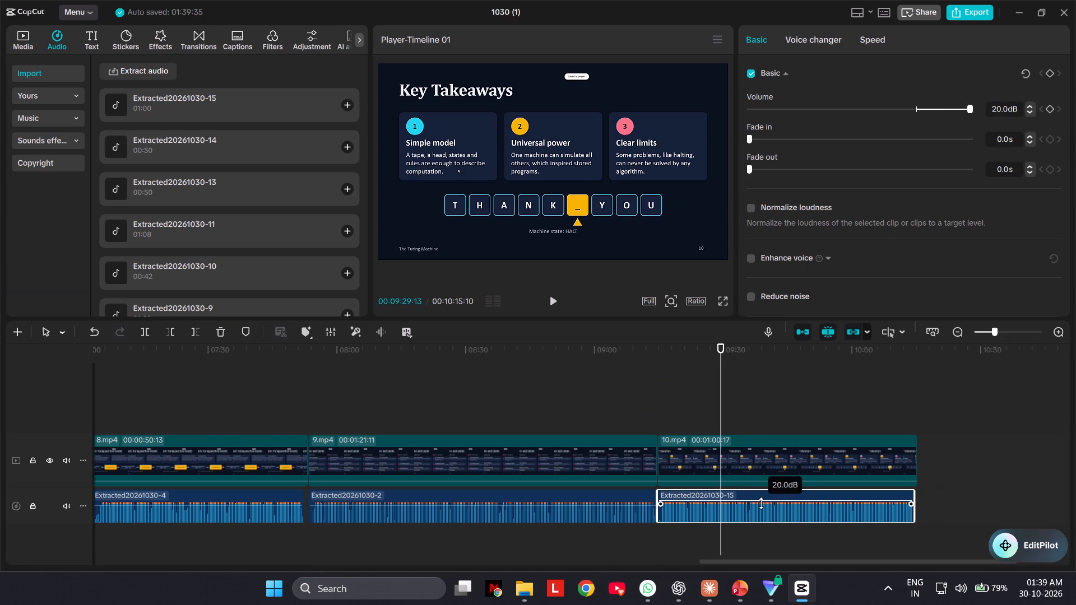
pyautogui.moveTo(761, 503); pyautogui.dragTo(761, 508)
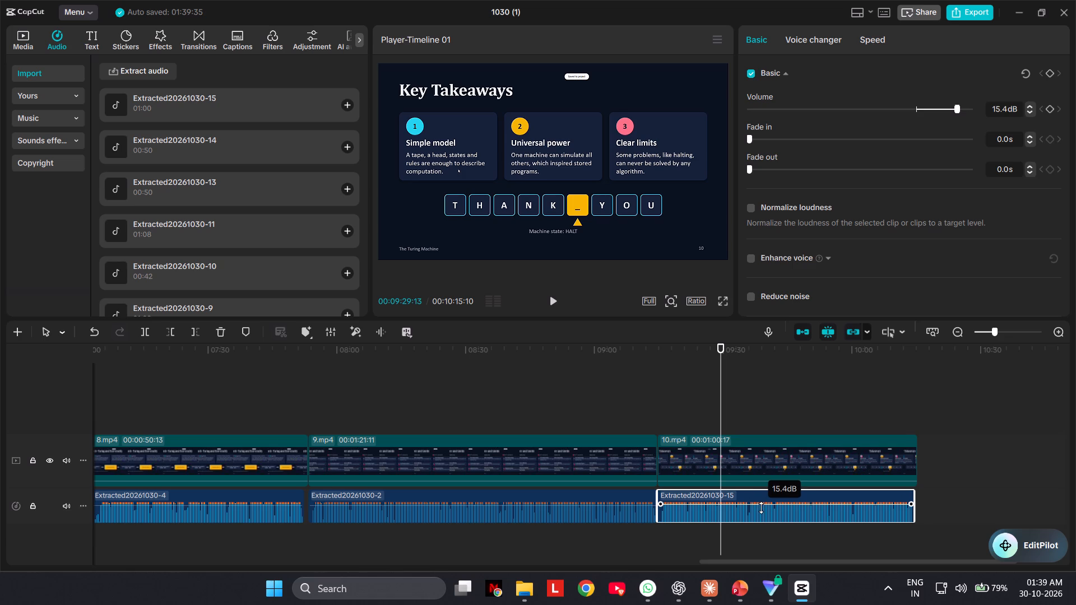
pyautogui.moveTo(761, 508); pyautogui.dragTo(758, 506)
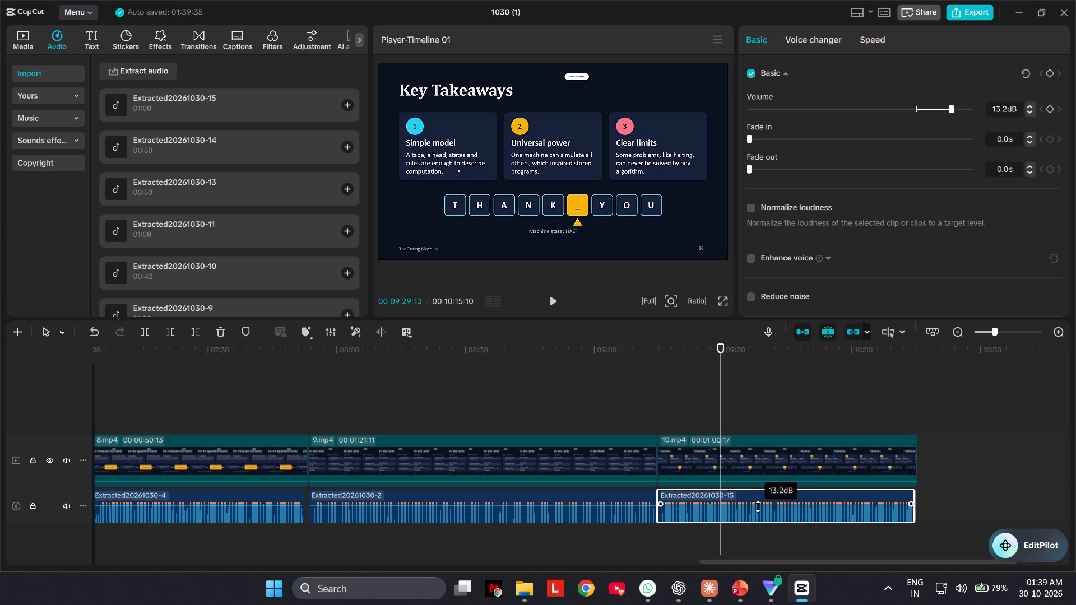
pyautogui.moveTo(758, 506); pyautogui.dragTo(756, 506)
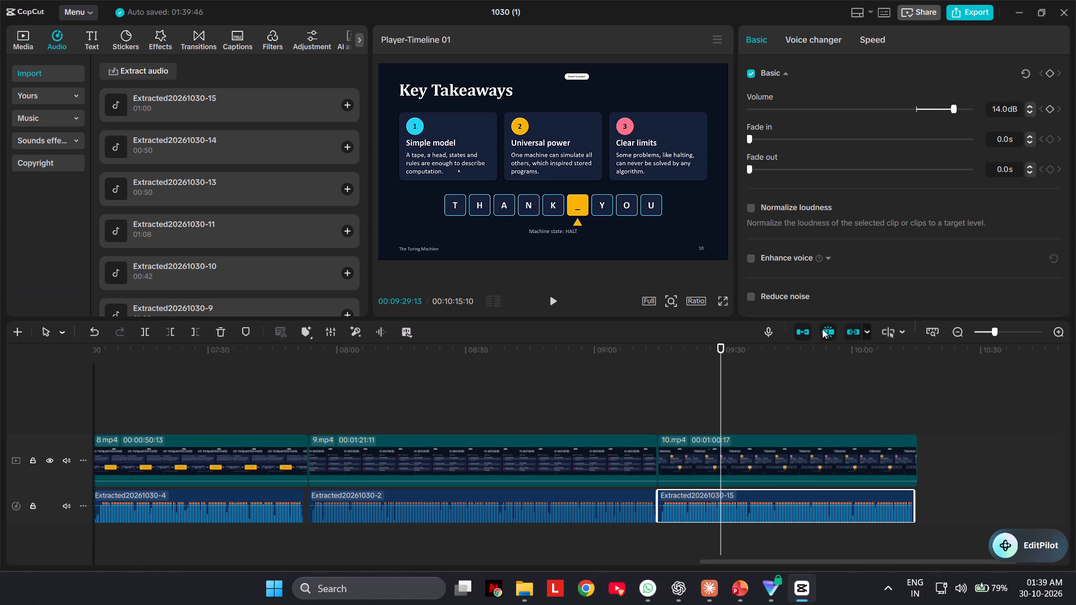
pyautogui.click(953, 105)
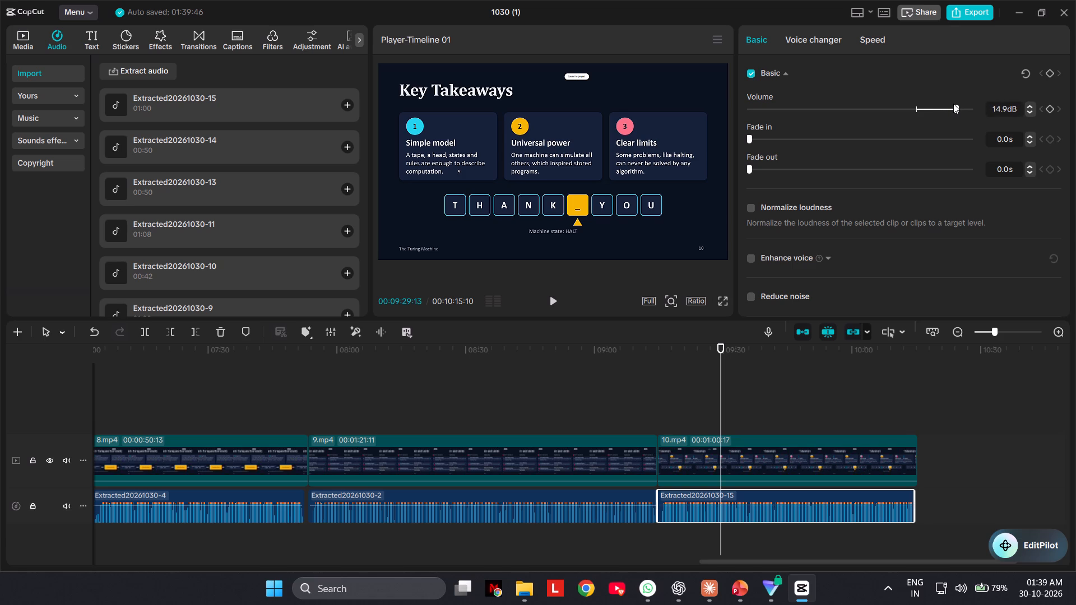
pyautogui.rightClick(951, 104)
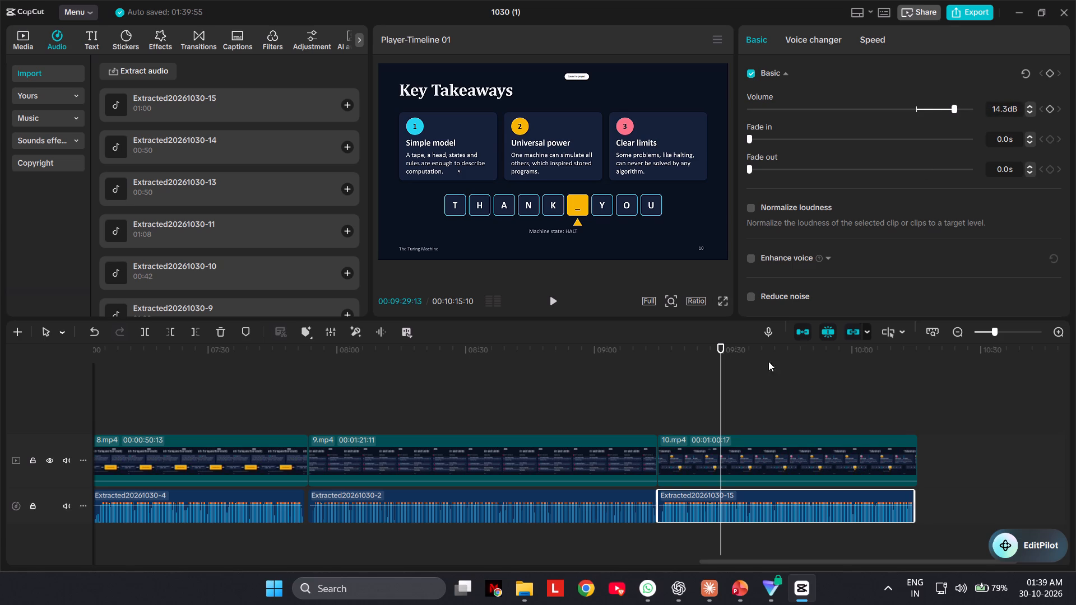
pyautogui.click(384, 333)
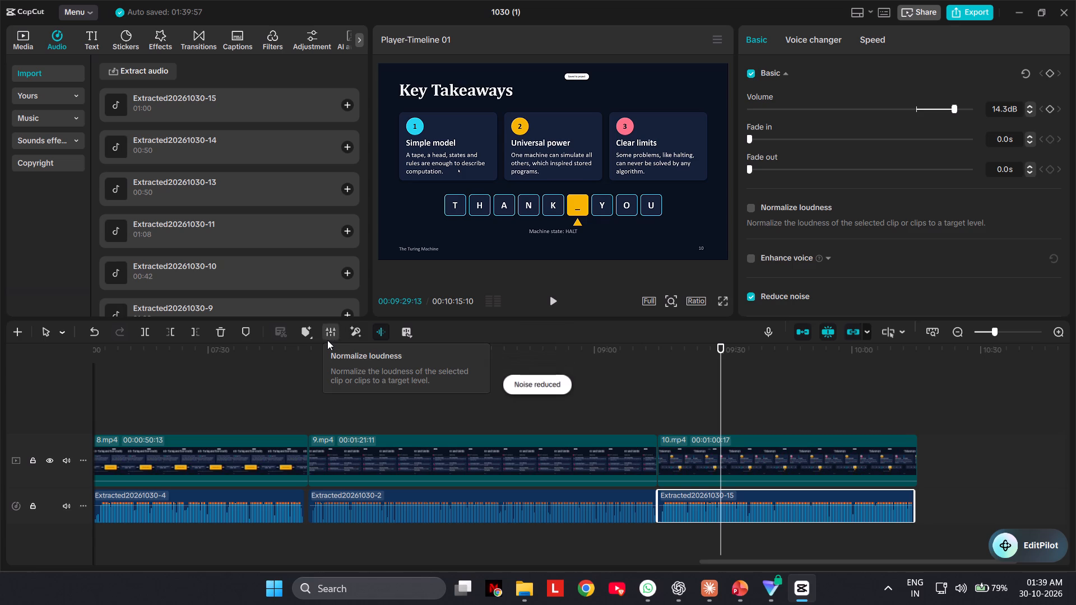
pyautogui.click(333, 337)
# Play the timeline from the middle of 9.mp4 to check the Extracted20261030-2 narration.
pyautogui.click(489, 525)
pyautogui.click(489, 517)
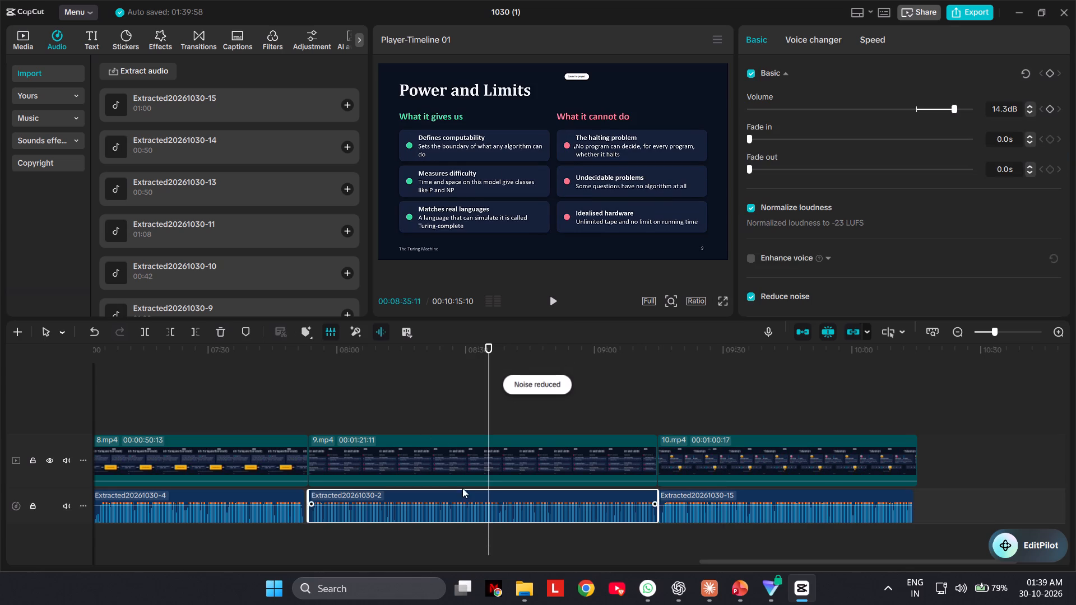
pyautogui.click(556, 295)
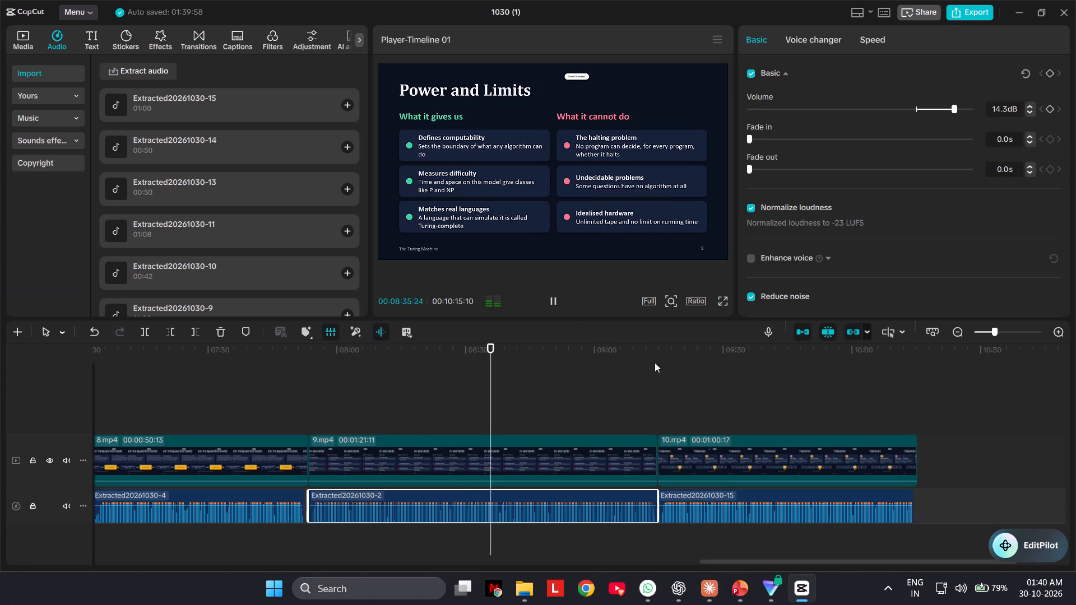
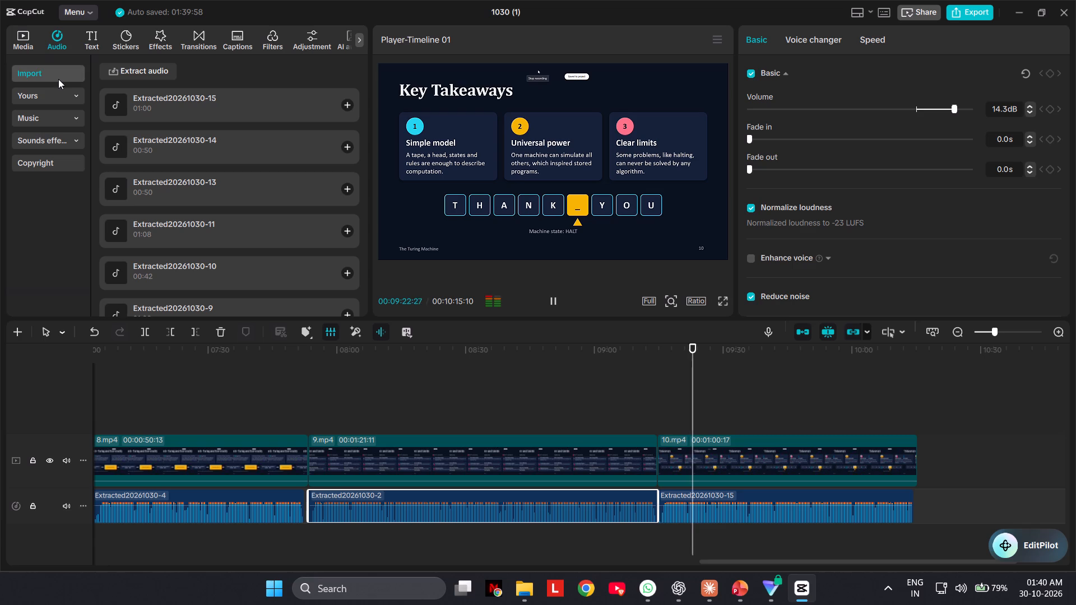
# Search the music library for "background music" and preview the Background Music track by IlyaSound.
pyautogui.click(50, 119)
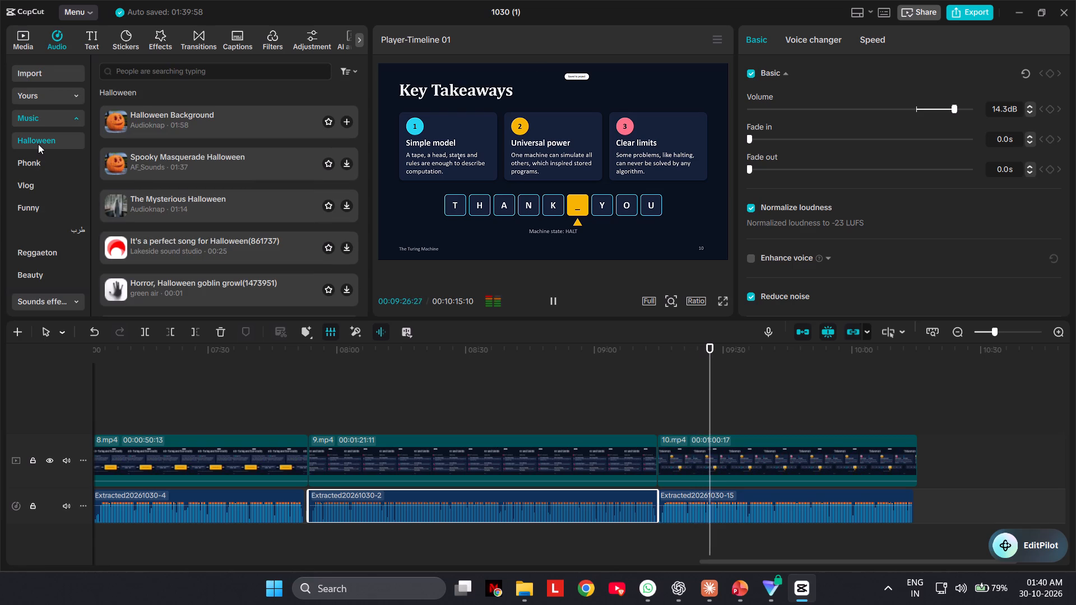
pyautogui.click(170, 72)
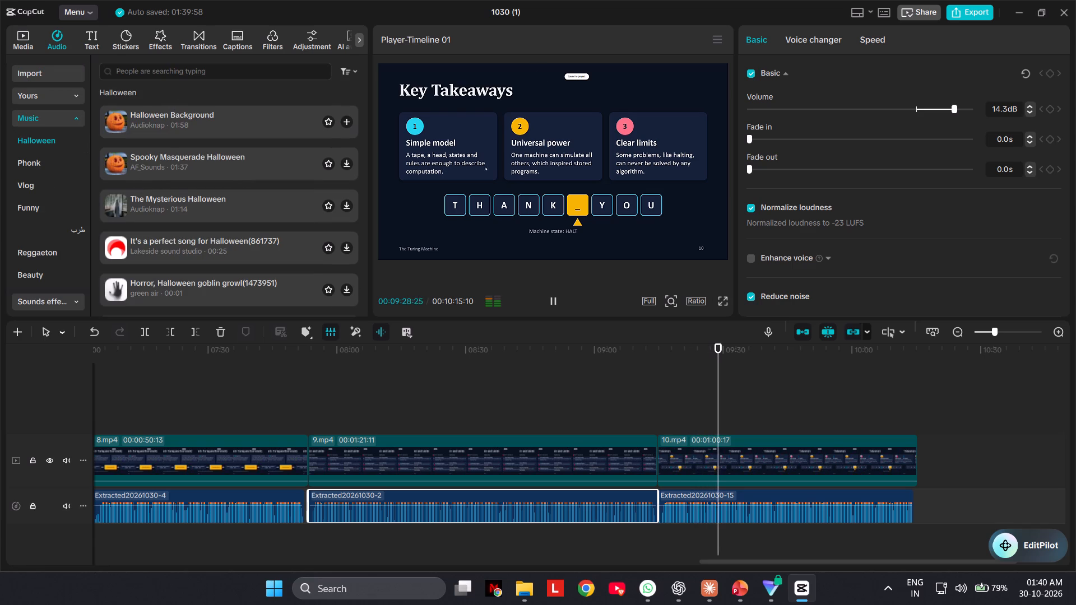
pyautogui.click(161, 110)
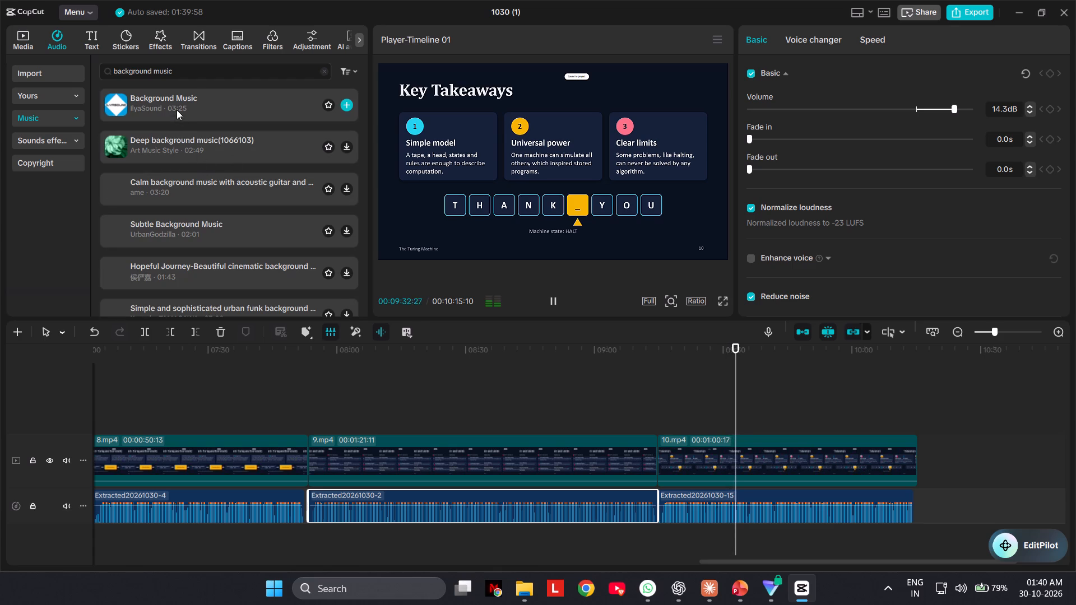
pyautogui.click(177, 109)
pyautogui.scroll(-4, 310, 277)
pyautogui.scroll(4, 307, 265)
pyautogui.scroll(1, 166, 133)
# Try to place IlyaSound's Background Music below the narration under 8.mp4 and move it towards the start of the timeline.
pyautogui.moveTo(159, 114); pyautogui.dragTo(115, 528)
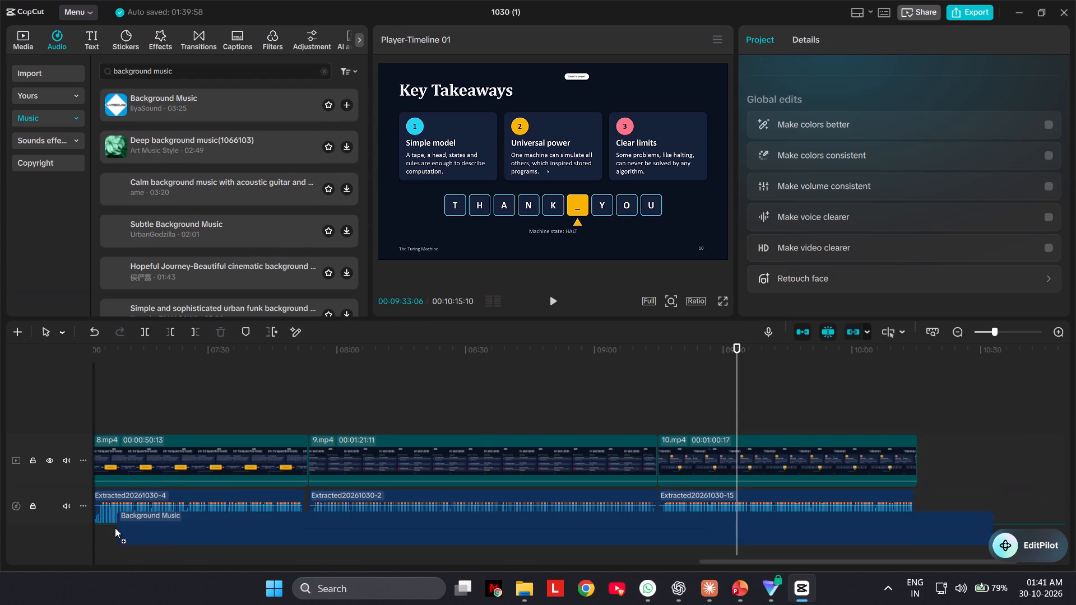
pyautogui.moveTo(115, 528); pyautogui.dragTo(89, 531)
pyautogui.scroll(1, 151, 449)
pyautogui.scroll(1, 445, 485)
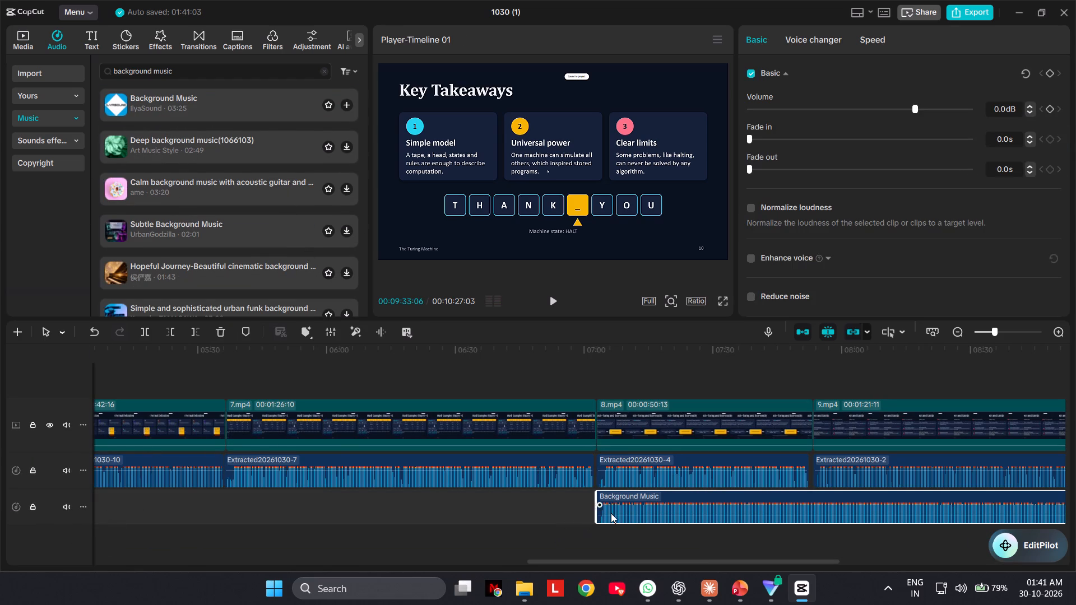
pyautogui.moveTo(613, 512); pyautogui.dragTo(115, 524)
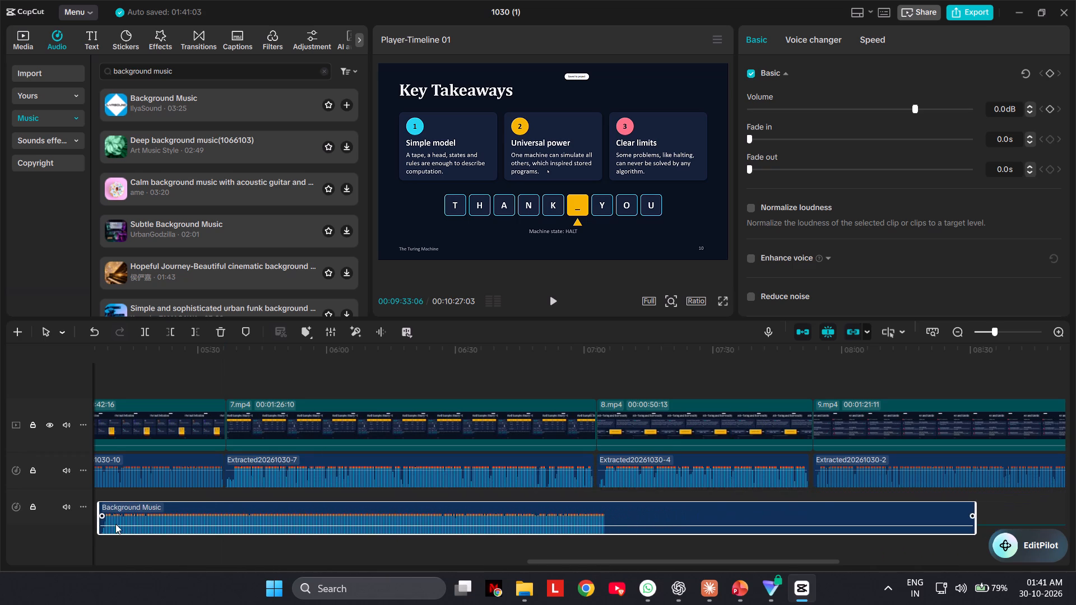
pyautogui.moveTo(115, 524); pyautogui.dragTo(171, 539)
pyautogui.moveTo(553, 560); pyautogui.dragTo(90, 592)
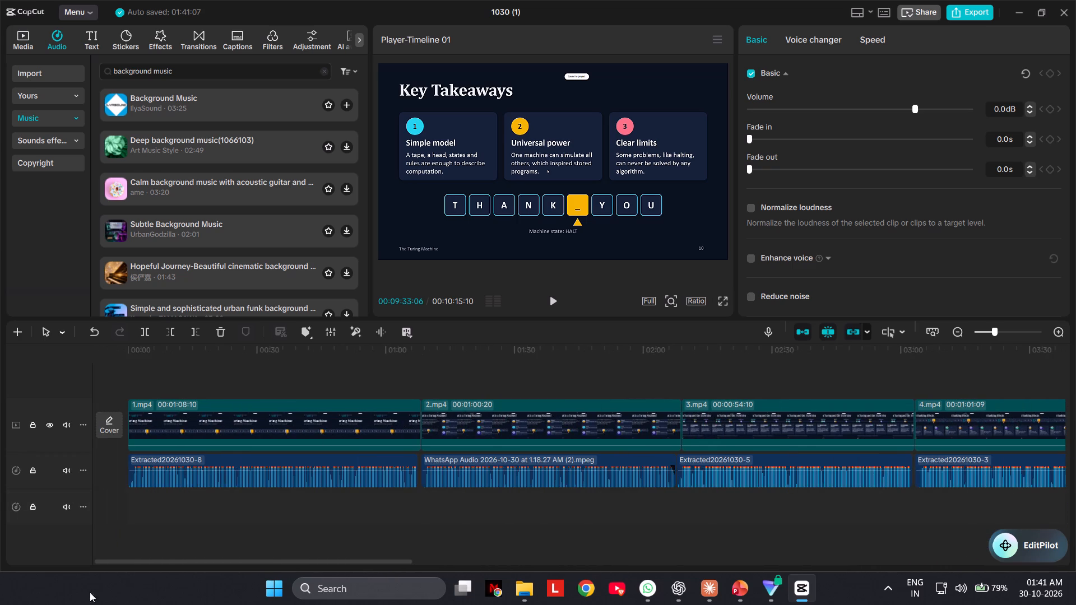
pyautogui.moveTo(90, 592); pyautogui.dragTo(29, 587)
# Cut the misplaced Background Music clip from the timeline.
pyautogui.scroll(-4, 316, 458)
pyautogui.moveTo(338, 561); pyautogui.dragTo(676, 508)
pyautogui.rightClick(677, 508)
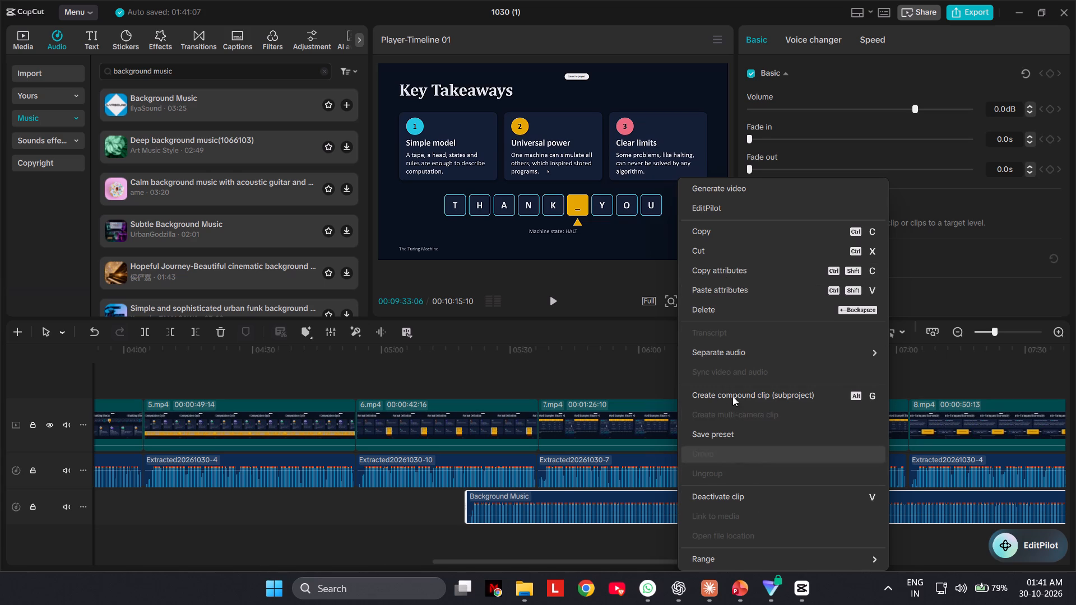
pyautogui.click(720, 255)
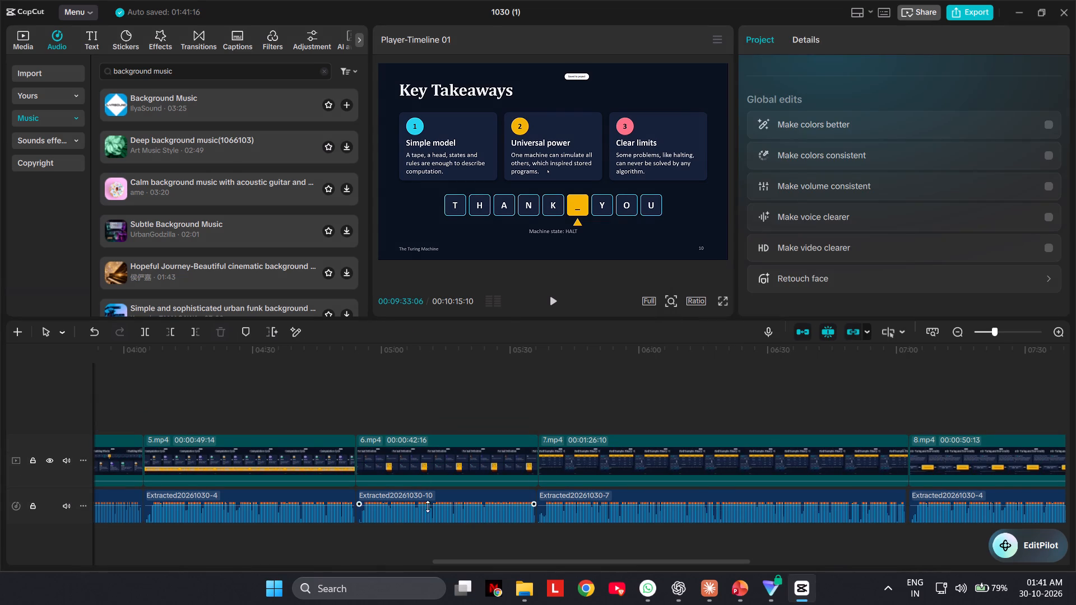
# Add IlyaSound's Background Music on a new audio track below the narration, starting at the beginning of 1.mp4.
pyautogui.moveTo(476, 562); pyautogui.dragTo(71, 569)
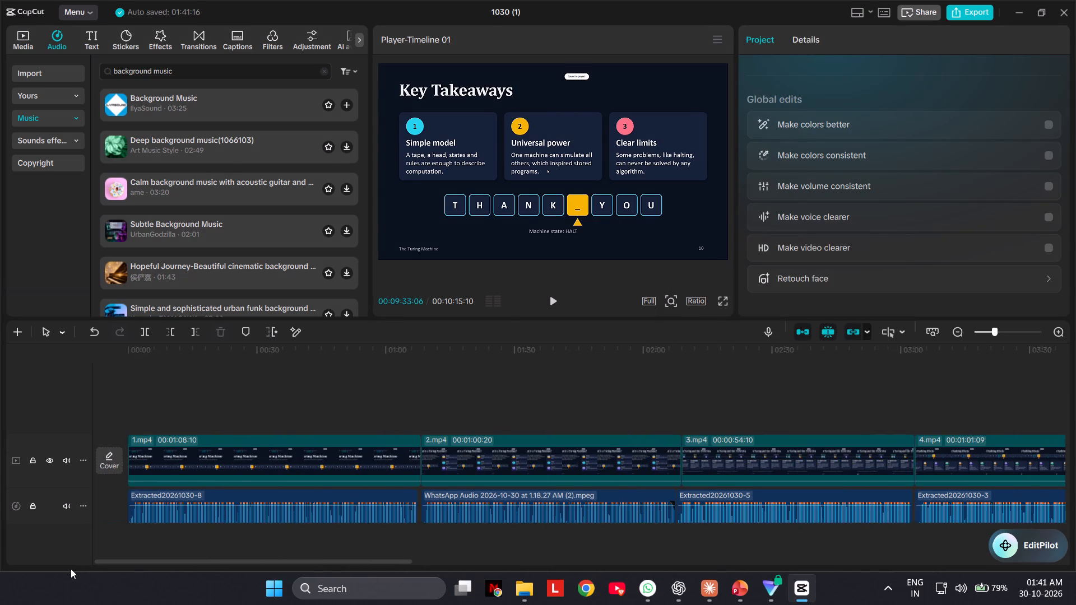
pyautogui.moveTo(71, 569); pyautogui.dragTo(66, 569)
pyautogui.moveTo(158, 100); pyautogui.dragTo(118, 555)
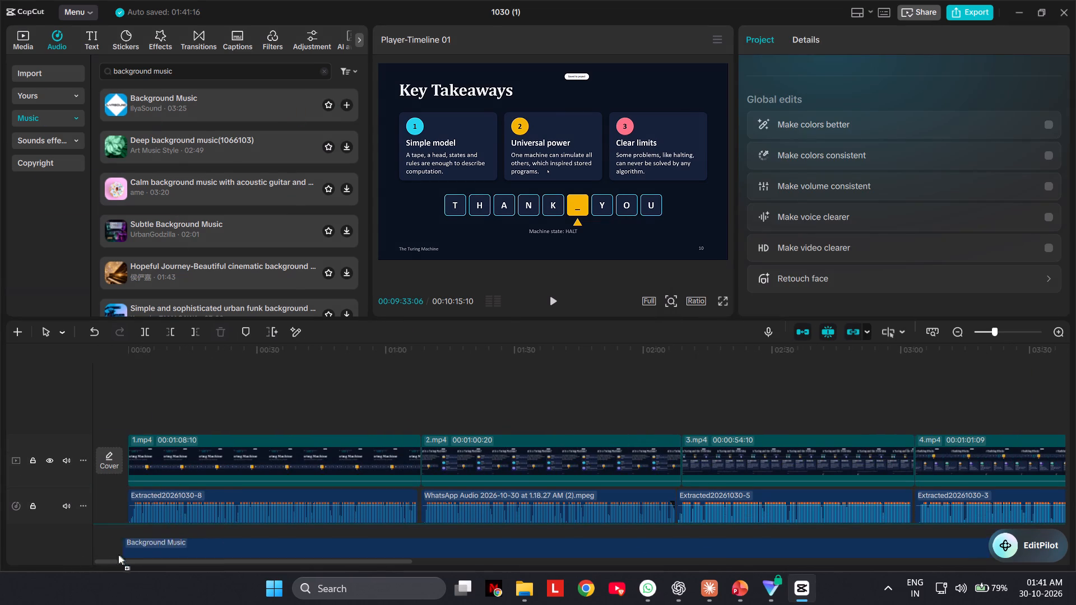
pyautogui.moveTo(118, 555); pyautogui.dragTo(128, 557)
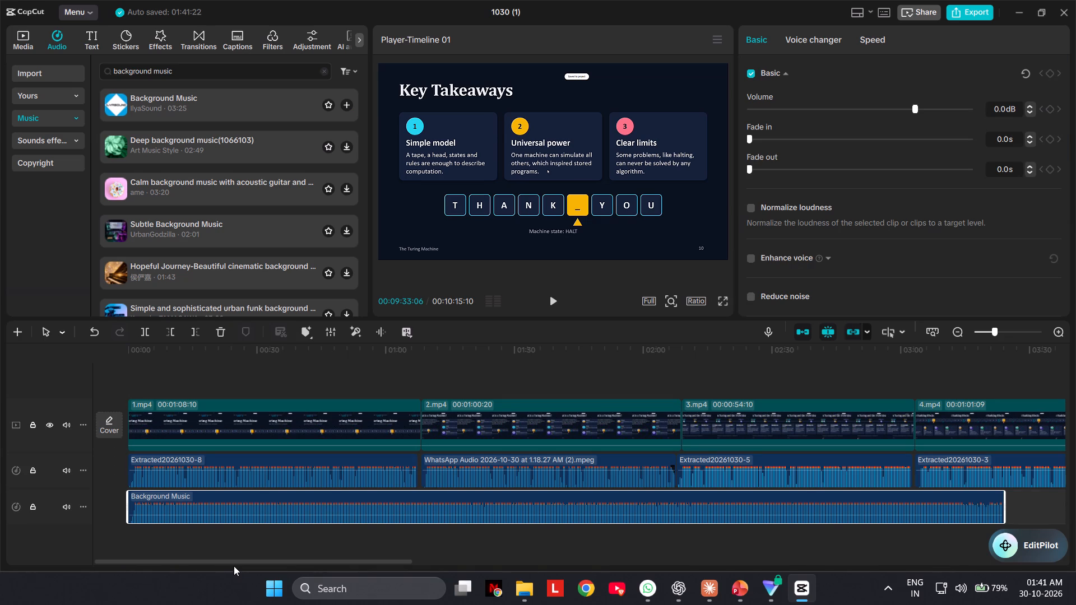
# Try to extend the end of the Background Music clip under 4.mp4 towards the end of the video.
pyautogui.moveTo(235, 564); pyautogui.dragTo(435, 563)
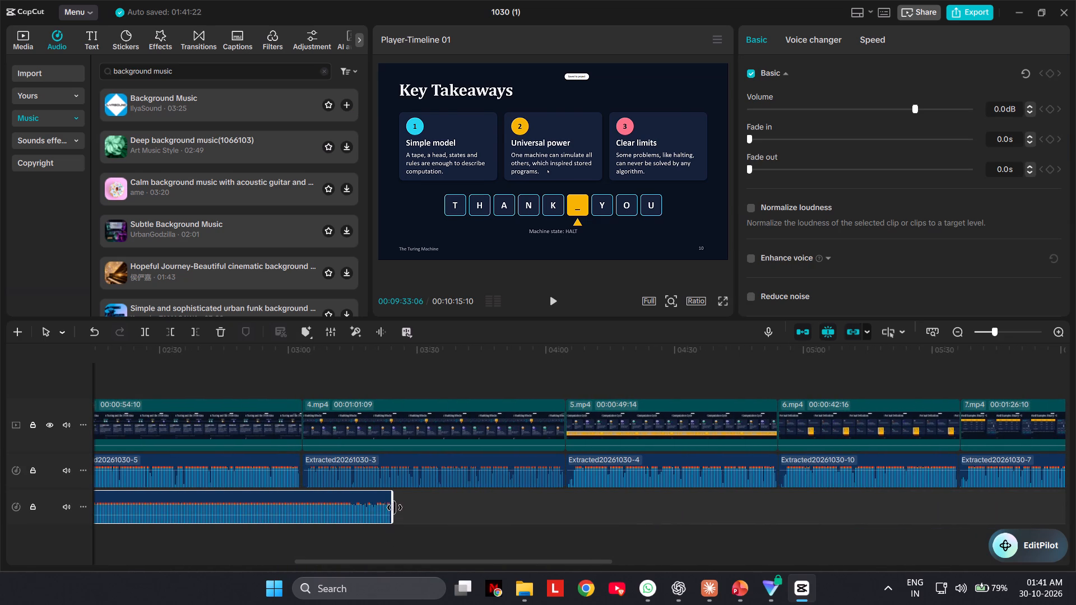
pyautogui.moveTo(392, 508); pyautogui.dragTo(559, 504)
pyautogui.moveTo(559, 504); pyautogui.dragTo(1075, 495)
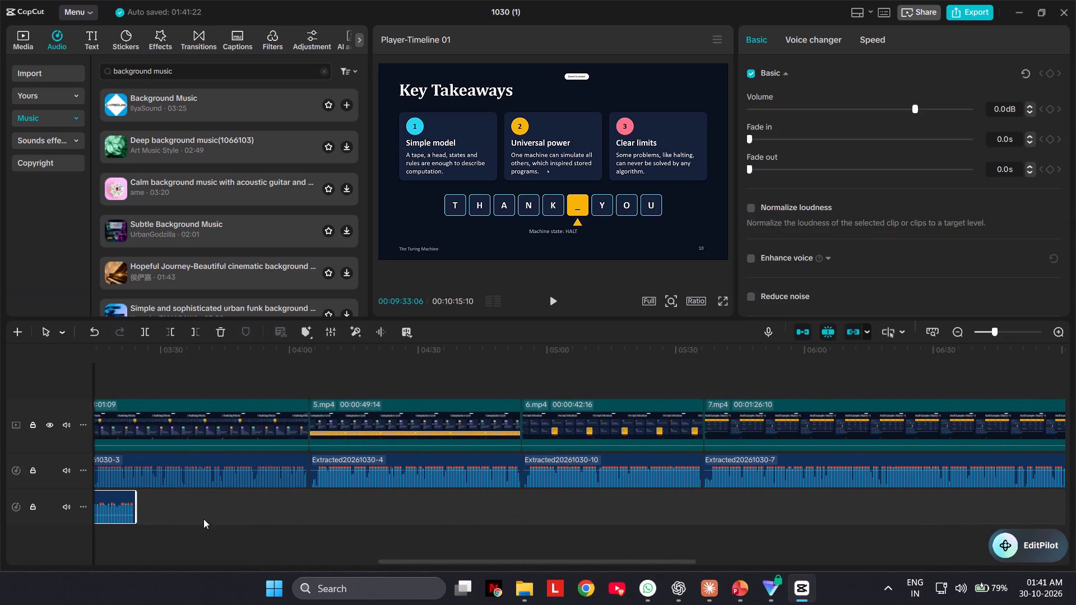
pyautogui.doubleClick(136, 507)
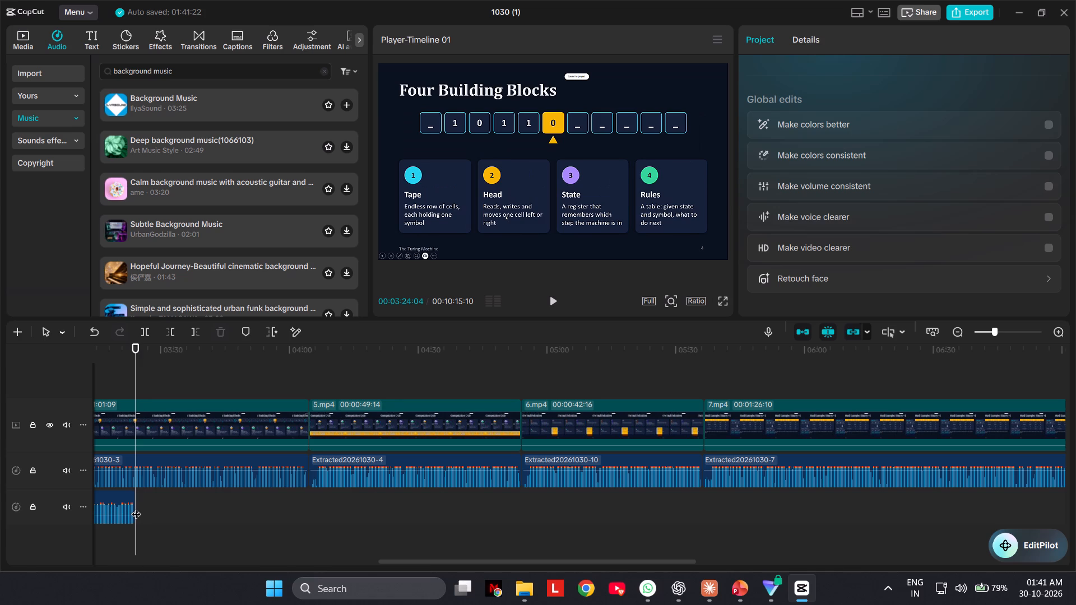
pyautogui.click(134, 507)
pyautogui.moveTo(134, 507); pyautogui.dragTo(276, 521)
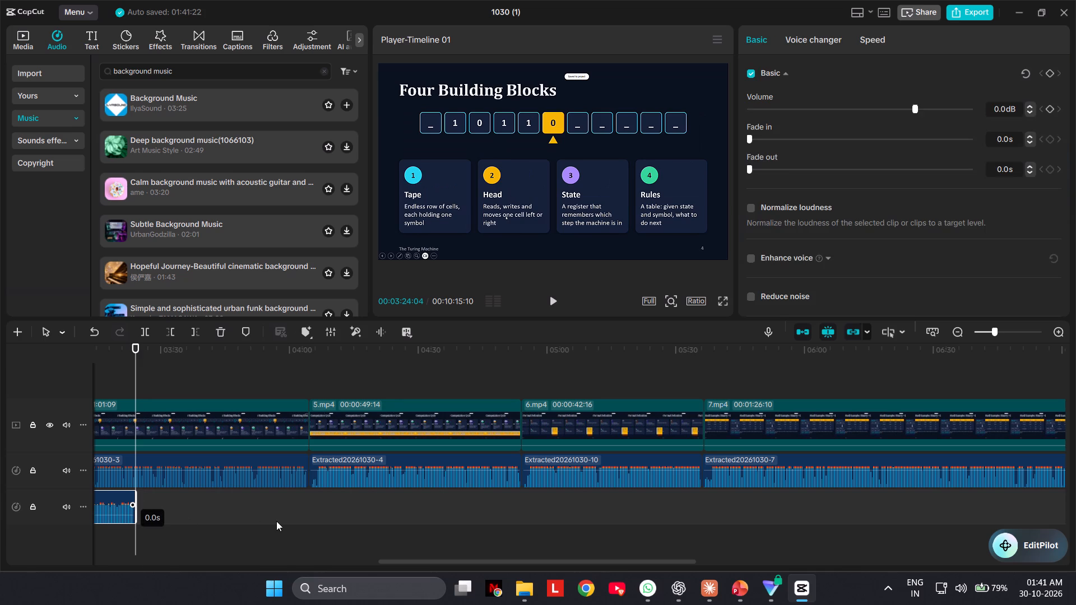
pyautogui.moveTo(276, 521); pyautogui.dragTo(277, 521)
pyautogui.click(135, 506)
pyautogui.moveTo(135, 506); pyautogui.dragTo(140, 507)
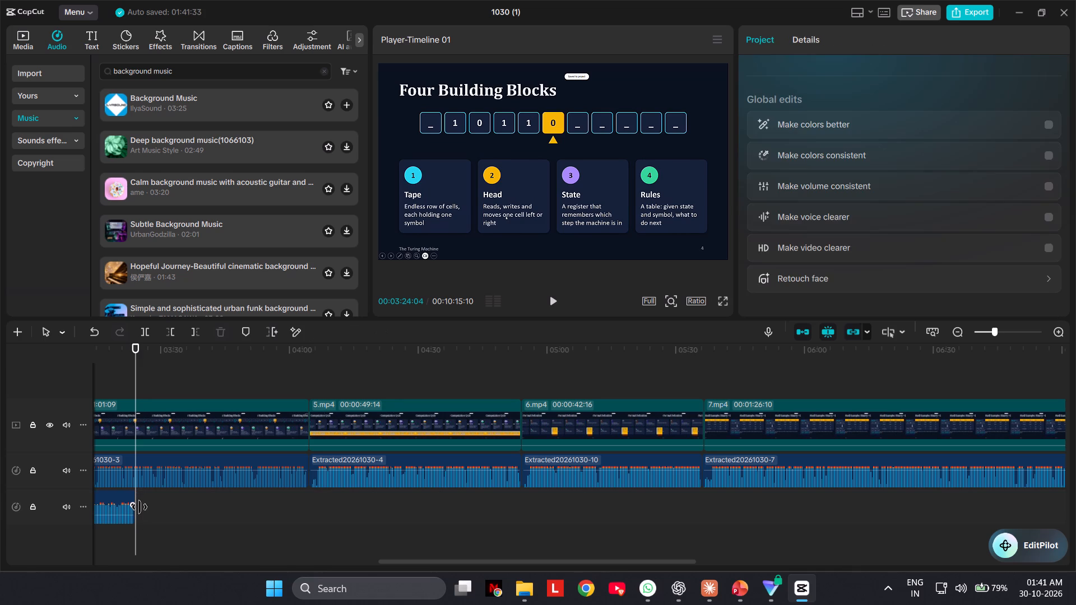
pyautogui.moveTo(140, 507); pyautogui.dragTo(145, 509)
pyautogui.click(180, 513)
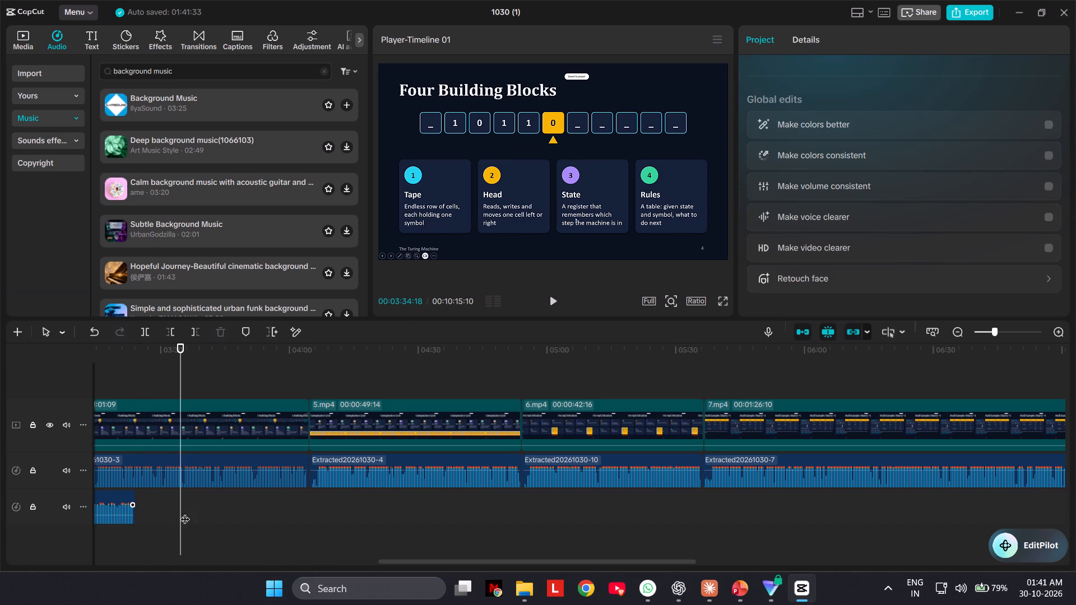
# Add a second copy of Background Music on the same track, directly after the first one under 4.mp4.
pyautogui.moveTo(379, 557); pyautogui.dragTo(355, 564)
pyautogui.moveTo(395, 565); pyautogui.dragTo(326, 573)
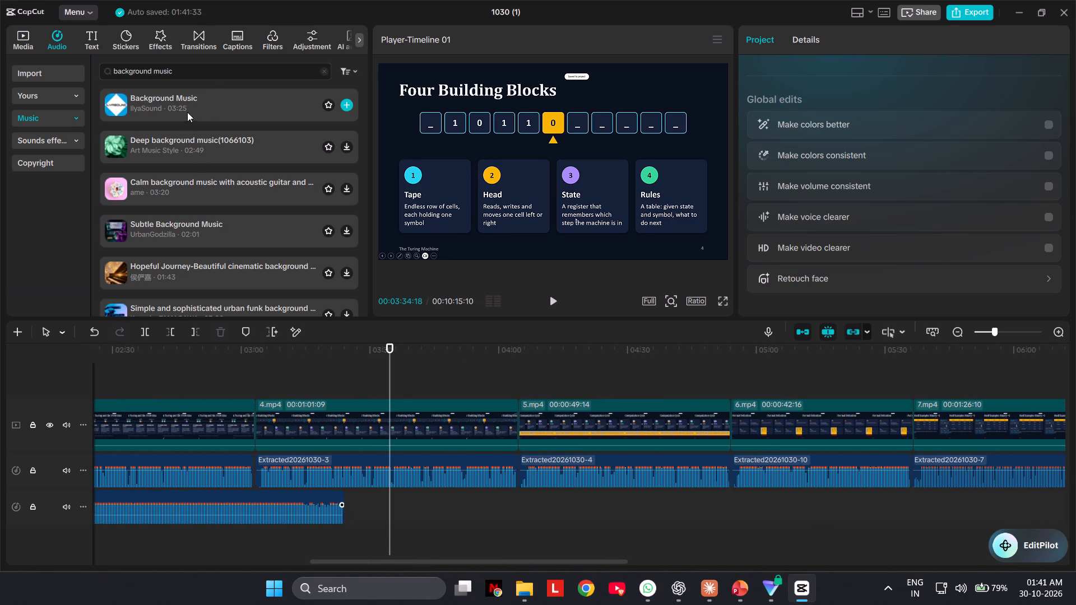
pyautogui.click(191, 143)
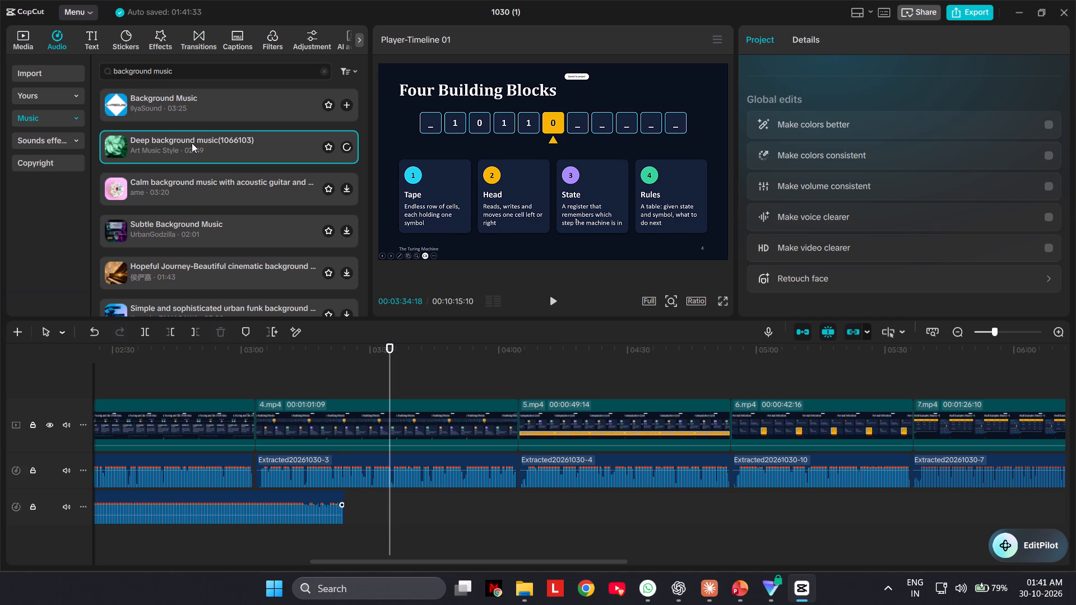
pyautogui.click(192, 112)
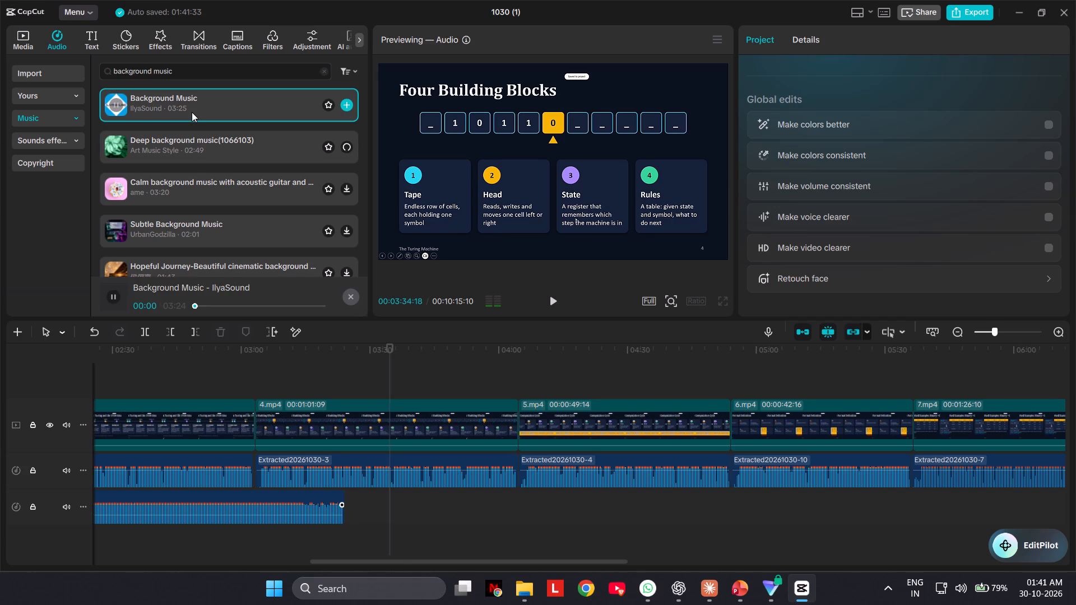
pyautogui.moveTo(175, 99); pyautogui.dragTo(347, 506)
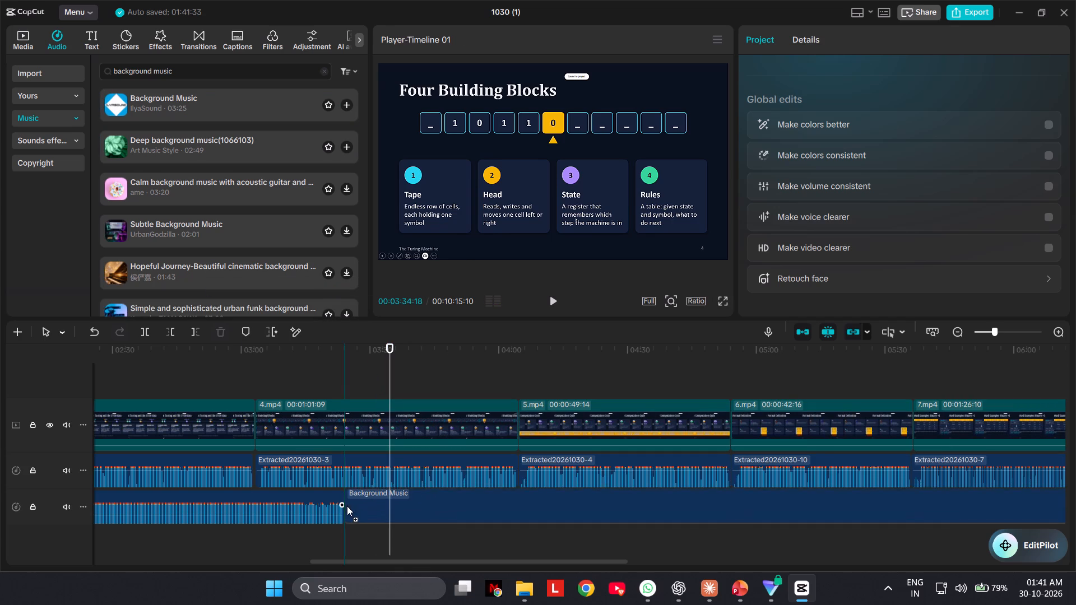
pyautogui.moveTo(347, 506); pyautogui.dragTo(345, 506)
# Add a third copy of Background Music directly after the second one, under the last part of 7.mp4.
pyautogui.moveTo(430, 561); pyautogui.dragTo(486, 563)
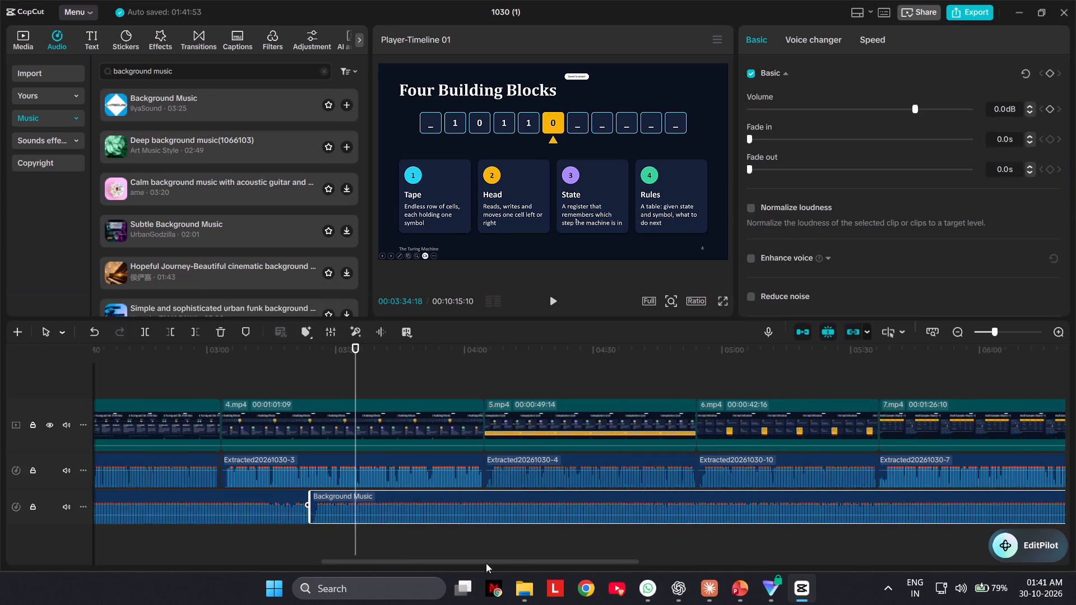
pyautogui.moveTo(486, 563); pyautogui.dragTo(736, 556)
pyautogui.click(177, 83)
pyautogui.moveTo(178, 95); pyautogui.dragTo(284, 505)
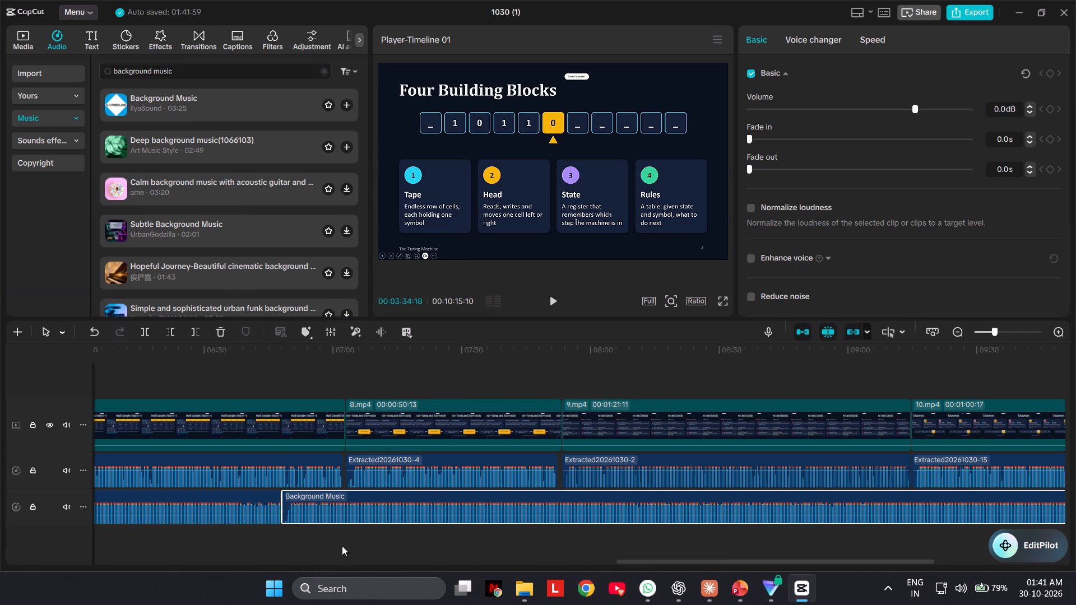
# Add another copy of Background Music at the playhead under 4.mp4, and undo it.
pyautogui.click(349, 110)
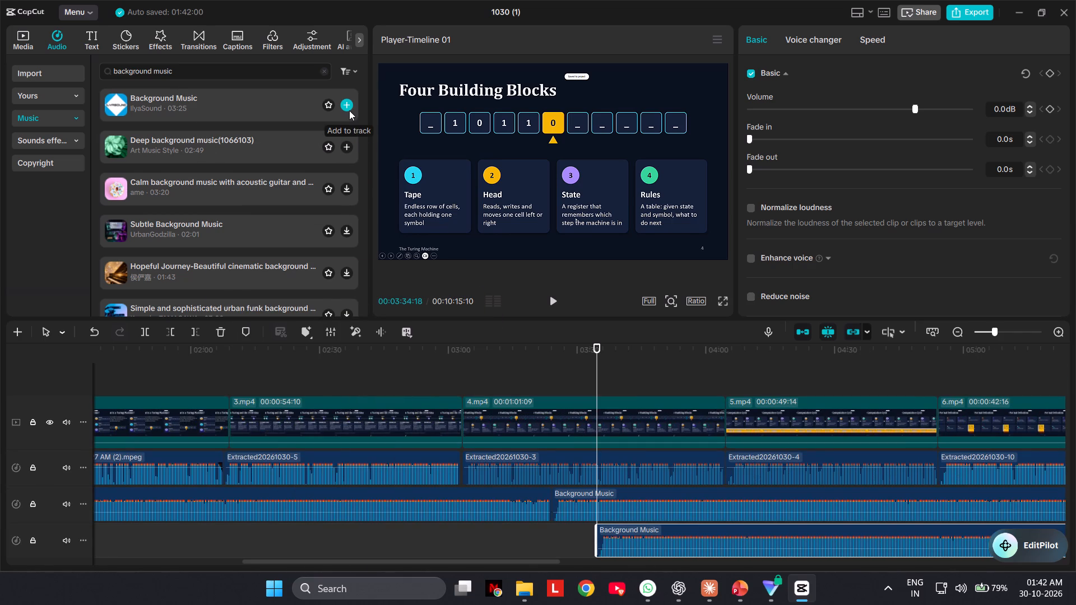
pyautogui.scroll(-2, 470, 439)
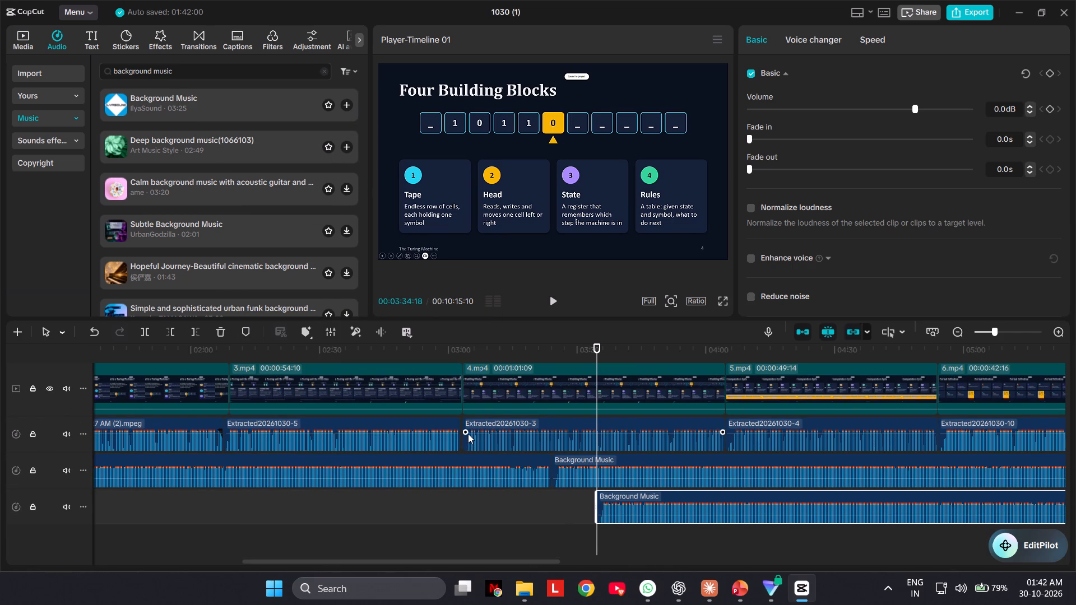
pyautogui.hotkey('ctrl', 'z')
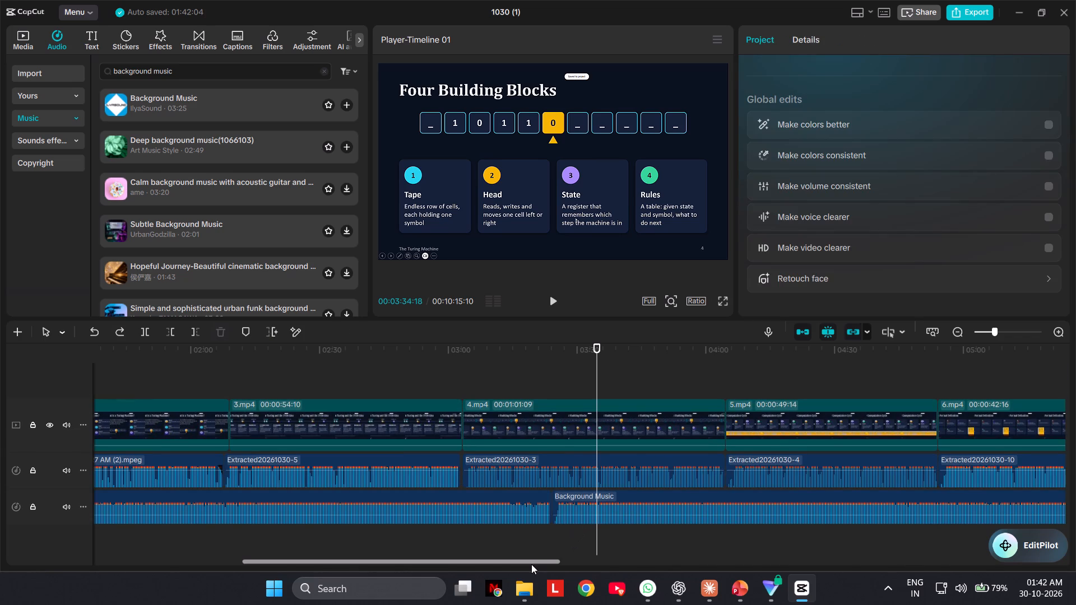
# Check how far the Background Music track runs under the timeline, and look over the first music clip's audio settings.
pyautogui.moveTo(531, 564); pyautogui.dragTo(1002, 538)
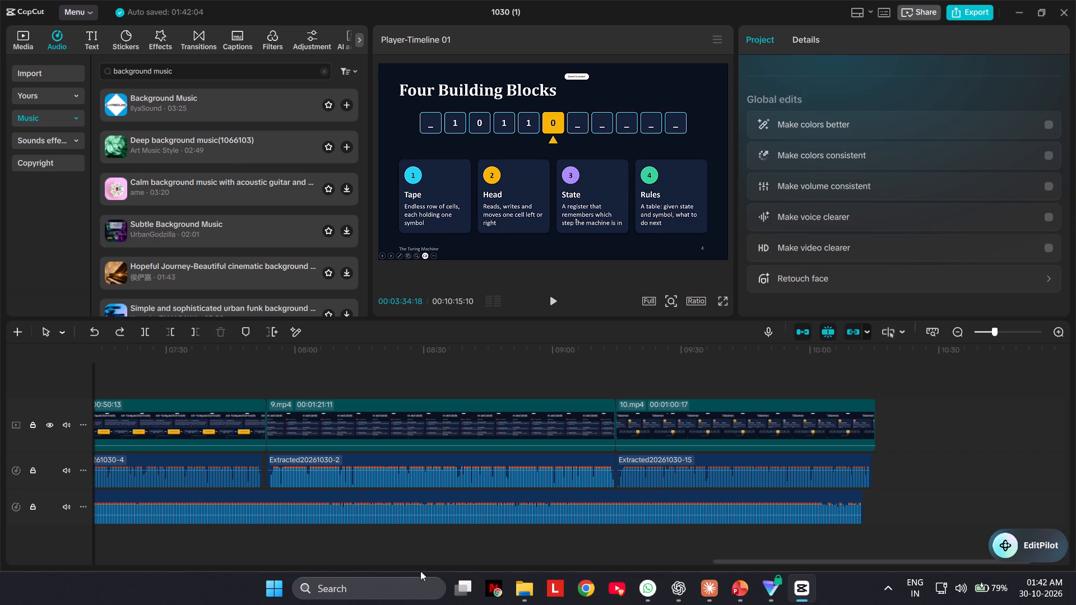
pyautogui.moveTo(723, 561); pyautogui.dragTo(29, 501)
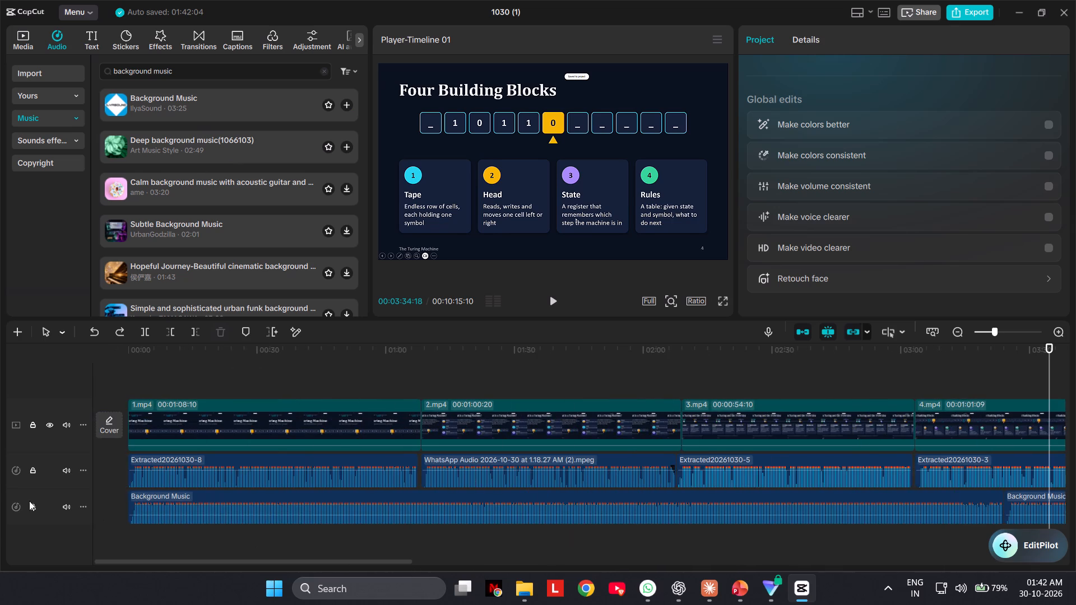
pyautogui.moveTo(29, 501); pyautogui.dragTo(0, 501)
pyautogui.click(202, 518)
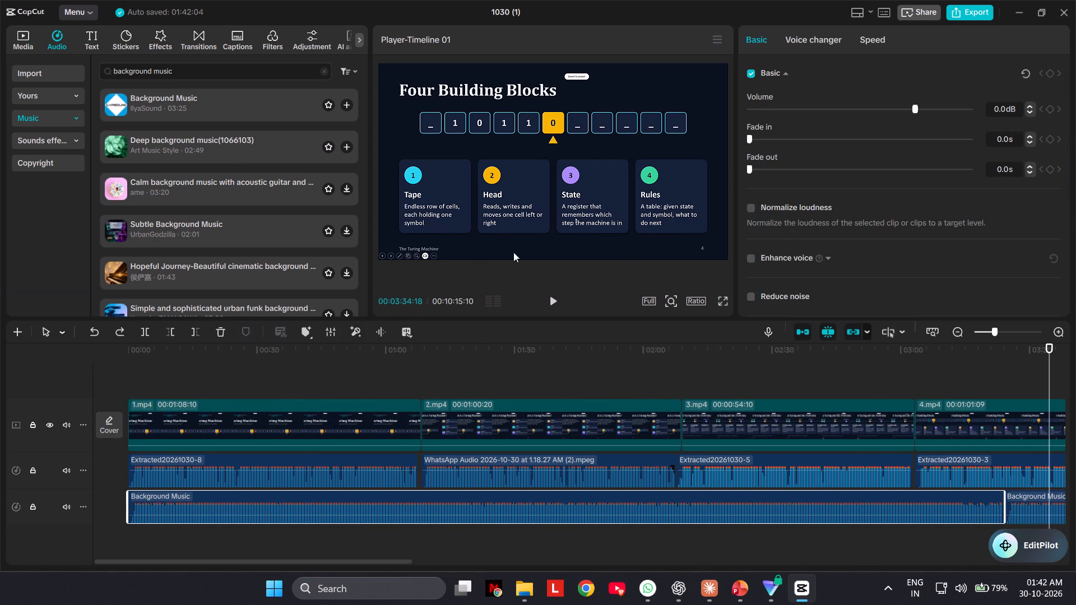
pyautogui.scroll(-8, 764, 275)
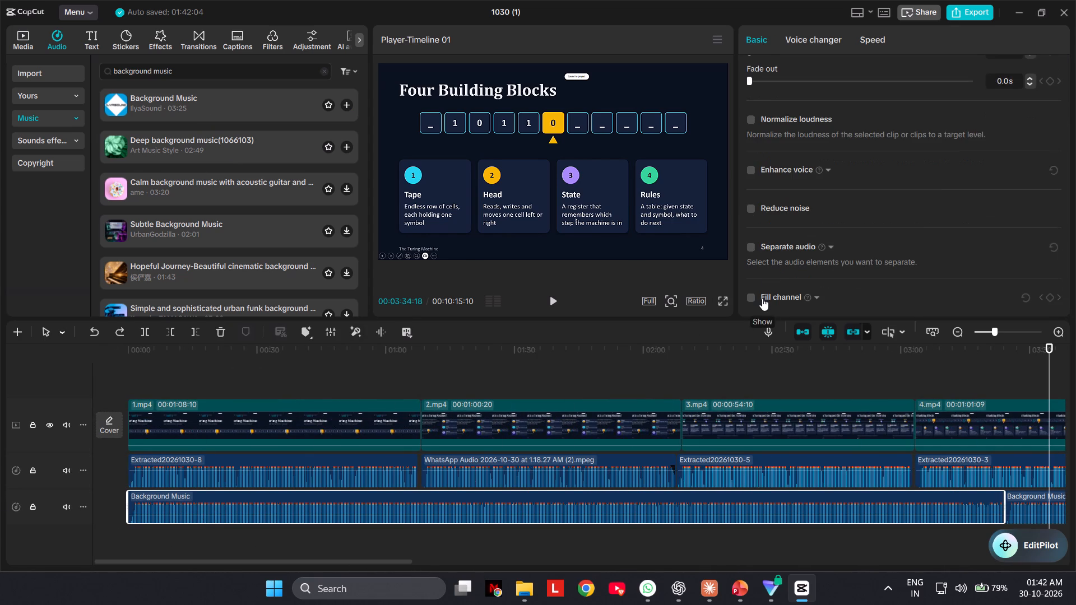
pyautogui.scroll(2, 753, 255)
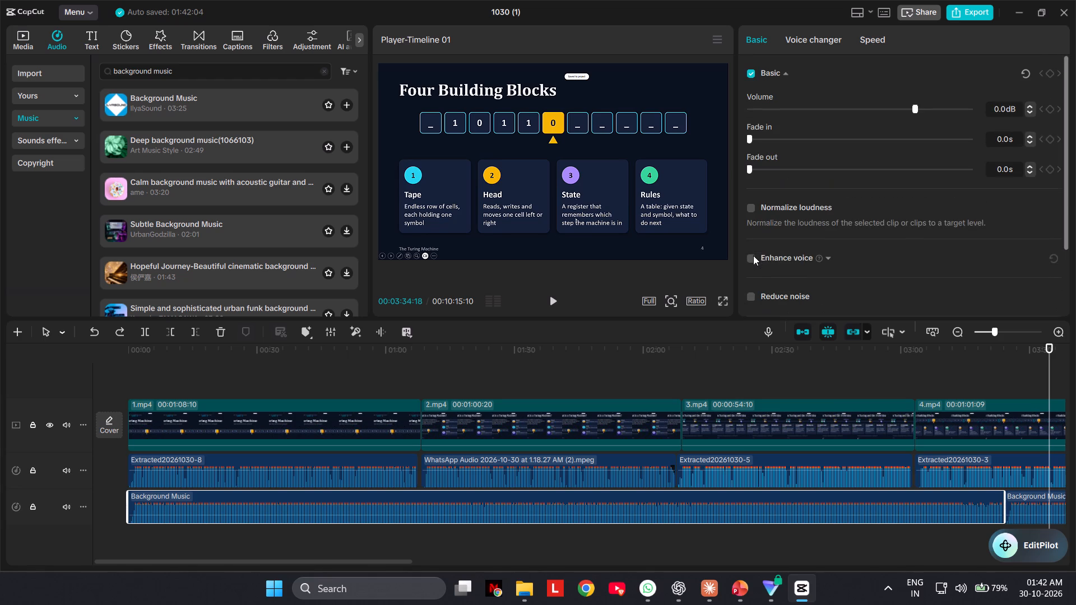
pyautogui.scroll(1, 753, 255)
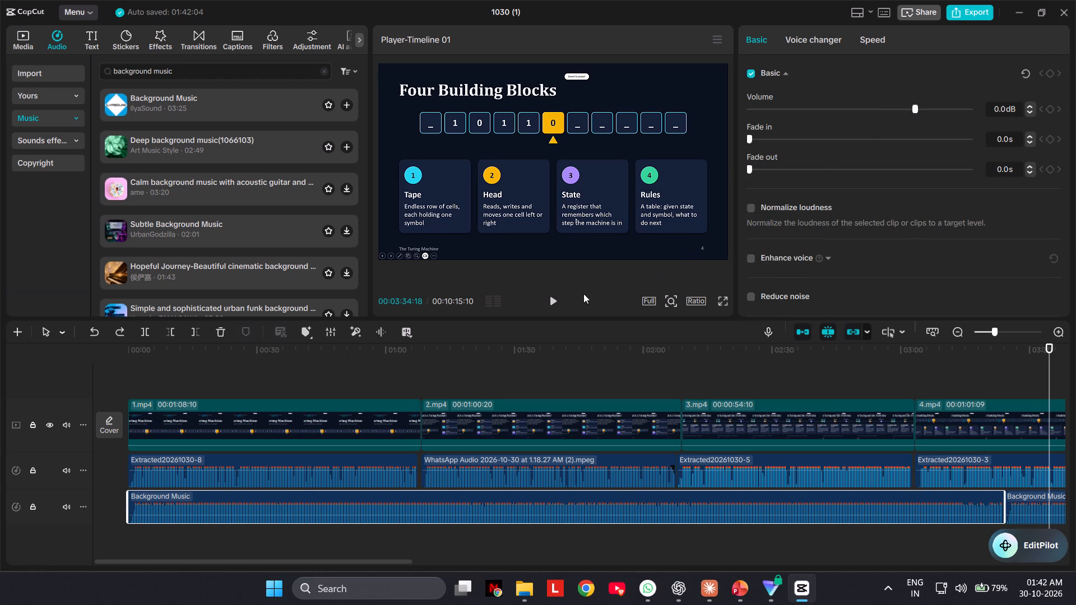
# Play the mix from the playhead under 4.mp4, and play it again from the start of the timeline.
pyautogui.click(552, 301)
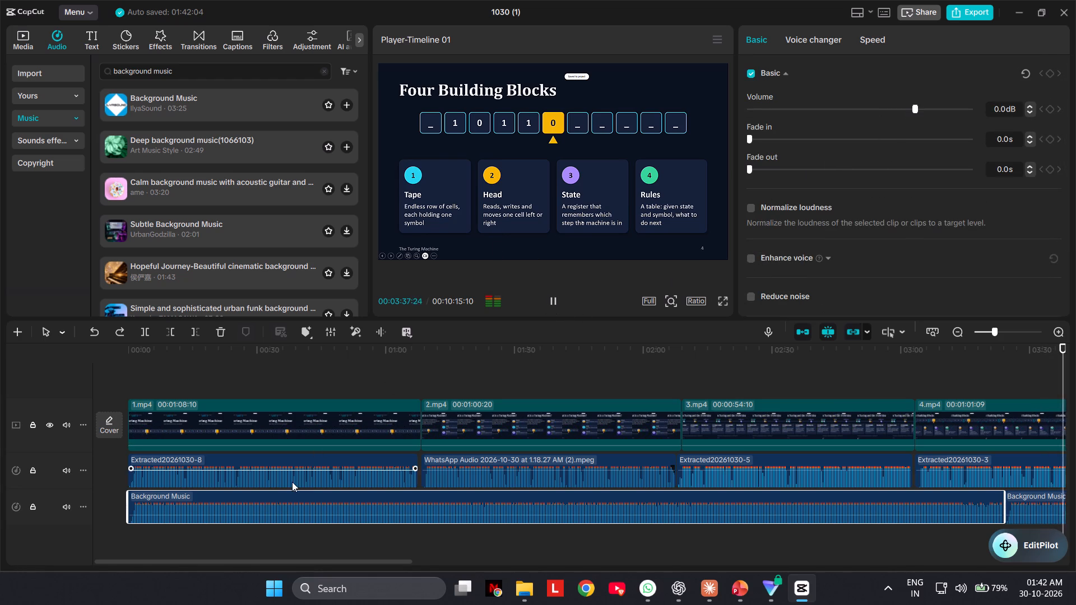
pyautogui.scroll(2, 292, 482)
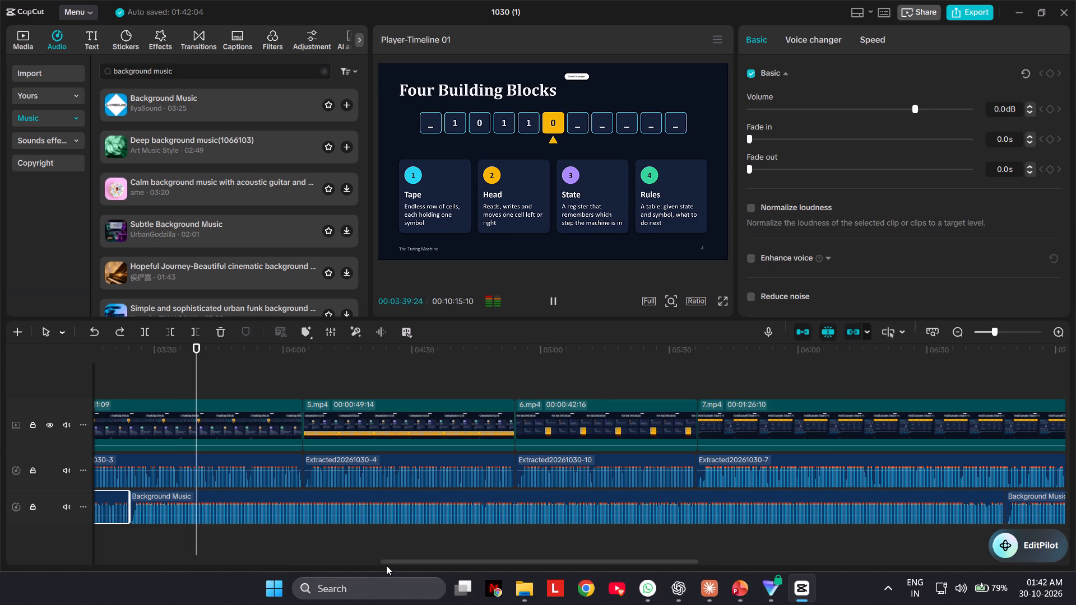
pyautogui.moveTo(387, 564); pyautogui.dragTo(0, 578)
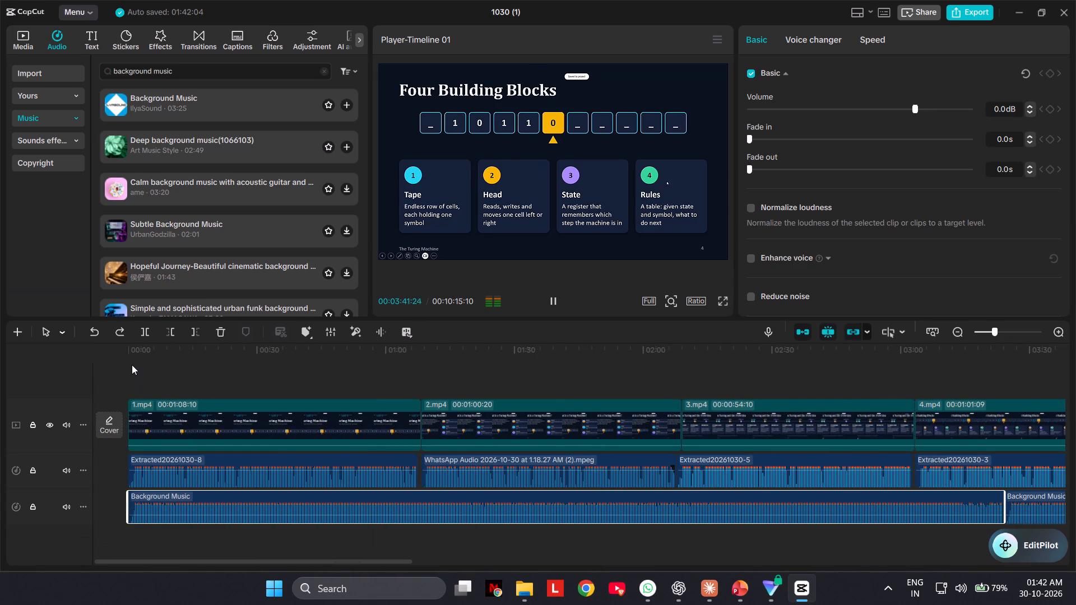
pyautogui.click(132, 365)
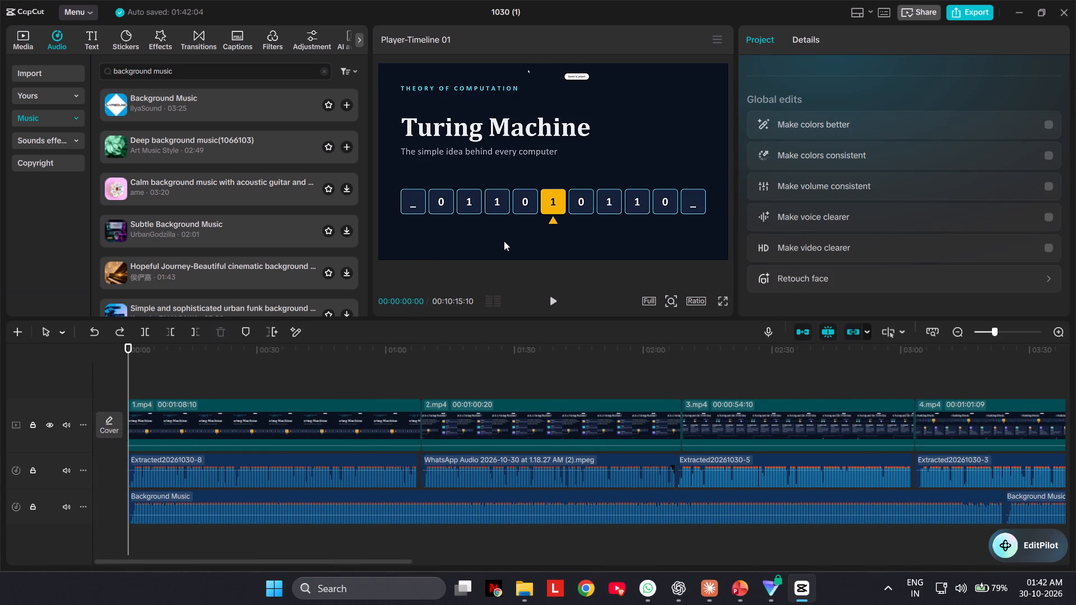
pyautogui.click(550, 302)
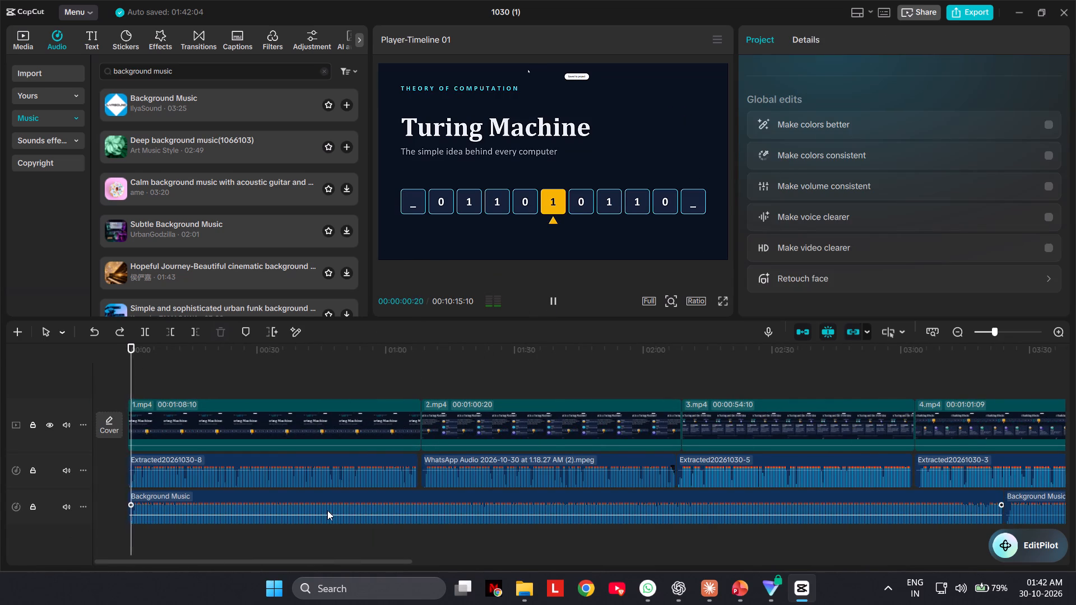
# Lower the volume of the first Background Music clip, under 1.mp4 to 4.mp4, to -15.8 dB while the video plays.
pyautogui.click(327, 513)
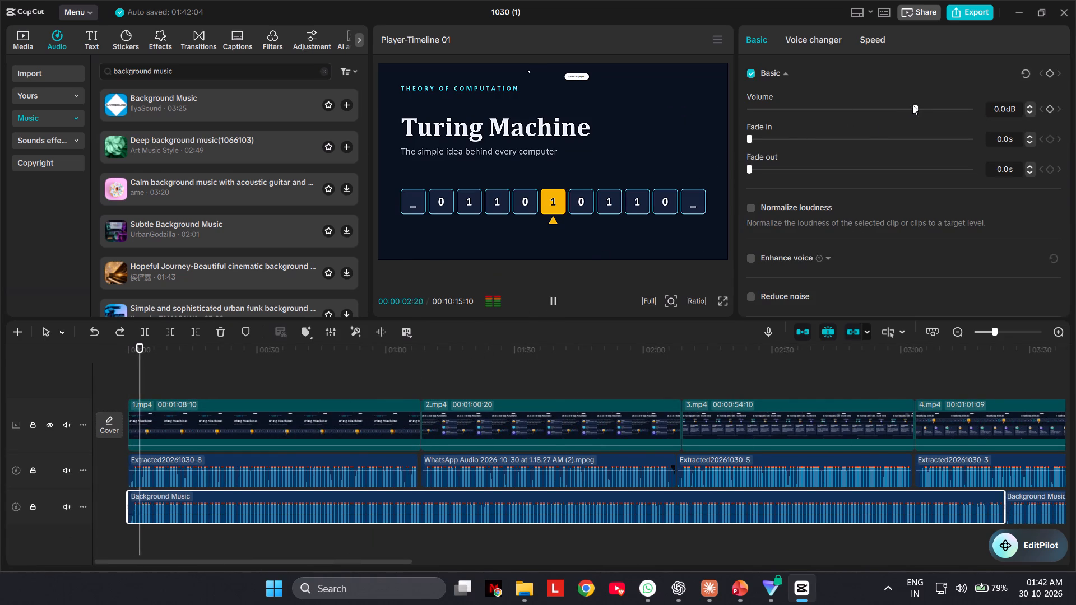
pyautogui.moveTo(913, 108); pyautogui.dragTo(907, 114)
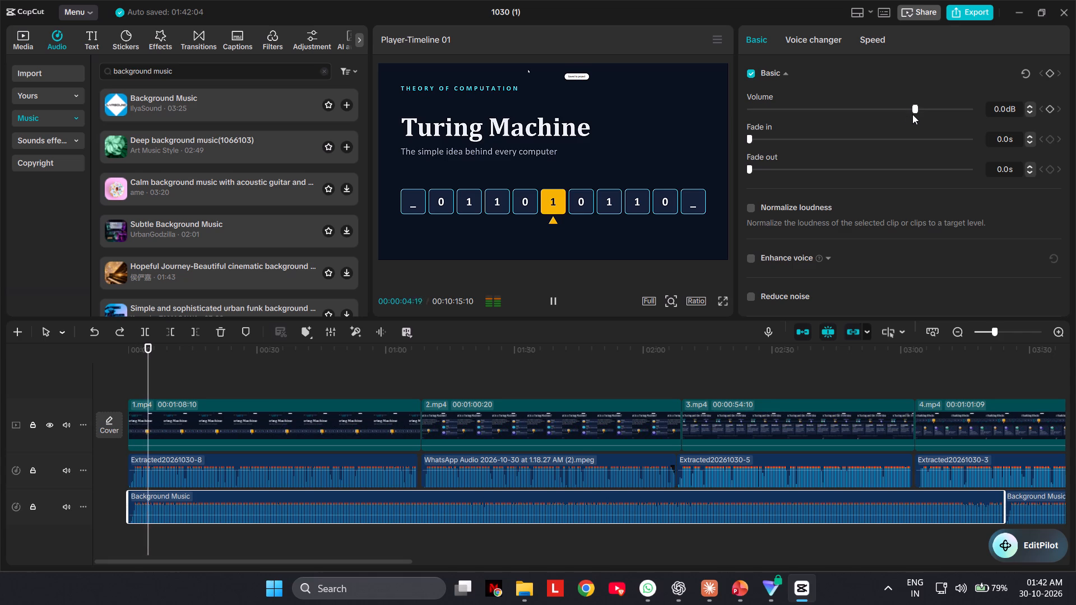
pyautogui.moveTo(914, 109); pyautogui.dragTo(906, 108)
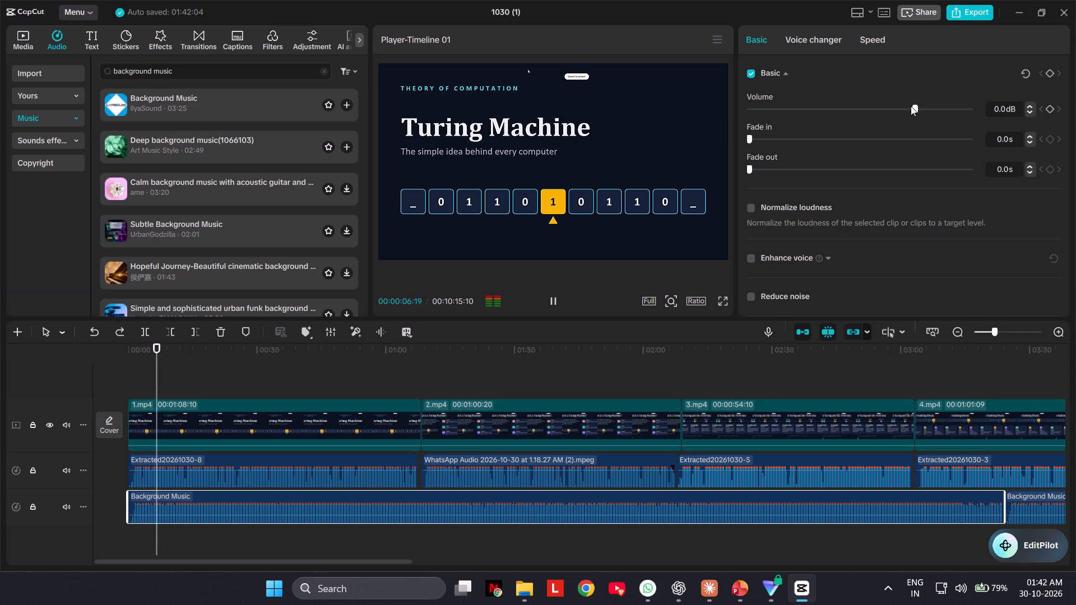
pyautogui.click(917, 104)
pyautogui.moveTo(917, 111); pyautogui.dragTo(906, 111)
pyautogui.click(913, 107)
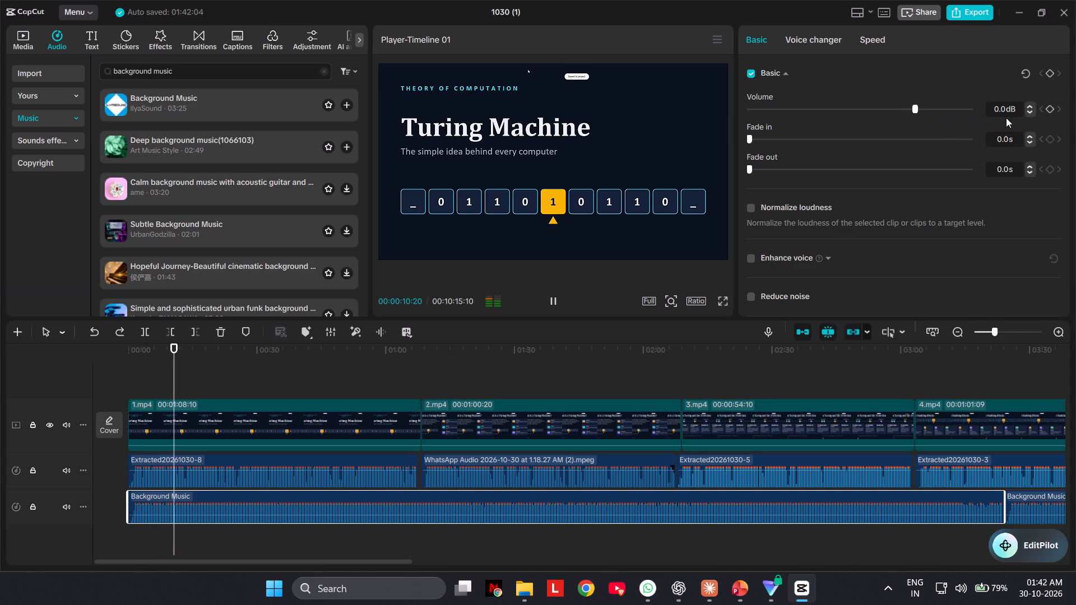
pyautogui.click(1029, 113)
pyautogui.tripleClick(1029, 113)
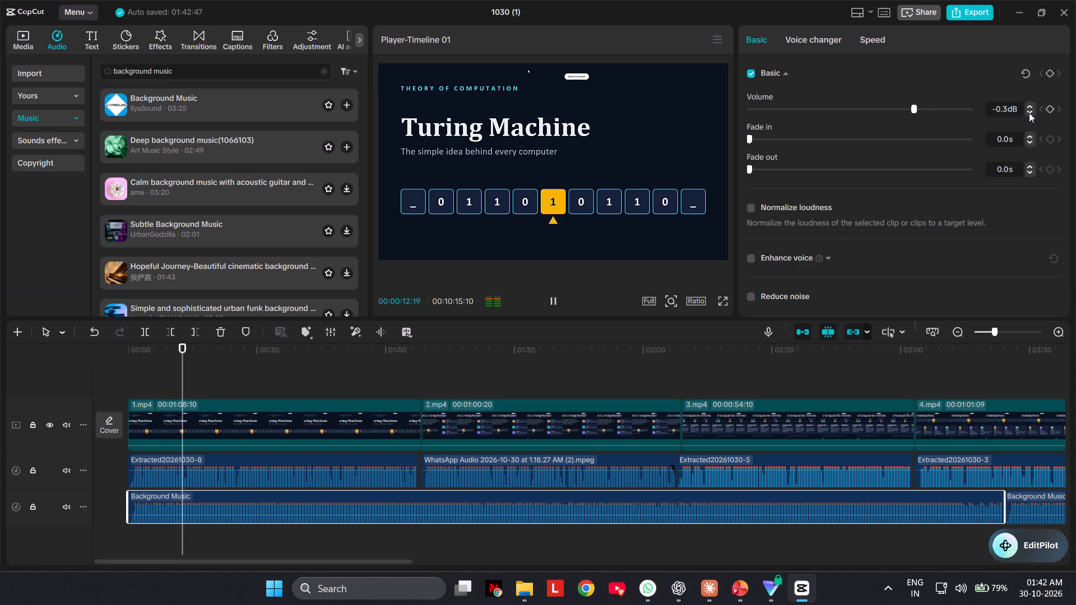
pyautogui.click(1028, 99)
pyautogui.tripleClick(1030, 103)
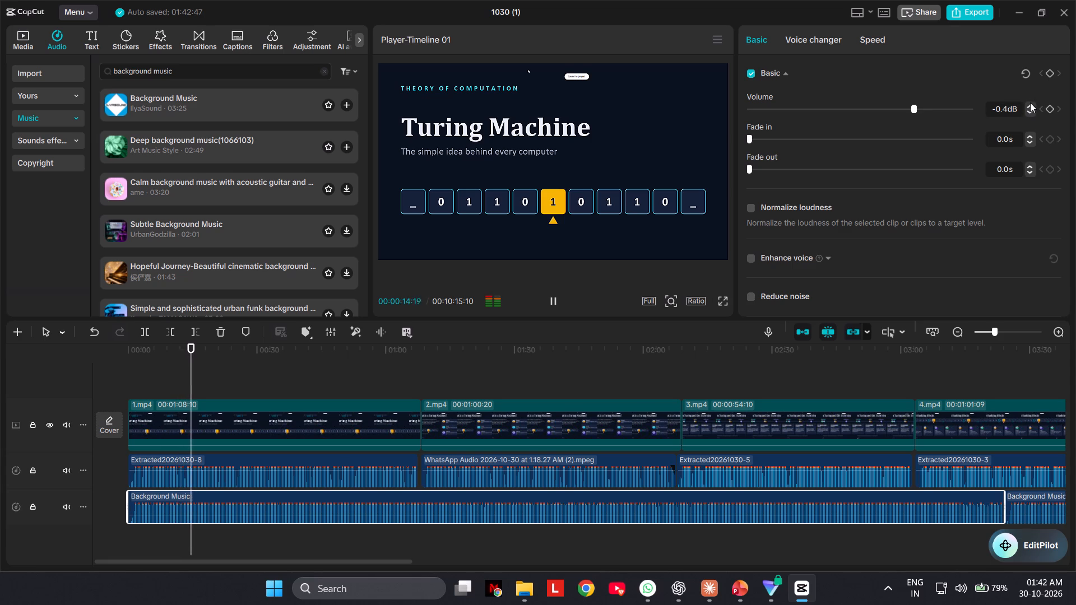
pyautogui.click(1030, 103)
pyautogui.tripleClick(1031, 104)
pyautogui.tripleClick(1031, 104)
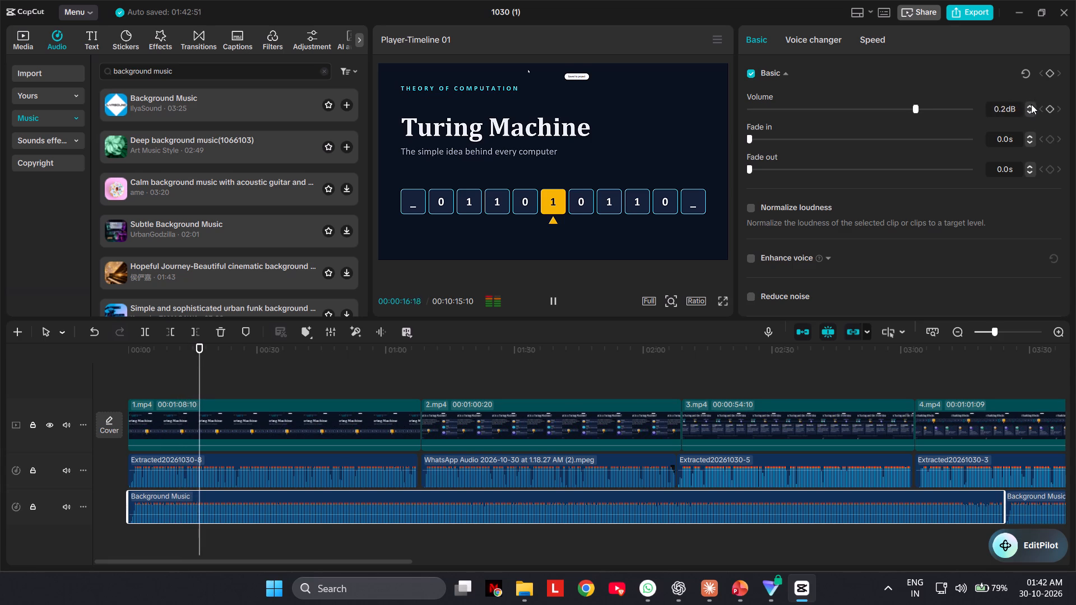
pyautogui.tripleClick(1031, 104)
pyautogui.click(1031, 104)
pyautogui.moveTo(919, 110); pyautogui.dragTo(925, 110)
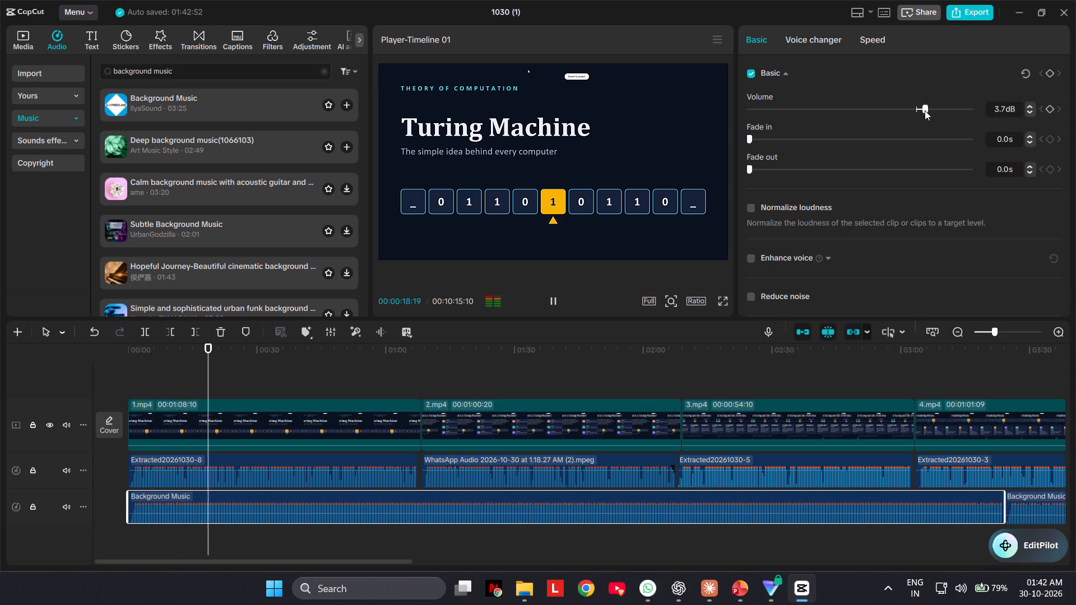
pyautogui.moveTo(925, 110); pyautogui.dragTo(885, 139)
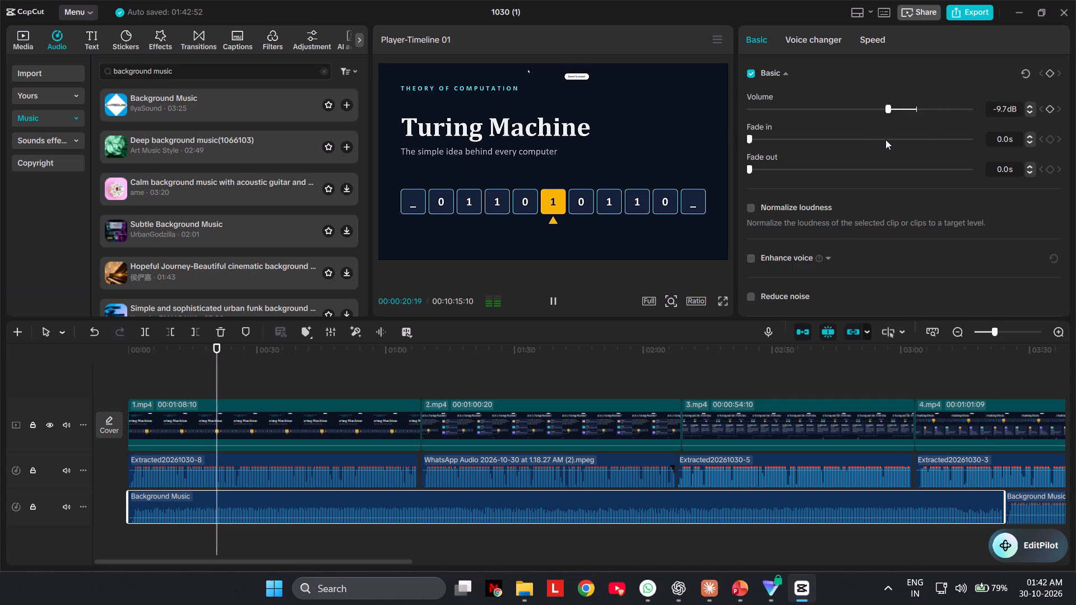
pyautogui.moveTo(885, 139); pyautogui.dragTo(869, 140)
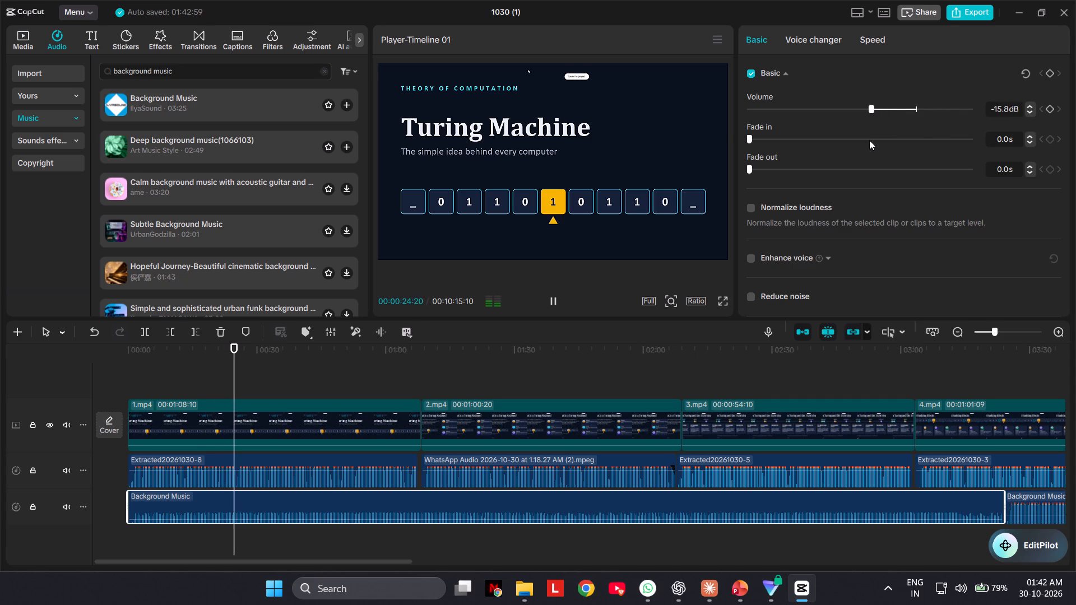
# Set the second Background Music clip's volume to -15.8 dB to match the first one.
pyautogui.click(1028, 508)
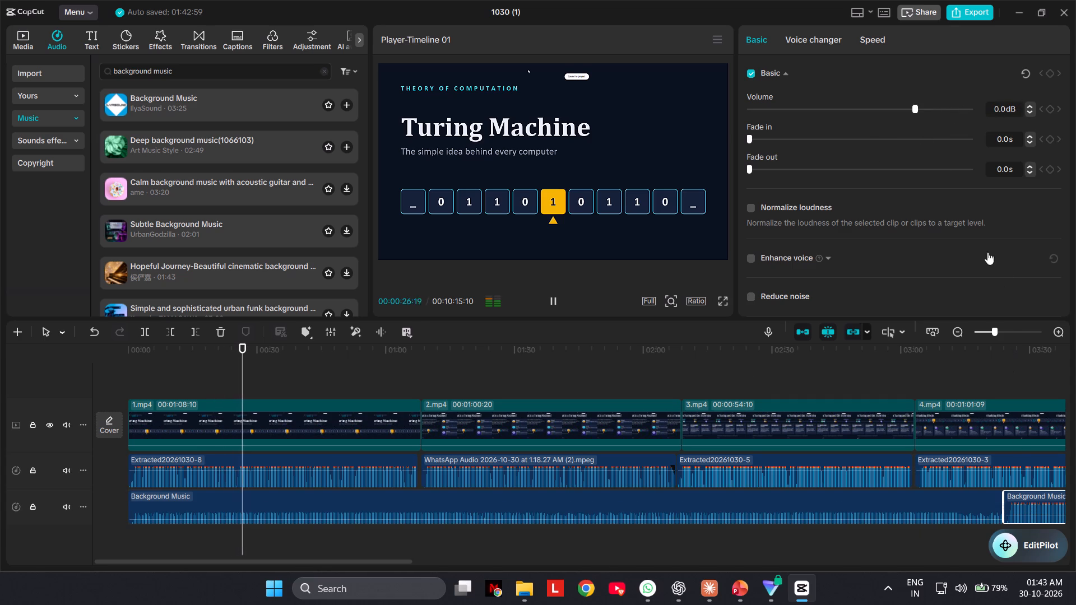
pyautogui.moveTo(912, 109); pyautogui.dragTo(887, 110)
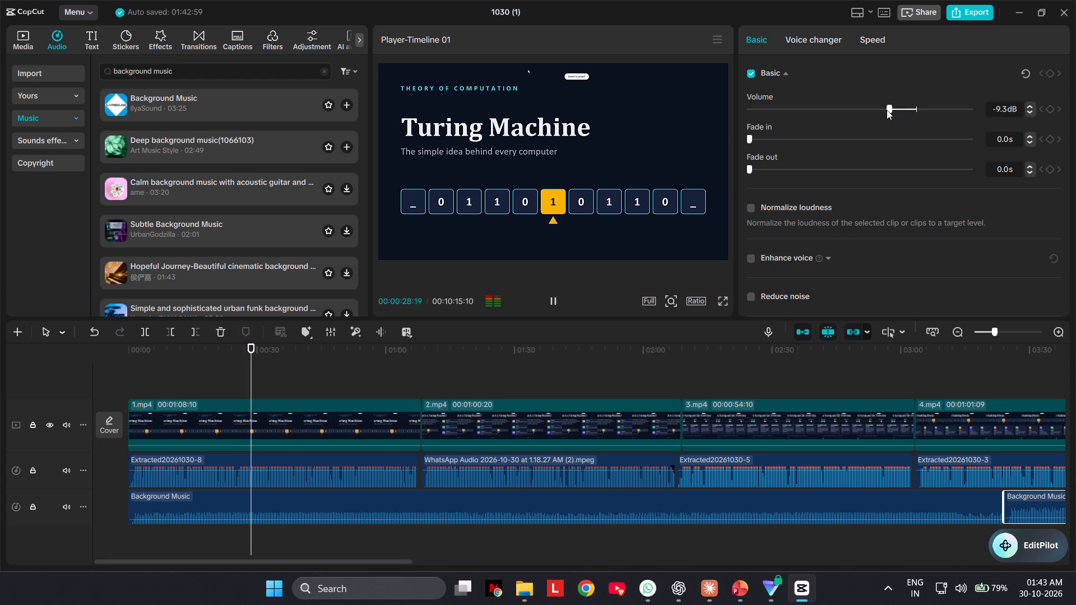
pyautogui.moveTo(887, 110); pyautogui.dragTo(879, 114)
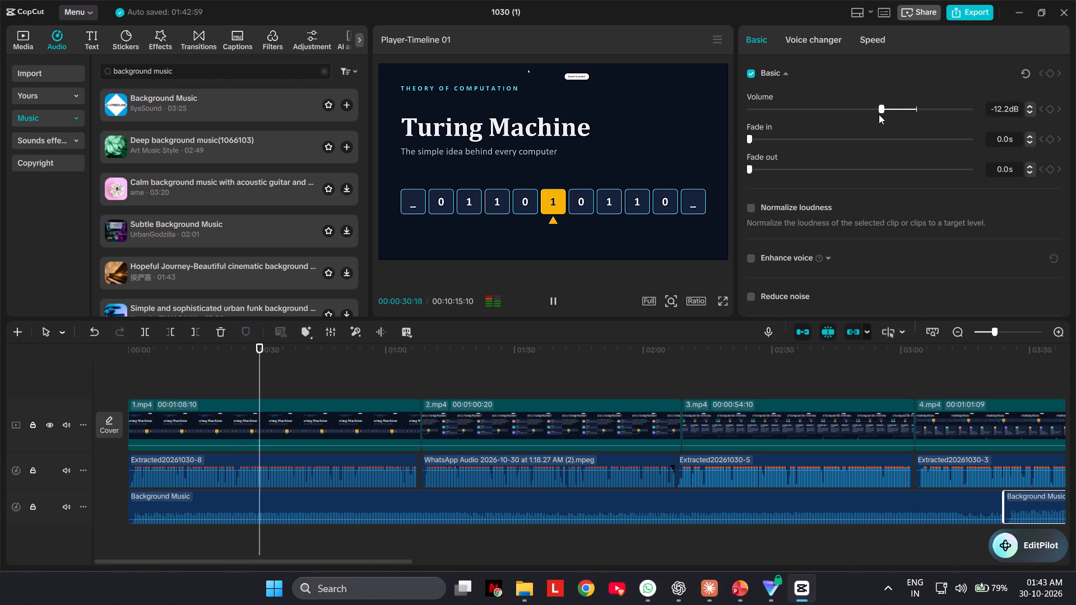
pyautogui.moveTo(879, 114); pyautogui.dragTo(872, 119)
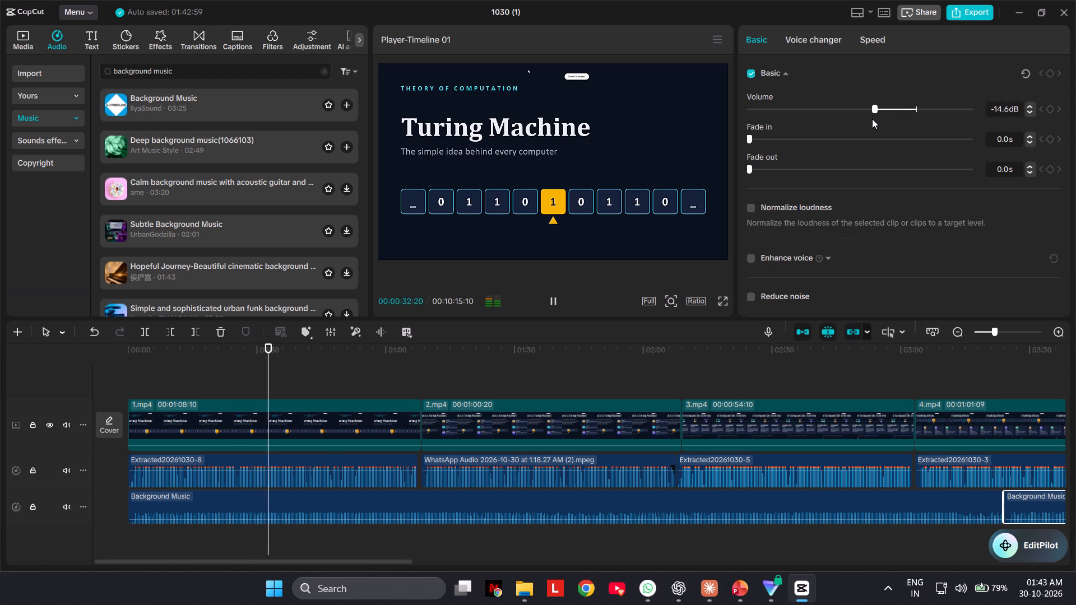
pyautogui.moveTo(872, 119); pyautogui.dragTo(870, 119)
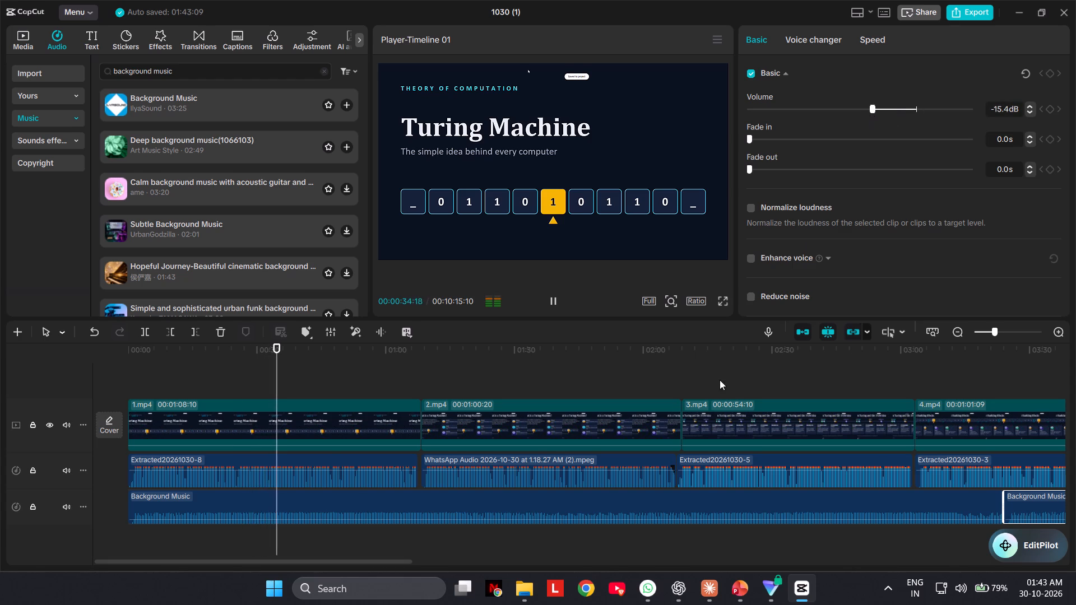
pyautogui.click(706, 508)
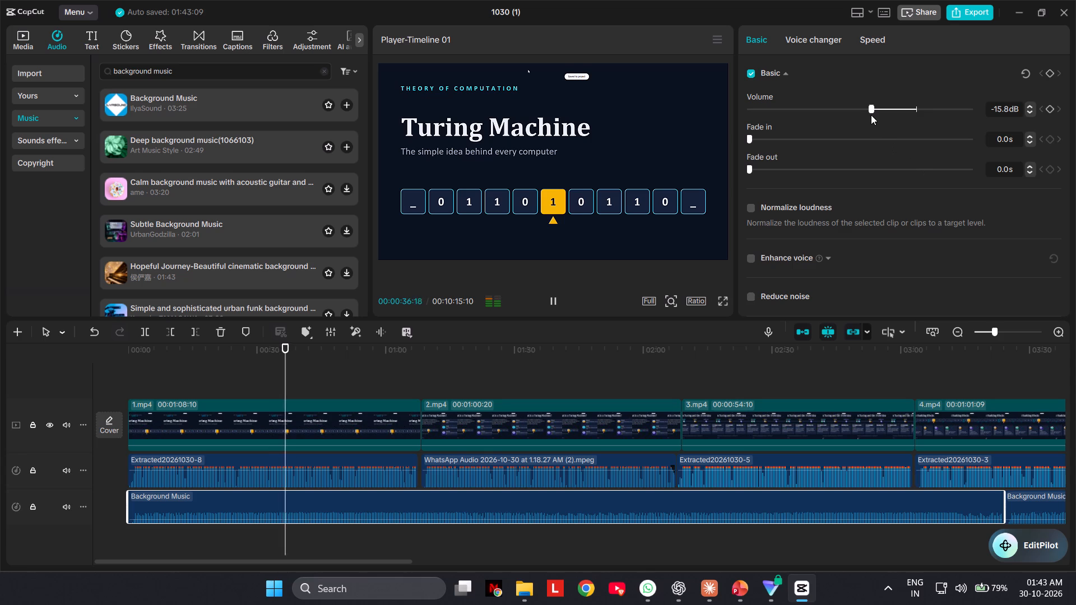
pyautogui.click(1028, 502)
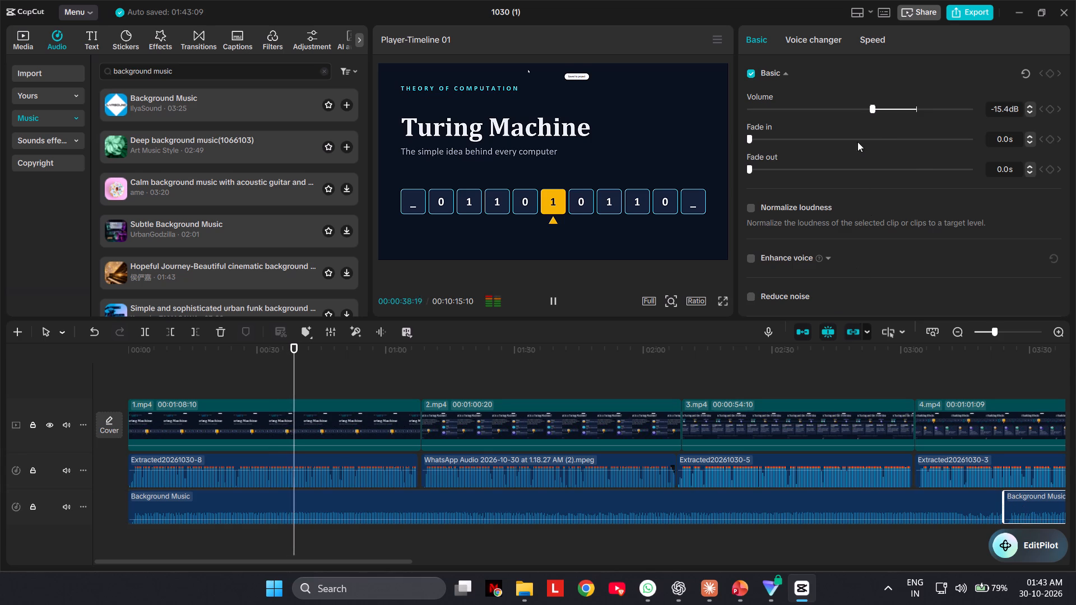
pyautogui.click(871, 109)
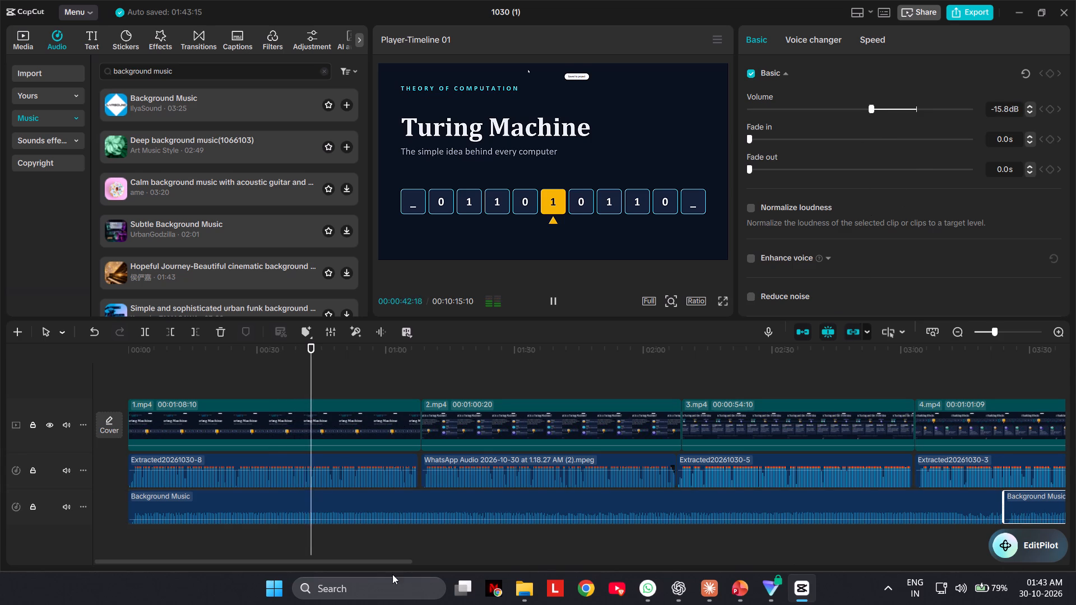
# Set the volume of the third Background Music clip, starting under the last part of 7.mp4, to -15.8 dB.
pyautogui.moveTo(391, 564); pyautogui.dragTo(665, 536)
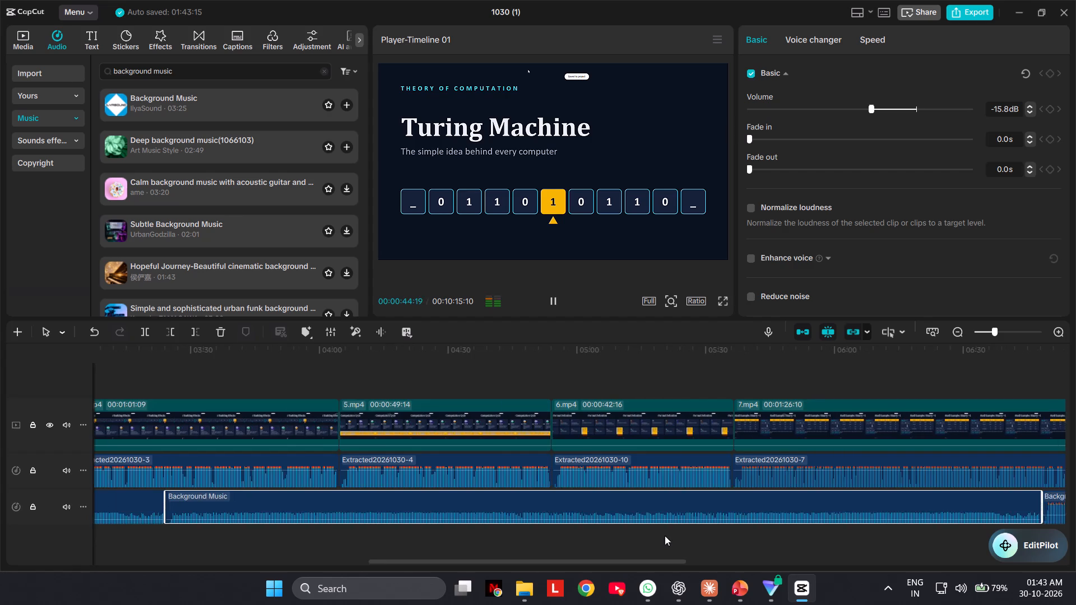
pyautogui.moveTo(665, 536); pyautogui.dragTo(799, 519)
pyautogui.click(798, 505)
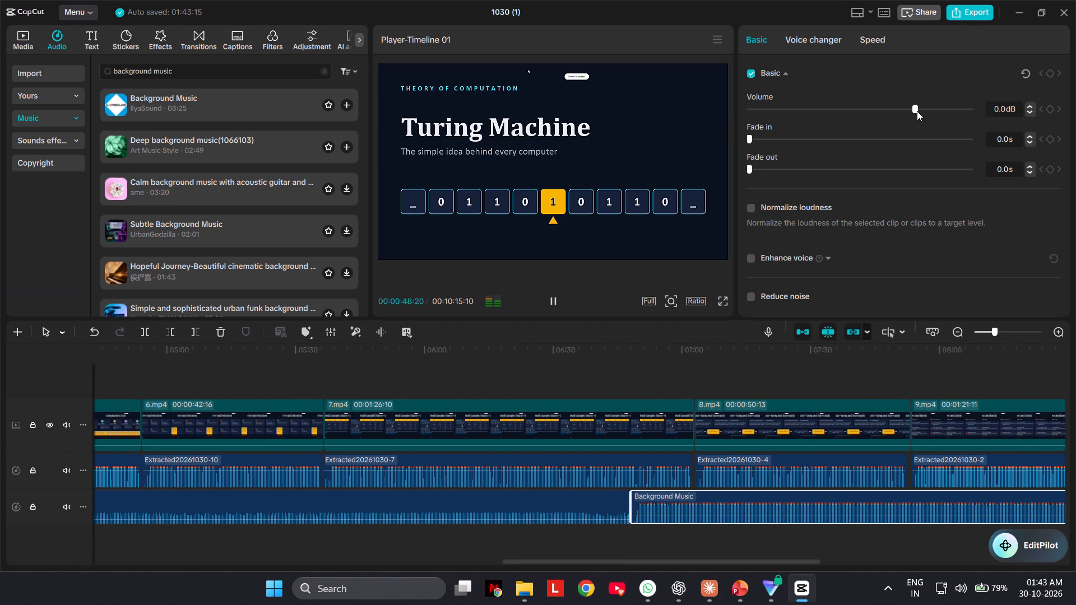
pyautogui.moveTo(916, 111); pyautogui.dragTo(887, 118)
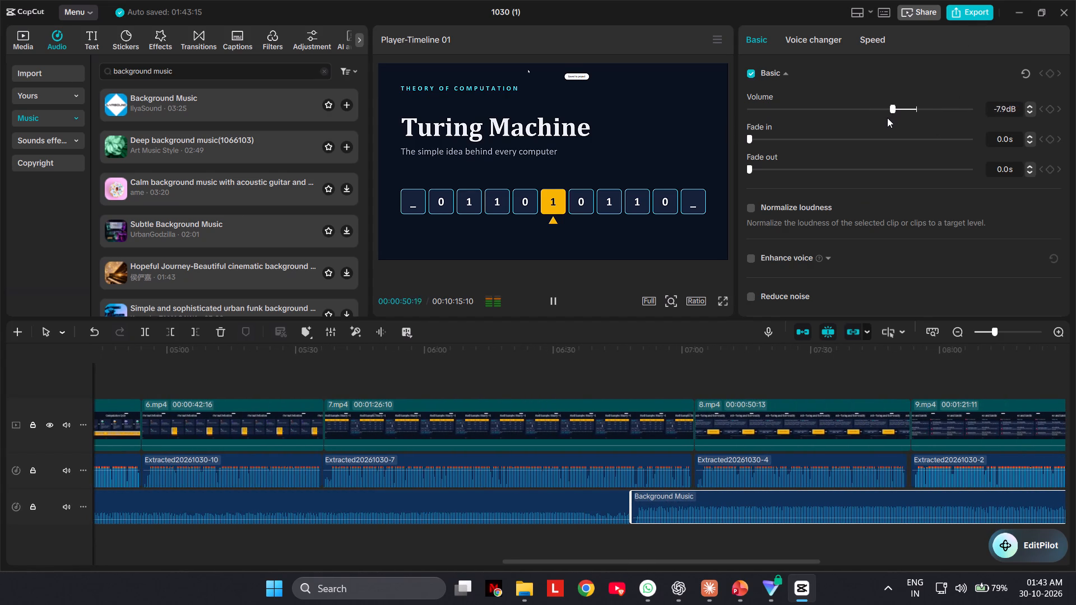
pyautogui.moveTo(887, 118); pyautogui.dragTo(869, 118)
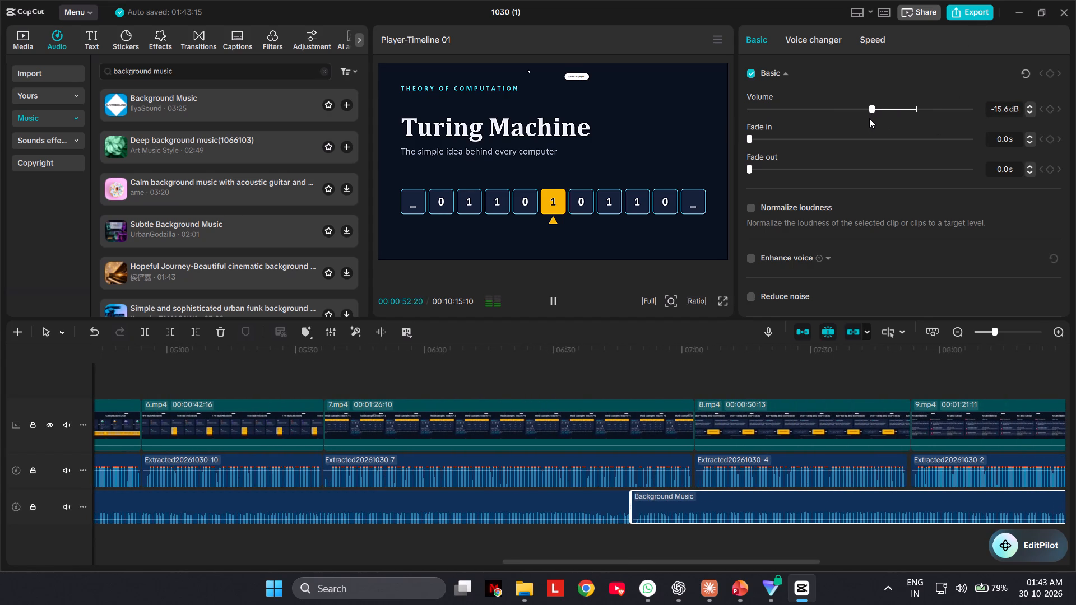
pyautogui.moveTo(869, 118); pyautogui.dragTo(869, 119)
pyautogui.moveTo(869, 119); pyautogui.dragTo(869, 120)
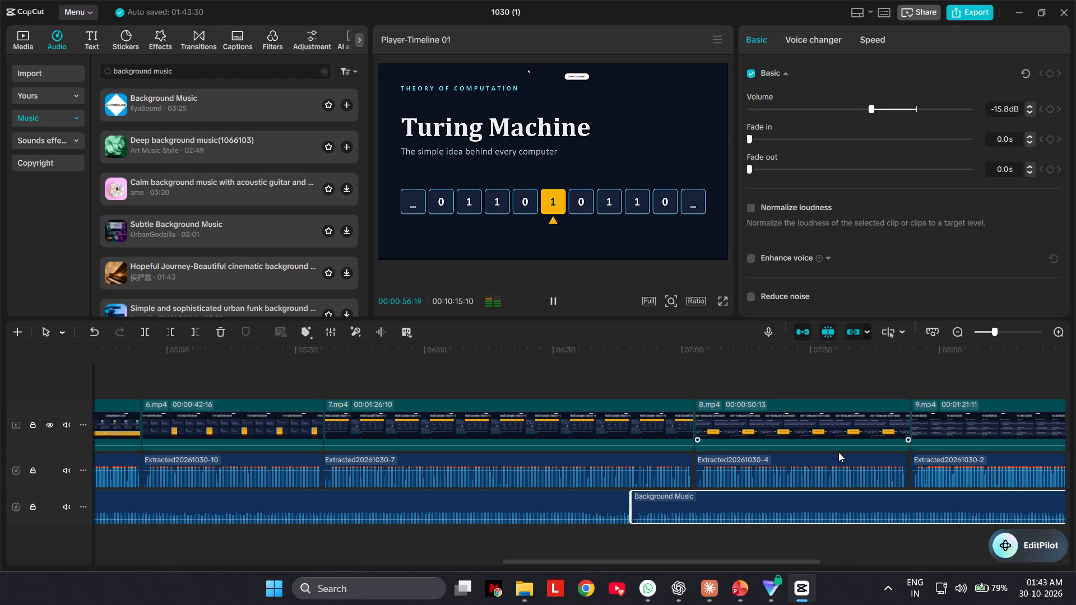
# Reduce noise on the first Background Music clip, under 1.mp4 to 4.mp4, and raise its volume to -9.3 dB during playback.
pyautogui.moveTo(790, 560); pyautogui.dragTo(1022, 518)
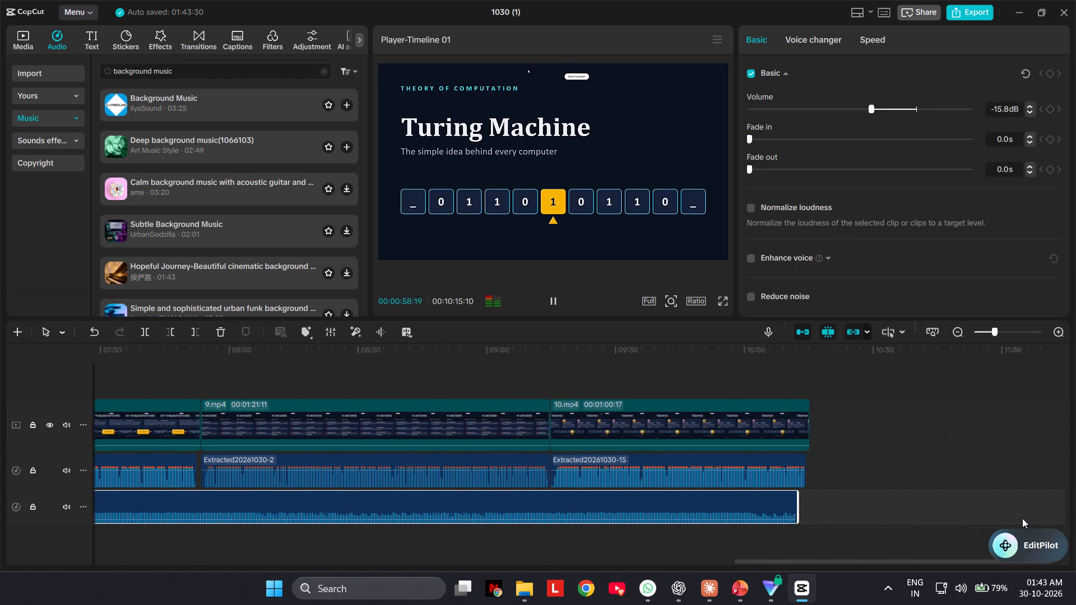
pyautogui.moveTo(1022, 518); pyautogui.dragTo(1026, 517)
pyautogui.moveTo(854, 559); pyautogui.dragTo(507, 604)
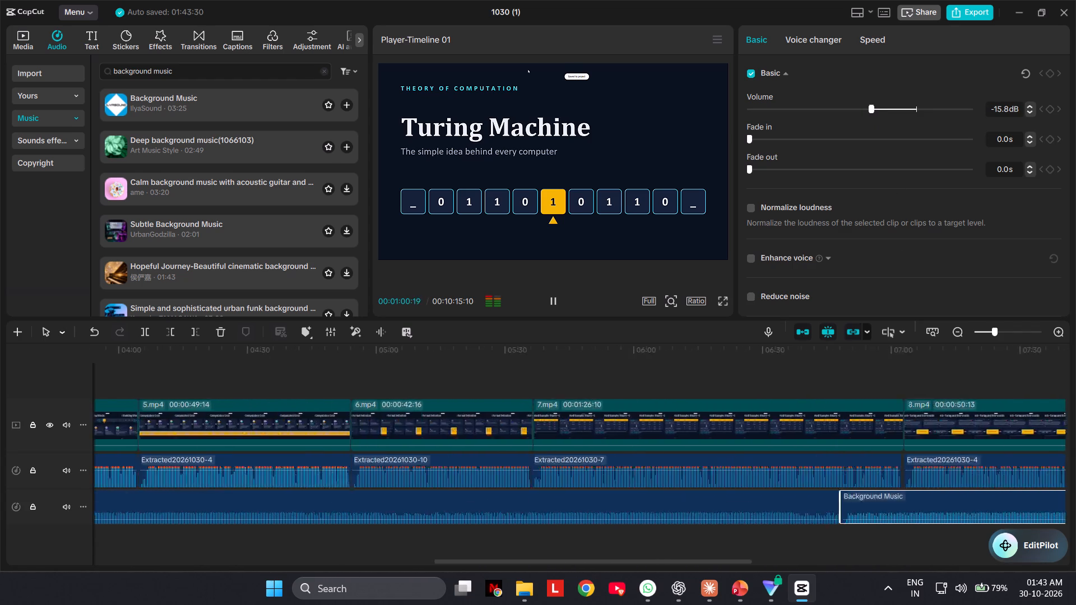
pyautogui.moveTo(507, 604); pyautogui.dragTo(360, 598)
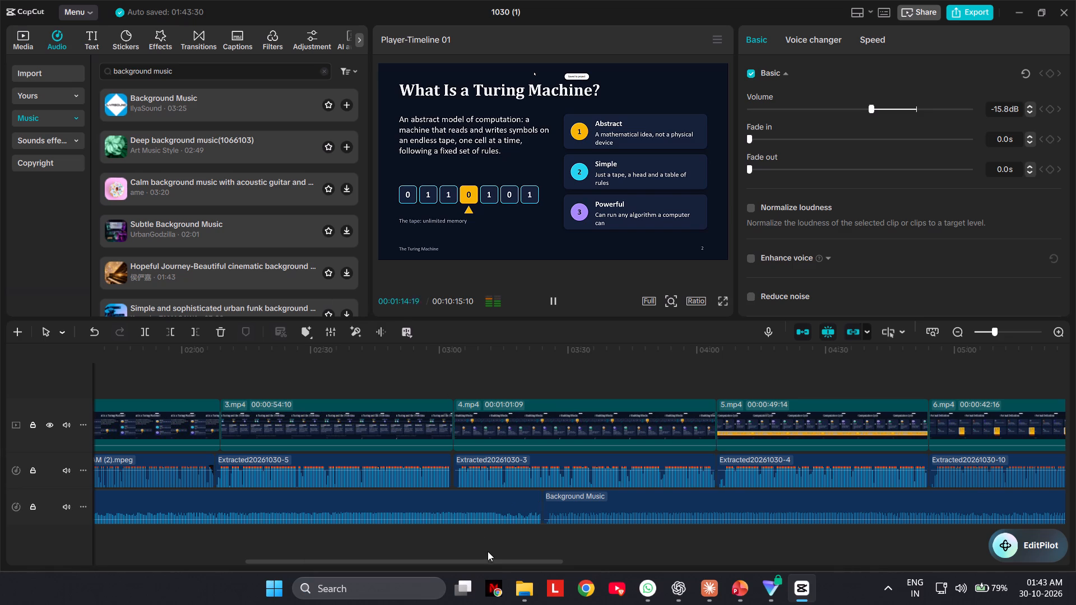
pyautogui.moveTo(483, 560); pyautogui.dragTo(267, 592)
pyautogui.click(313, 509)
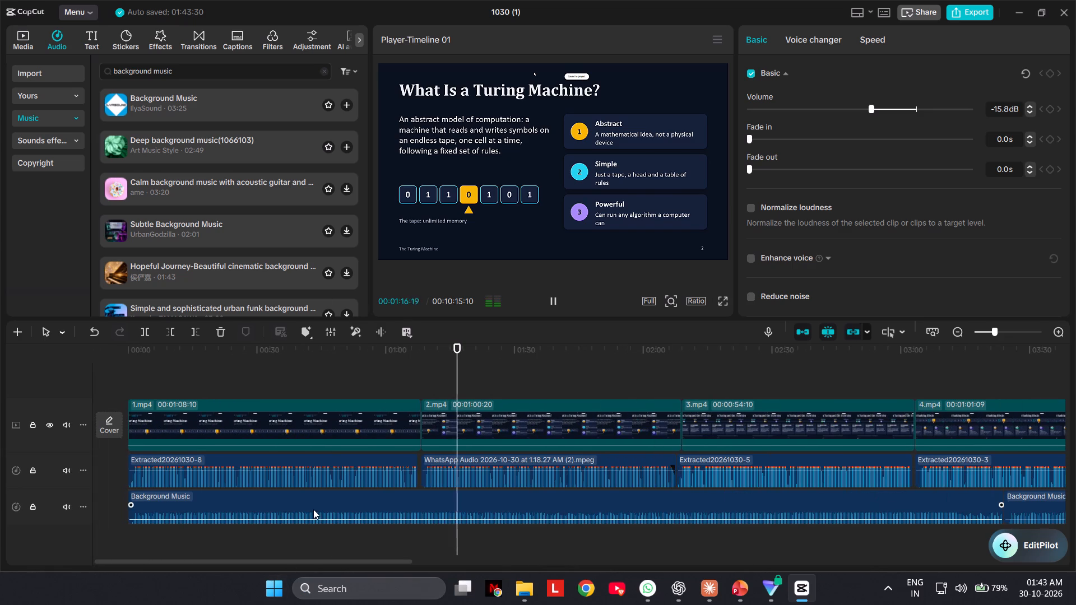
pyautogui.click(384, 328)
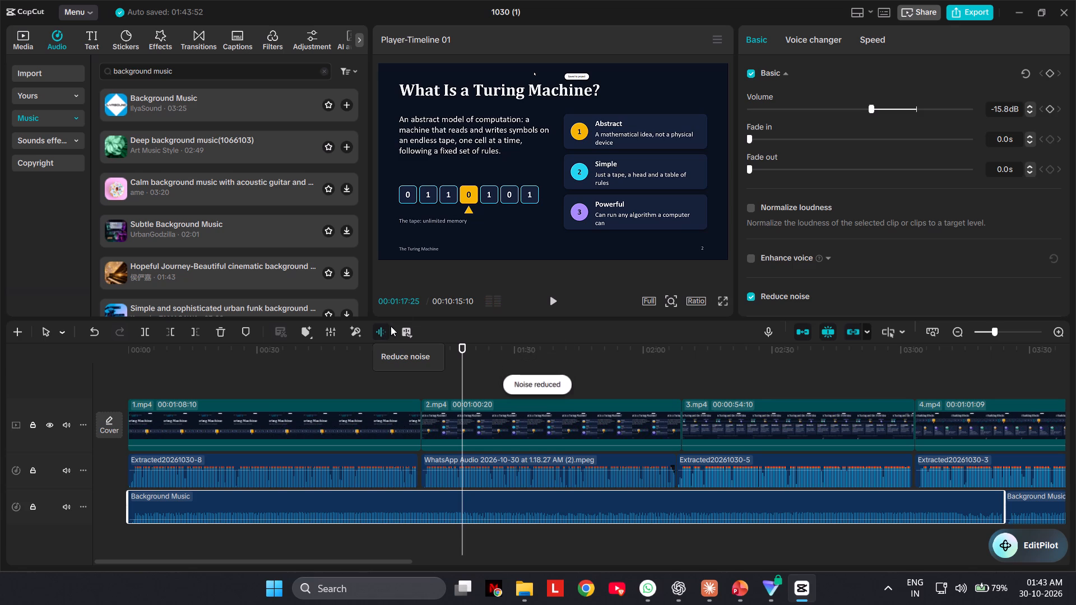
pyautogui.click(548, 296)
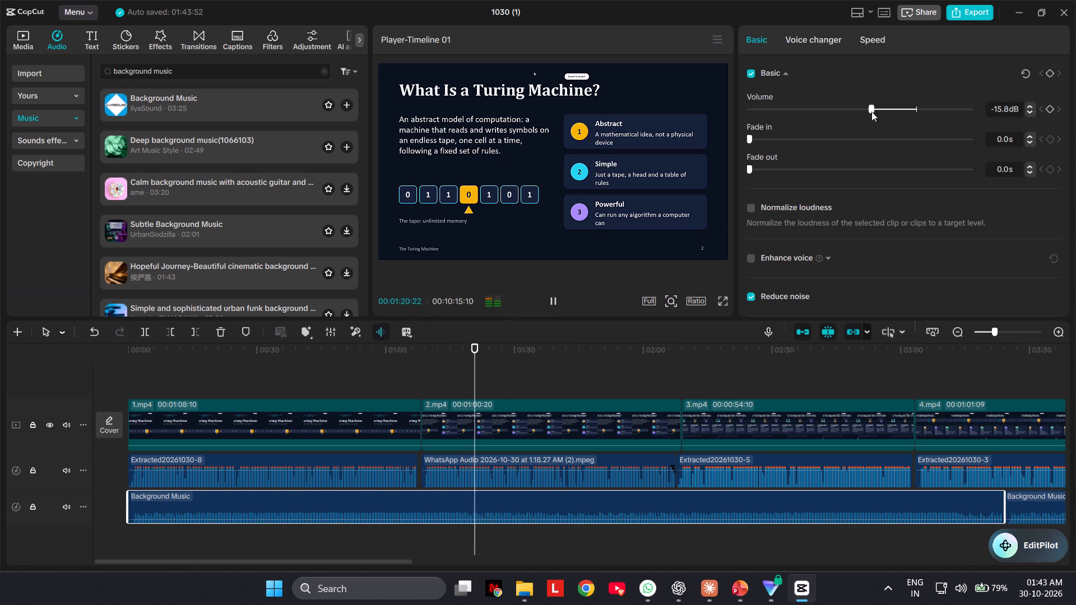
pyautogui.moveTo(870, 108); pyautogui.dragTo(873, 108)
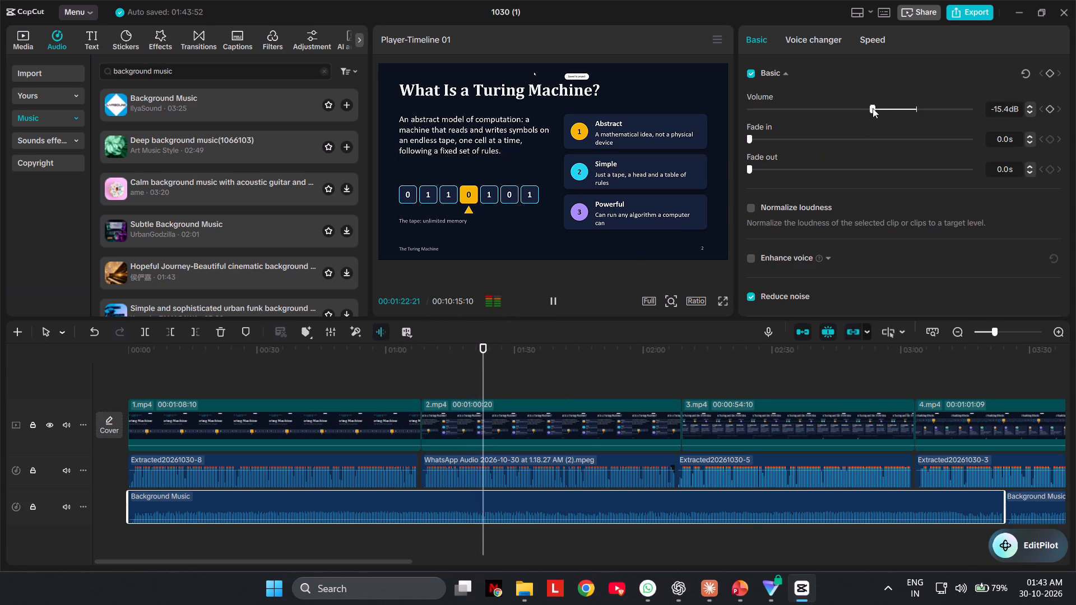
pyautogui.moveTo(873, 108); pyautogui.dragTo(887, 105)
# Reduce noise on the second Background Music clip, starting under 4.mp4, and raise its volume to -9.3 dB during playback.
pyautogui.click(1028, 504)
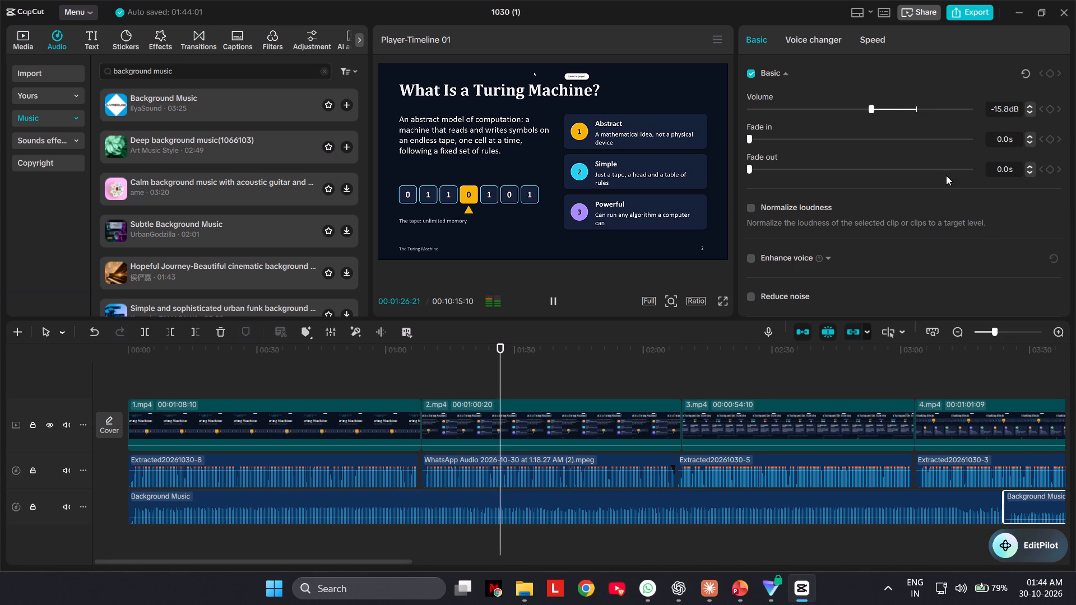
pyautogui.click(373, 332)
pyautogui.click(558, 303)
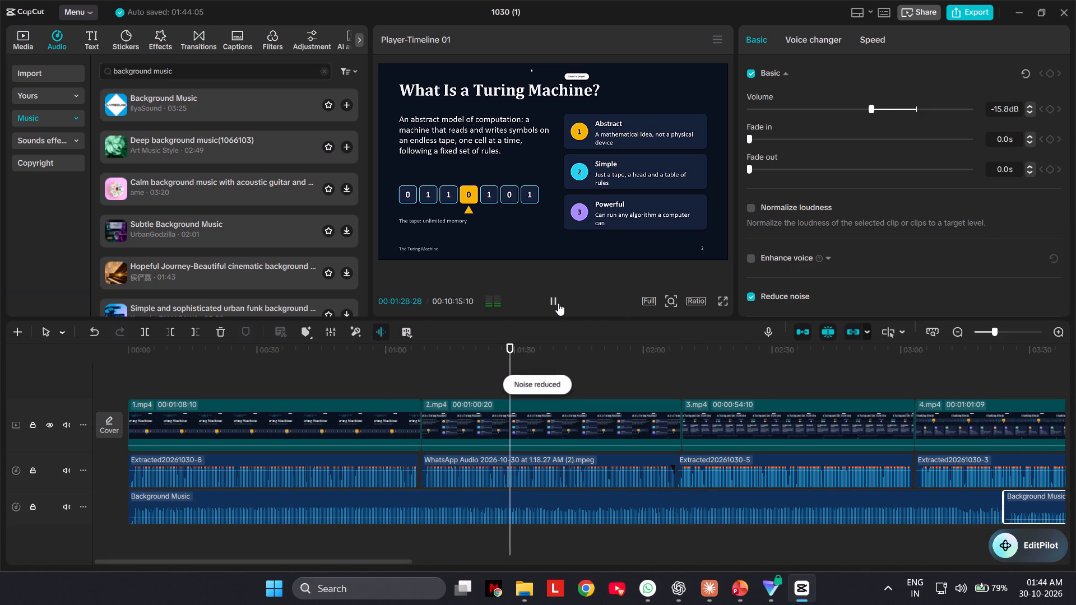
pyautogui.moveTo(870, 106); pyautogui.dragTo(880, 106)
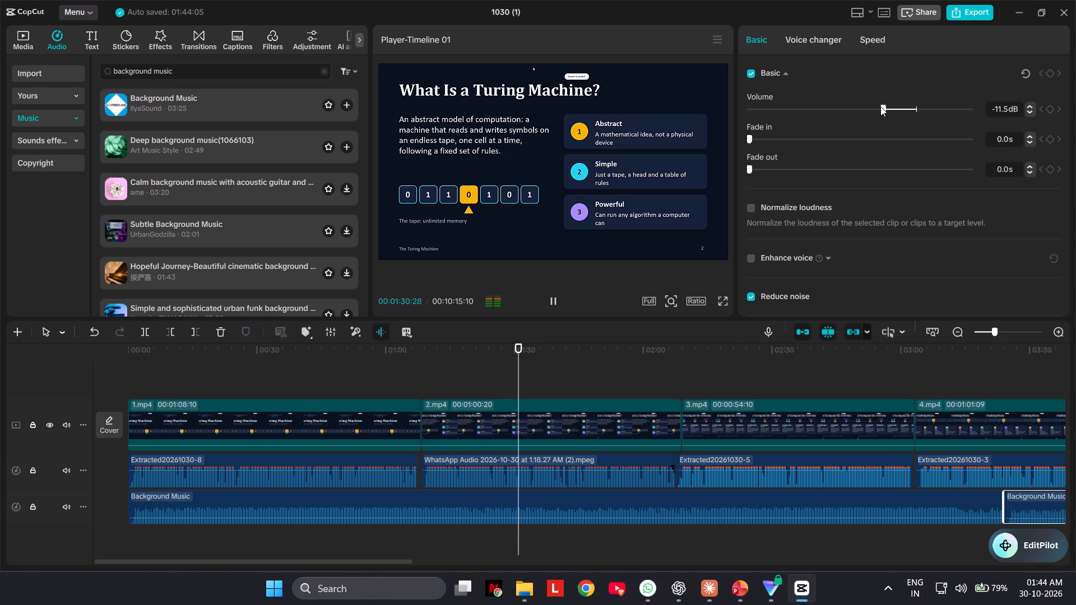
pyautogui.moveTo(880, 106); pyautogui.dragTo(885, 109)
pyautogui.click(885, 109)
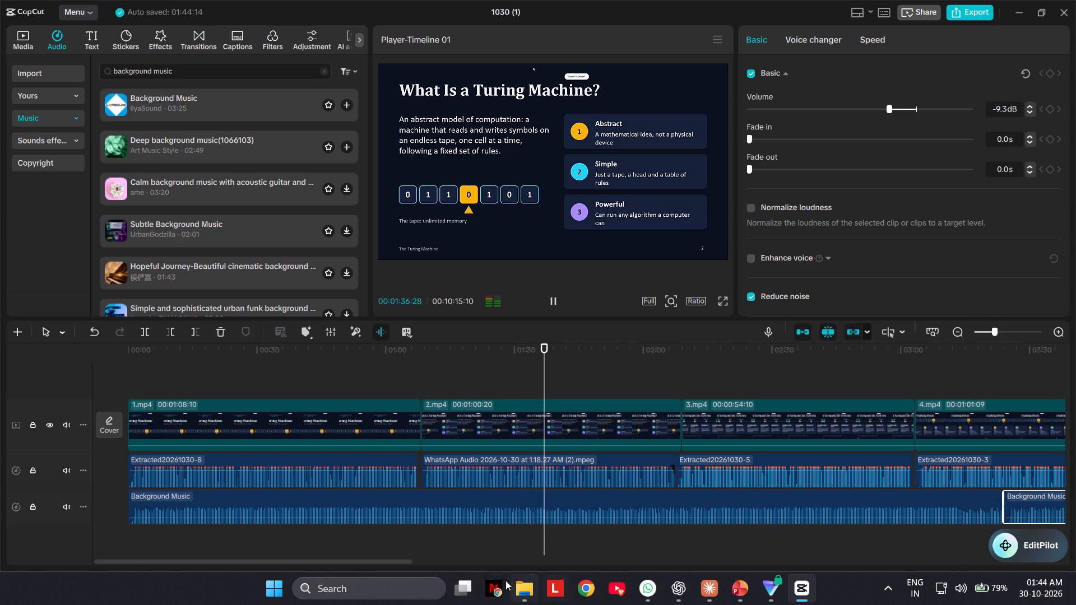
# Raise the volume of the third Background Music clip, starting under the end of 7.mp4, to -9.3 dB and reduce its noise.
pyautogui.moveTo(409, 562); pyautogui.dragTo(681, 522)
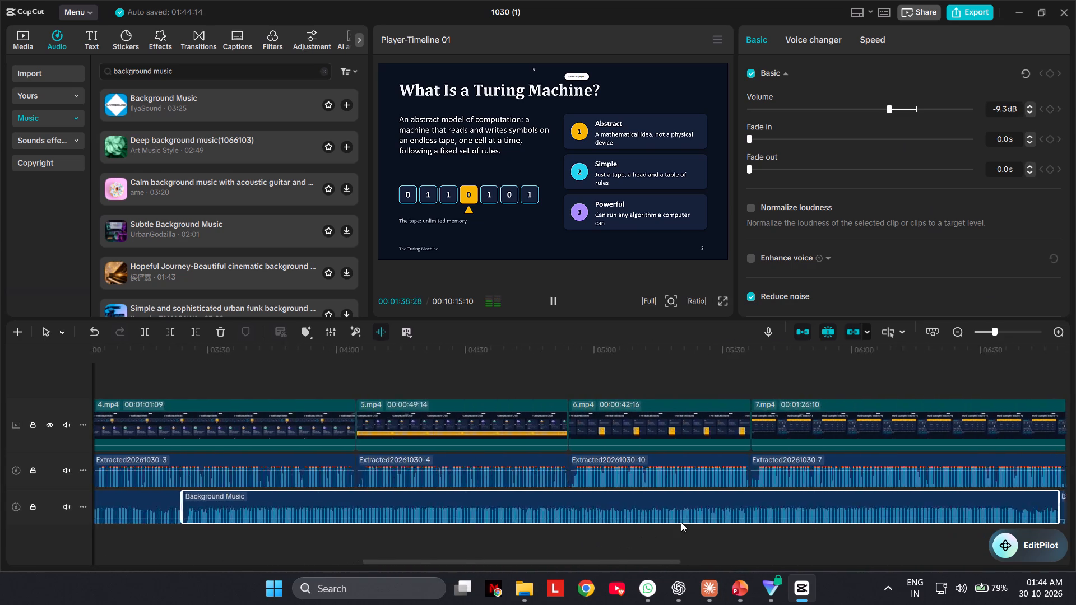
pyautogui.moveTo(681, 522); pyautogui.dragTo(782, 499)
pyautogui.click(784, 499)
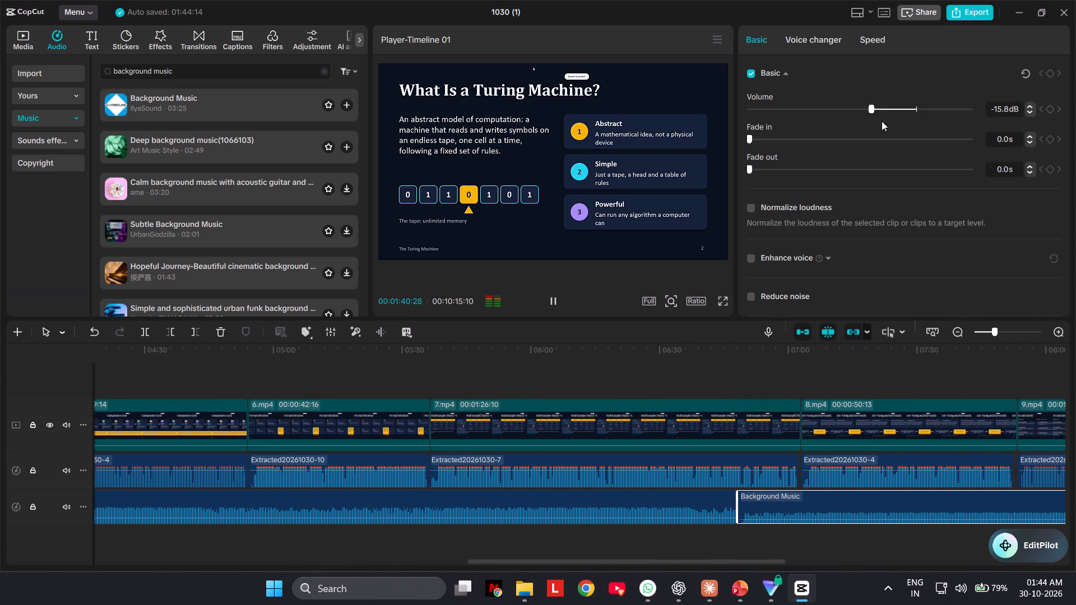
pyautogui.moveTo(871, 107); pyautogui.dragTo(880, 108)
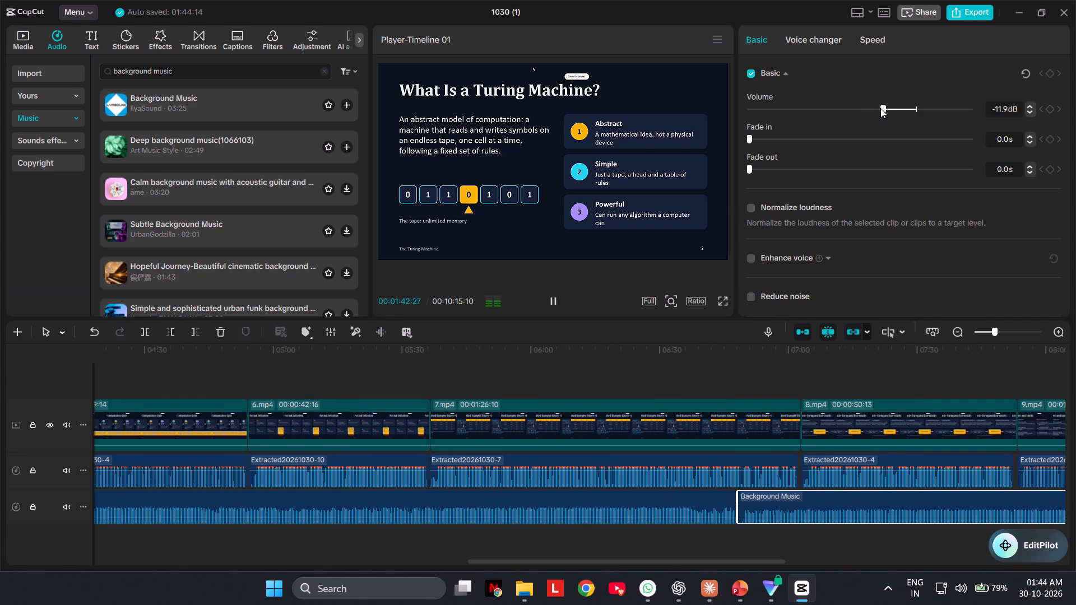
pyautogui.moveTo(880, 108); pyautogui.dragTo(885, 110)
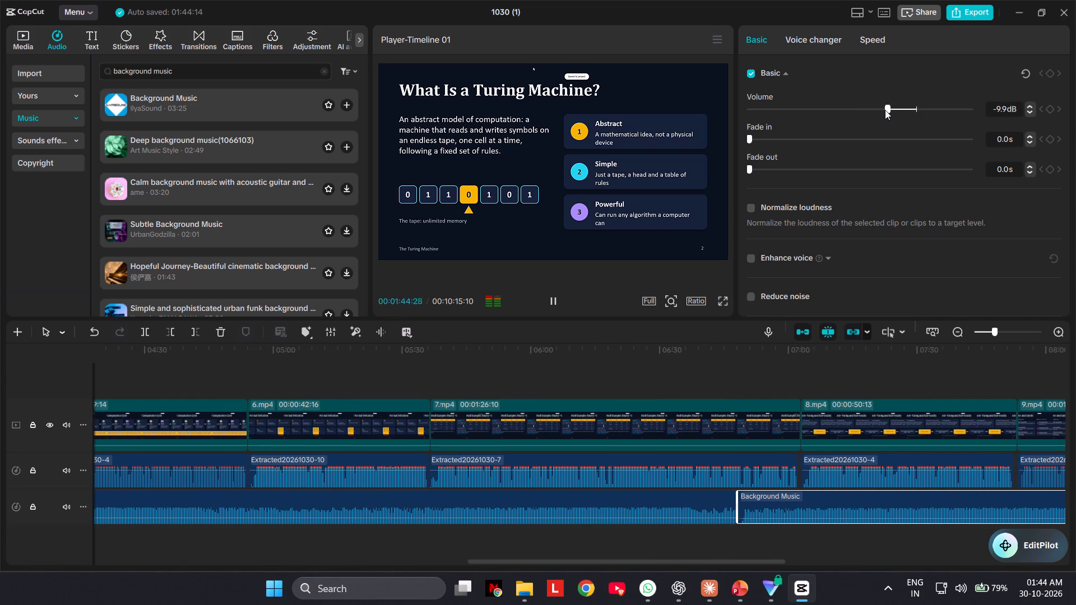
pyautogui.moveTo(885, 110); pyautogui.dragTo(887, 110)
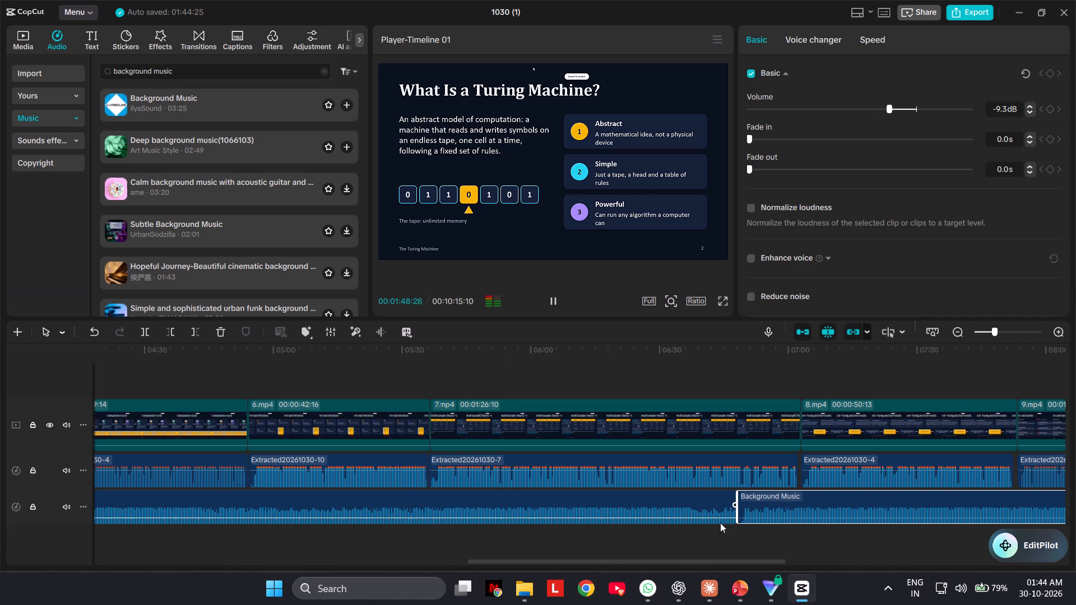
pyautogui.click(384, 329)
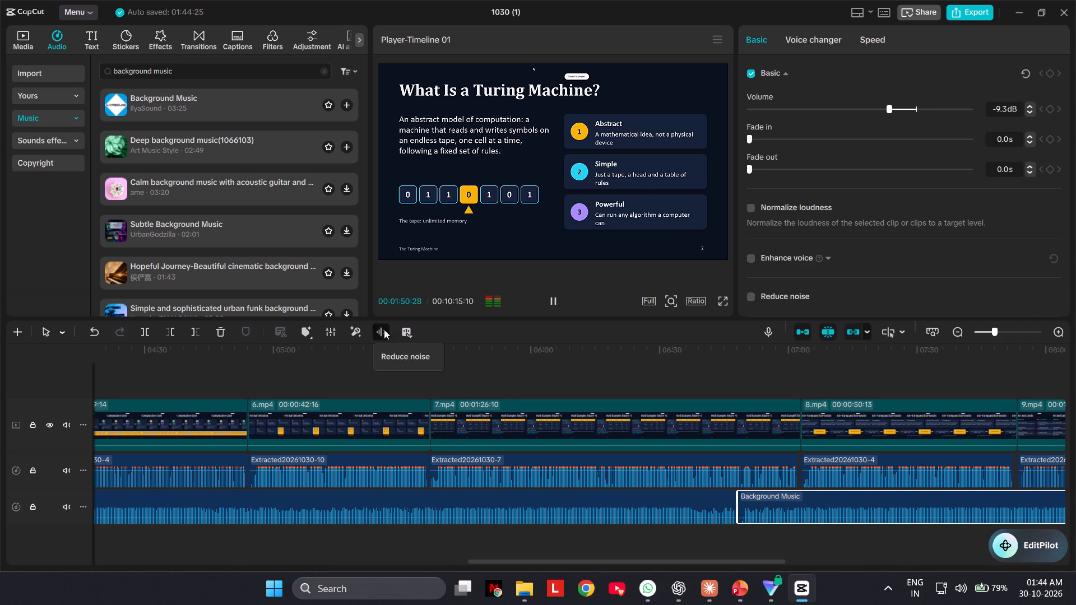
pyautogui.click(553, 296)
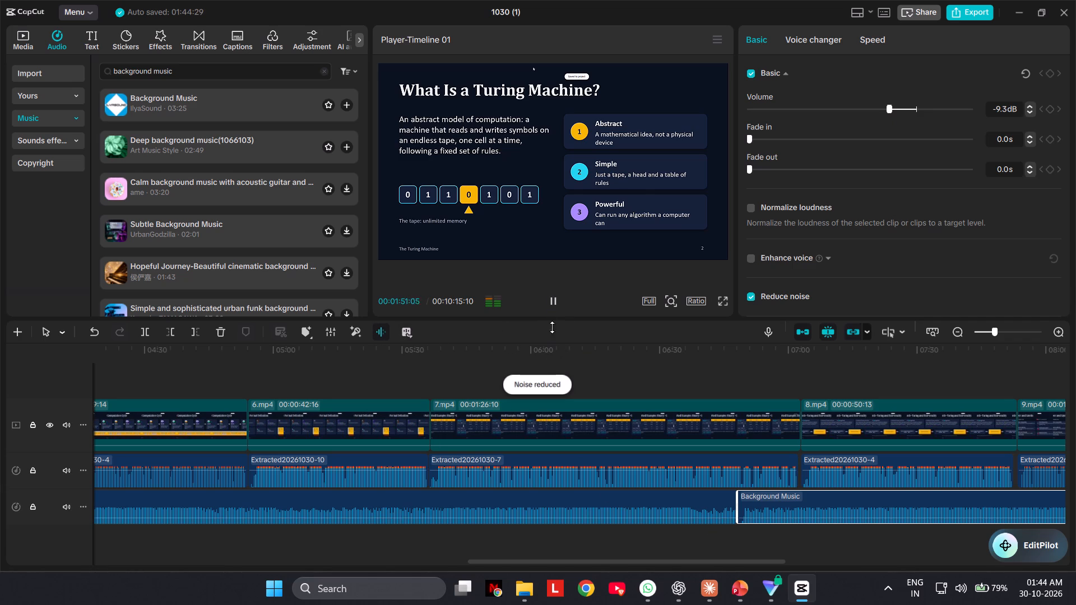
# Normalize the loudness of the first Background Music clip, under 1.mp4 to 4.mp4, and play the mix from the playhead.
pyautogui.moveTo(507, 562); pyautogui.dragTo(360, 593)
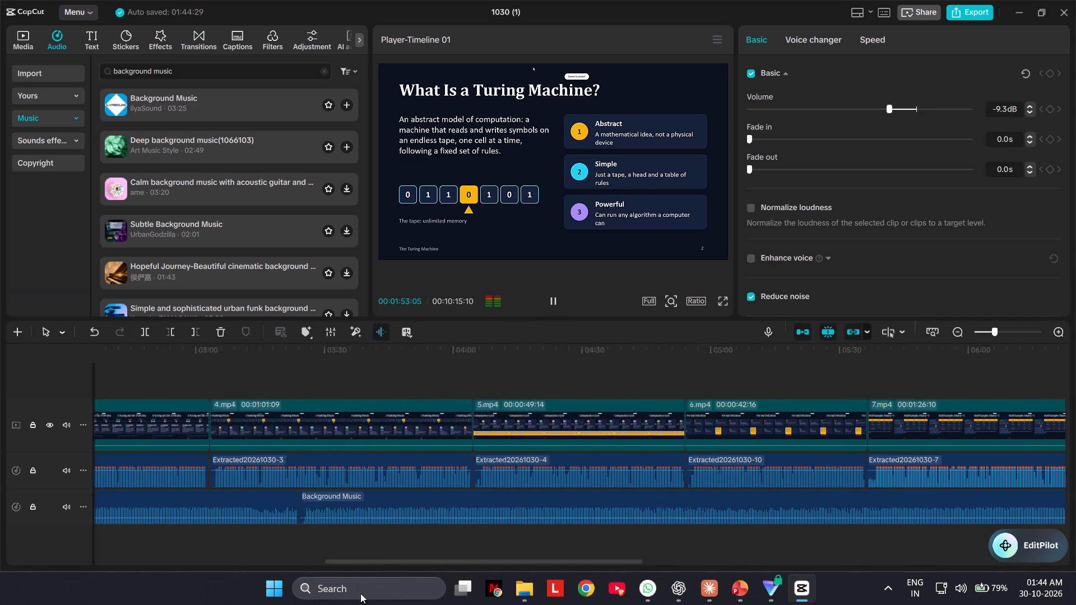
pyautogui.moveTo(360, 593); pyautogui.dragTo(351, 595)
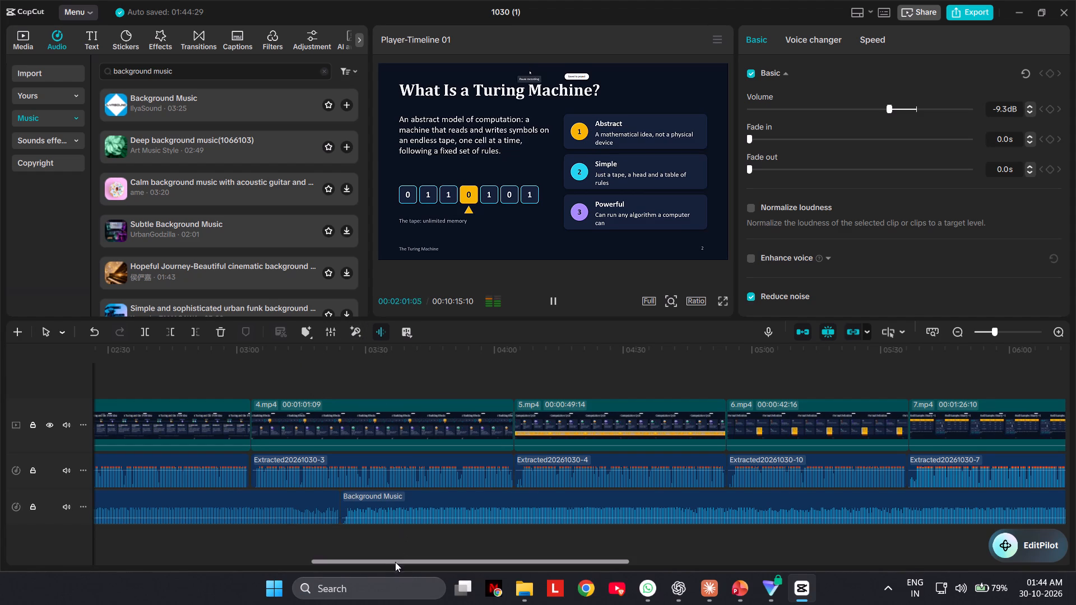
pyautogui.moveTo(395, 562); pyautogui.dragTo(249, 576)
pyautogui.click(311, 504)
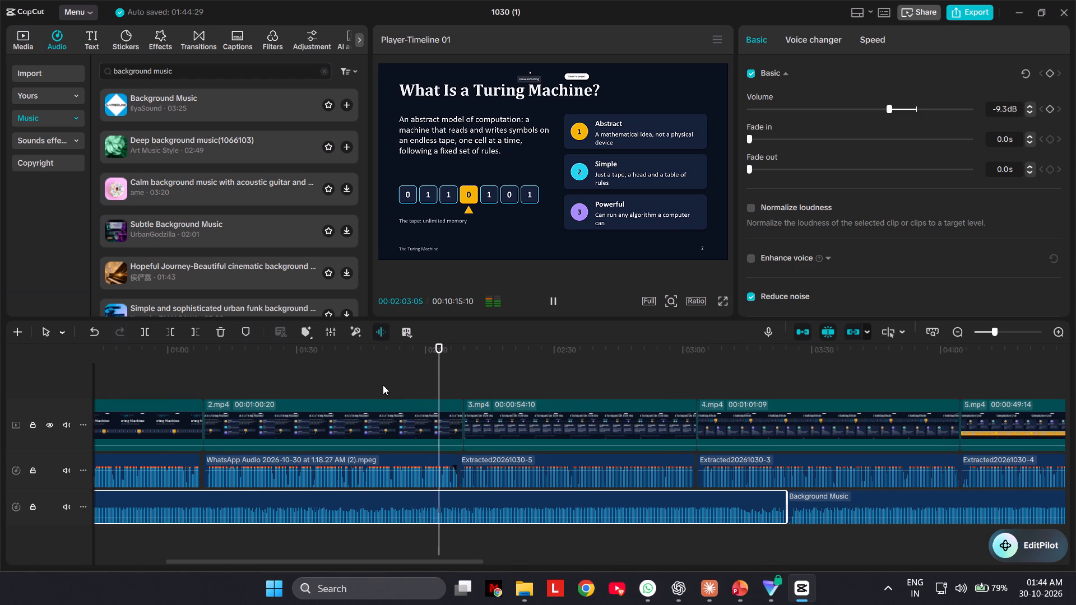
pyautogui.click(324, 328)
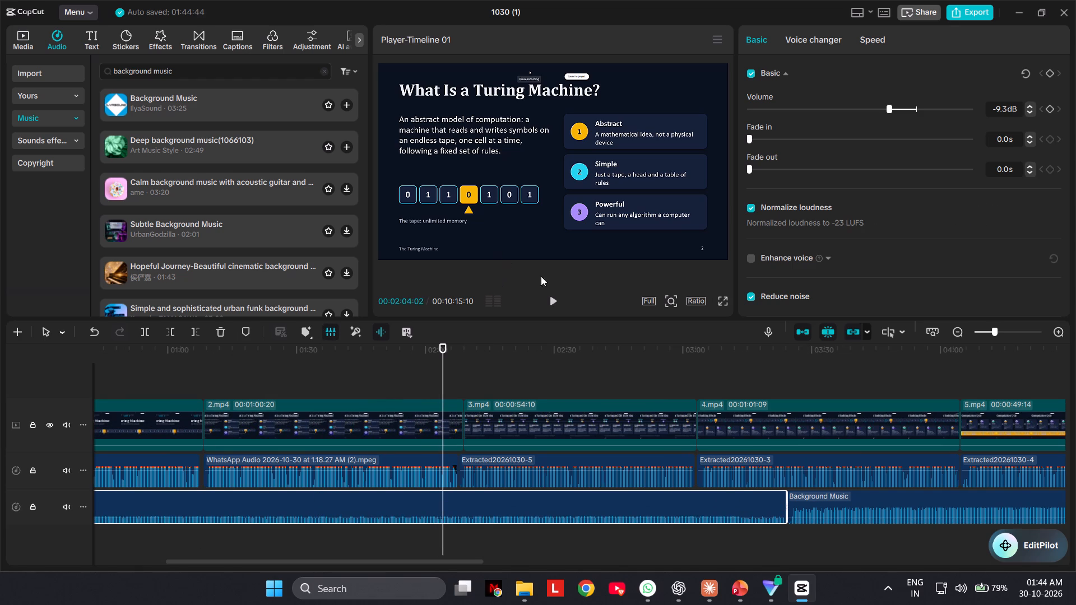
pyautogui.click(552, 297)
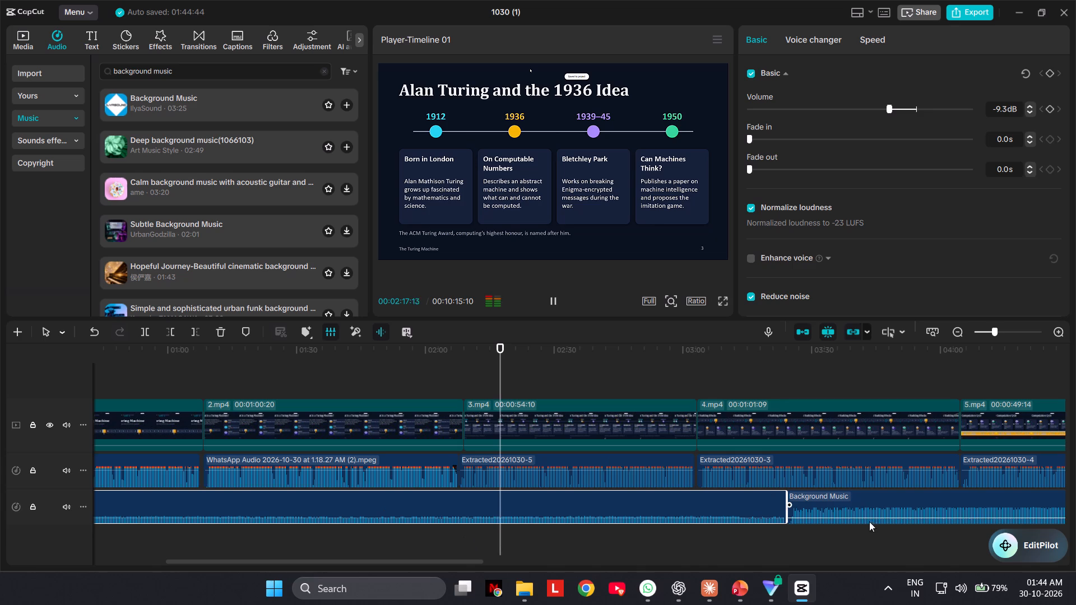
# Normalize the loudness of the second and third Background Music clips to match the first one.
pyautogui.click(860, 492)
pyautogui.click(327, 337)
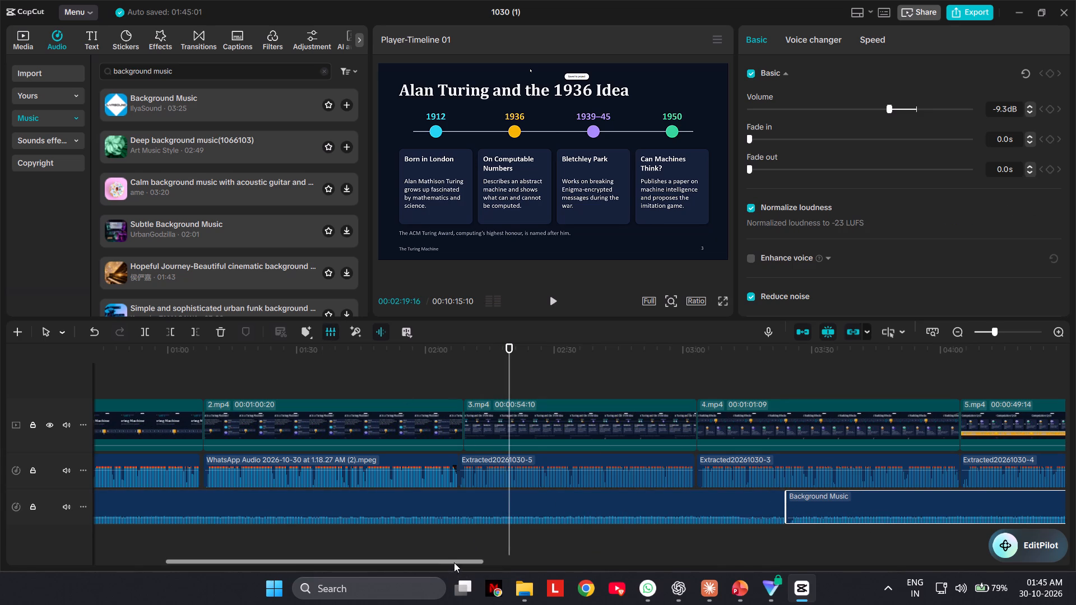
pyautogui.moveTo(454, 562); pyautogui.dragTo(771, 534)
pyautogui.click(768, 502)
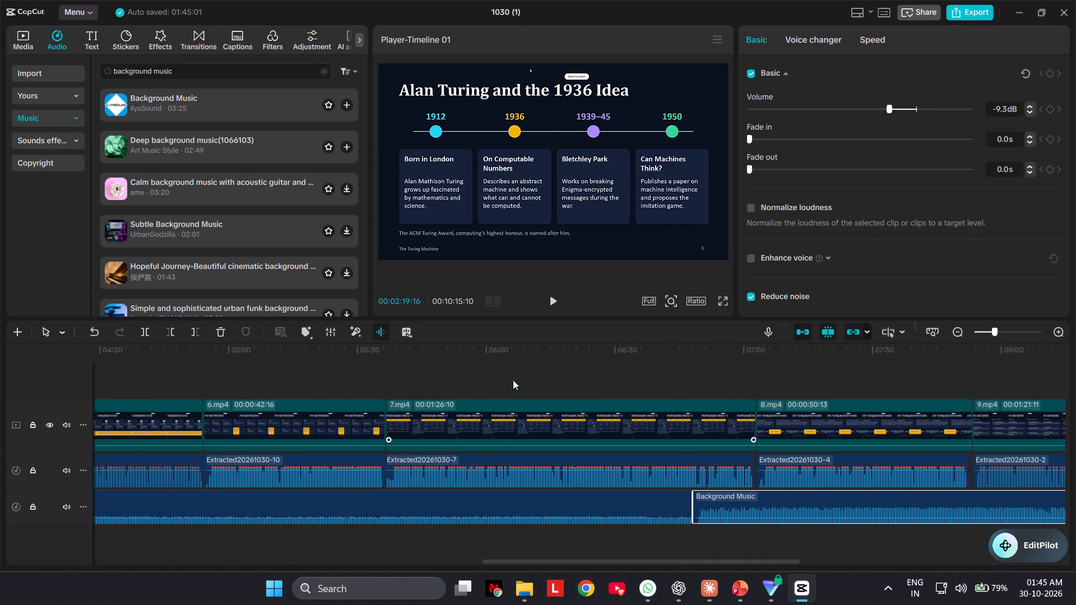
pyautogui.click(325, 332)
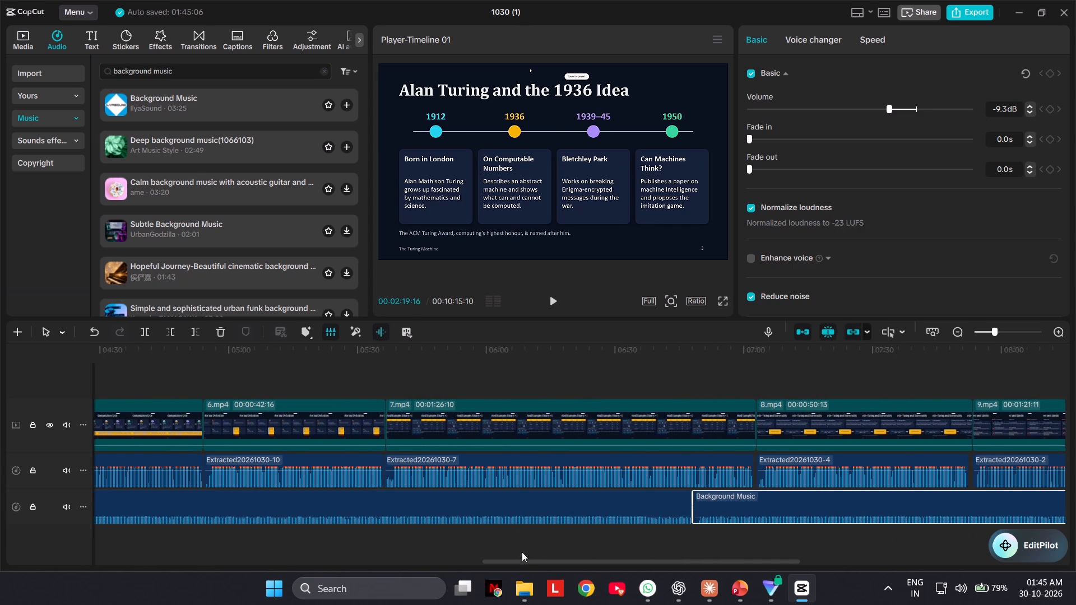
# Export the timeline as the video 1030 (1) in 1080P, H.264, mp4 format at 30fps.
pyautogui.moveTo(518, 562); pyautogui.dragTo(62, 604)
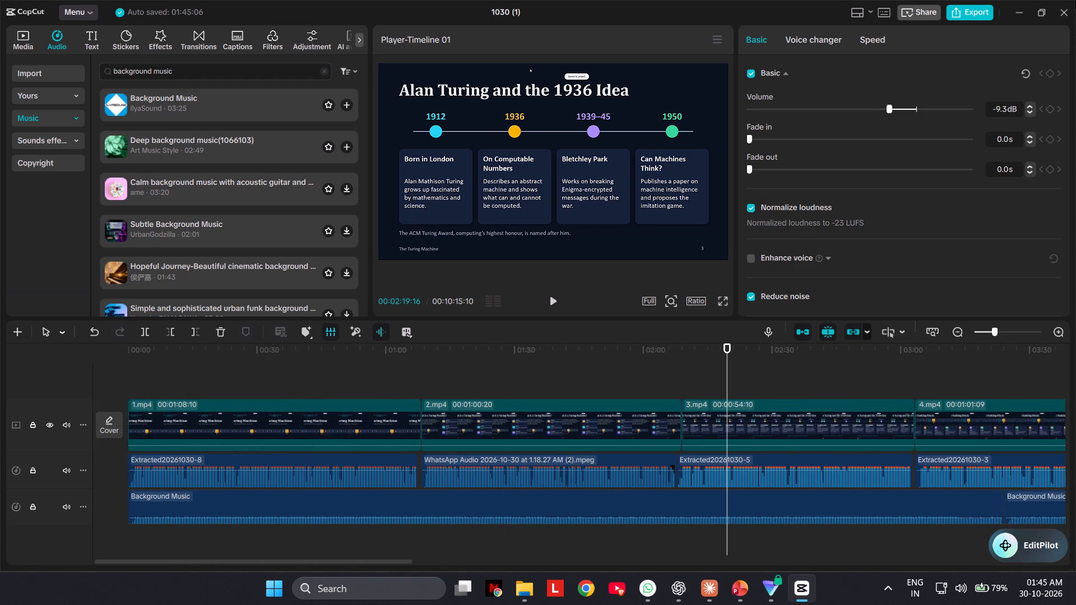
pyautogui.click(982, 7)
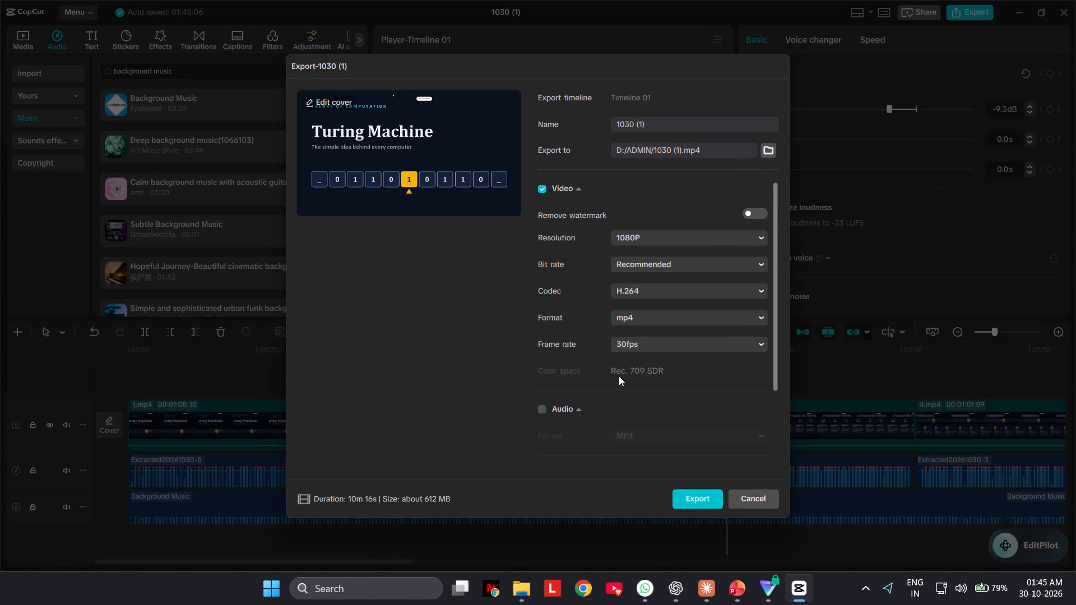
pyautogui.click(688, 496)
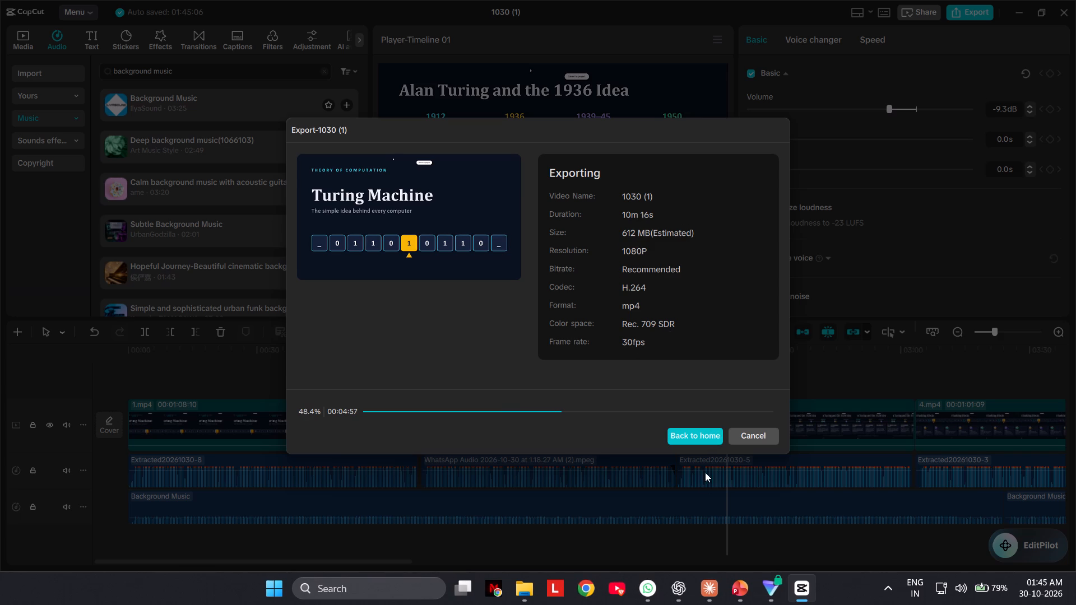
# Switch to File Explorer and look through the contents of the Downloads and Documents folders.
pyautogui.click(524, 583)
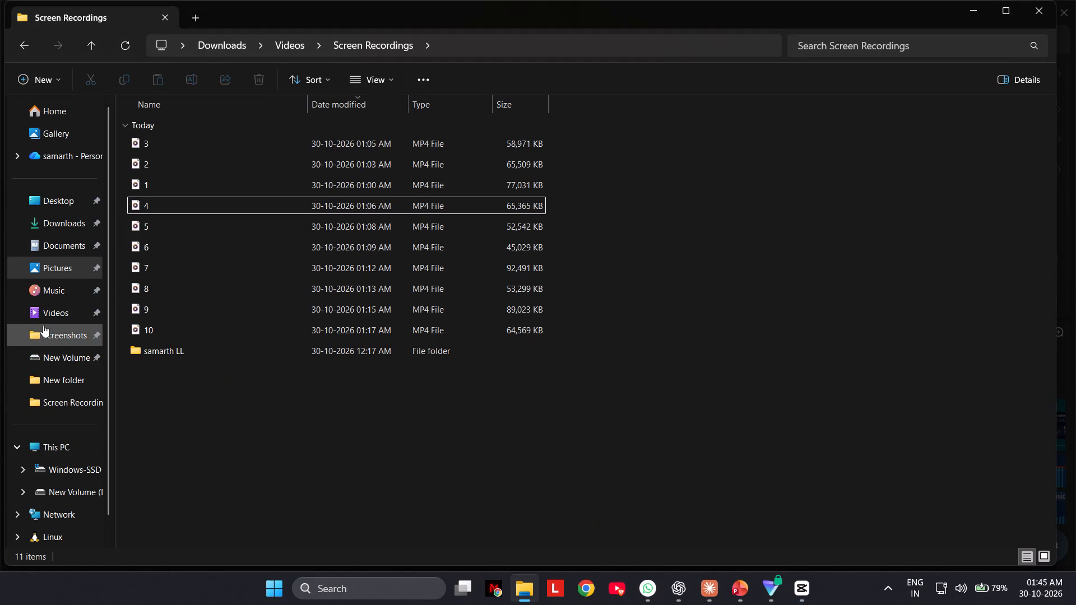
pyautogui.click(61, 231)
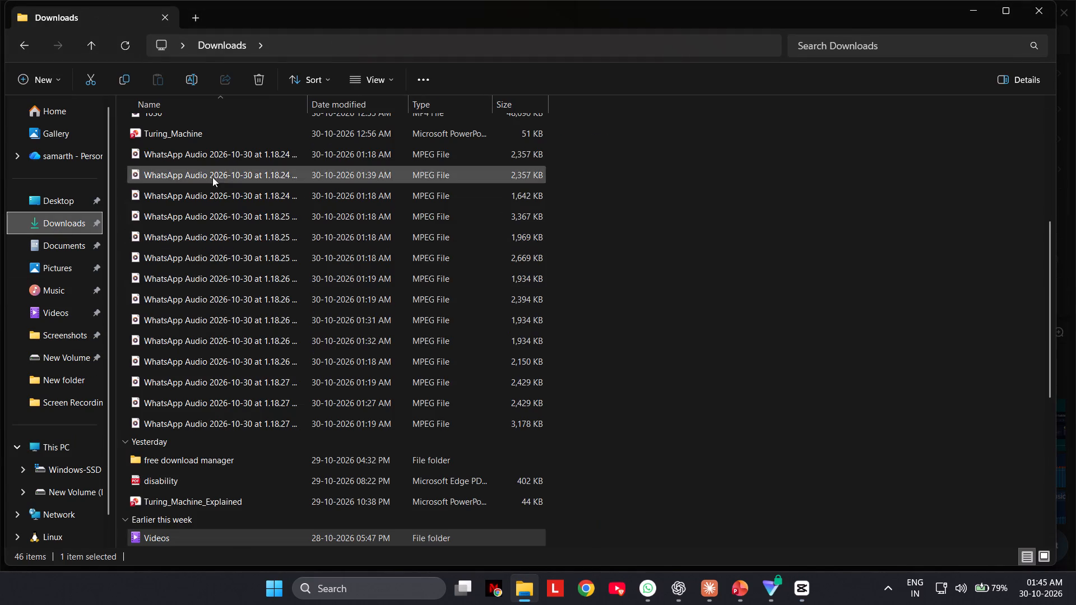
pyautogui.scroll(-14, 200, 453)
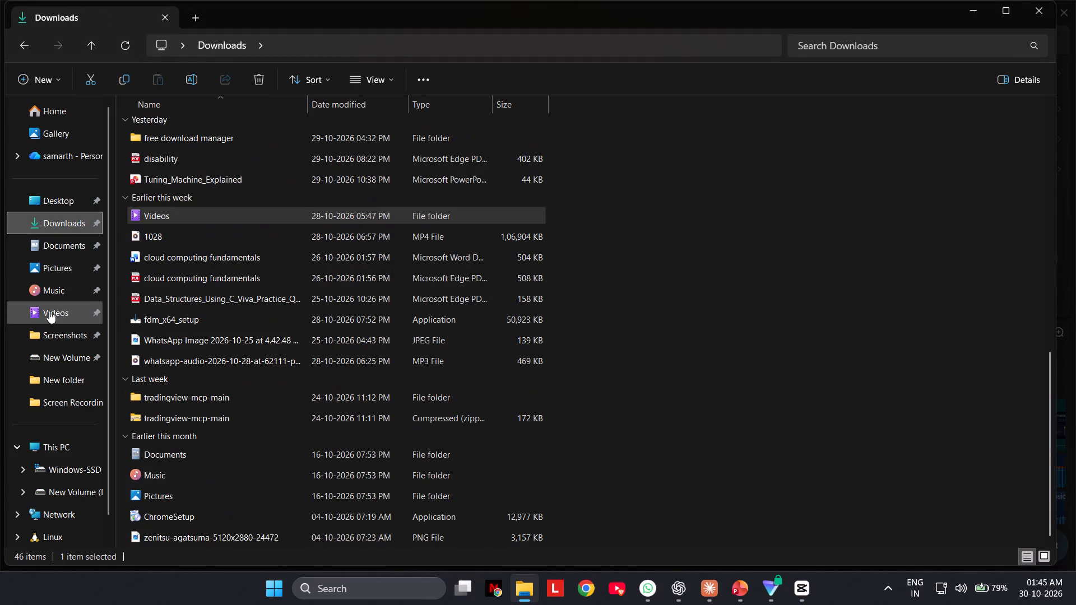
pyautogui.click(59, 250)
pyautogui.scroll(-2, 150, 322)
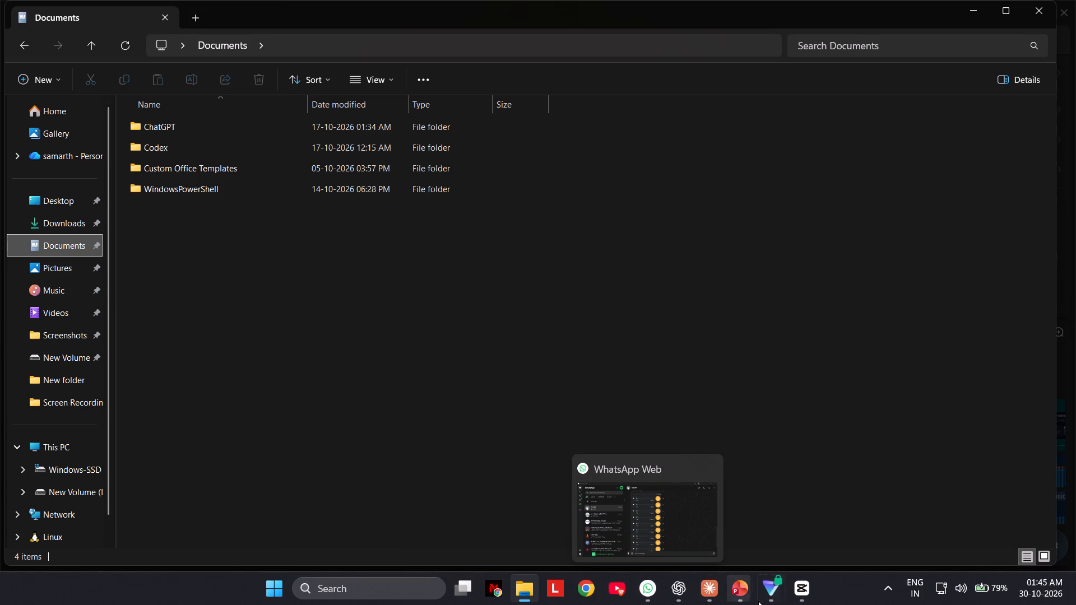